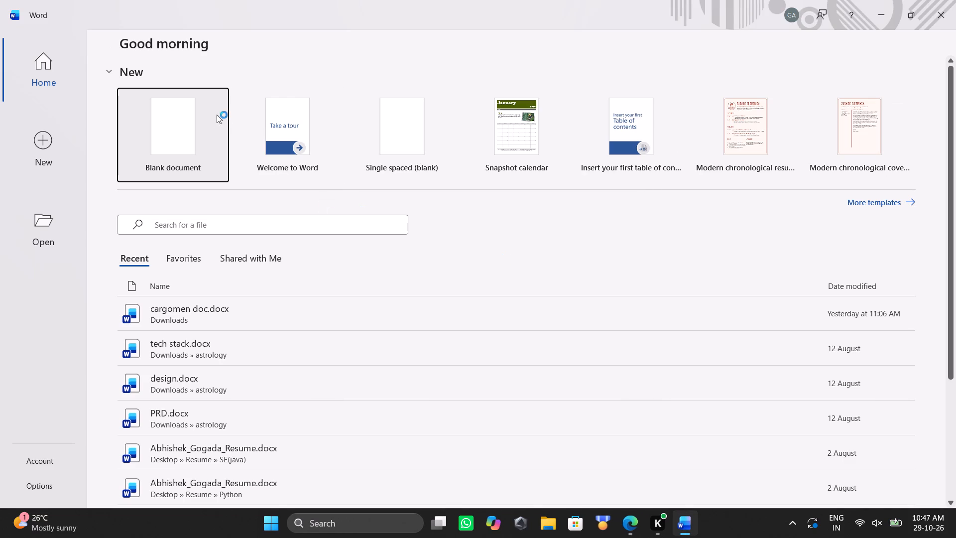
left_click(209, 117)
Paste the copied "Common documents: quotation to delivery" heading at the beginning of the blank document.
left_click(287, 179)
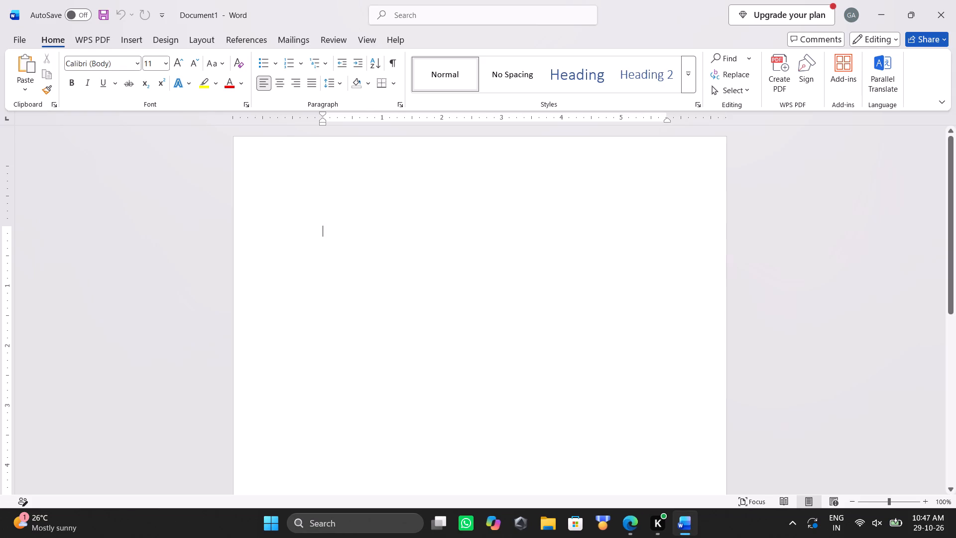
key("ctrl+v")
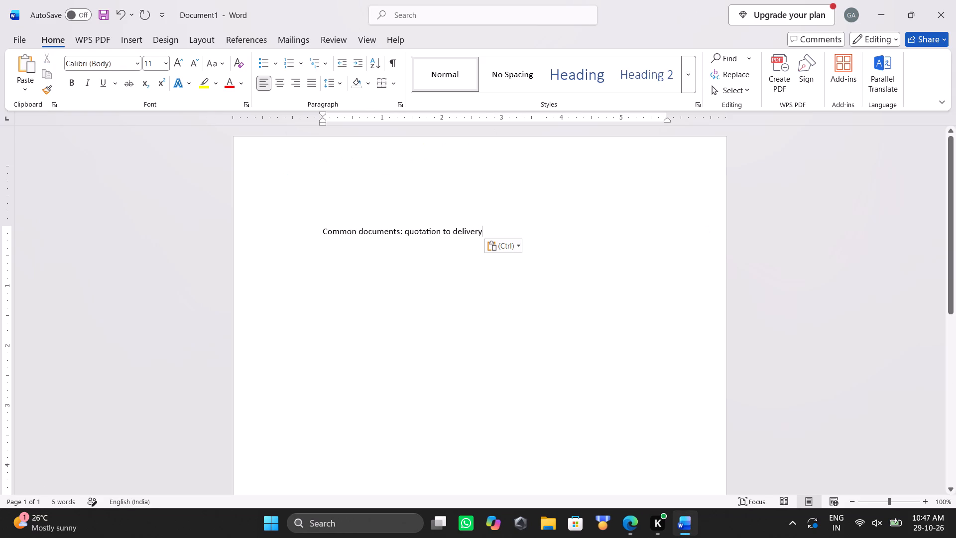
left_click(384, 153)
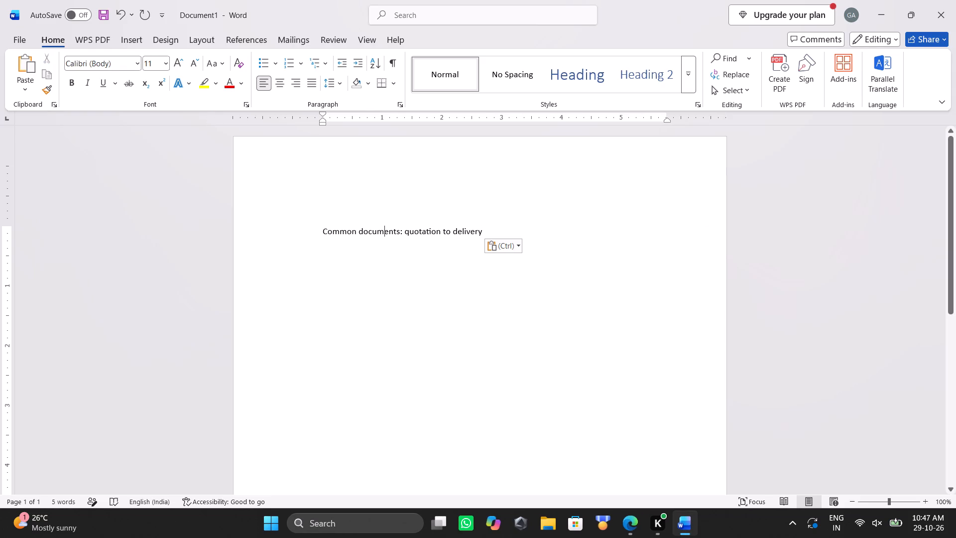
left_click(406, 160)
Reduce the page's top margin to about 0.6 inch.
left_click_drag(4, 226, 17, 158)
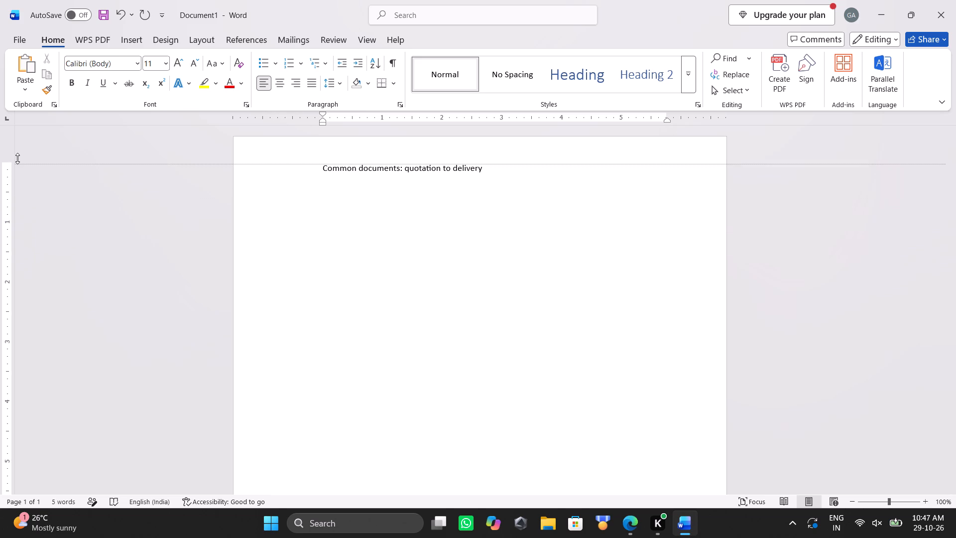
left_click_drag(17, 158, 16, 171)
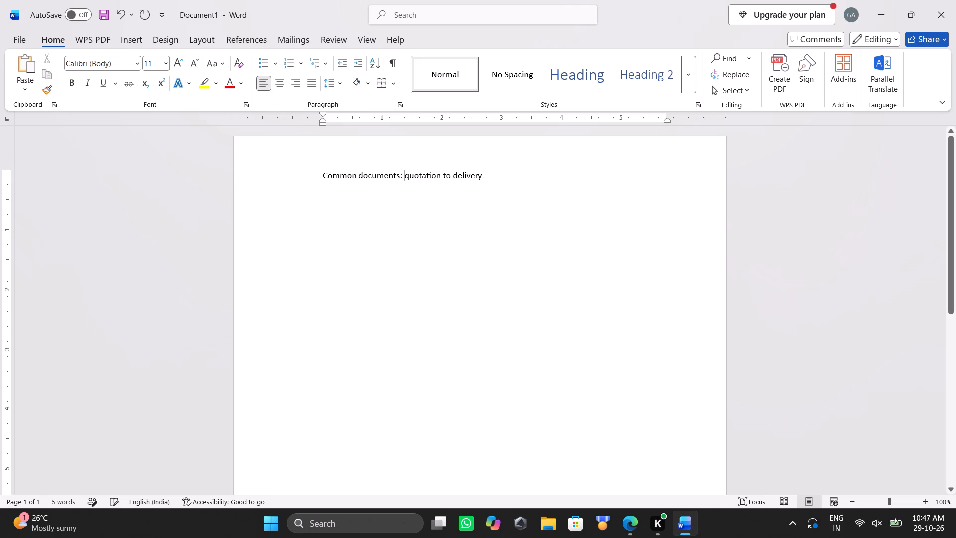
Add the title Import on a new line above the "Common documents: quotation to delivery" heading.
left_click(320, 174)
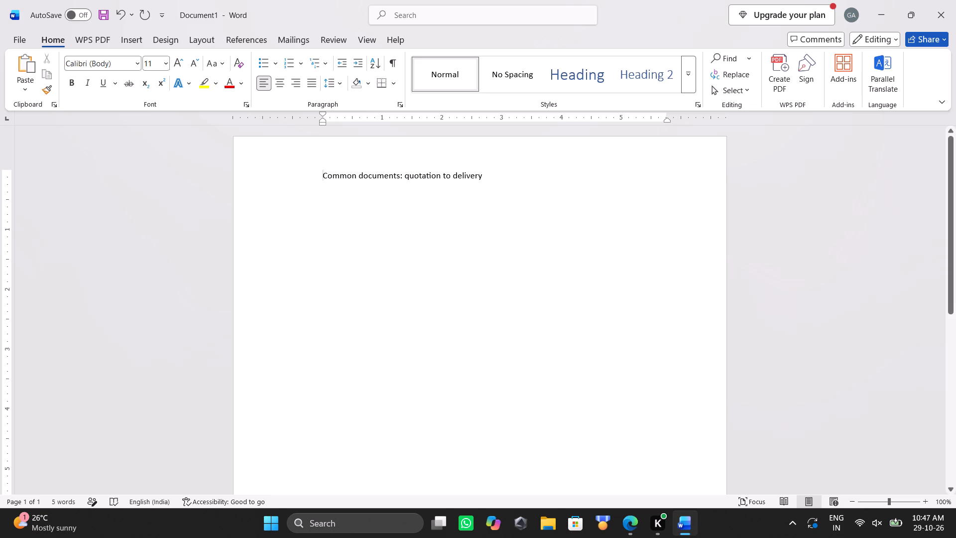
key("Return")
left_click(320, 167)
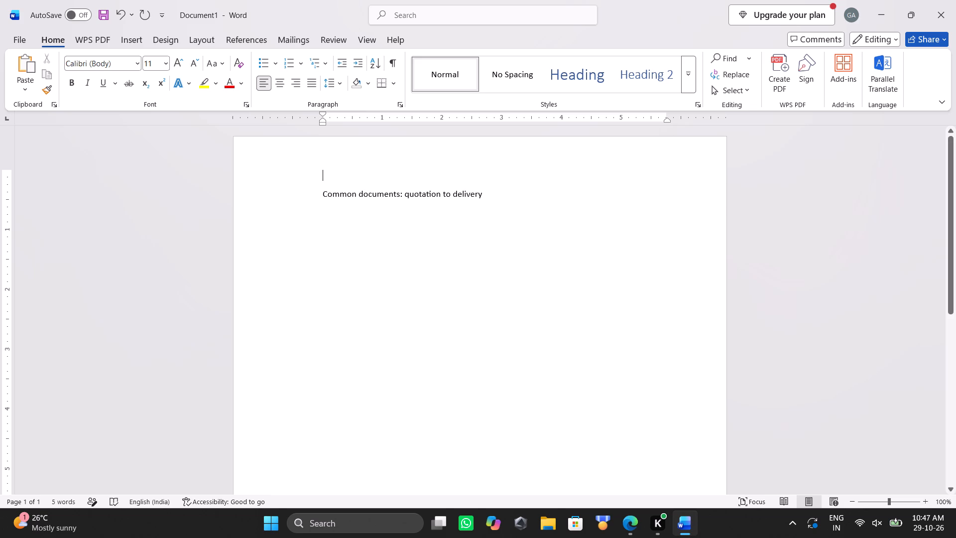
key("shift+i")
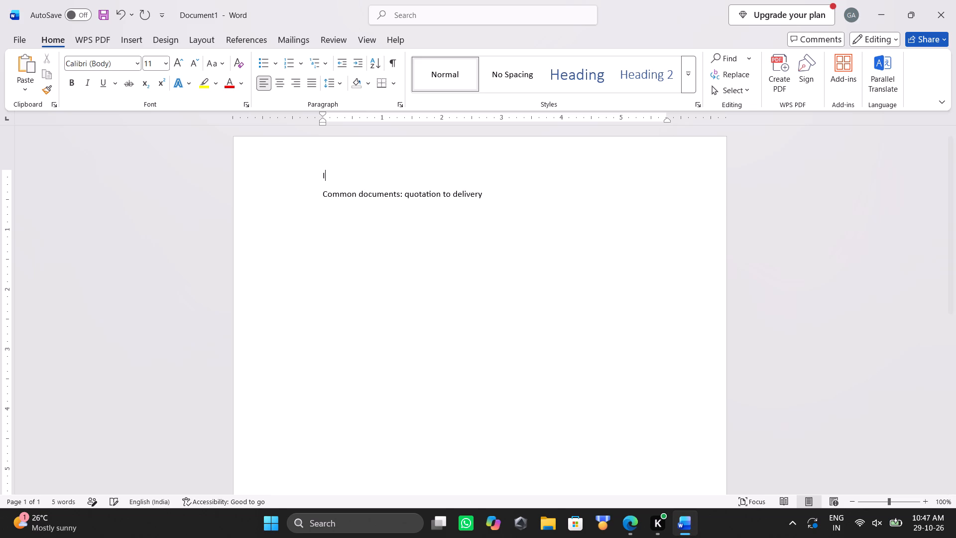
type("mport")
Format the Import title as 18 pt, bold, centred and uppercase.
key("shift+Left")
key("shift+Left")
key("shift+Left")
key("shift+Left")
key("shift+Left")
key("shift+Left")
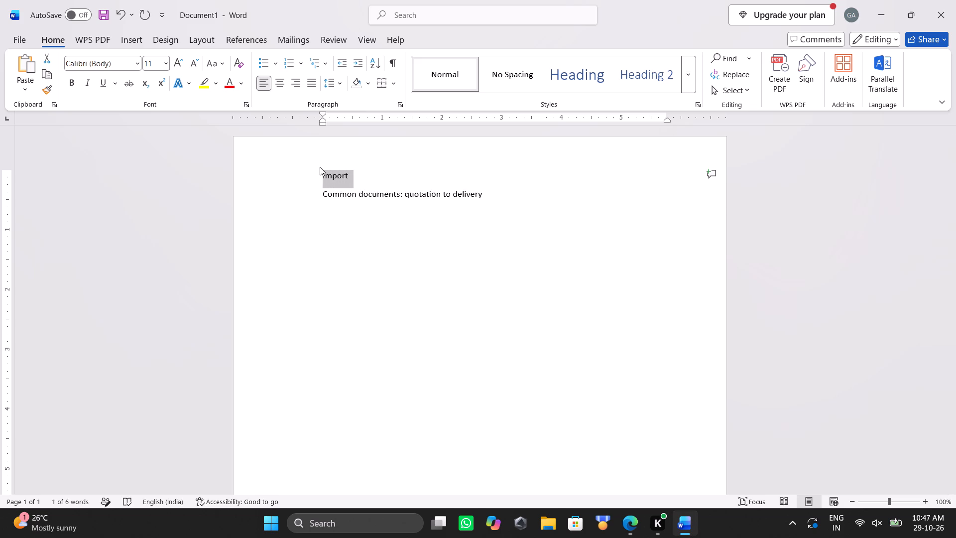
left_click(166, 58)
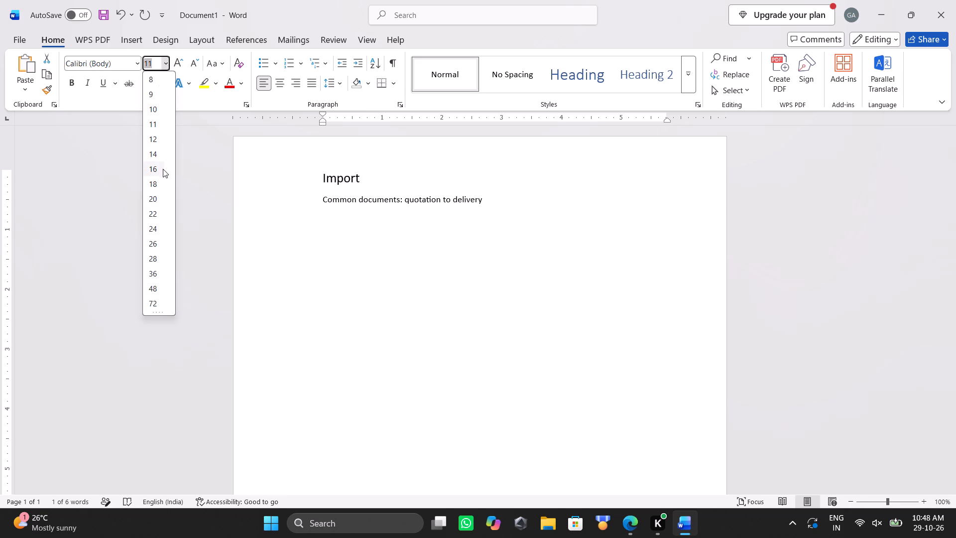
left_click(164, 181)
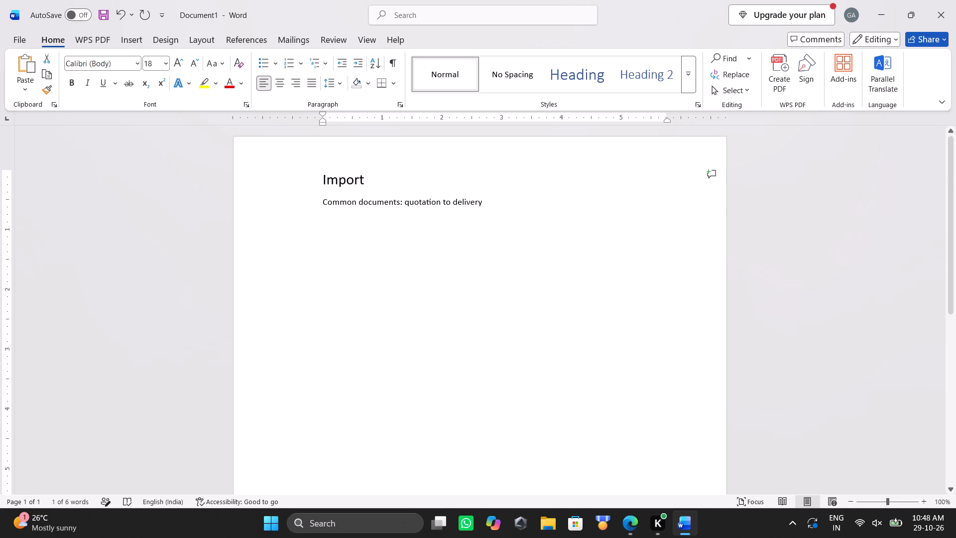
left_click(72, 86)
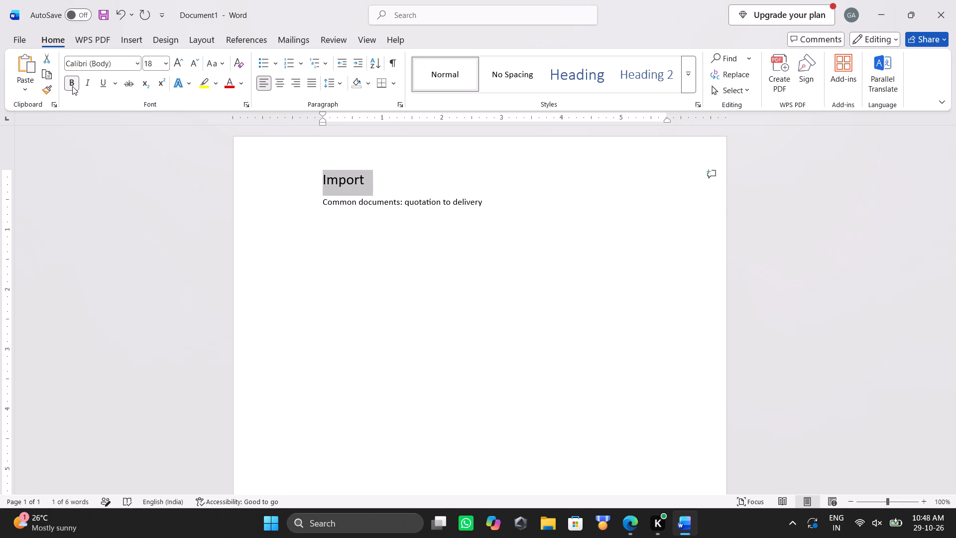
left_click(281, 85)
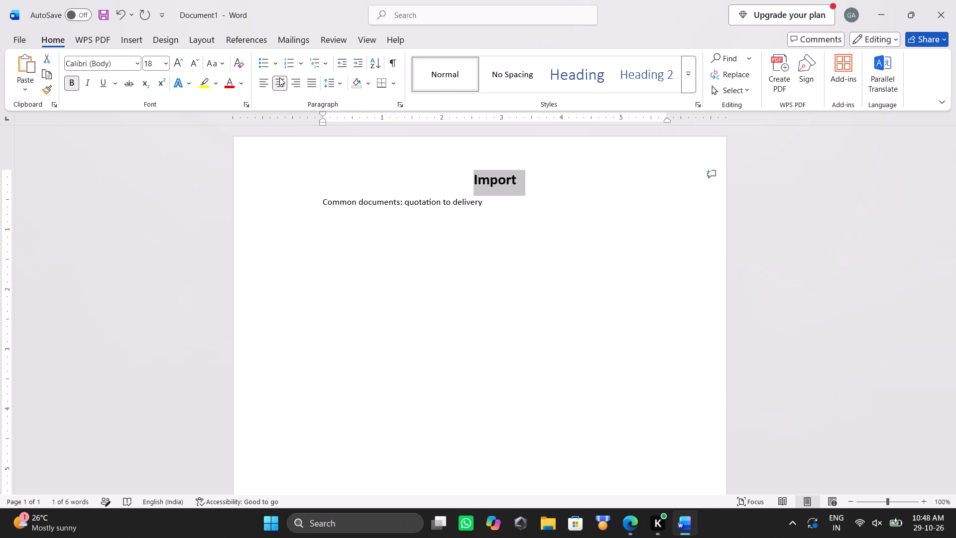
left_click(221, 65)
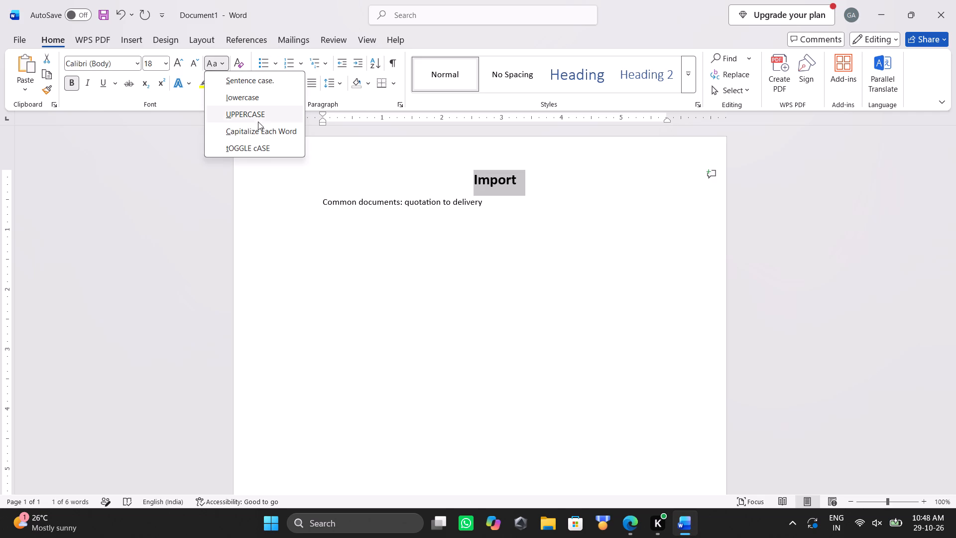
left_click(257, 117)
left_click(569, 310)
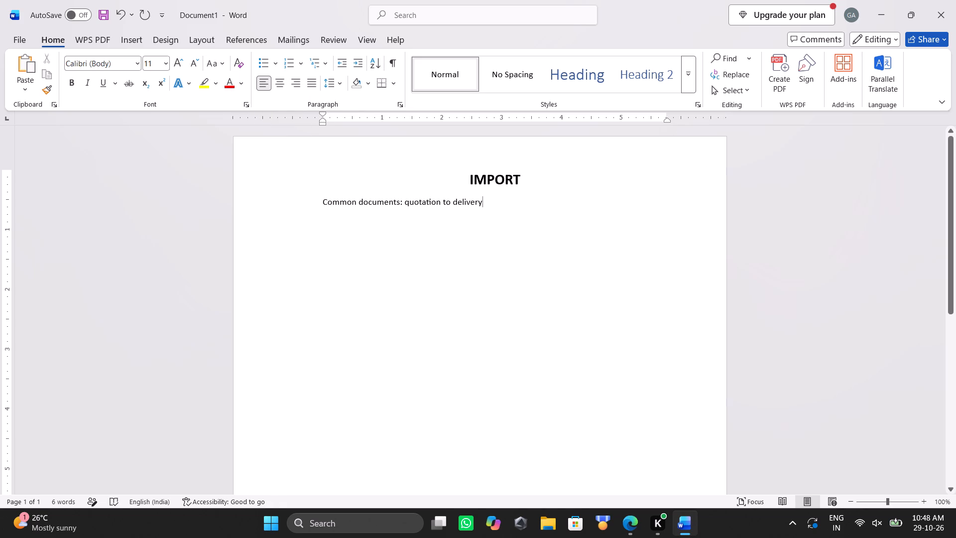
Justify the "Common documents: quotation to delivery" line and extend its left indent about 1 inch into the page margin.
left_click_drag(497, 202, 304, 201)
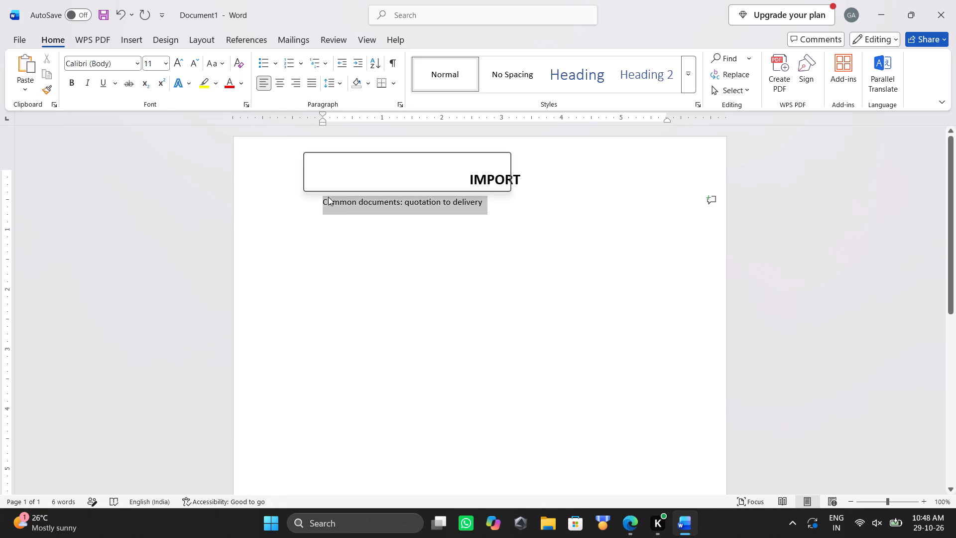
left_click(263, 82)
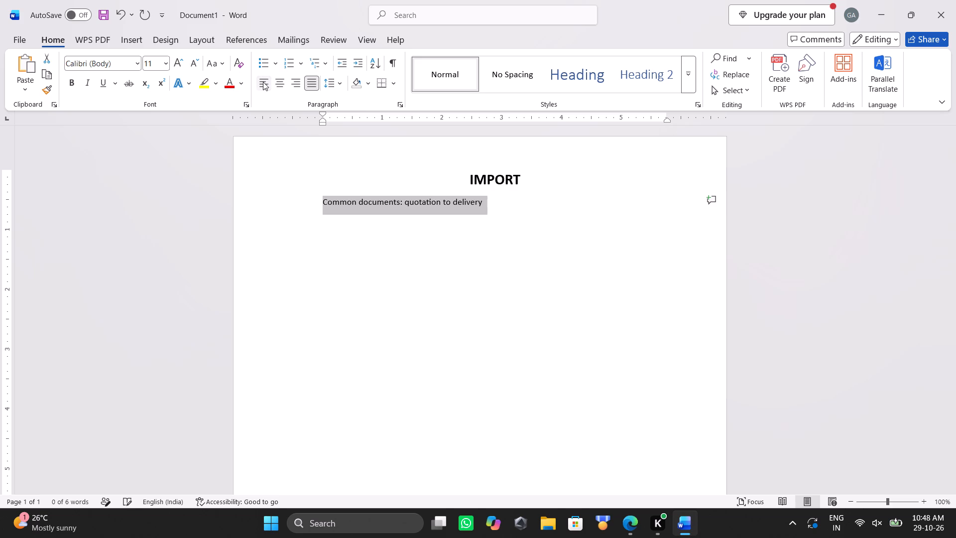
left_click_drag(322, 122, 263, 131)
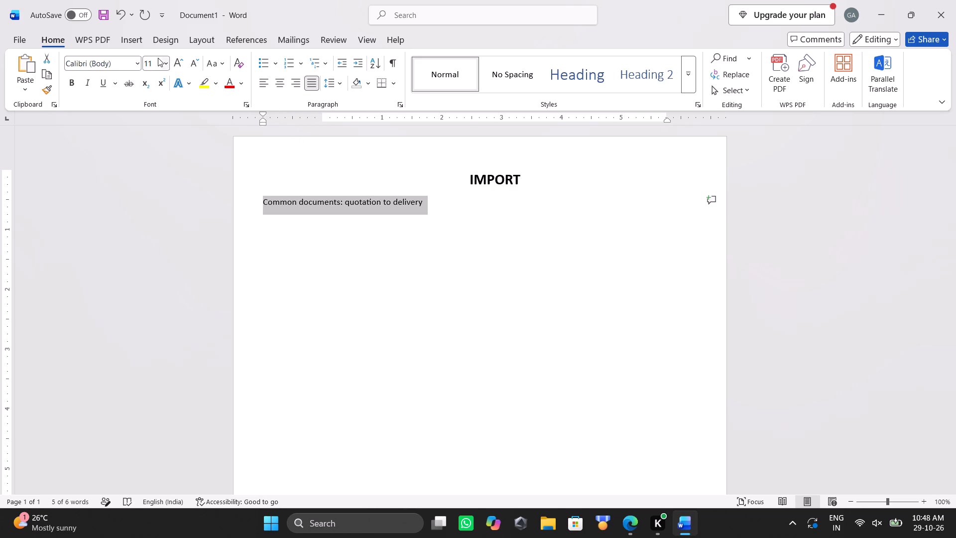
Set the font size of the "Common documents: quotation to delivery" line to 12 pt.
left_click(158, 59)
key("End")
key("End")
key("End")
type("12")
key("BackSpace")
key("BackSpace")
key("BackSpace")
key("BackSpace")
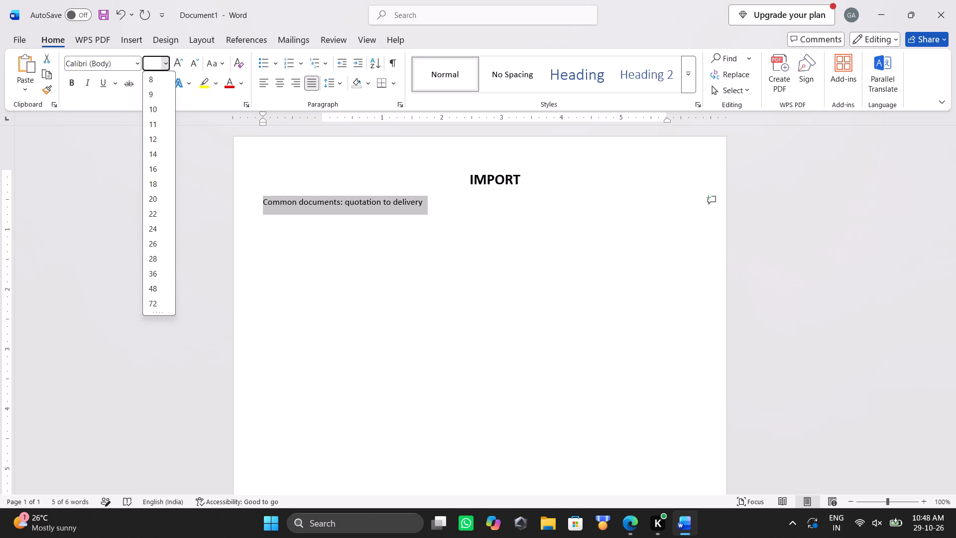
type("12")
key("Return")
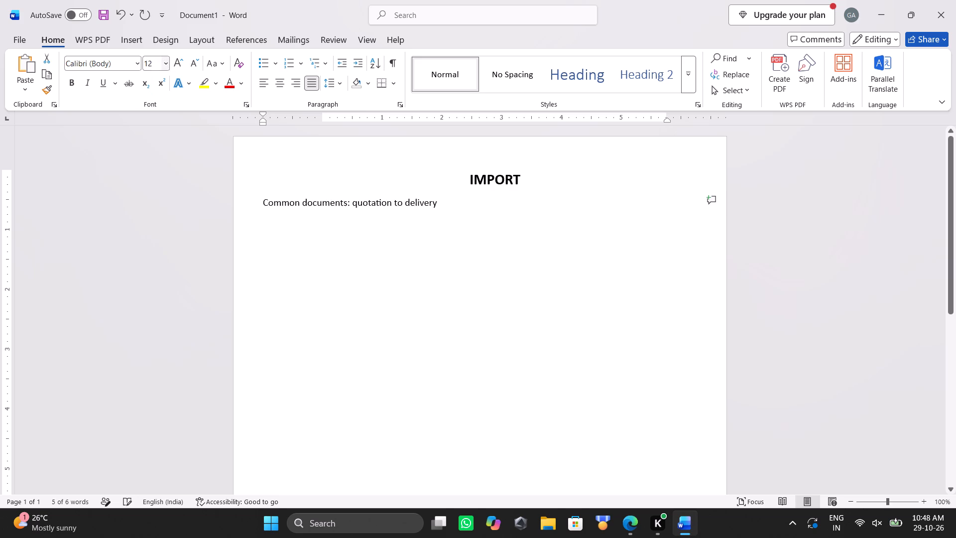
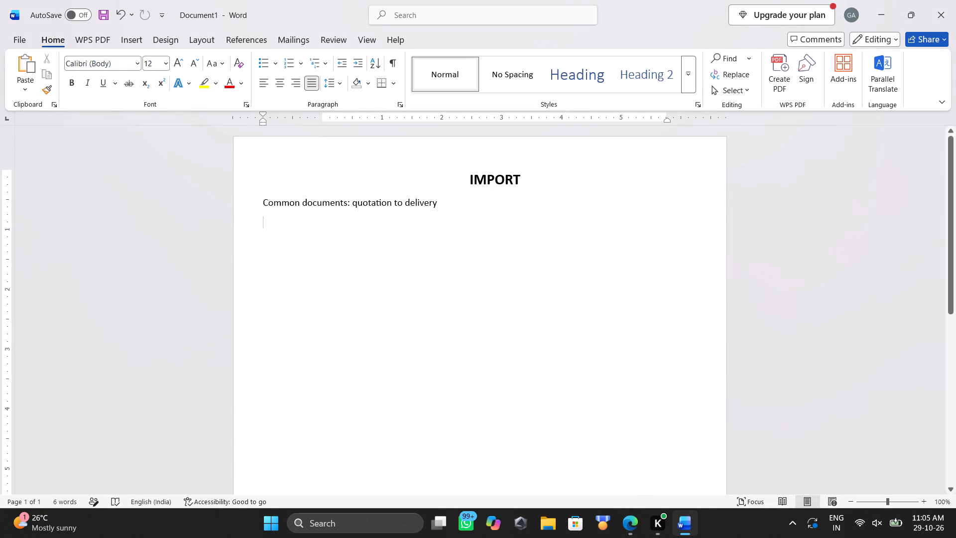
left_click_drag(439, 202, 259, 203)
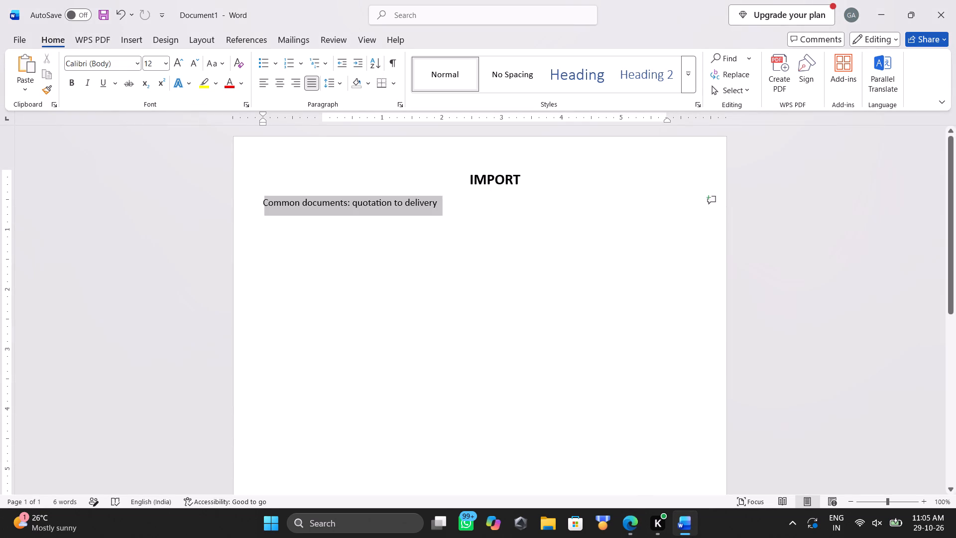
left_click_drag(259, 203, 253, 203)
left_click_drag(507, 264, 430, 202)
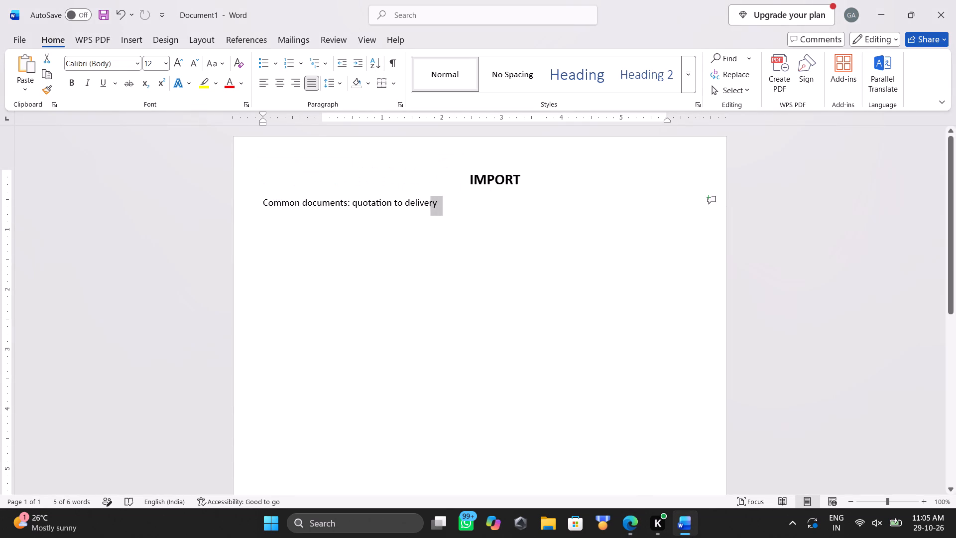
left_click_drag(430, 202, 351, 210)
key("BackSpace")
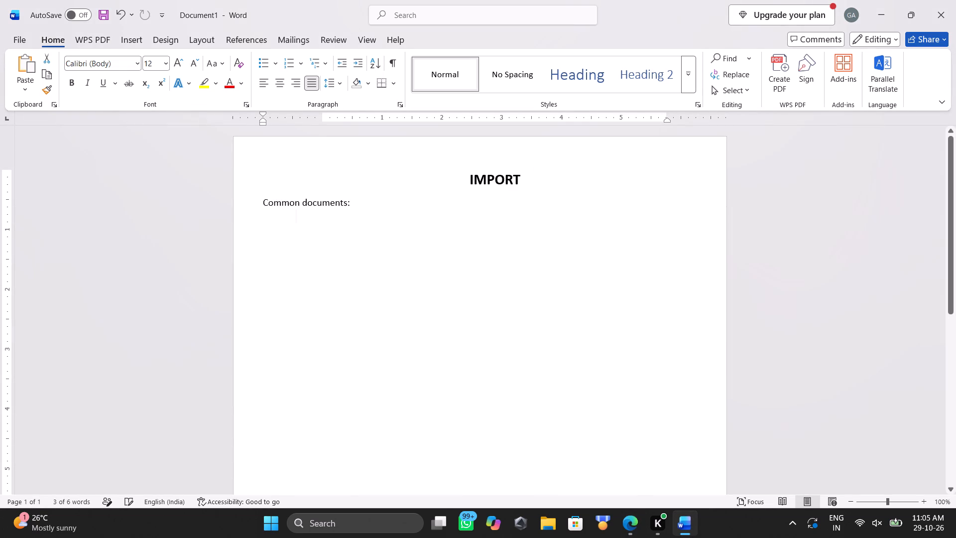
key("BackSpace")
key("BackSpace")
key("space")
type("For")
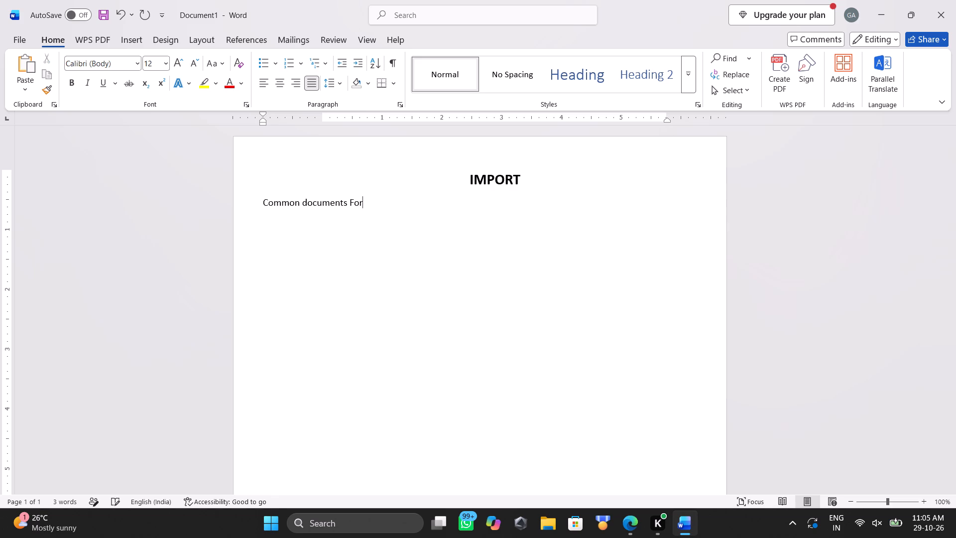
key("space")
type("Import")
key("Return")
Insert a table with two columns and six rows below the line, then resize it to about 5 inches wide with taller rows.
left_click(133, 39)
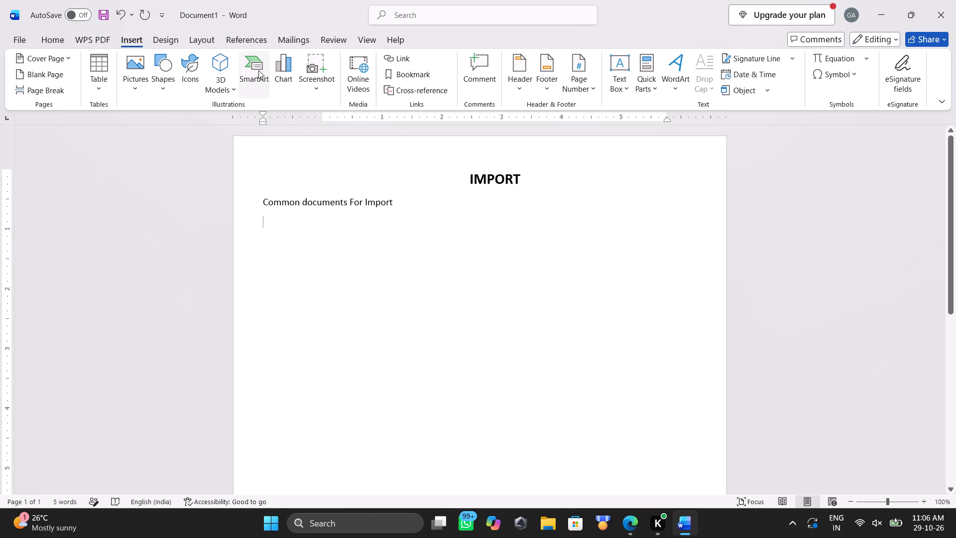
left_click(100, 87)
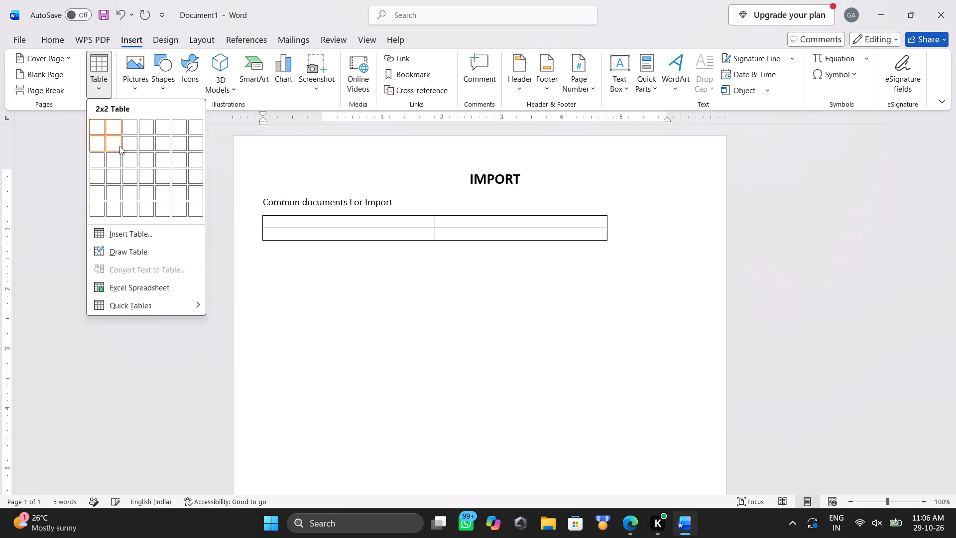
left_click(120, 213)
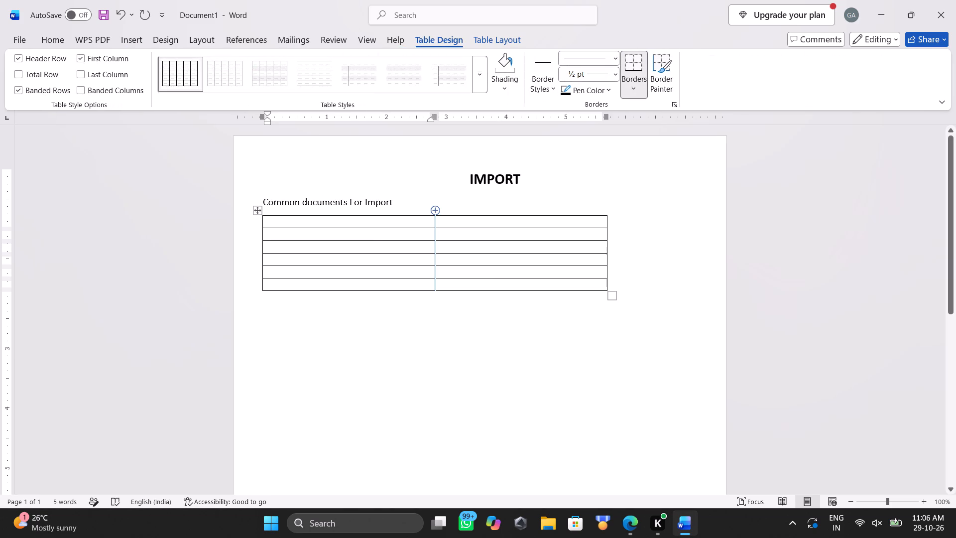
left_click_drag(611, 299, 563, 428)
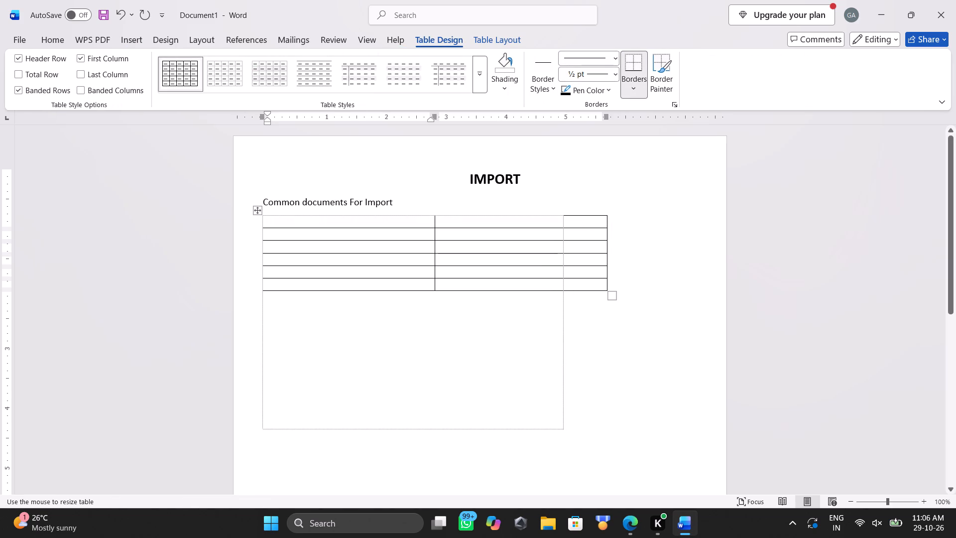
left_click_drag(563, 428, 563, 428)
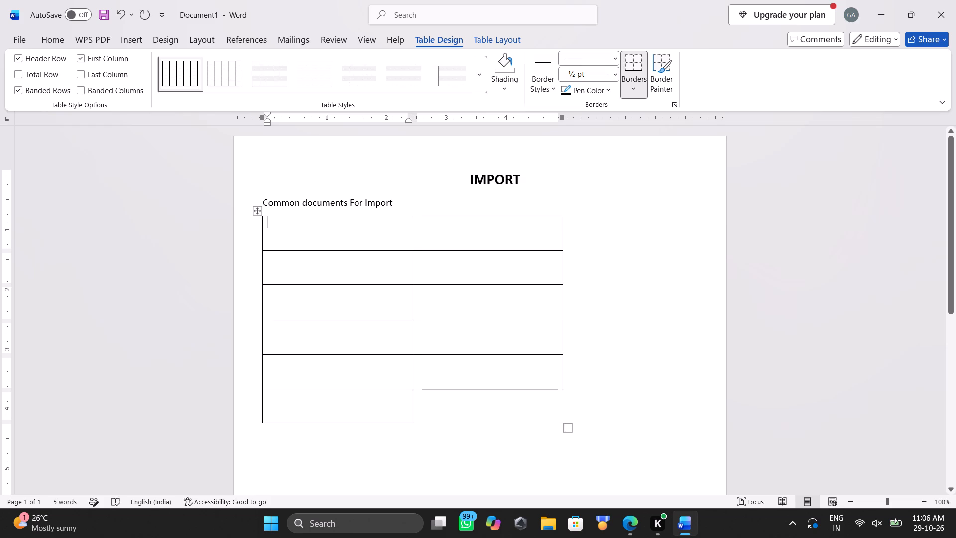
Make the "Common documents For Import" line bold.
left_click_drag(396, 204, 284, 204)
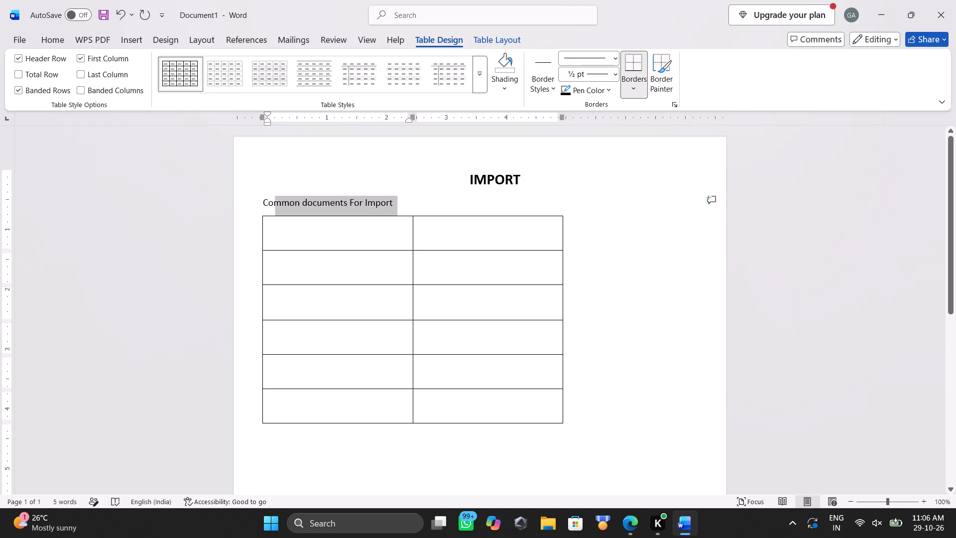
left_click_drag(284, 204, 265, 202)
left_click(278, 176)
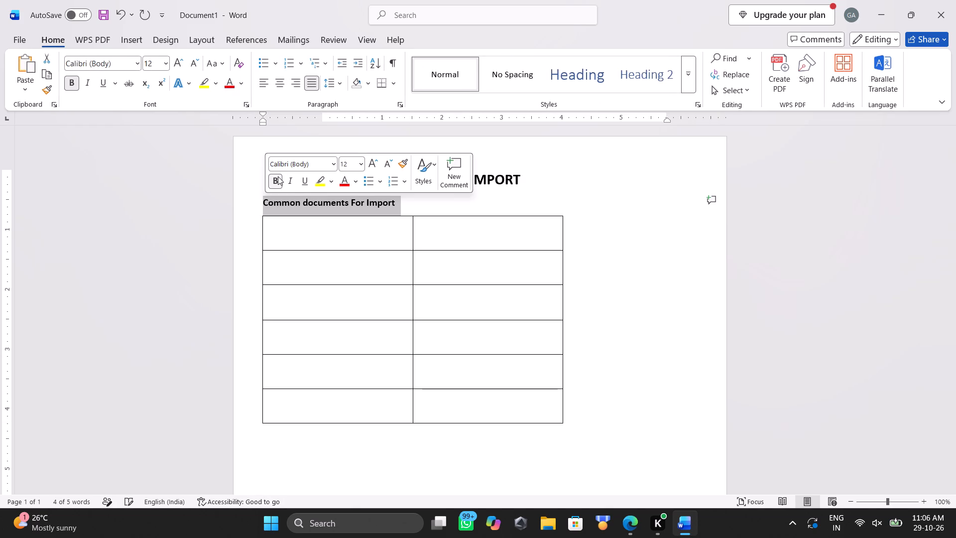
Reduce the height of the table's first row to about one text line.
left_click(319, 236)
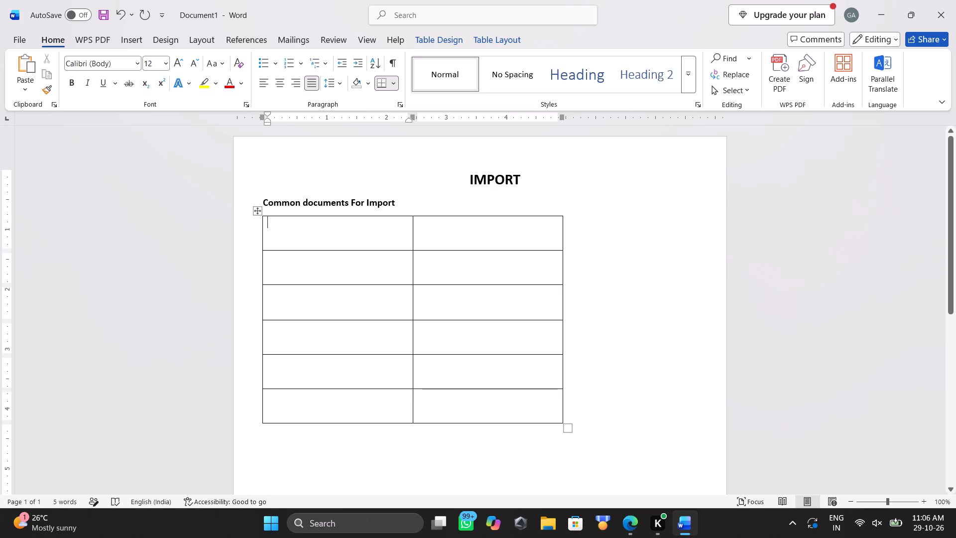
left_click_drag(320, 249, 319, 234)
left_click_drag(395, 251, 399, 233)
Enter "Documents" as the first column's header, in bold and centred.
left_click(318, 222)
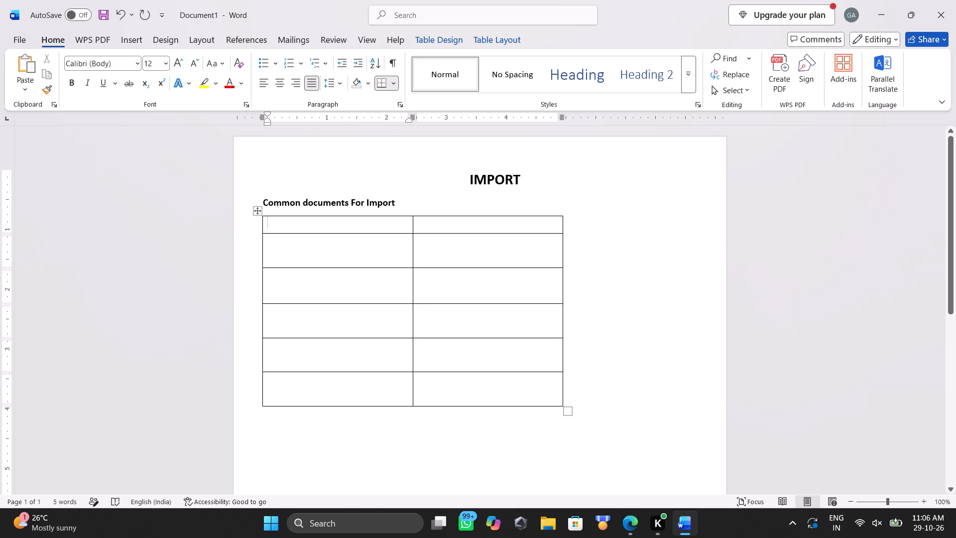
key("shift+d")
type("ocuments")
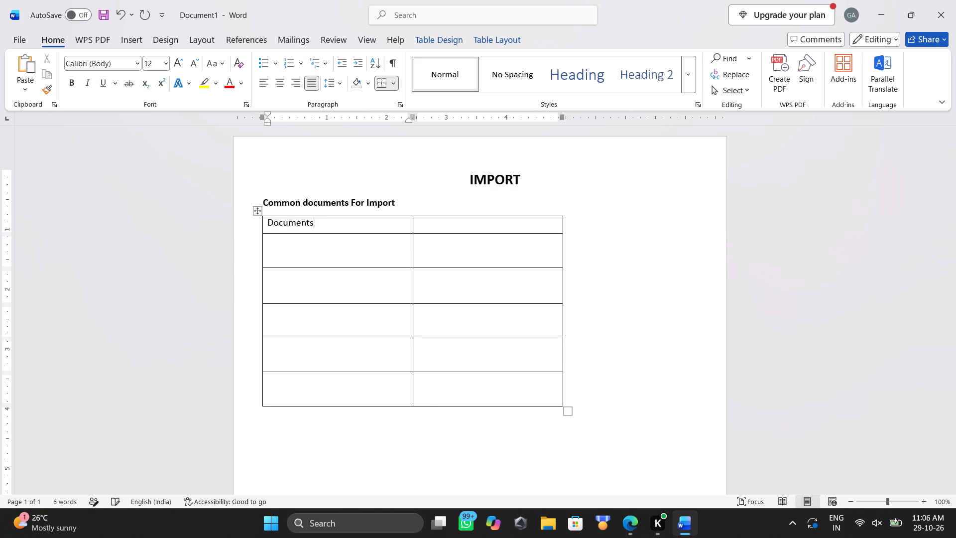
key("shift+Left")
key("shift+Left")
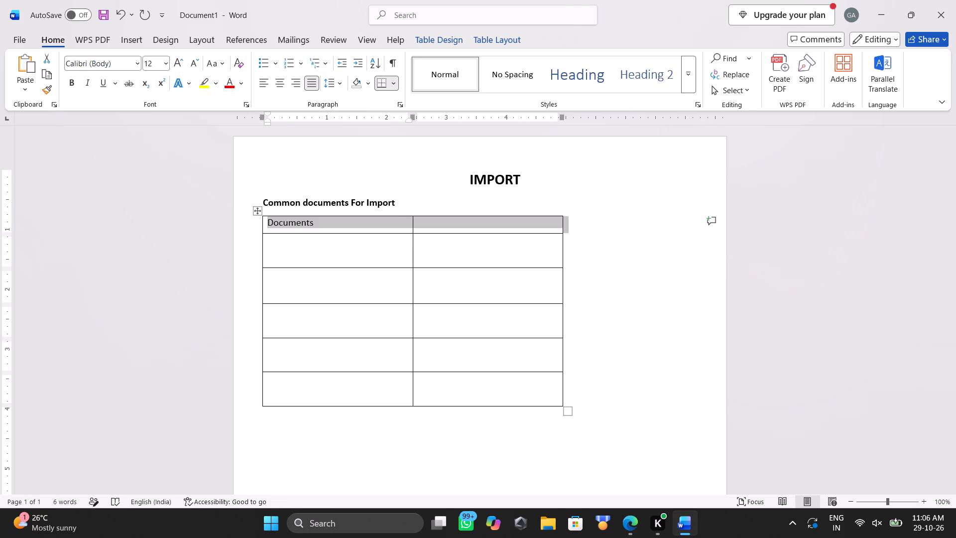
key("shift+Left")
key("shift+Left")
key("shift+Left")
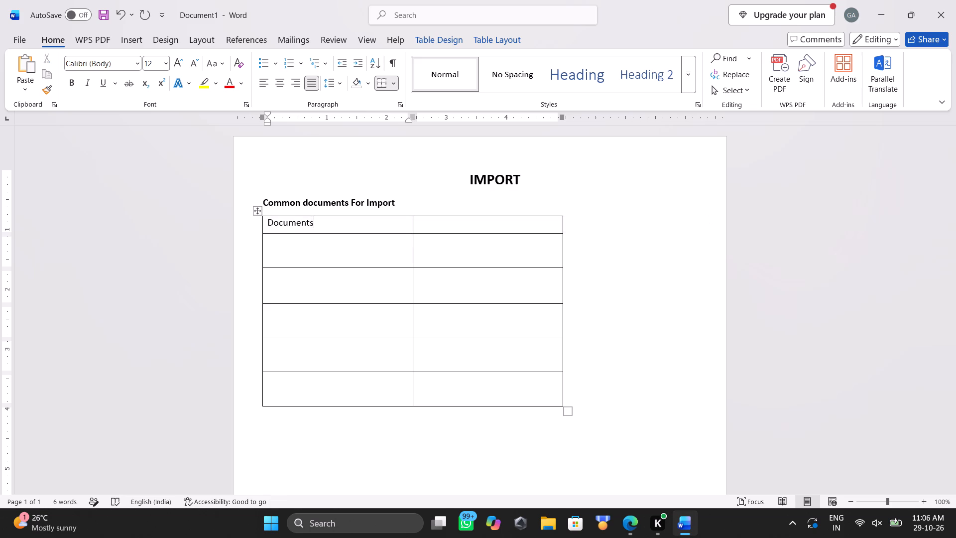
key("shift+Left")
key("shift+Left")
key("shift+Left")
key("shift+Left")
key("shift+Left")
key("shift+Left")
key("shift+Left")
key("shift+Left")
key("shift+Left")
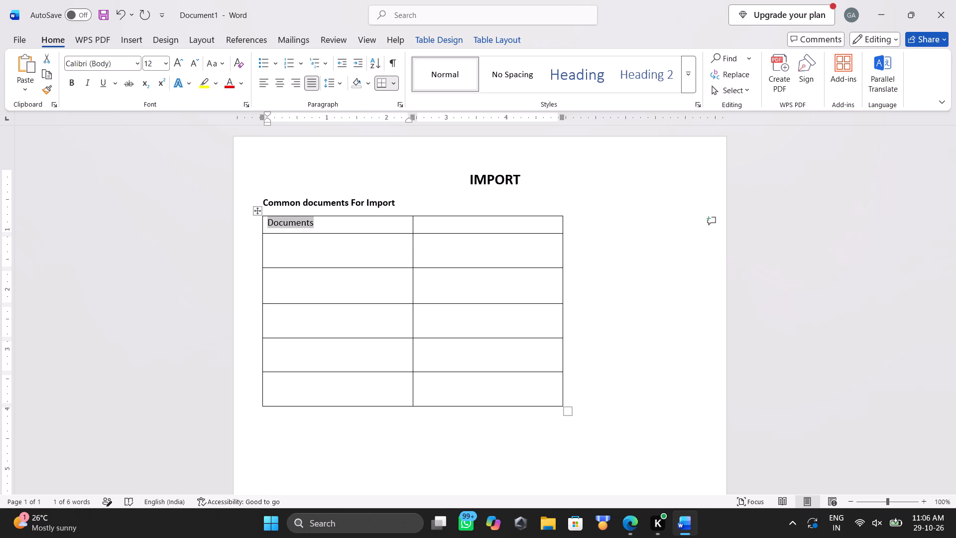
key("ctrl+b")
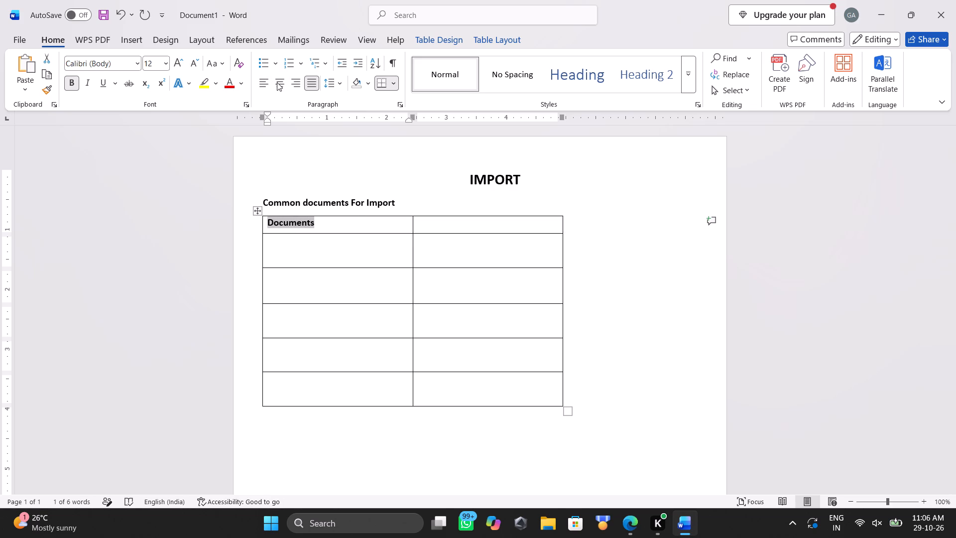
left_click(277, 82)
Enter "Where it is used" as the second column's header, in bold and centred.
left_click(451, 223)
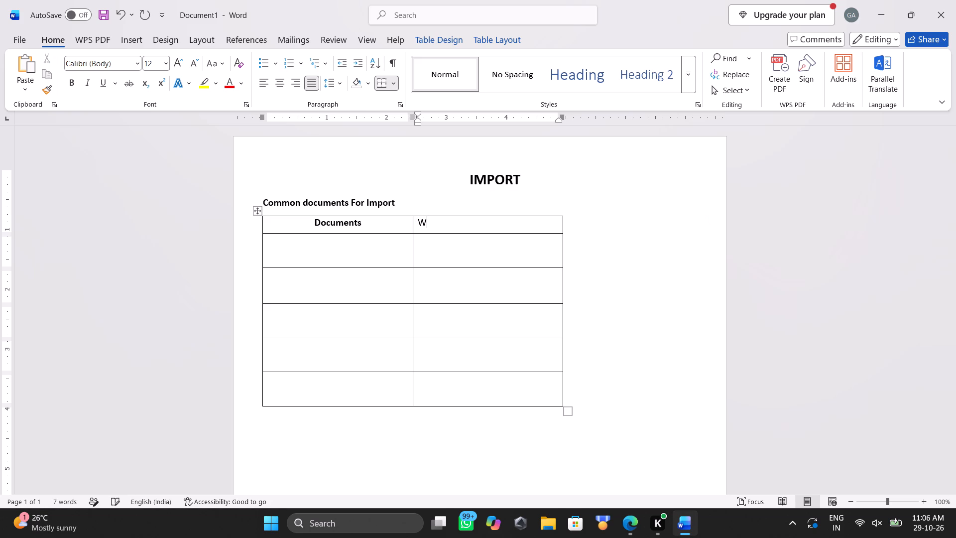
type("here")
key("space")
type("it is used")
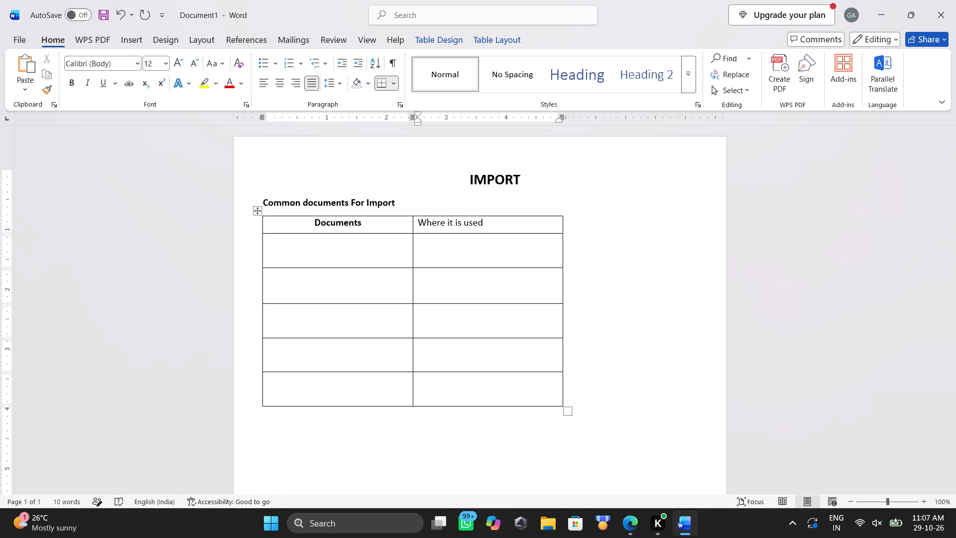
key("shift+Left")
key("shift+Left")
key("shift+Left")
key("shift+Left")
key("ctrl+shift+Left")
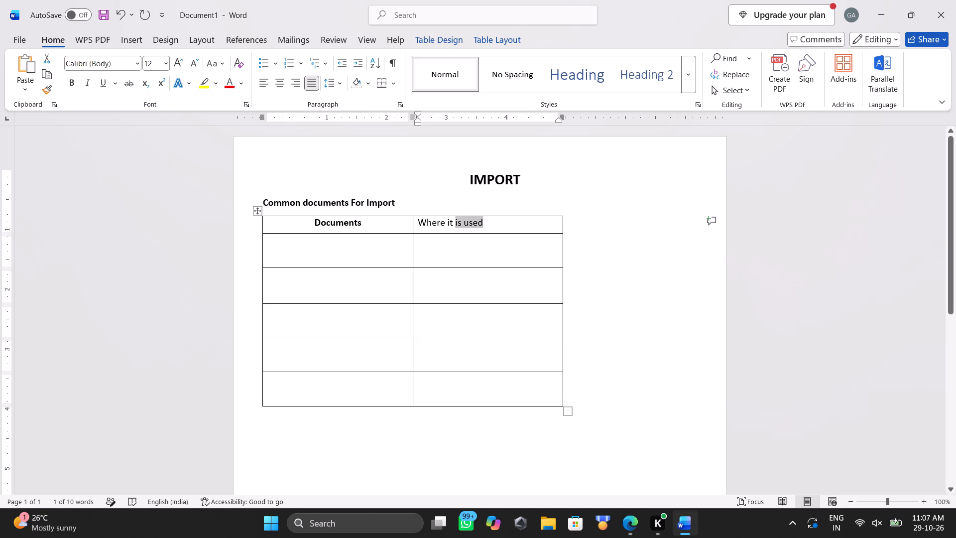
key("ctrl+shift+Left")
key("ctrl+shift+Left")
key("ctrl+shift+Left")
key("ctrl+shift+Right")
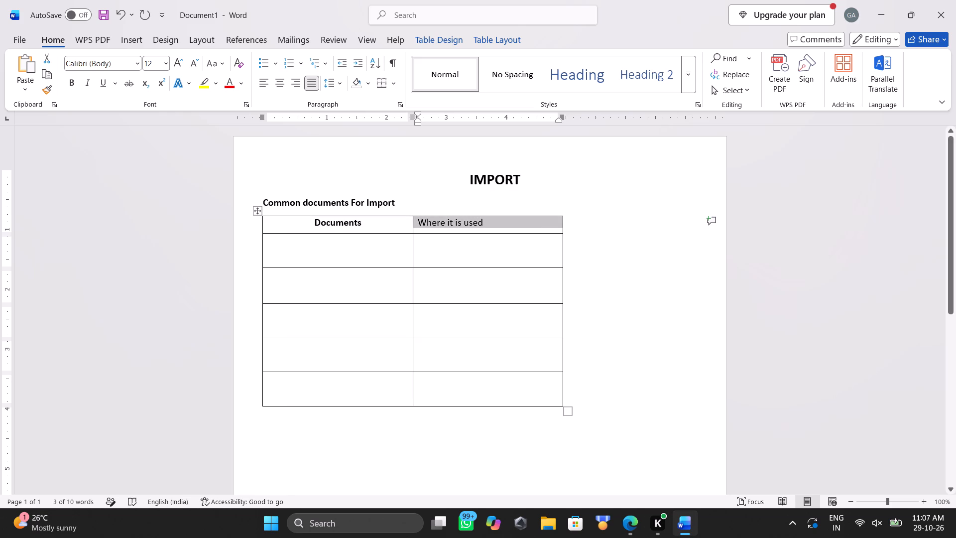
key("ctrl+b")
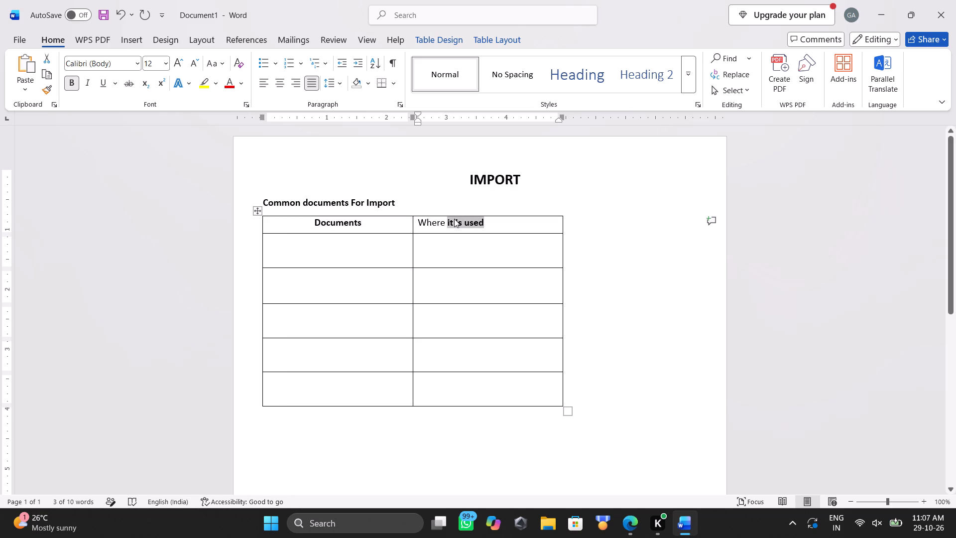
key("Left")
key("Left")
key("Left")
key("Right")
key("shift+Left")
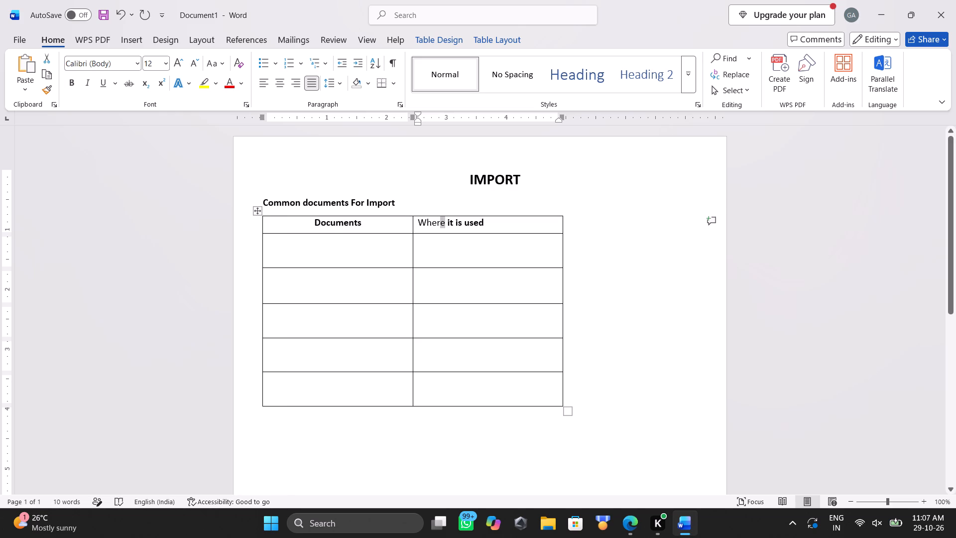
key("shift+Left")
key("shift+Left")
key("shift+Left")
key("shift+Left")
key("ctrl+b")
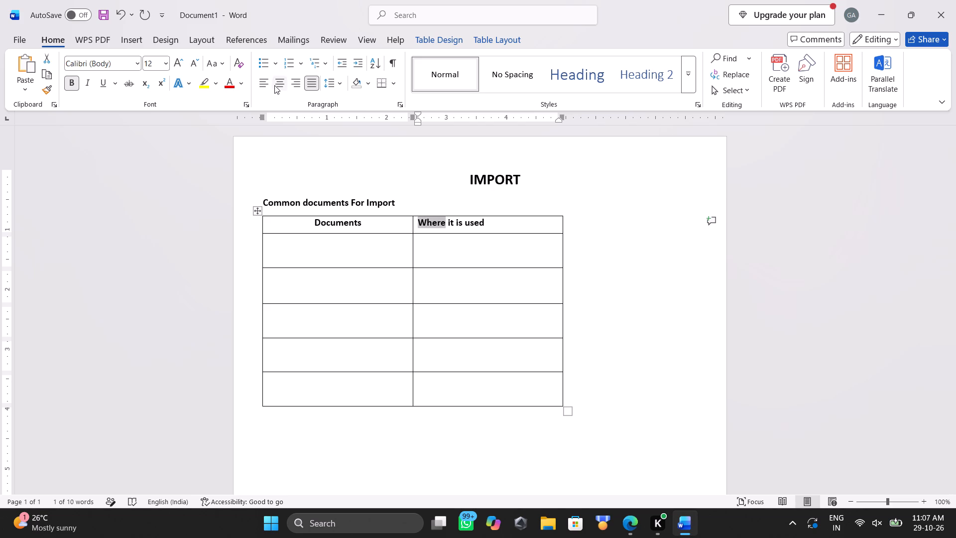
triple_click(489, 223)
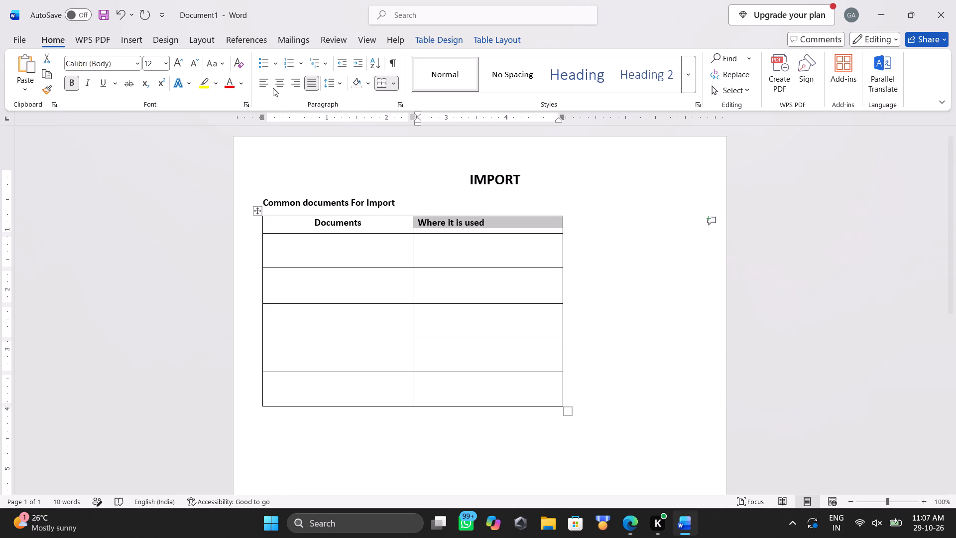
left_click(278, 82)
left_click(277, 250)
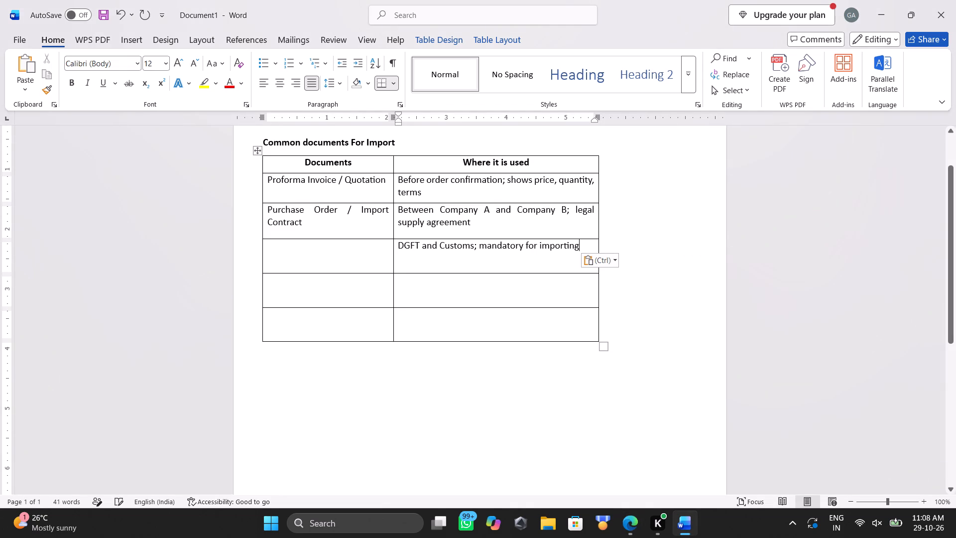
left_click_drag(339, 228, 323, 240)
left_click(323, 240)
left_click(307, 254)
key("super+v")
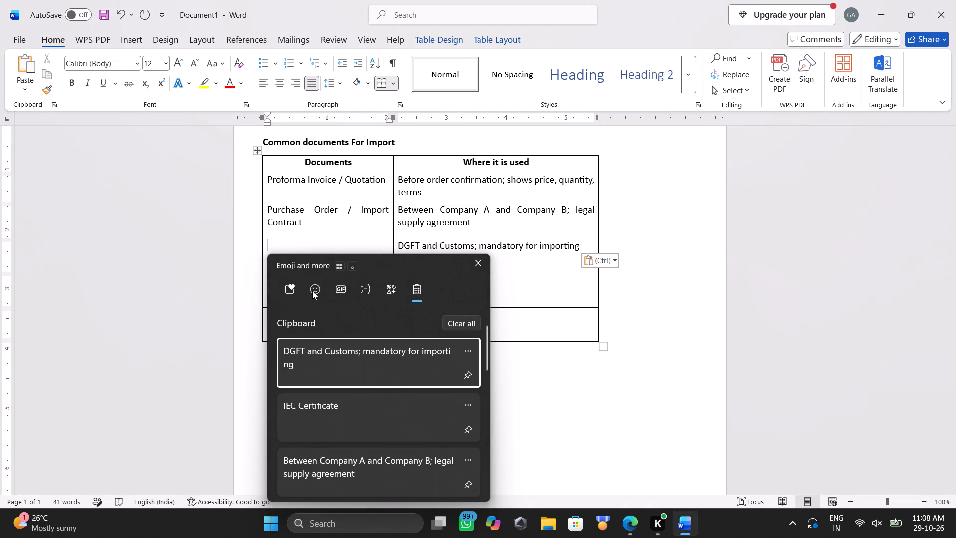
left_click(295, 405)
key("ctrl+v")
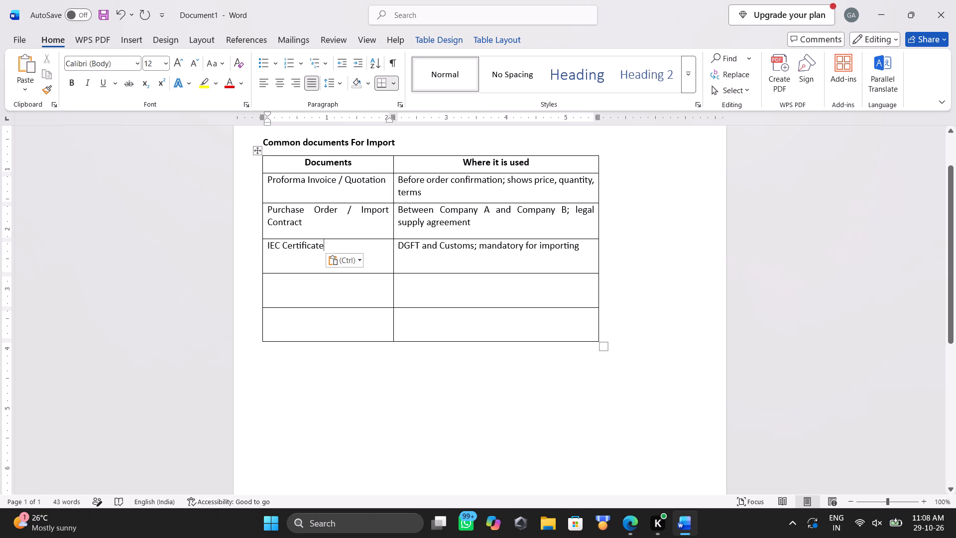
Reduce the height of the IEC Certificate row to about 0.4 inch.
left_click_drag(397, 273, 402, 264)
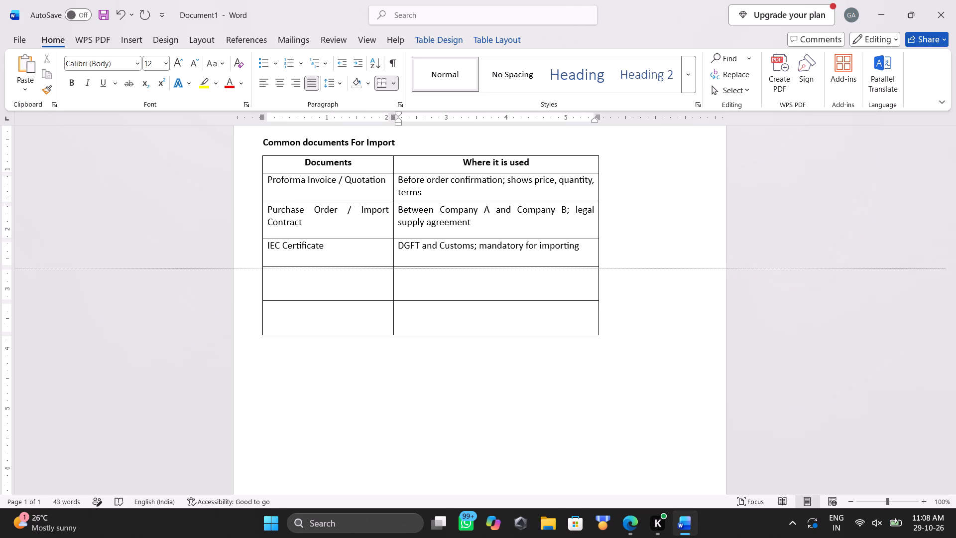
left_click_drag(402, 264, 402, 264)
Copy "GST Registration Certificate" from Perplexity's common documents table into the next empty cell under Documents in Word.
key("alt+Tab")
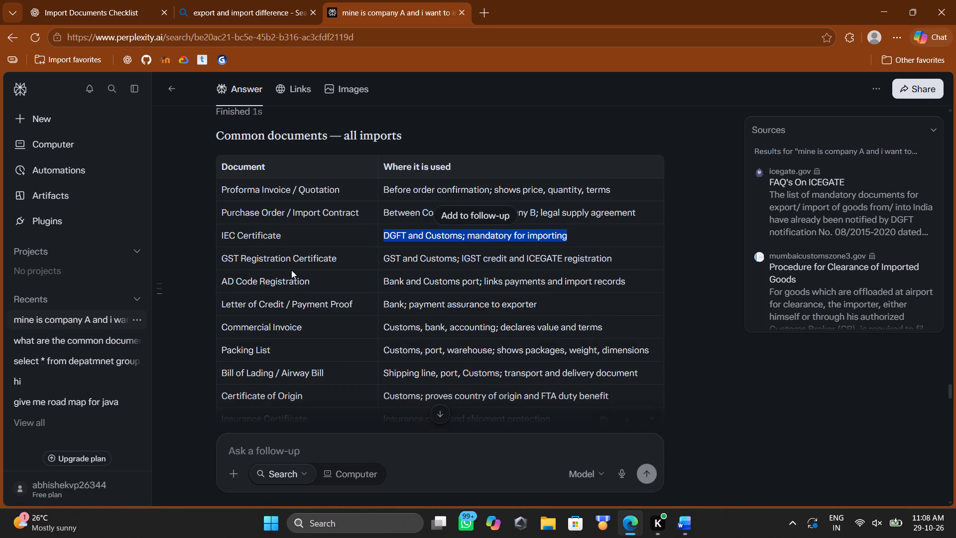
triple_click(287, 260)
key("ctrl+c")
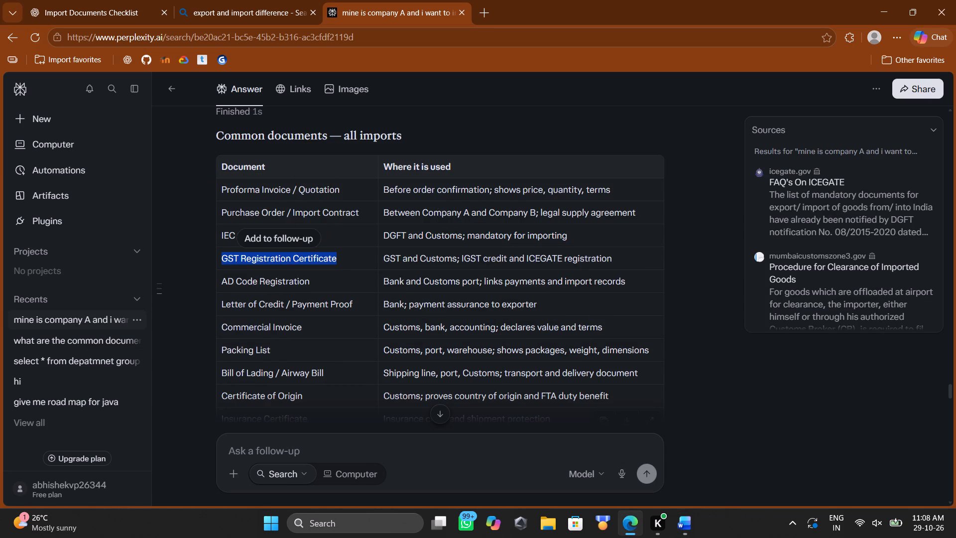
key("alt+Tab")
left_click(279, 269)
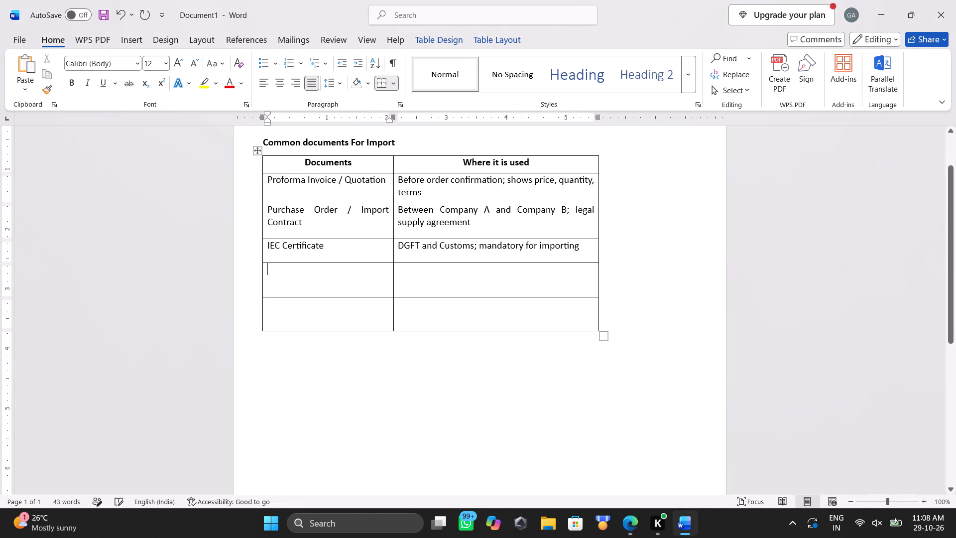
key("ctrl+v")
Copy "GST and Customs; IGST credit and ICEGATE registration" from Perplexity into the Where it is used cell of the GST Registration Certificate row in Word.
key("alt+Tab")
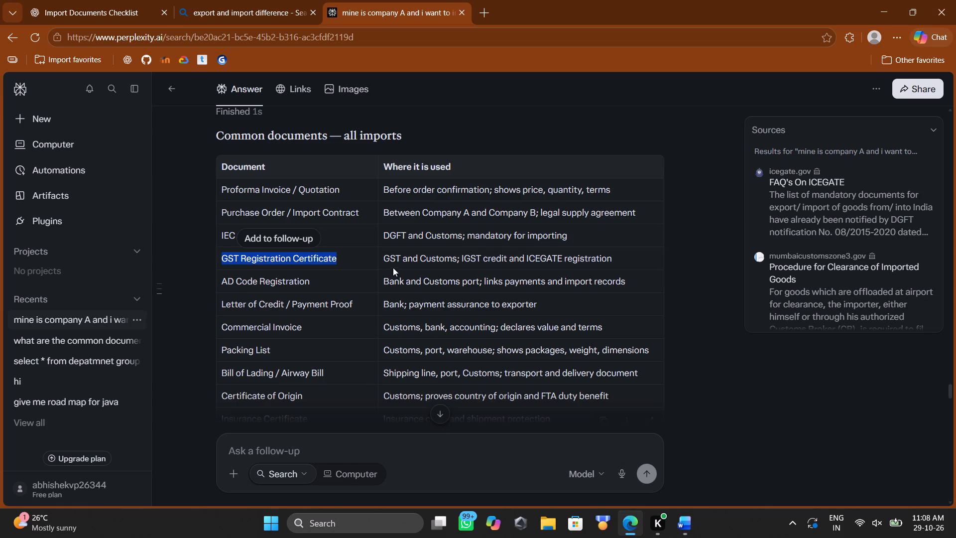
triple_click(406, 261)
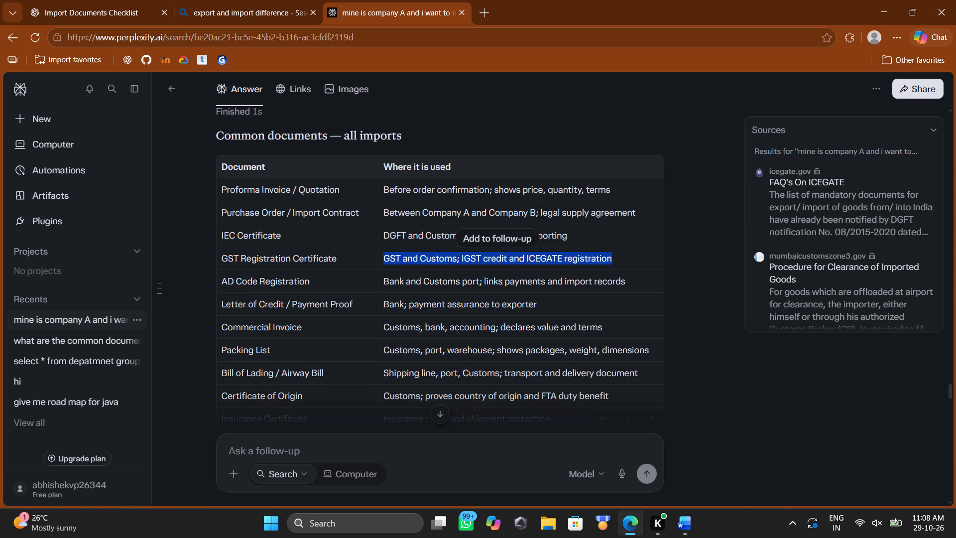
key("ctrl+c")
key("alt+Tab")
left_click(441, 275)
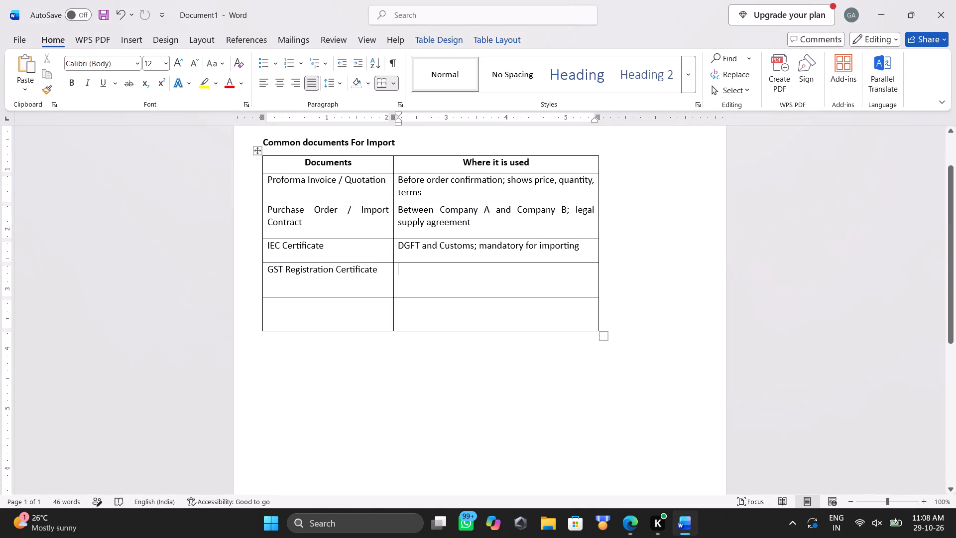
key("ctrl+v")
Copy "AD Code Registration" from Perplexity's common documents table into the next empty cell under Documents in Word.
key("alt+Tab")
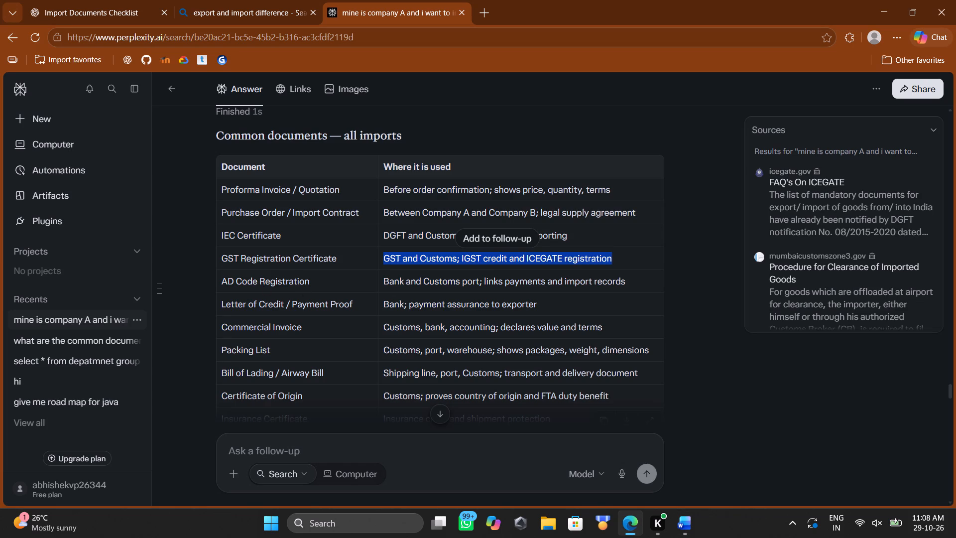
triple_click(256, 281)
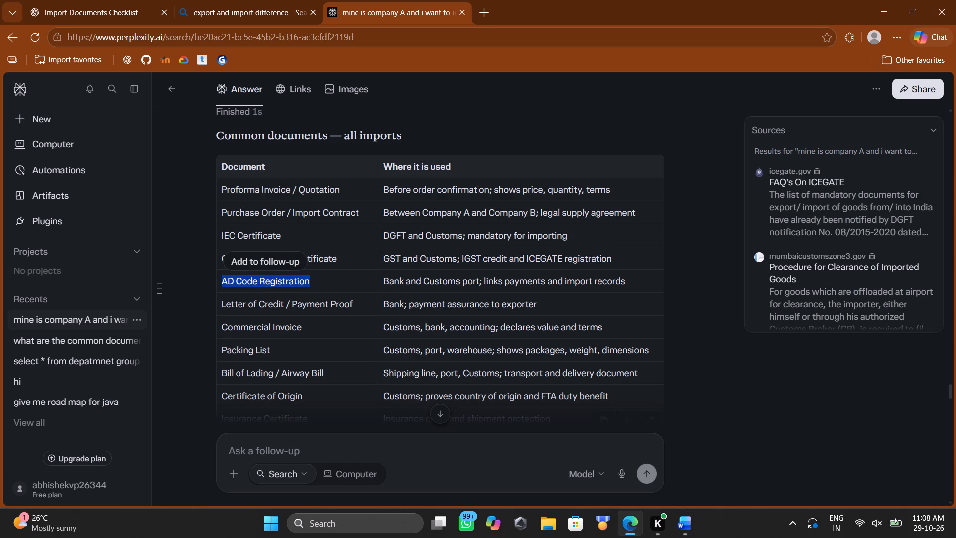
key("ctrl+c")
key("alt+Tab")
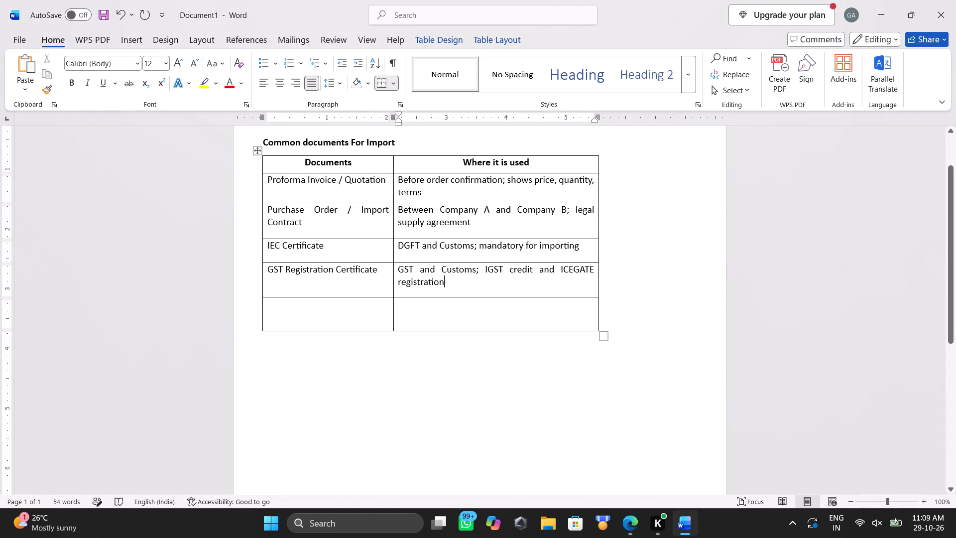
left_click(289, 306)
key("ctrl+v")
Copy "Bank and Customs port; links payments and import records" from Perplexity into the Where it is used cell of the AD Code Registration row in Word.
key("alt+Tab")
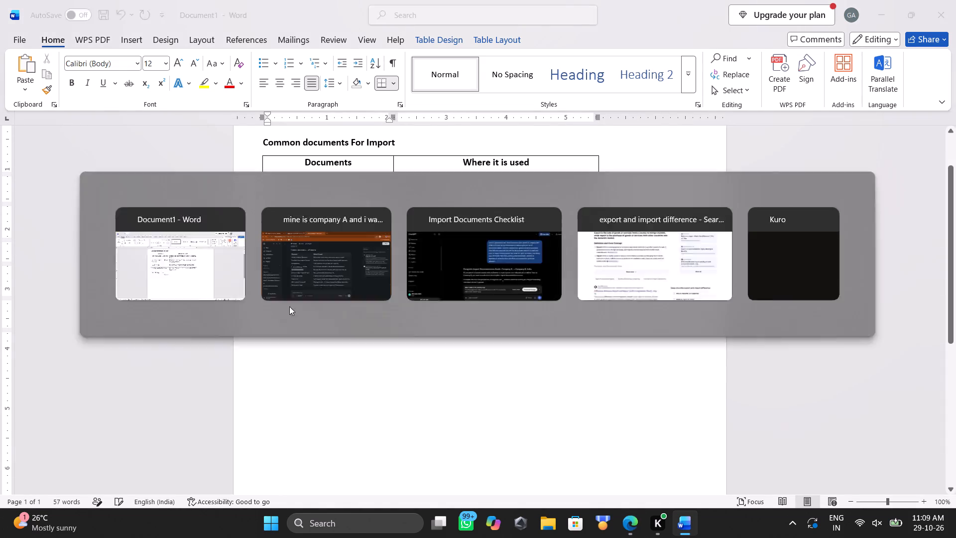
triple_click(407, 279)
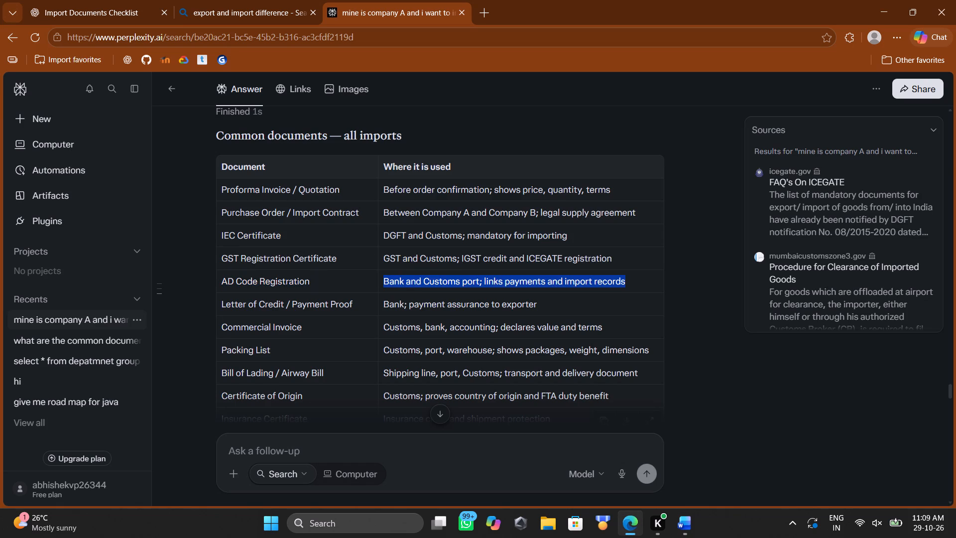
key("ctrl+c")
key("alt+Tab")
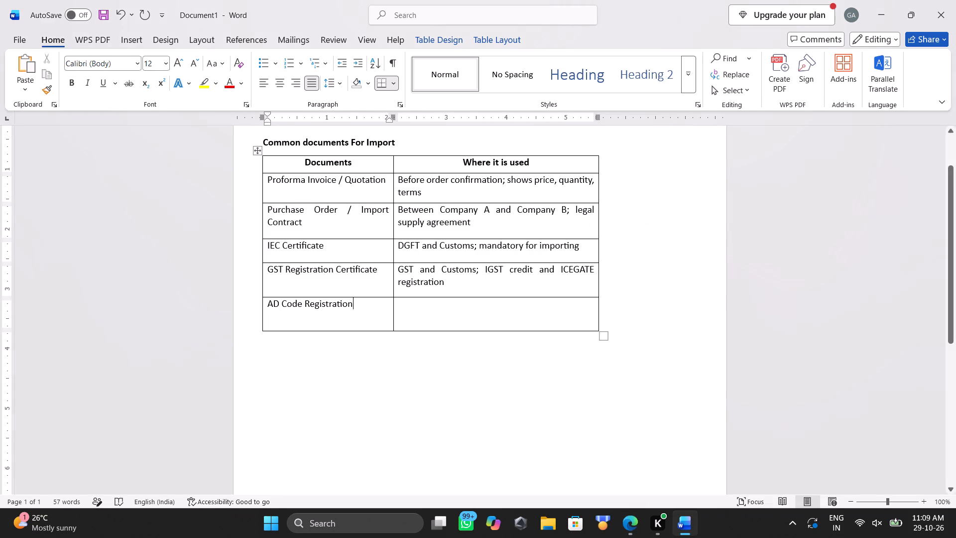
left_click(441, 314)
key("ctrl+v")
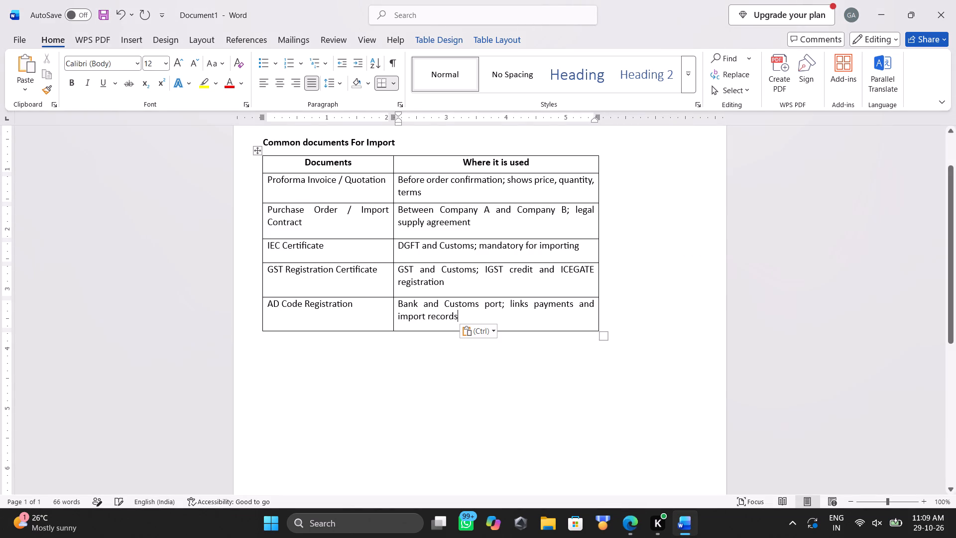
Reduce the height of the AD Code Registration row to about 0.5 inch.
left_click(402, 329)
left_click_drag(399, 331, 400, 326)
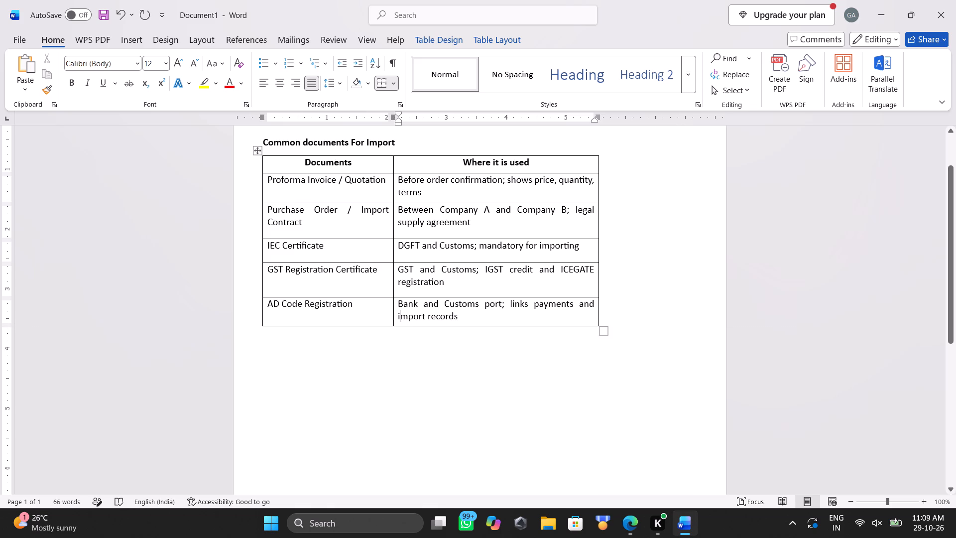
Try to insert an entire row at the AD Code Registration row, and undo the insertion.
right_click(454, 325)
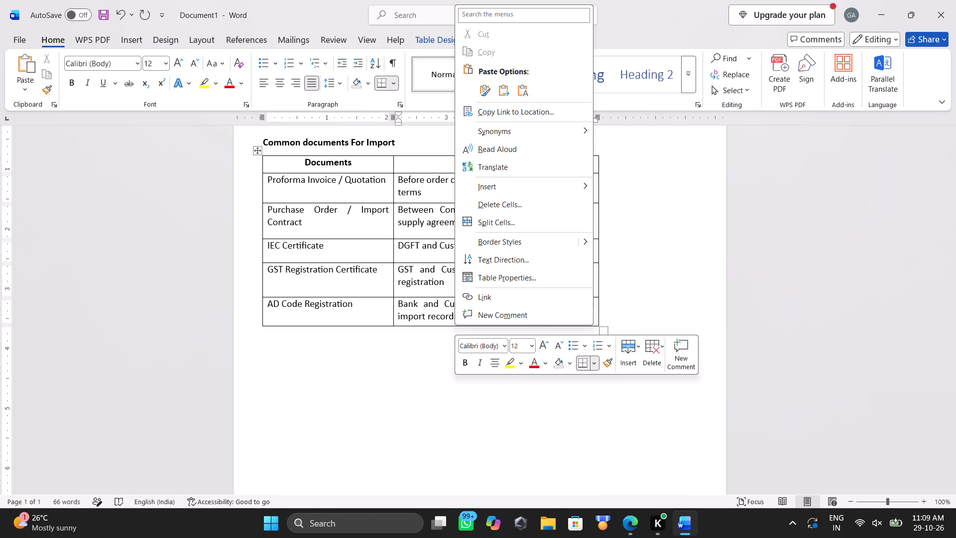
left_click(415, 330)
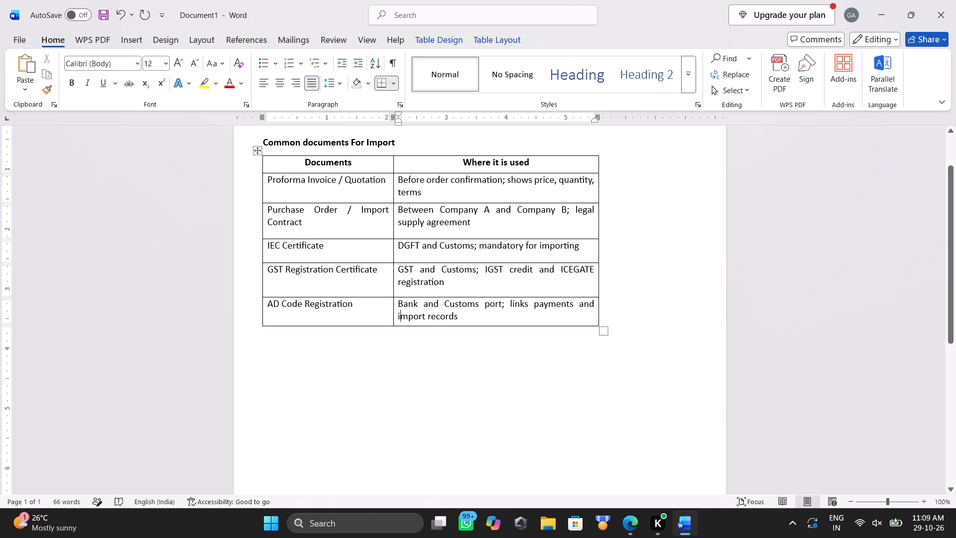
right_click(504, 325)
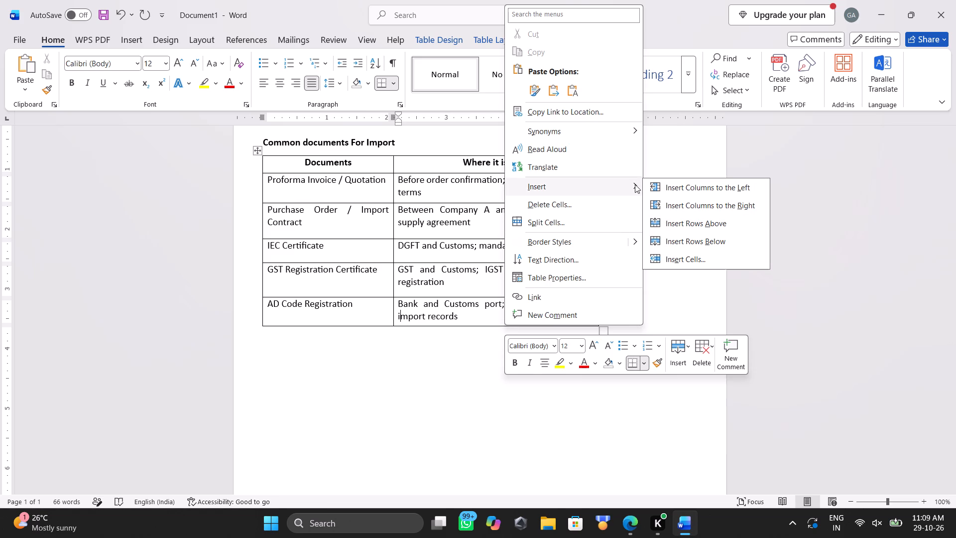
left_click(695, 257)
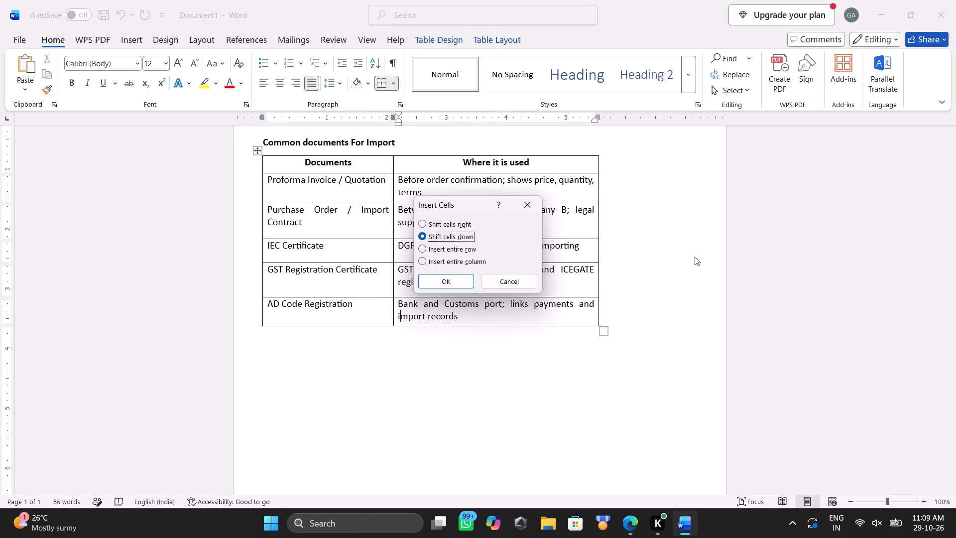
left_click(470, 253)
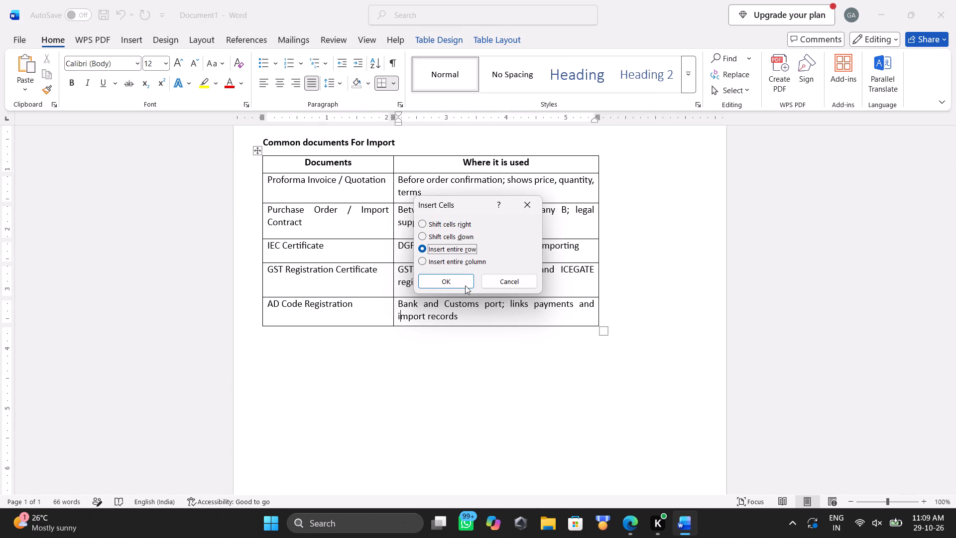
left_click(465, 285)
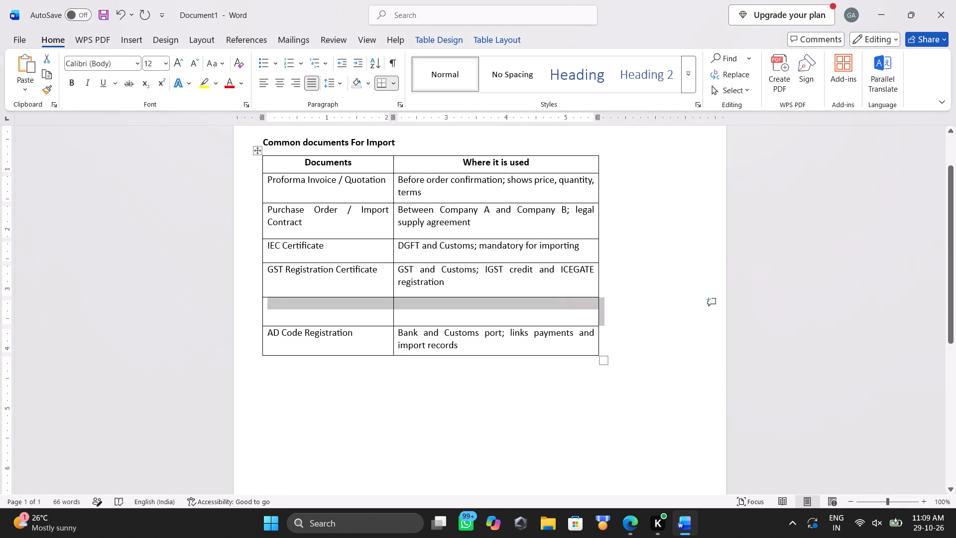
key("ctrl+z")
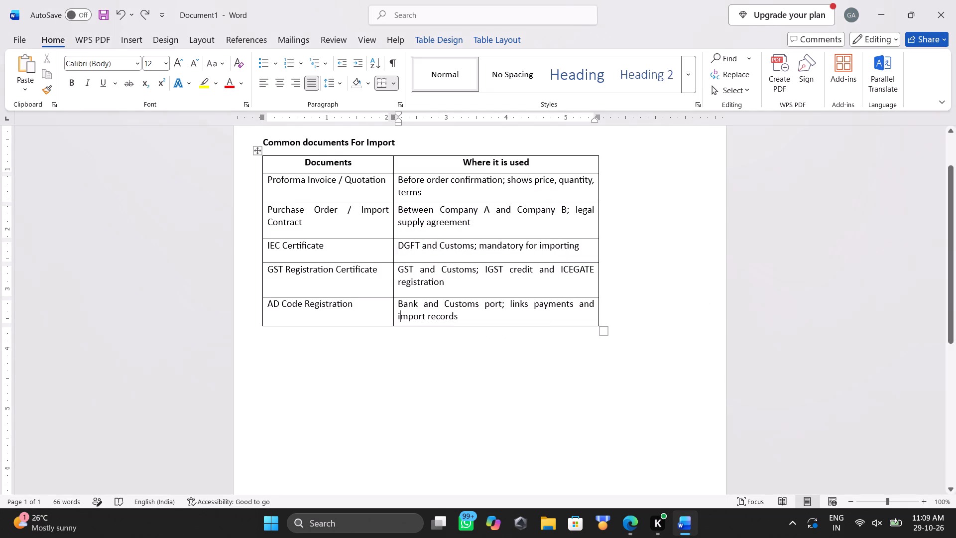
left_click(470, 319)
left_click(468, 324)
right_click(468, 324)
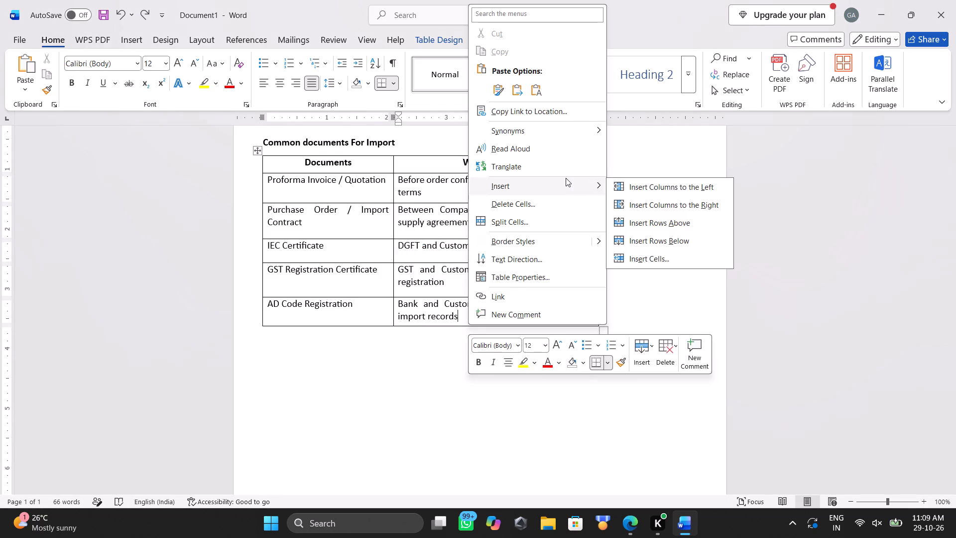
left_click(675, 248)
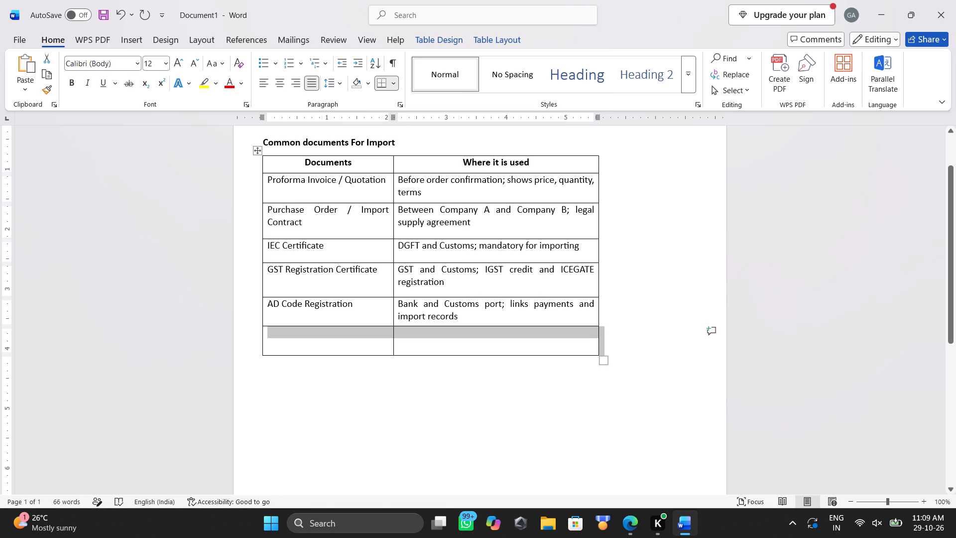
left_click(584, 354)
right_click(584, 354)
left_click(672, 203)
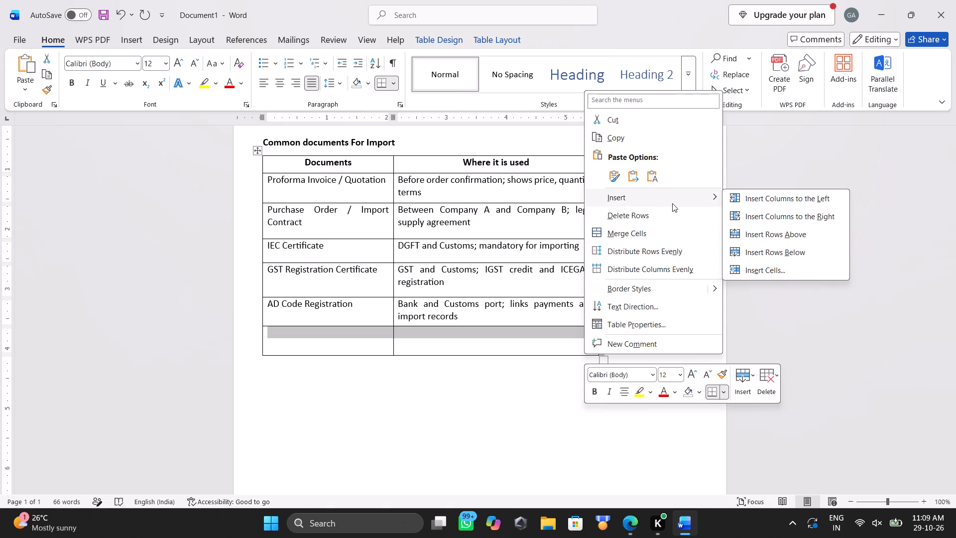
left_click(758, 244)
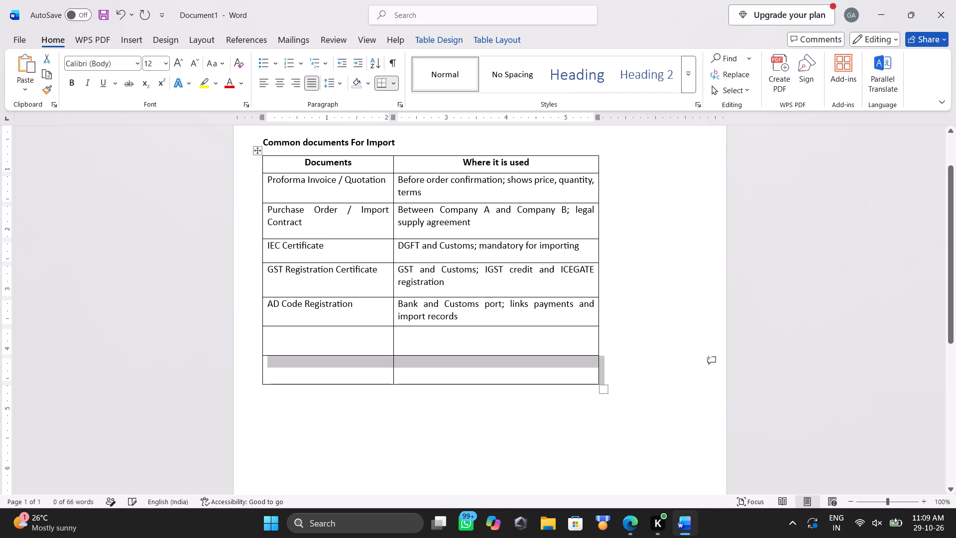
right_click(546, 380)
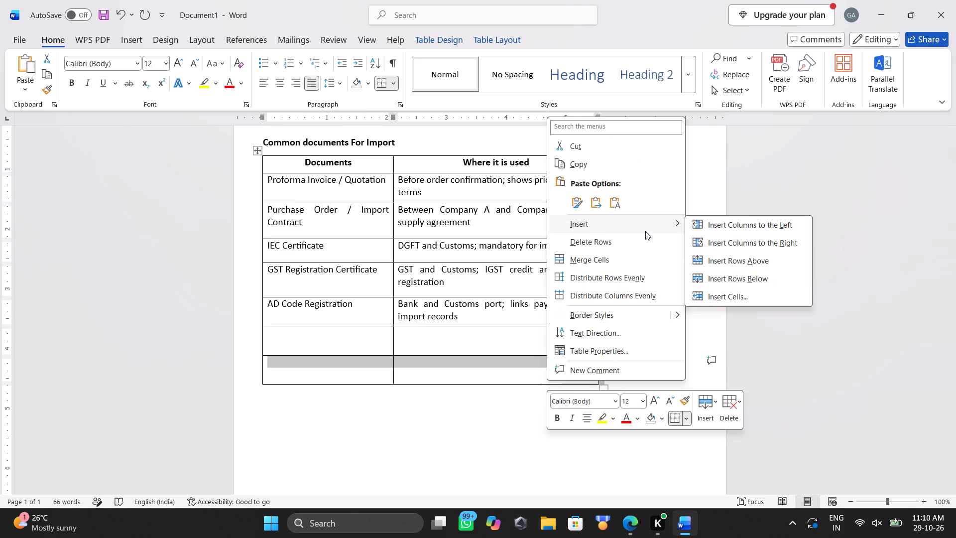
left_click(748, 270)
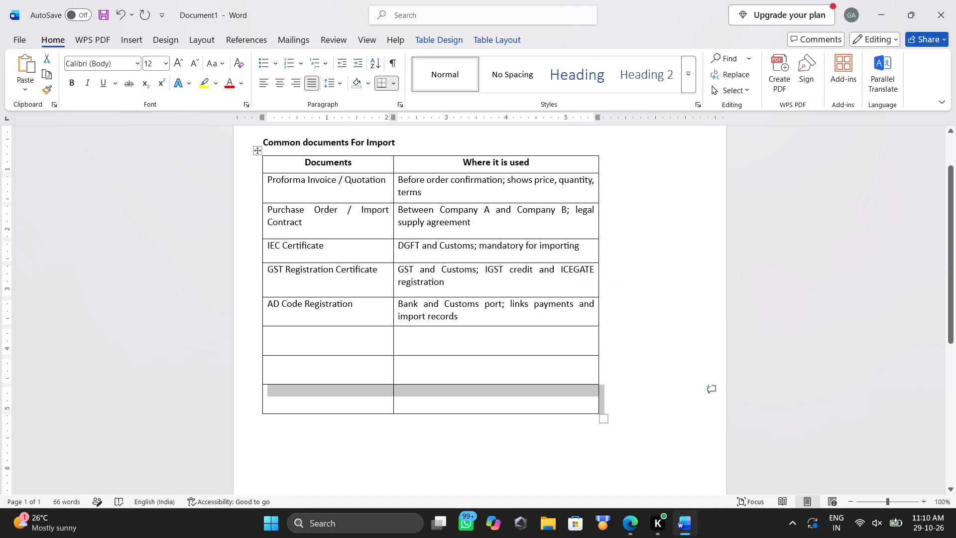
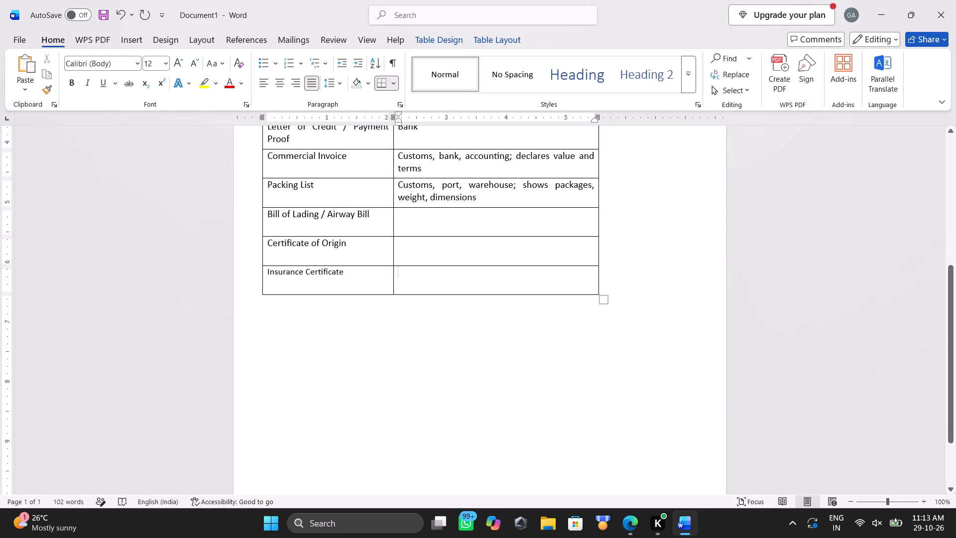
right_click(389, 293)
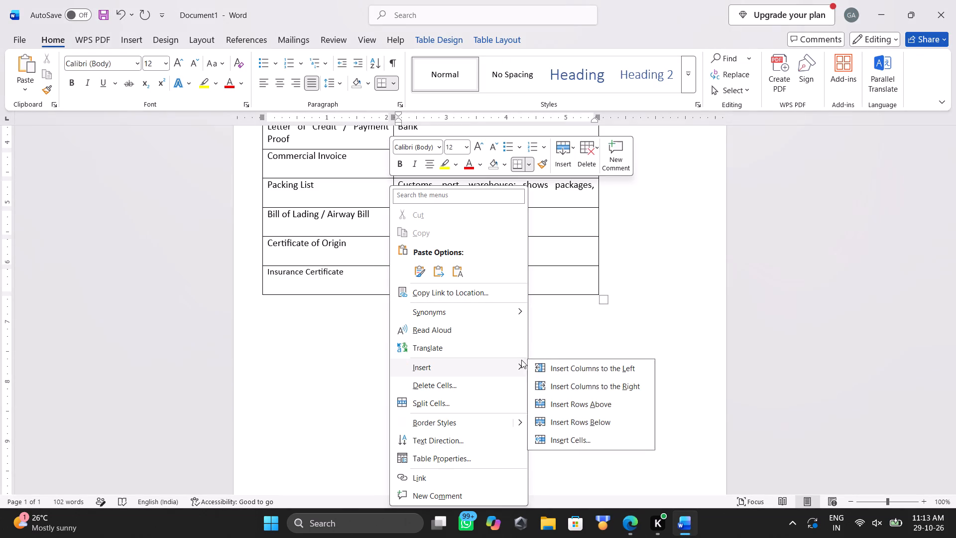
left_click(588, 421)
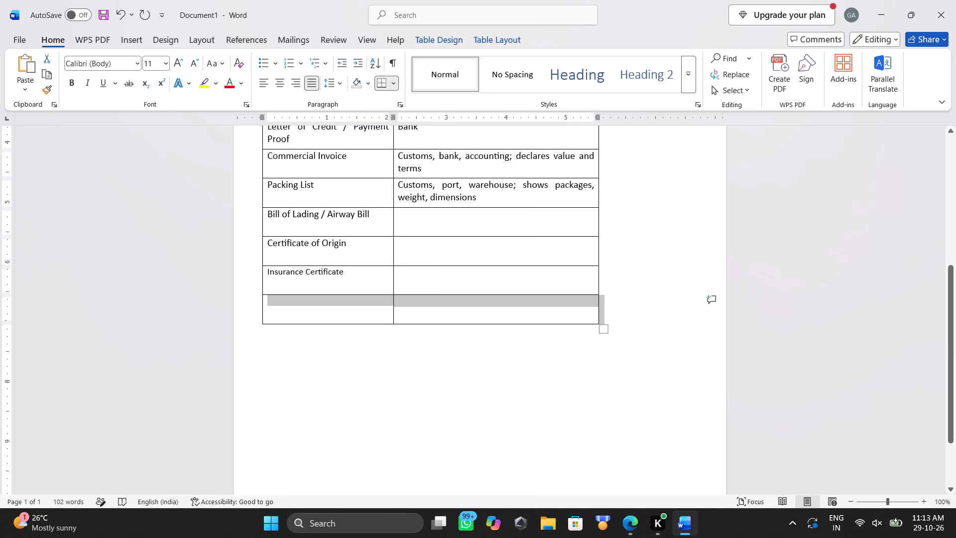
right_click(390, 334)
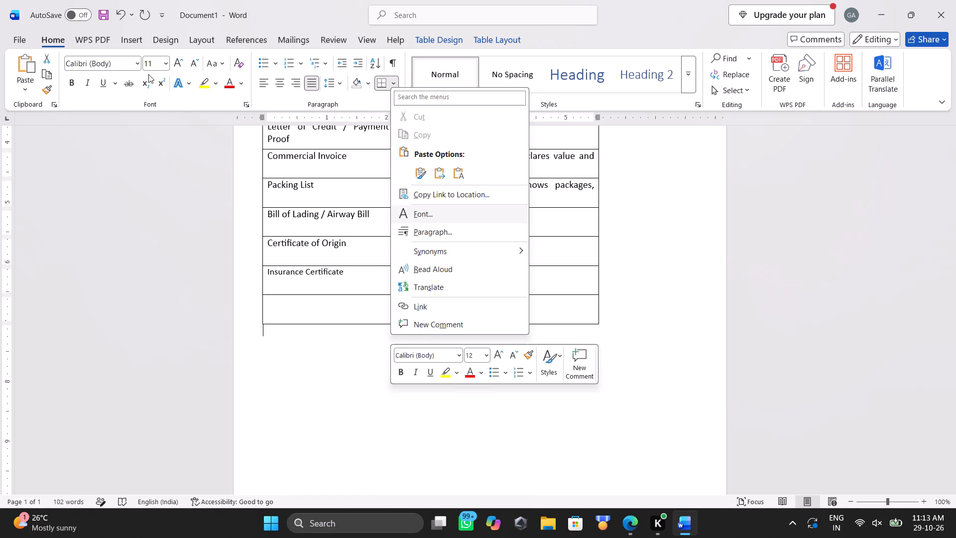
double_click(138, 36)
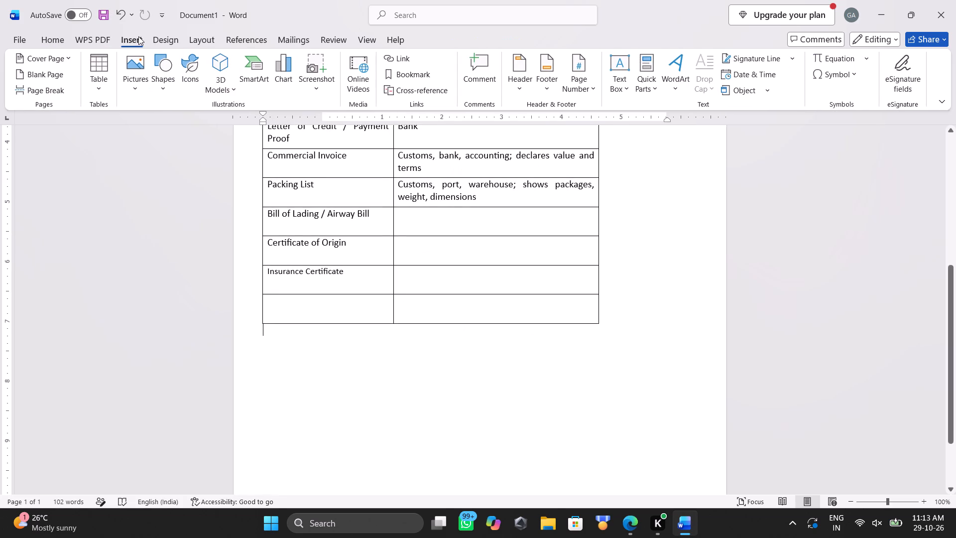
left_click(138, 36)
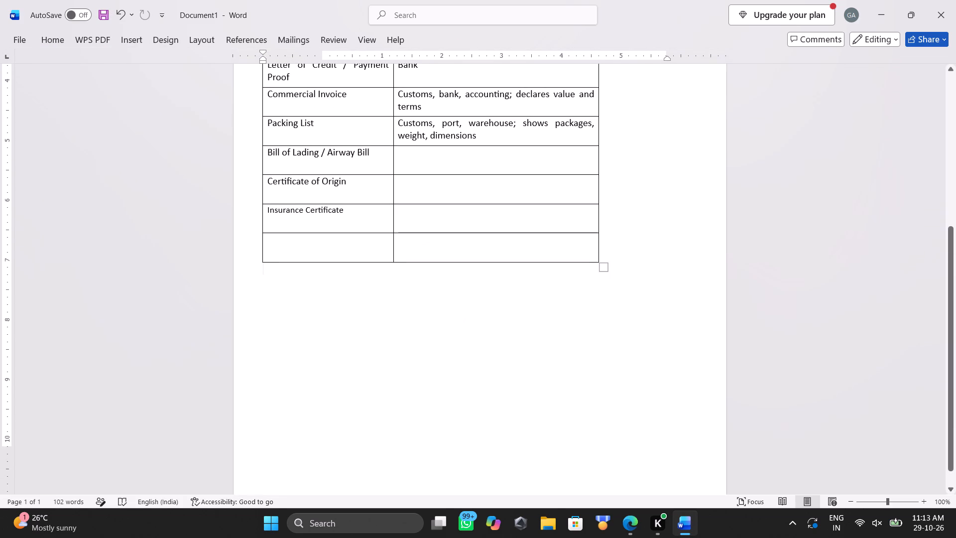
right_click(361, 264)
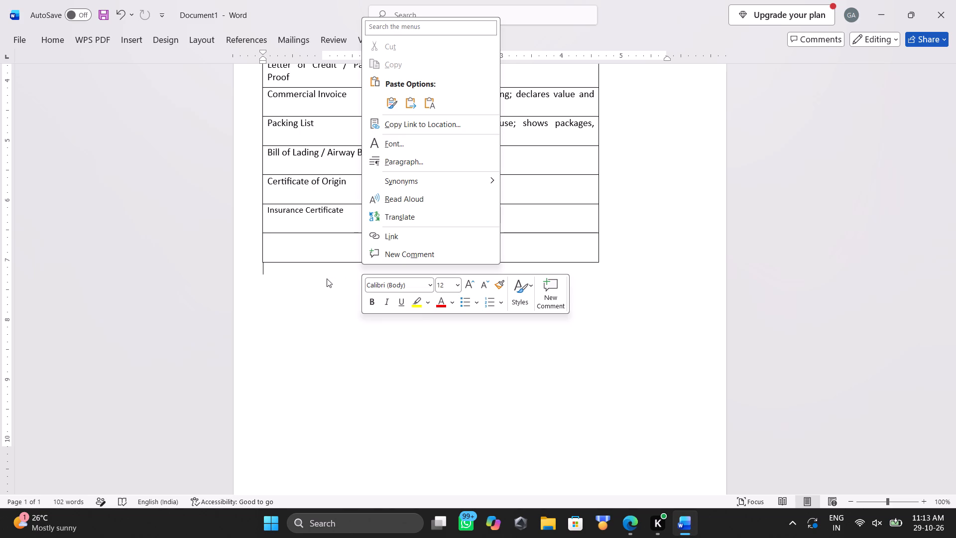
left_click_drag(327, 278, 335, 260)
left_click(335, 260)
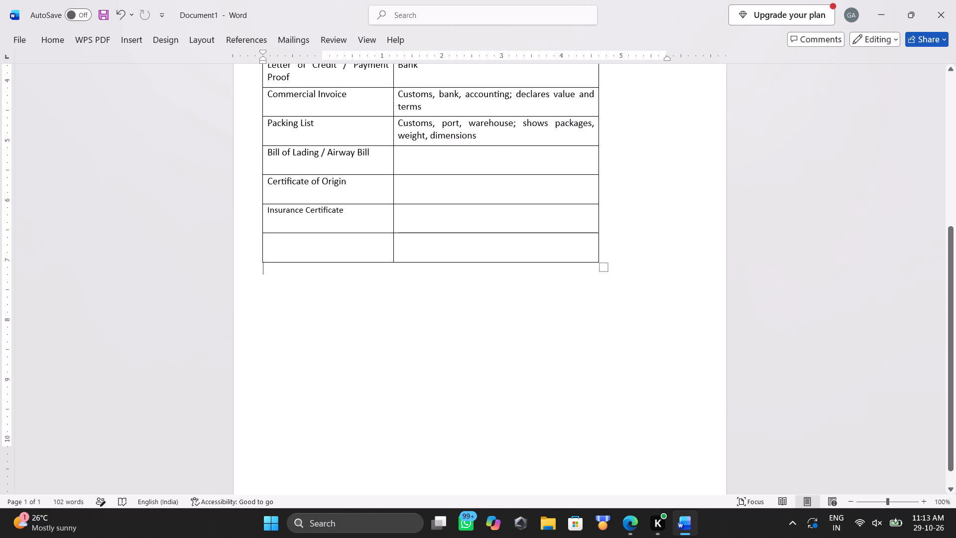
Insert a second empty row at the bottom of the Word documents table.
right_click(382, 261)
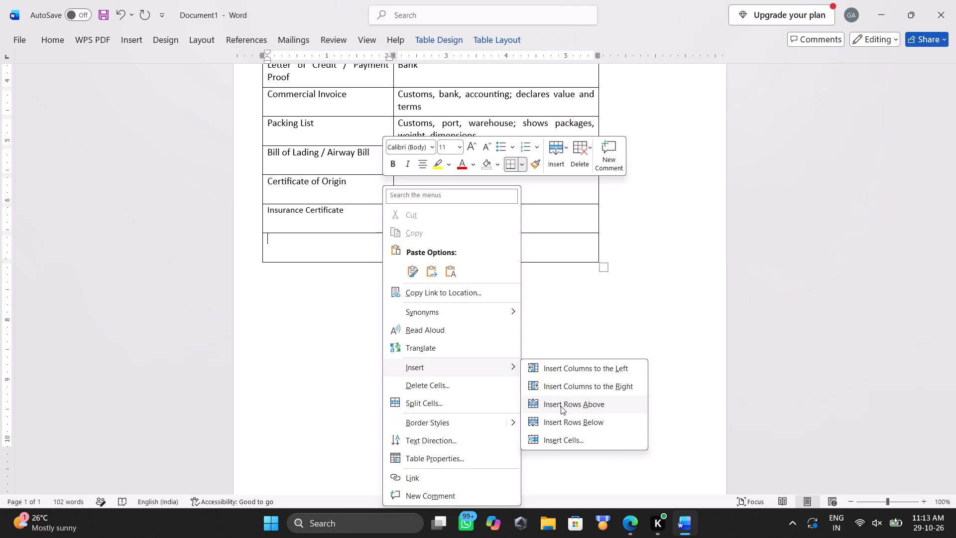
left_click(557, 424)
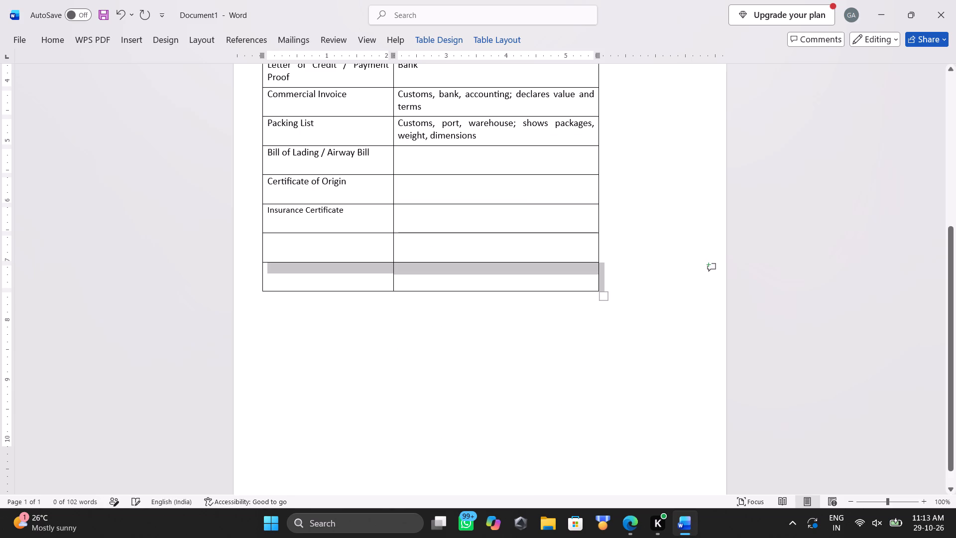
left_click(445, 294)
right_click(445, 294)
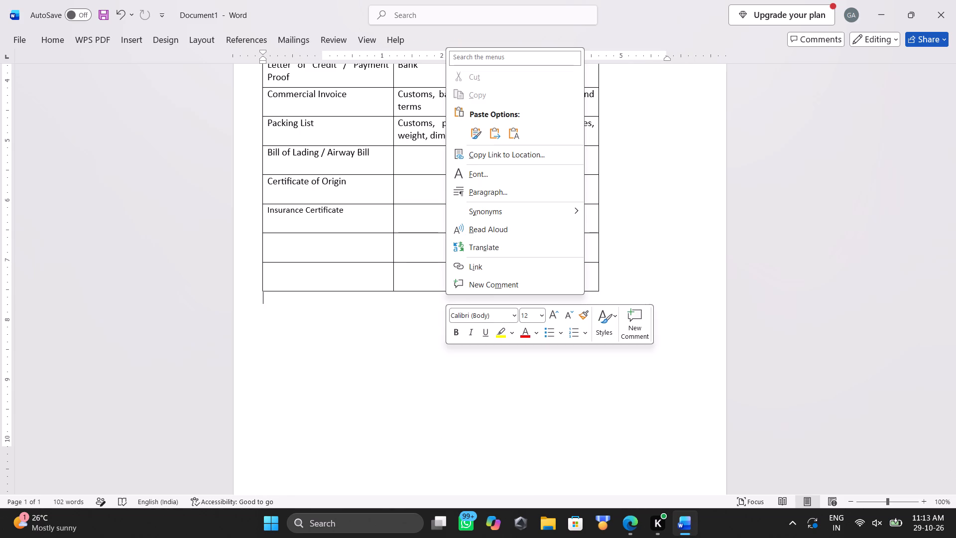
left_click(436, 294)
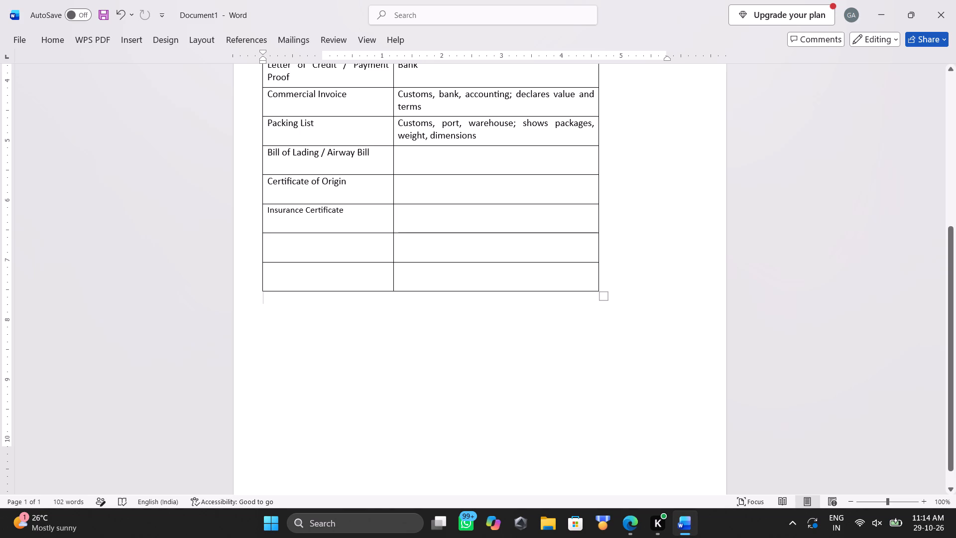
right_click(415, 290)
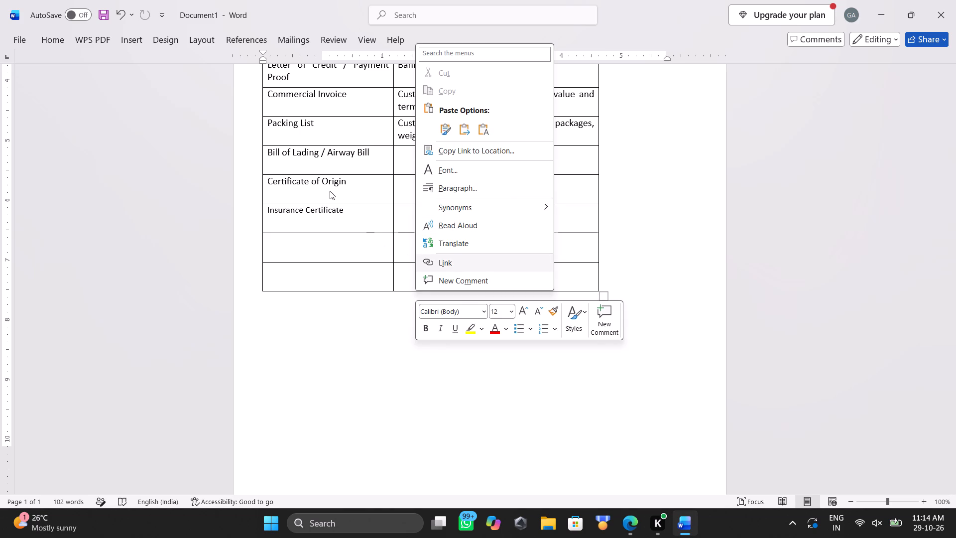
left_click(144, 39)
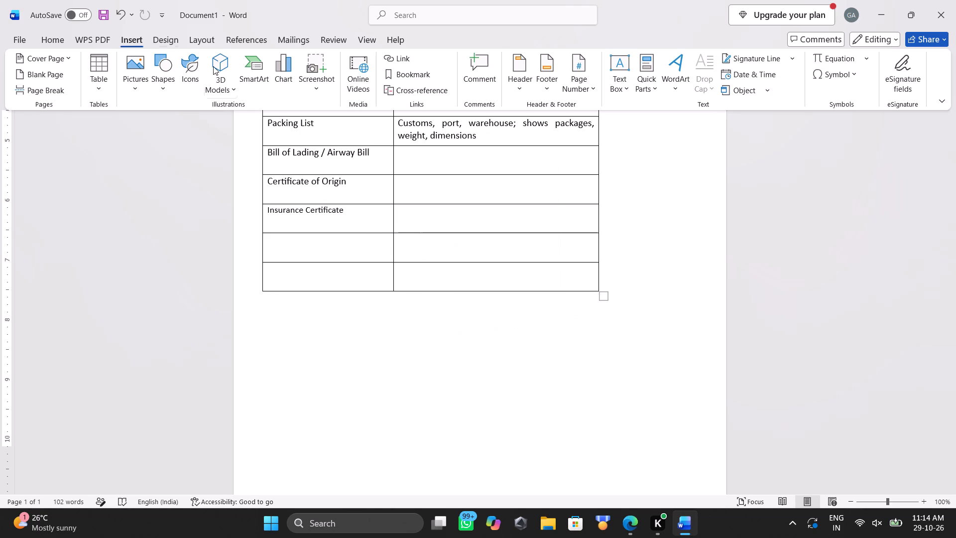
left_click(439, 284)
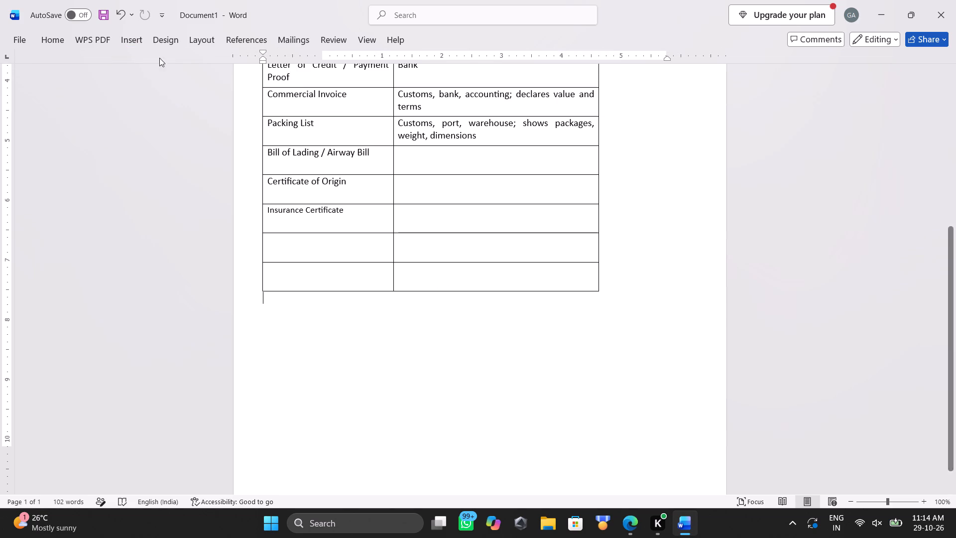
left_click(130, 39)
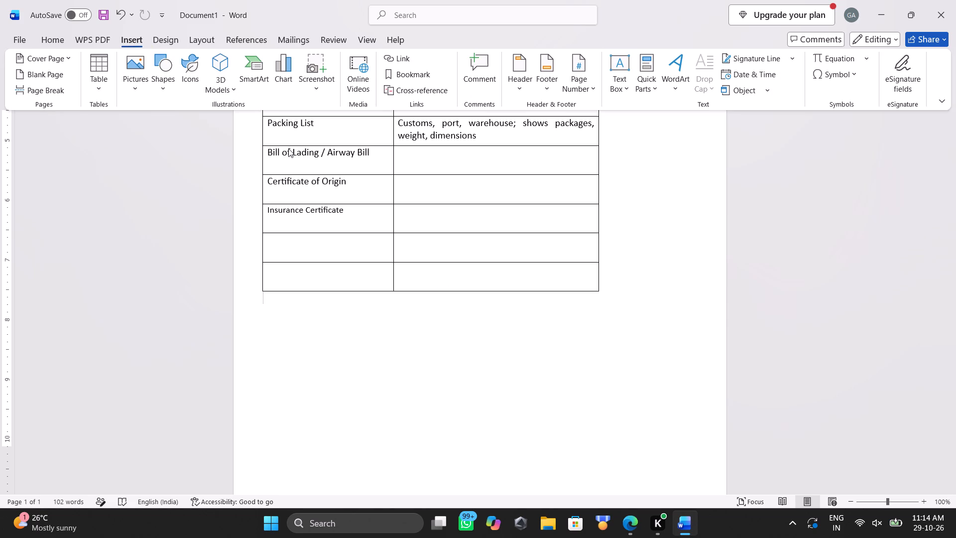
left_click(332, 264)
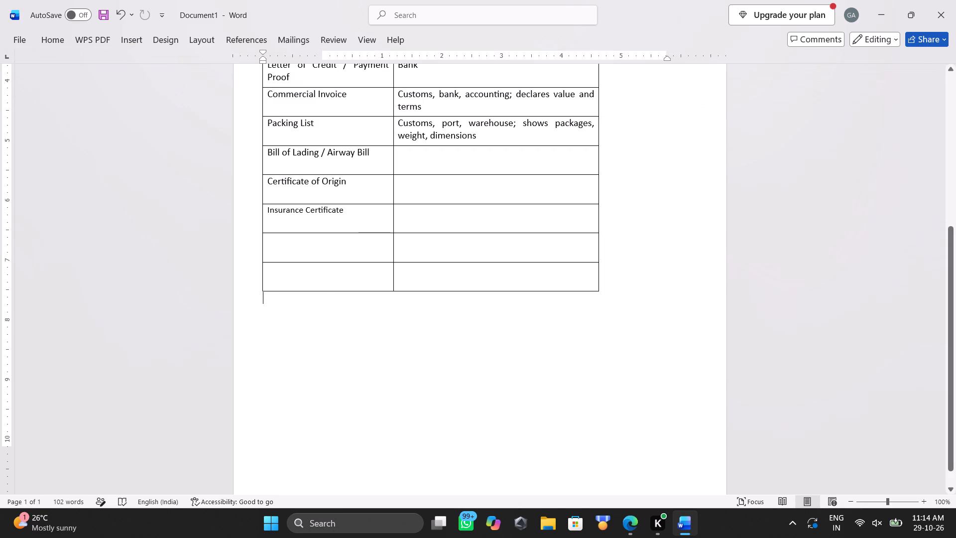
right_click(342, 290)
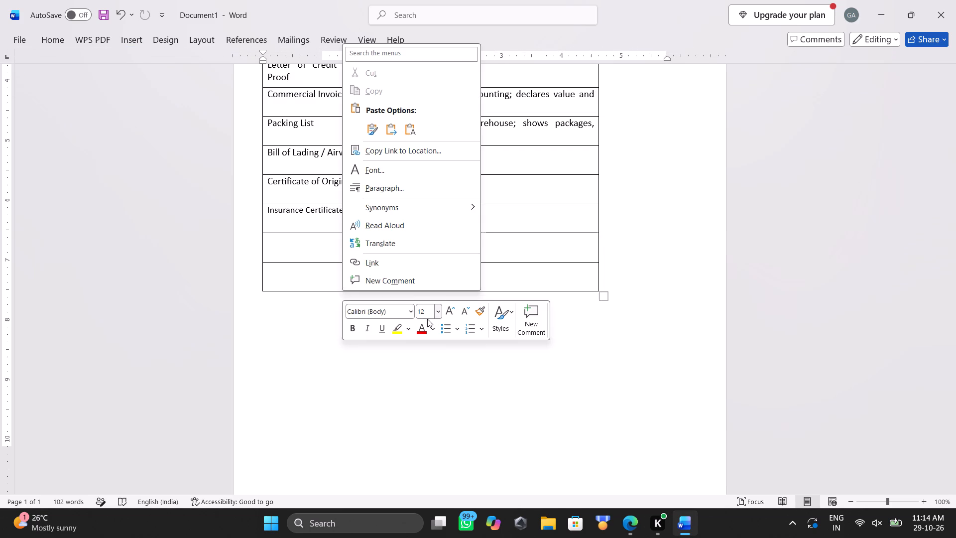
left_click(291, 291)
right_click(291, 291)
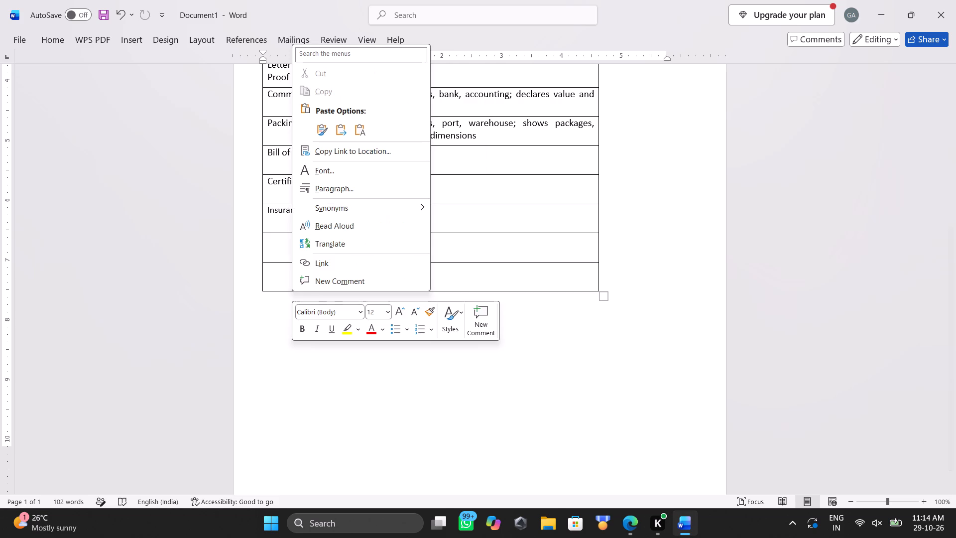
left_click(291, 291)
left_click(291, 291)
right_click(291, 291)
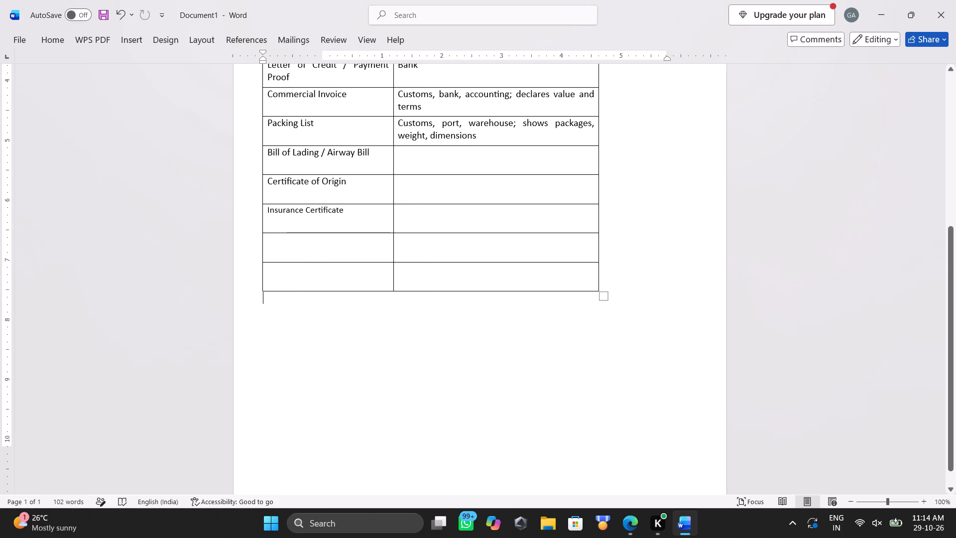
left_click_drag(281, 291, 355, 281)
Insert a third empty row below the last row of the Word documents table.
left_click_drag(355, 281, 396, 288)
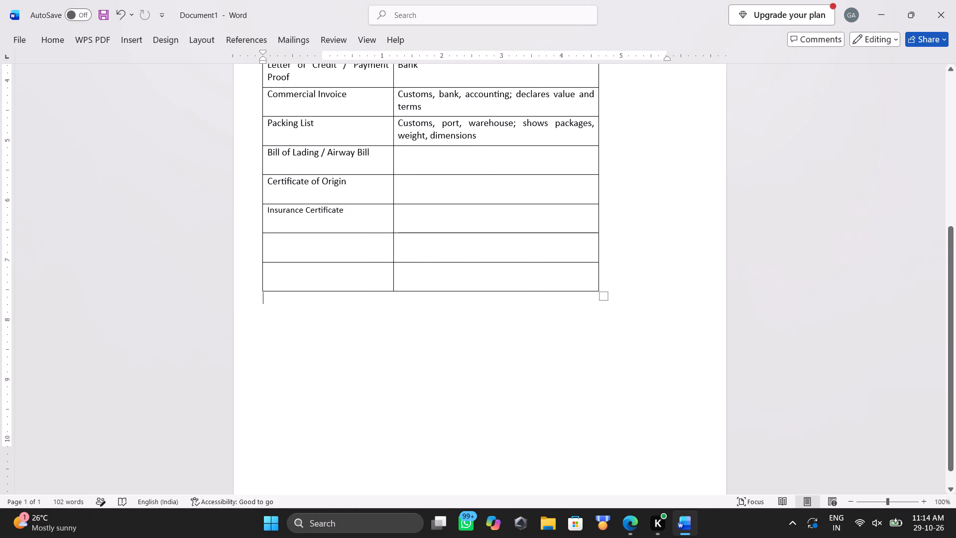
right_click(396, 288)
left_click(449, 168)
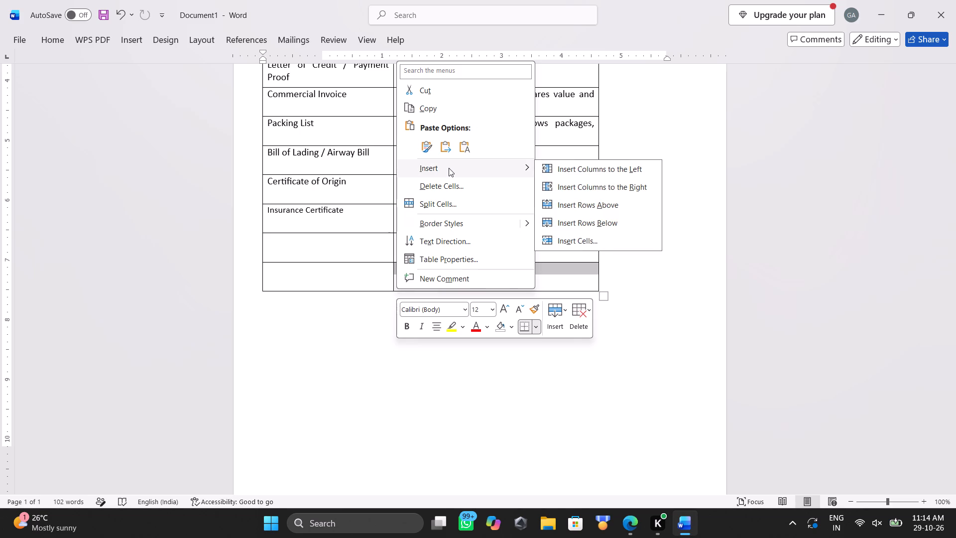
left_click(568, 215)
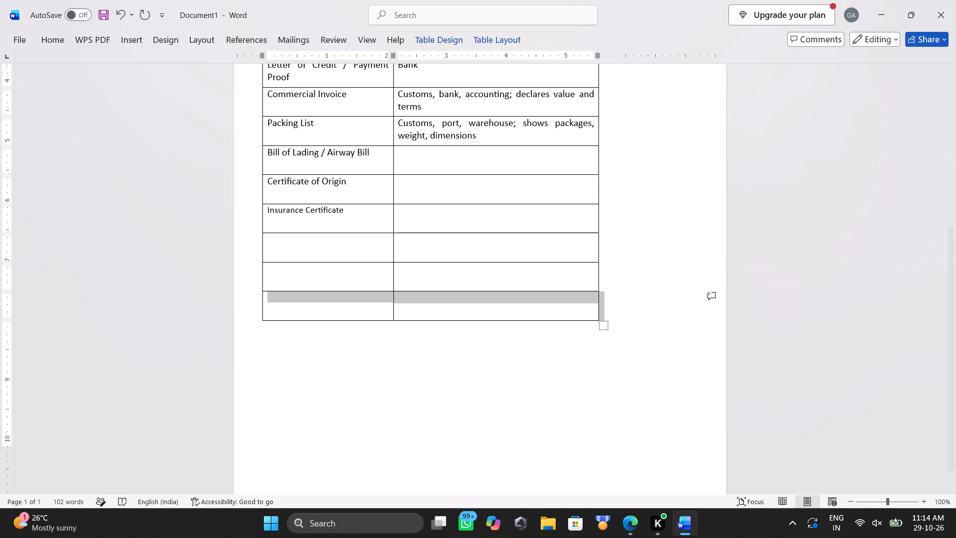
Paste the copied "Pre-shipment Inspection Certificate" into the empty Documents cell directly below Insurance Certificate in Word.
key("alt+Tab")
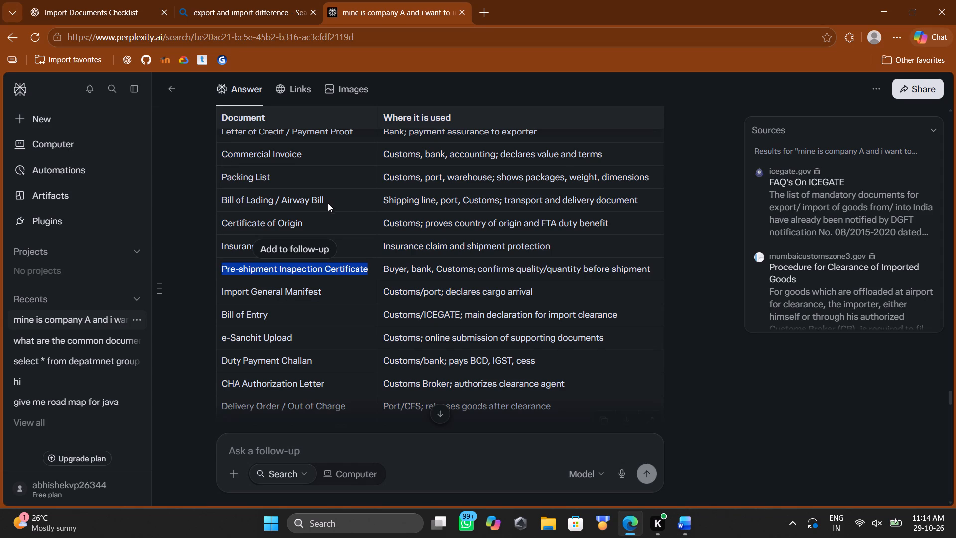
key("alt+Tab")
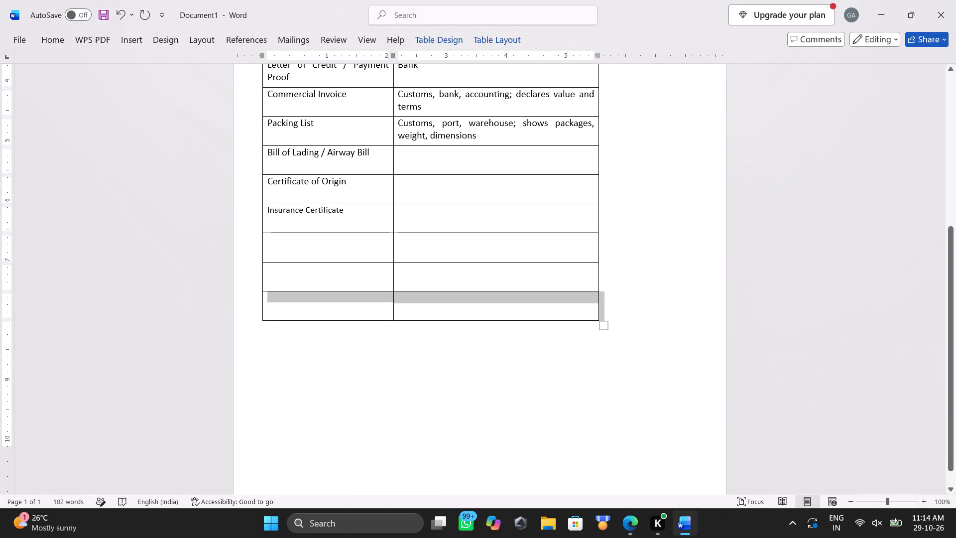
key("alt+Tab")
right_click(304, 267)
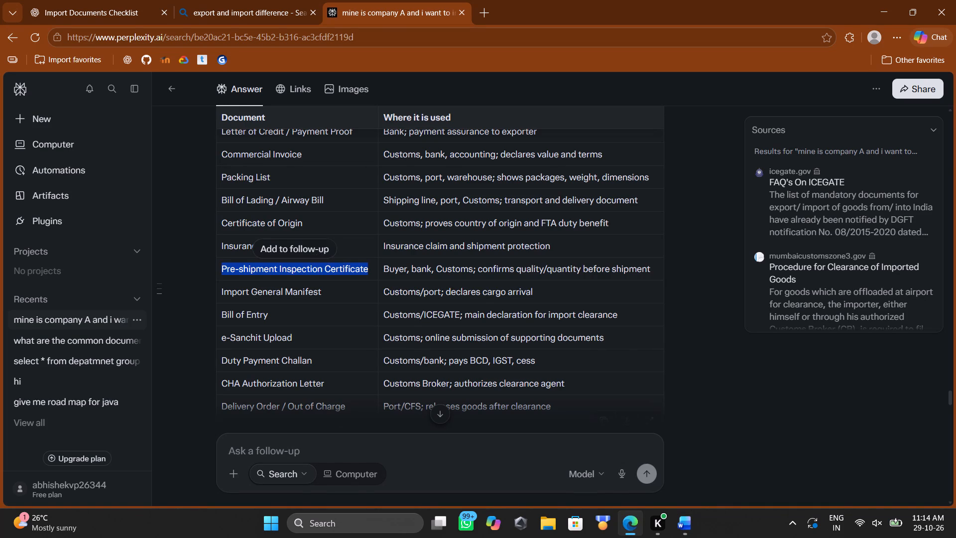
left_click(344, 242)
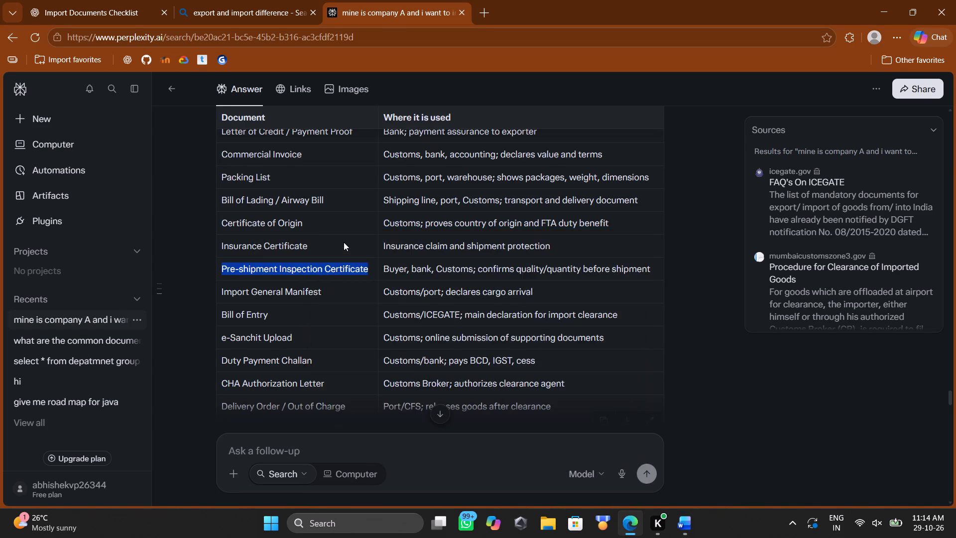
key("alt+Tab")
left_click(315, 232)
left_click(297, 244)
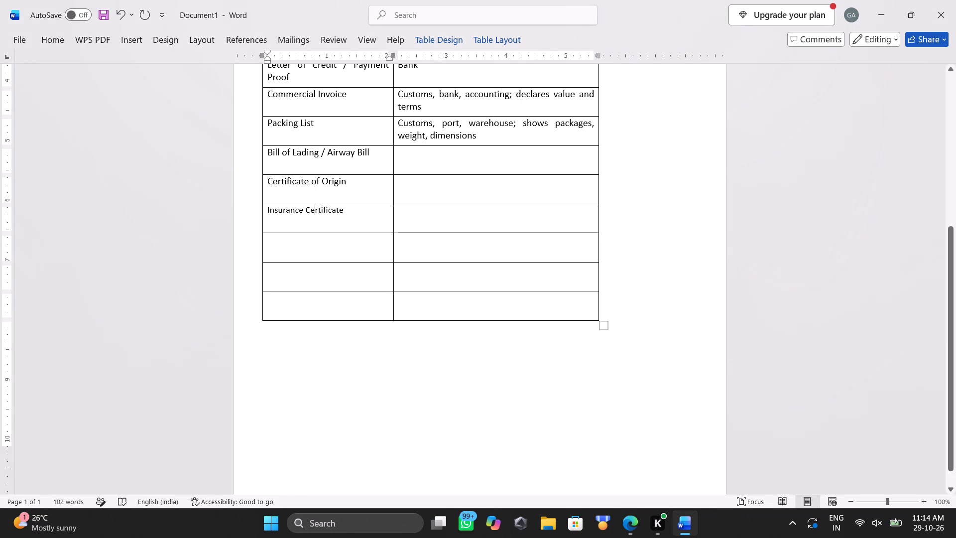
key("ctrl+v")
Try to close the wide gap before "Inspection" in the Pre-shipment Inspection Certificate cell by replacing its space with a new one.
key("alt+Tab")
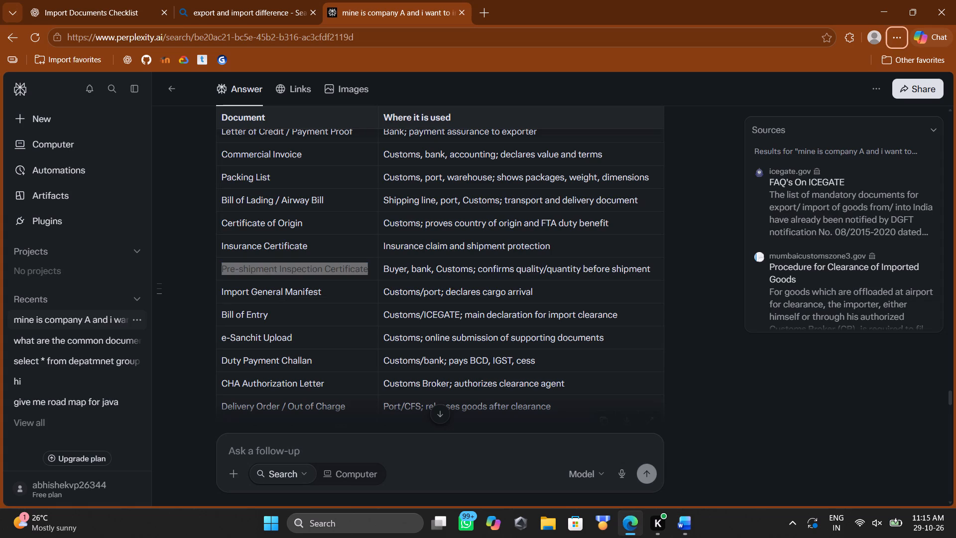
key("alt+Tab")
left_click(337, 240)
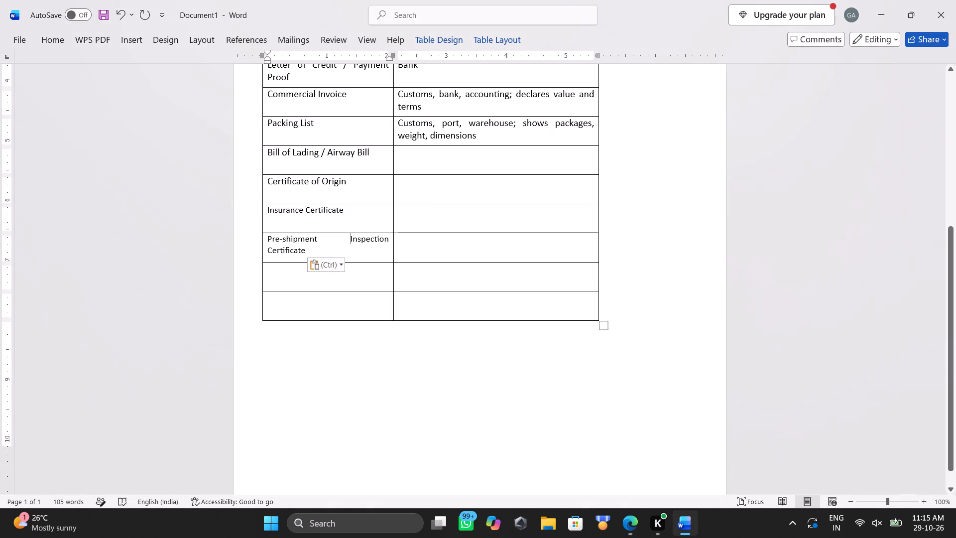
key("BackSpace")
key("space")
Narrow the Documents column by moving its border with the usage column to about the 2-inch ruler mark.
left_click_drag(393, 247, 392, 247)
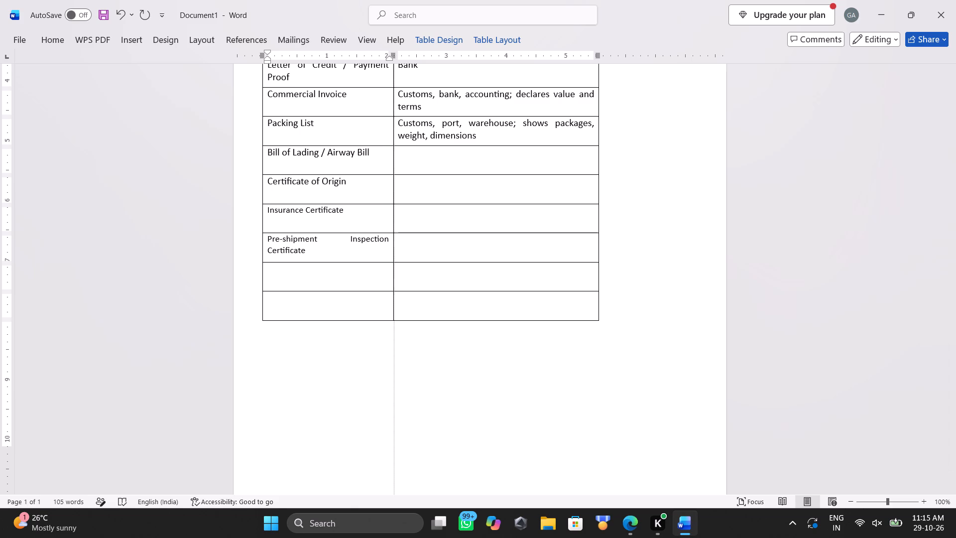
left_click_drag(392, 247, 375, 248)
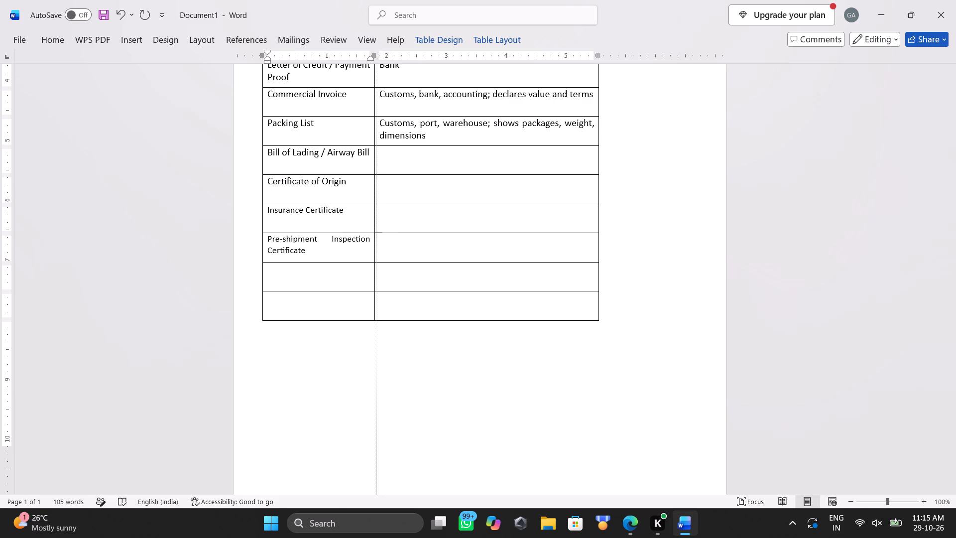
left_click_drag(375, 248, 378, 248)
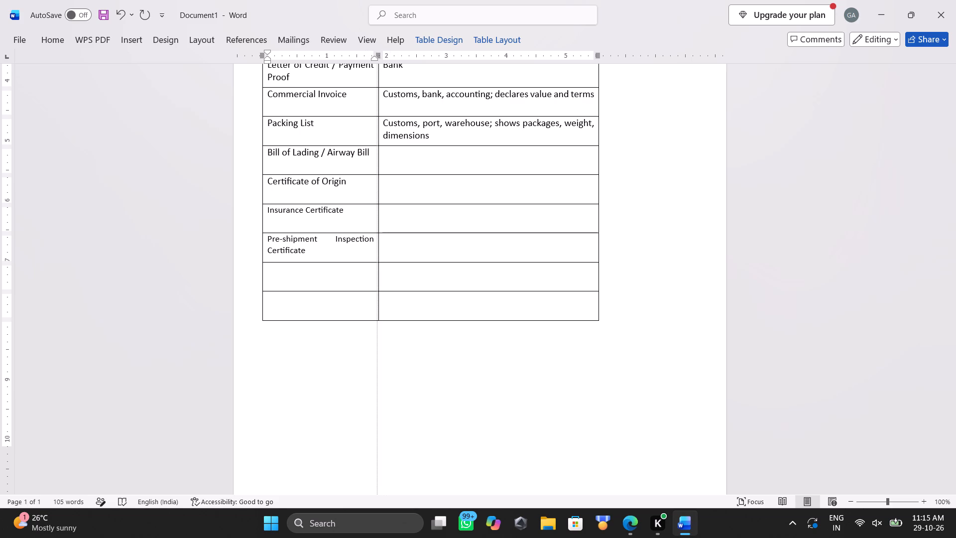
left_click_drag(378, 248, 383, 249)
triple_click(345, 251)
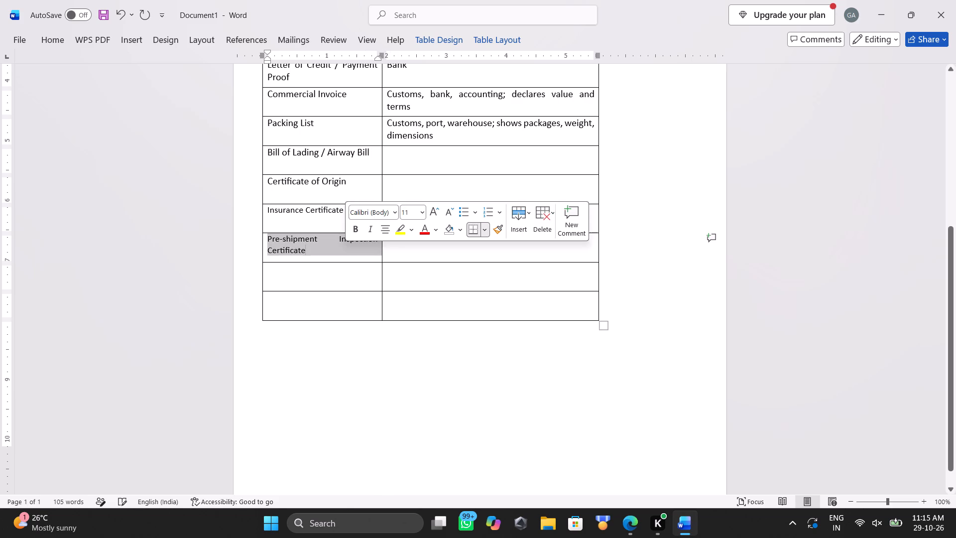
left_click(68, 39)
scroll(68, 39, "right", 1)
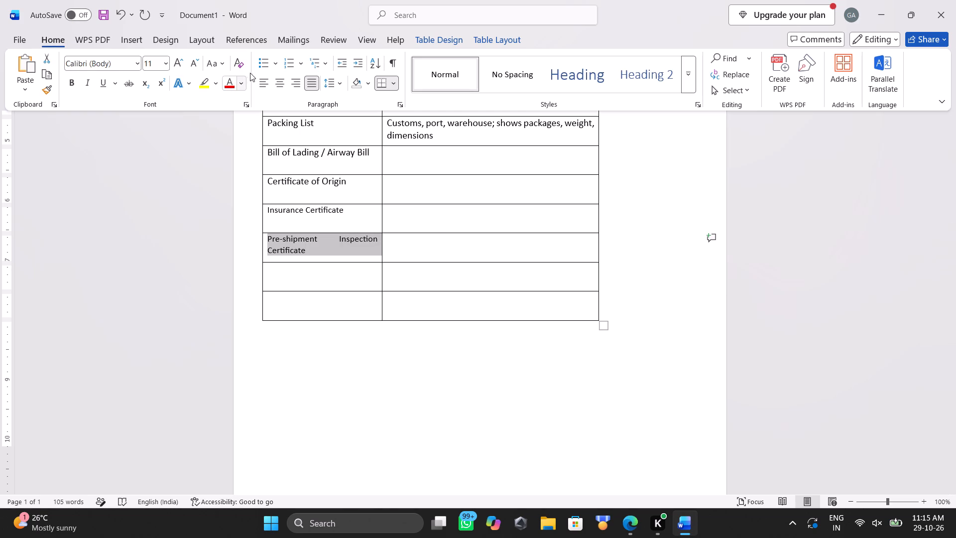
left_click(262, 85)
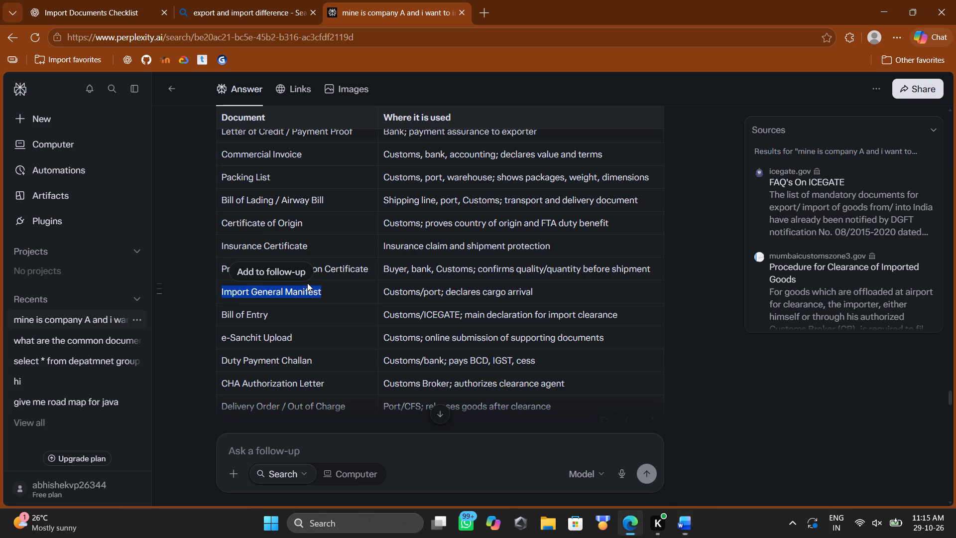
triple_click(246, 313)
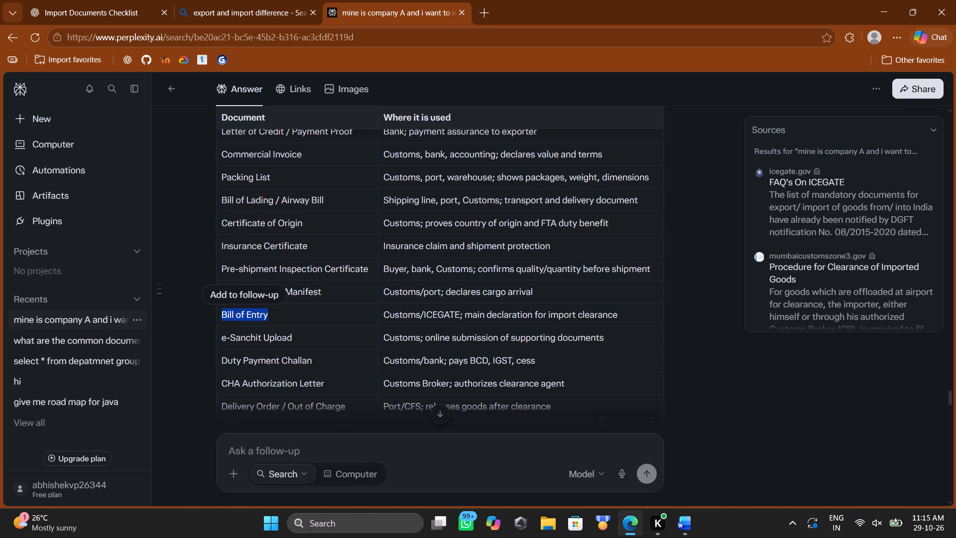
key("ctrl+c")
key("alt+Tab")
left_click(292, 298)
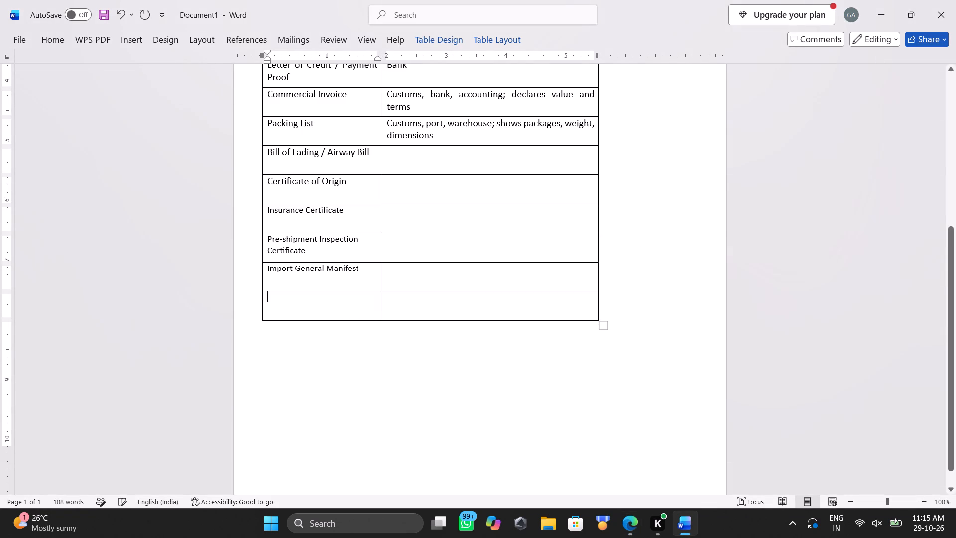
key("ctrl+v")
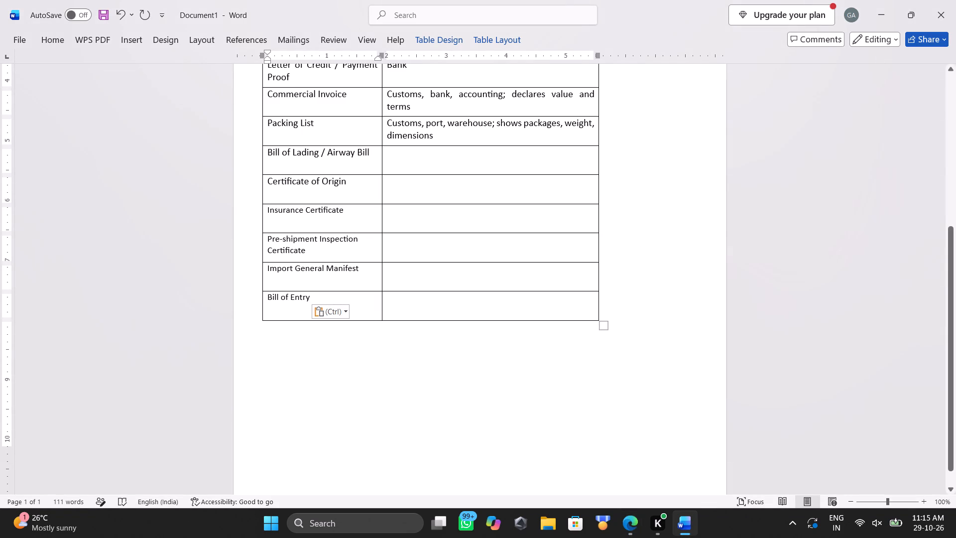
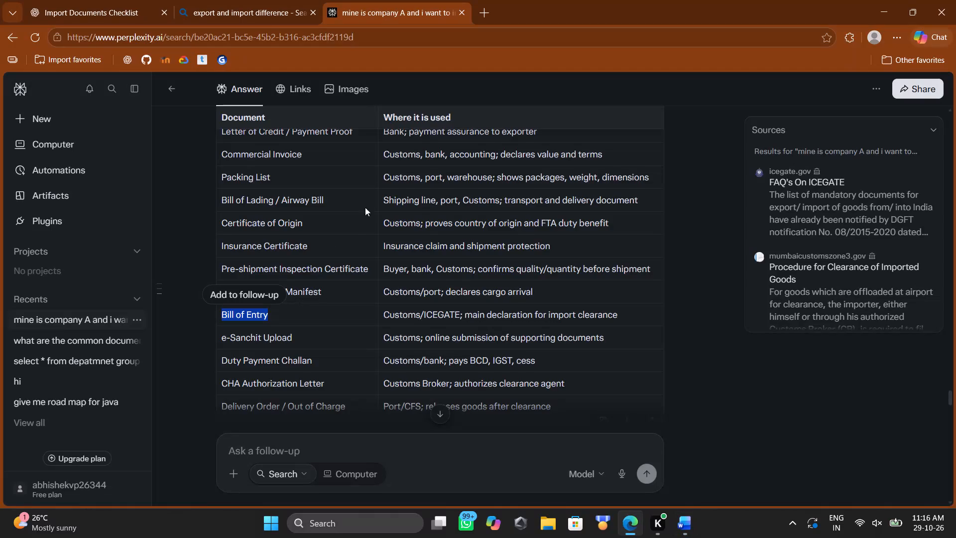
Copy "e-Sanchit Upload" from Perplexity's table in Edge and insert a new row below Bill of Entry in the Word table.
triple_click(269, 338)
key("ctrl+c")
key("alt+Tab")
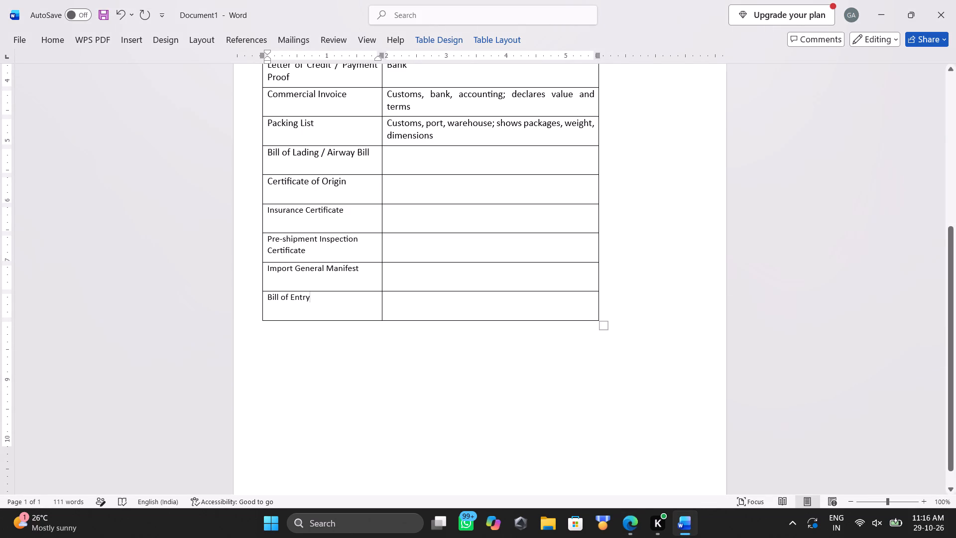
left_click(369, 317)
right_click(369, 317)
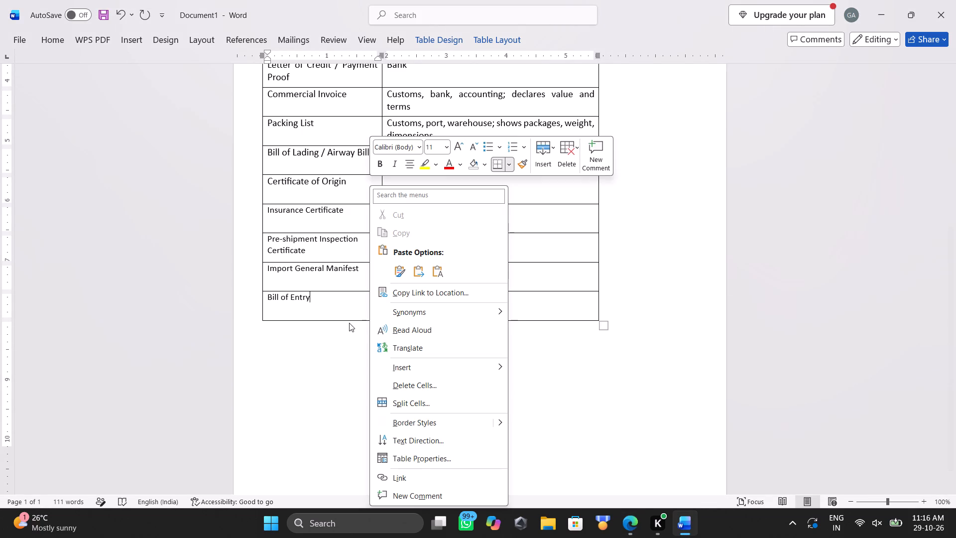
left_click(349, 318)
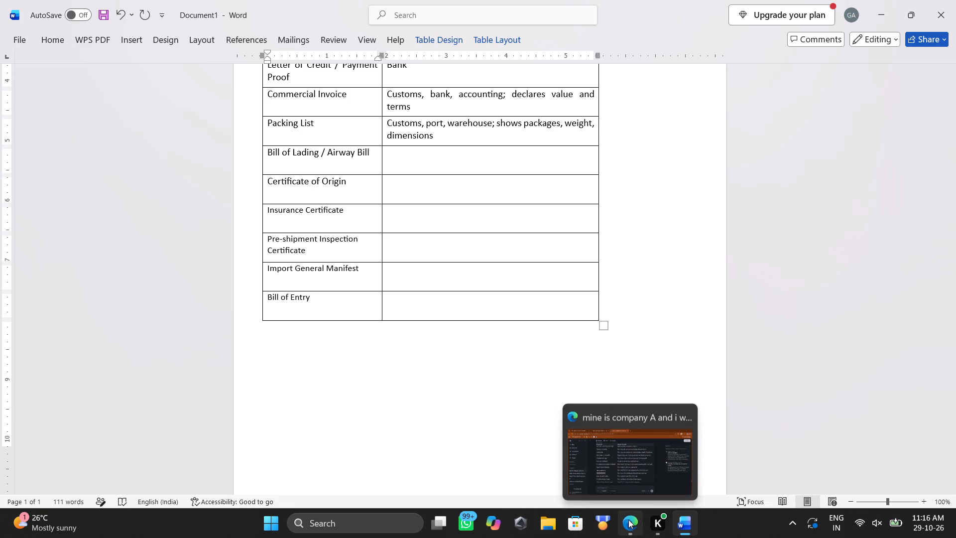
right_click(415, 319)
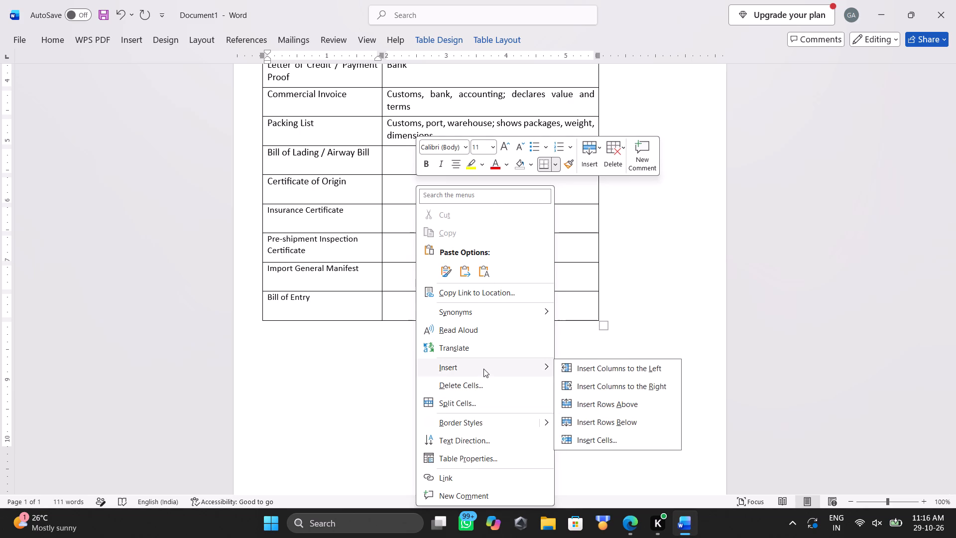
left_click(615, 422)
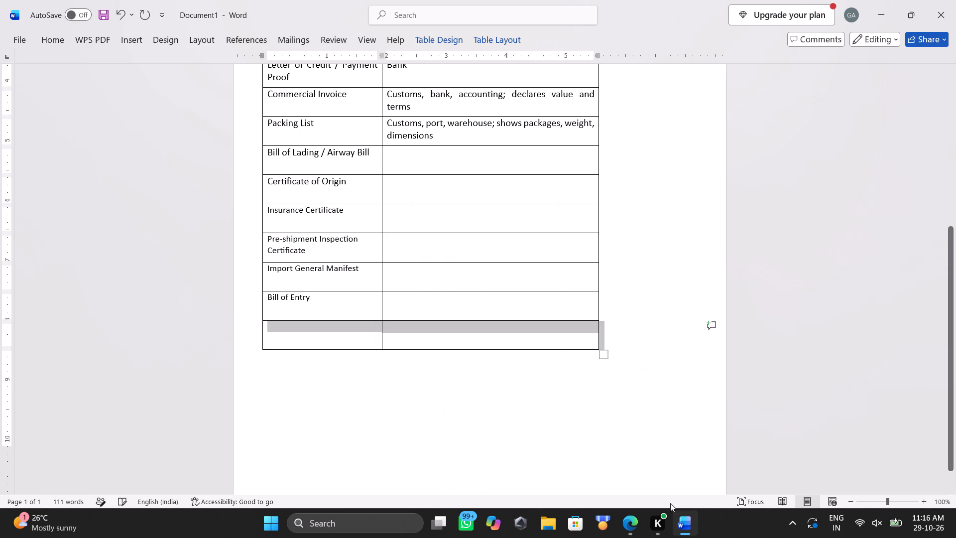
Search the web in a new Edge tab for "insert row below shortcut in word" and read the Microsoft Learn answer on assigning one.
left_click(637, 527)
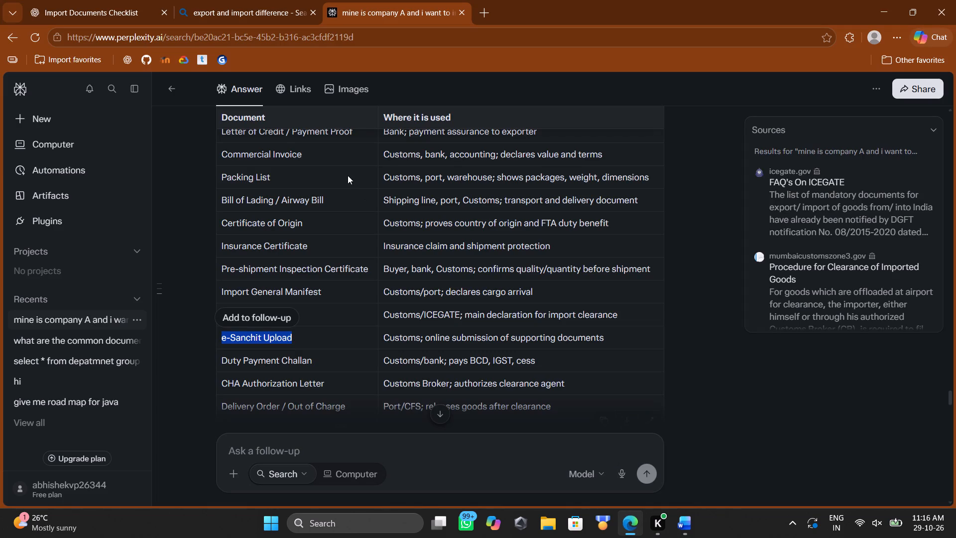
left_click(484, 2)
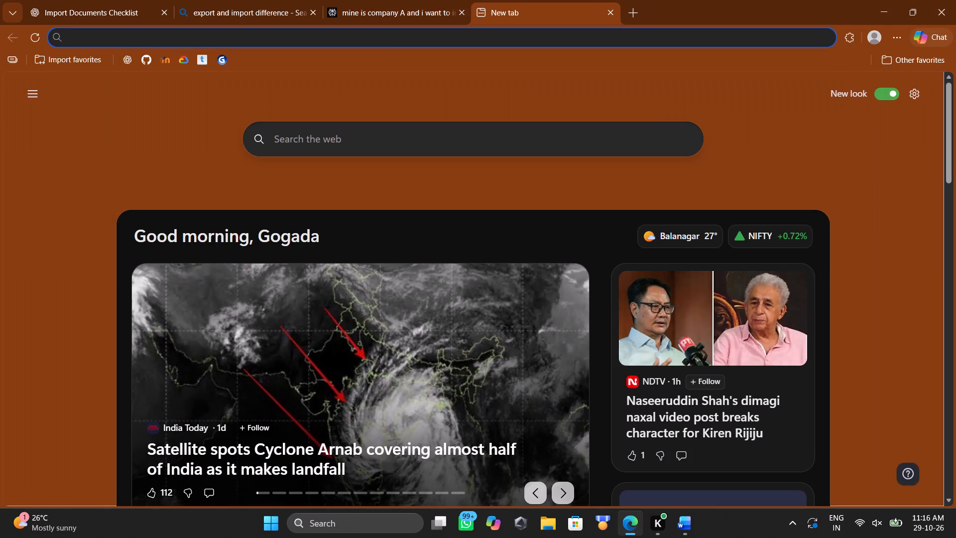
left_click(385, 37)
type("ina")
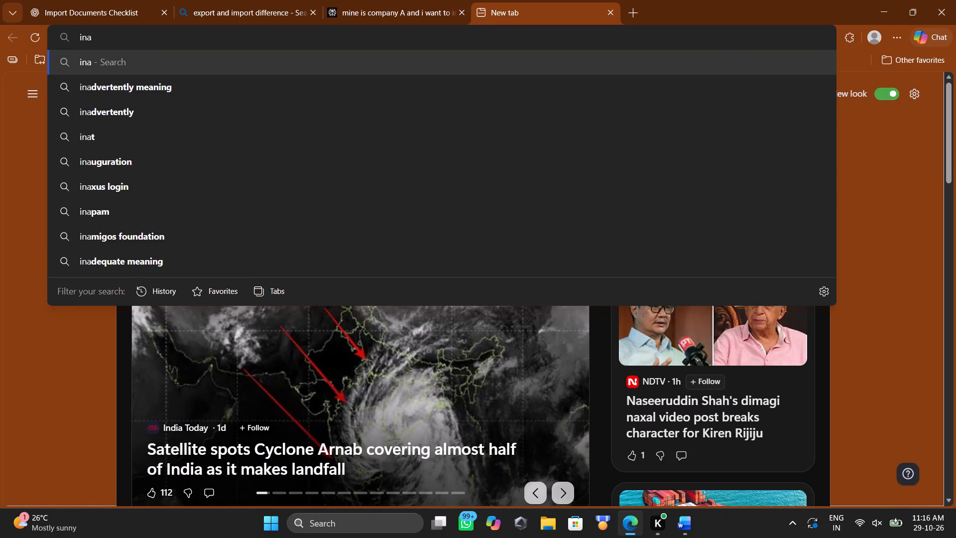
type("=e")
key("BackSpace")
key("BackSpace")
key("BackSpace")
type("sert row below")
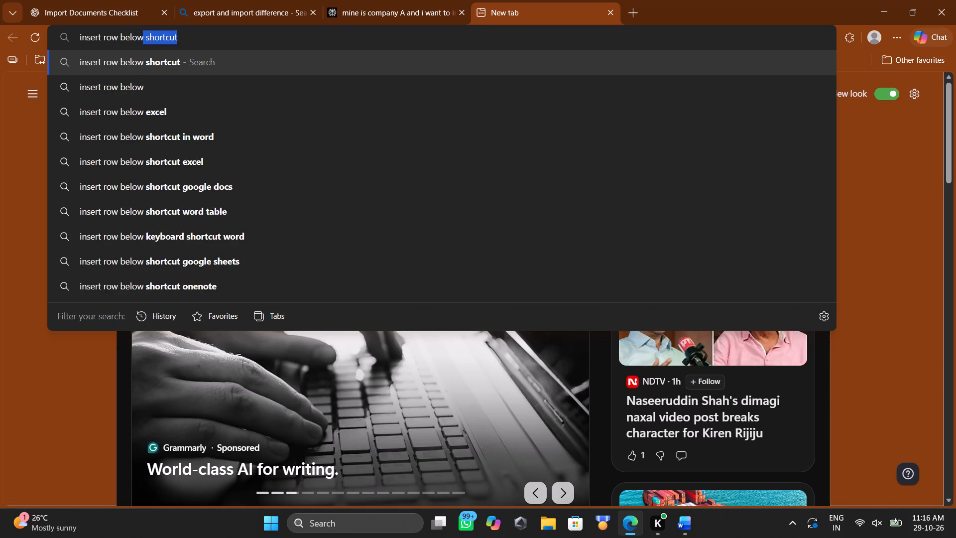
key("space")
key("Down")
key("Down")
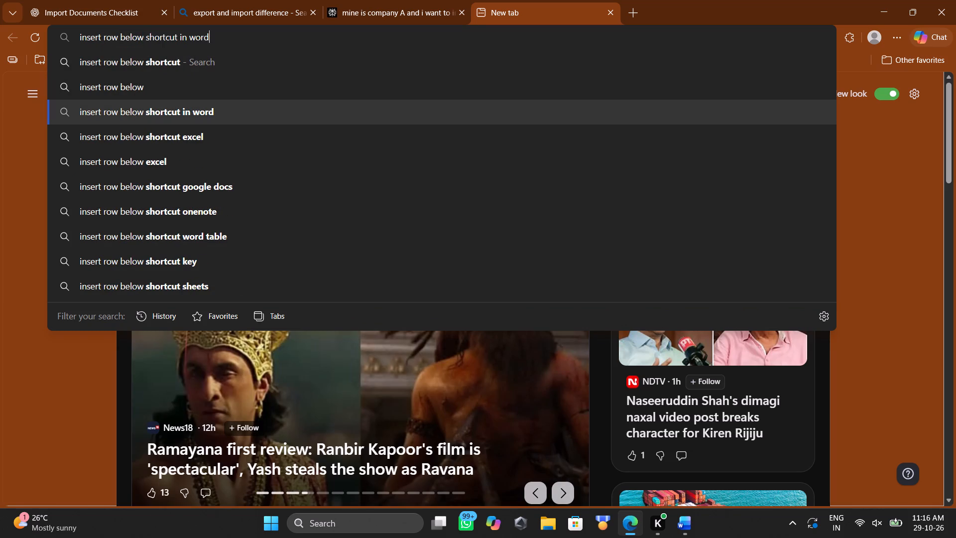
key("Return")
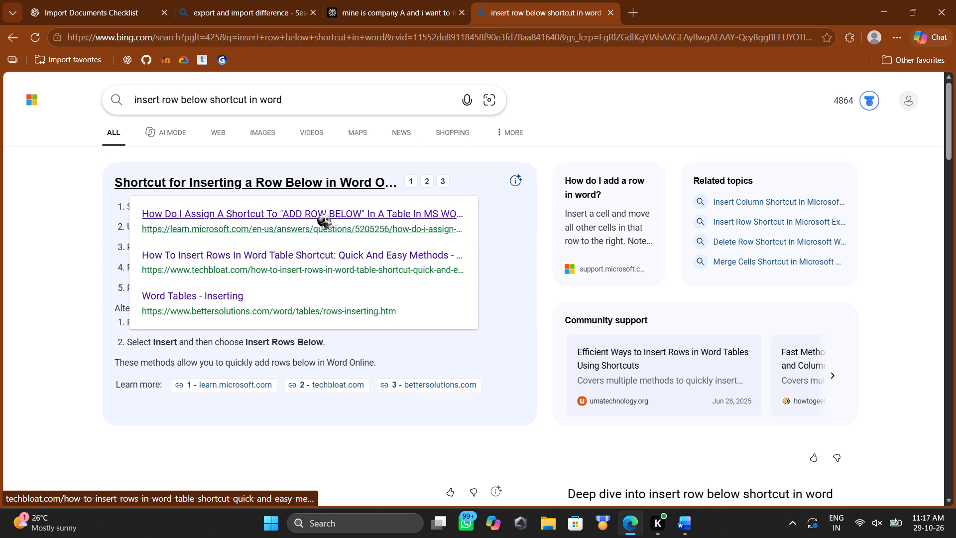
left_click(322, 214)
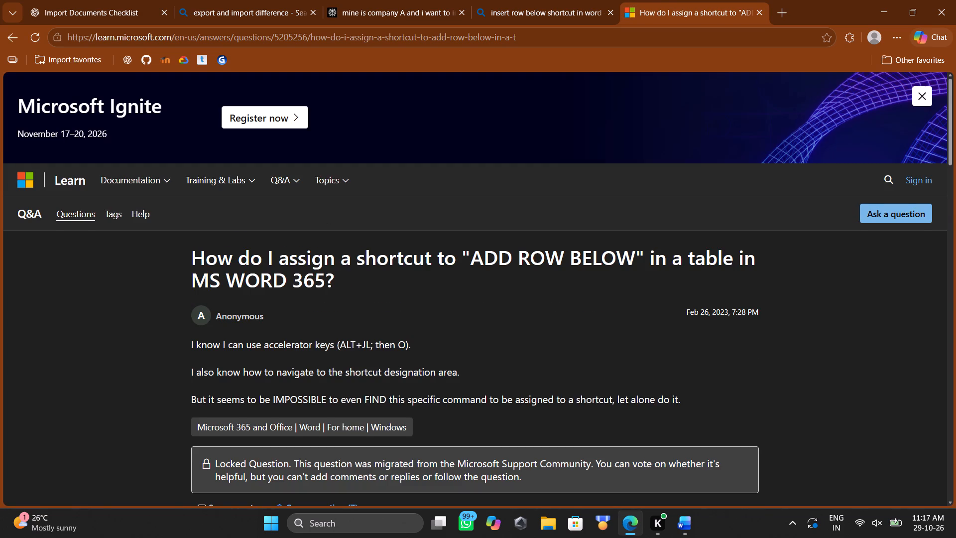
scroll(368, 268, "down", 5)
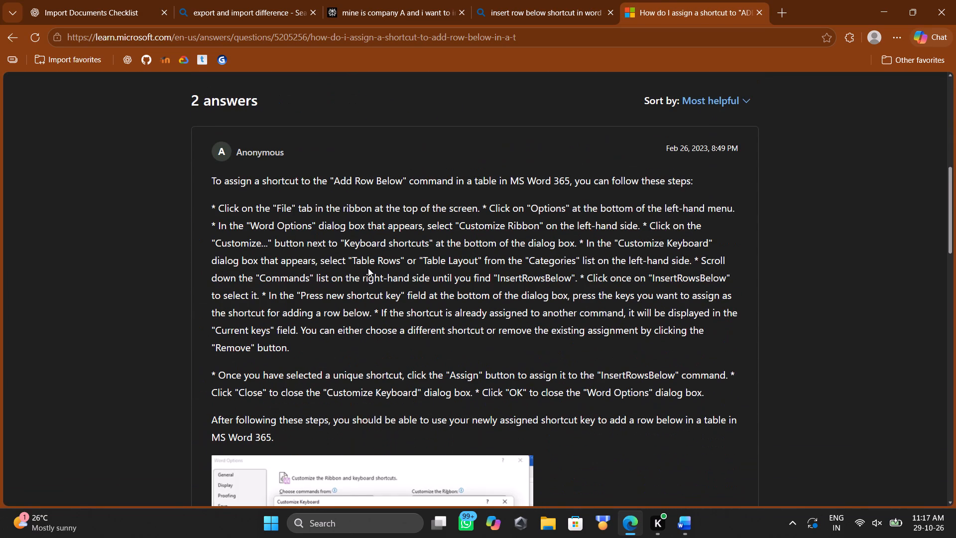
scroll(368, 268, "down", 4)
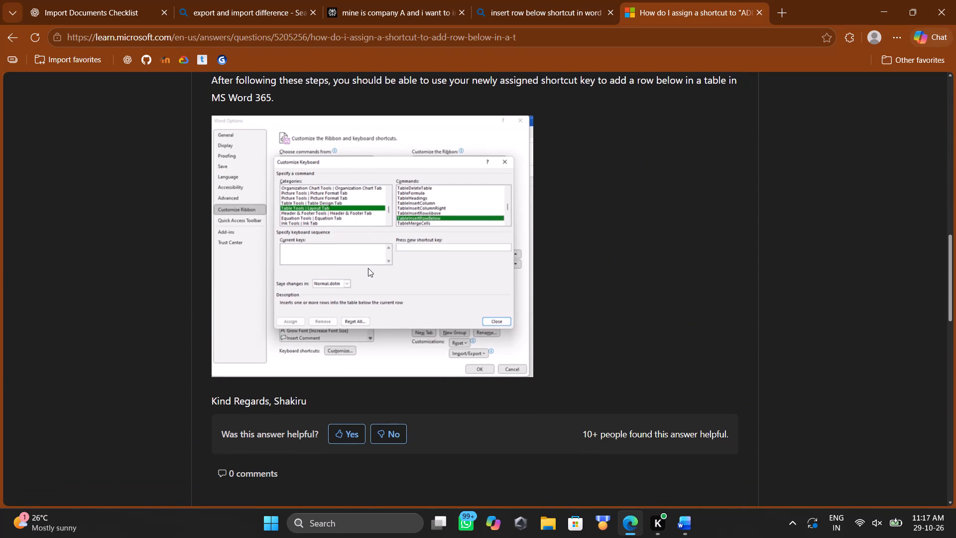
scroll(368, 268, "down", 2)
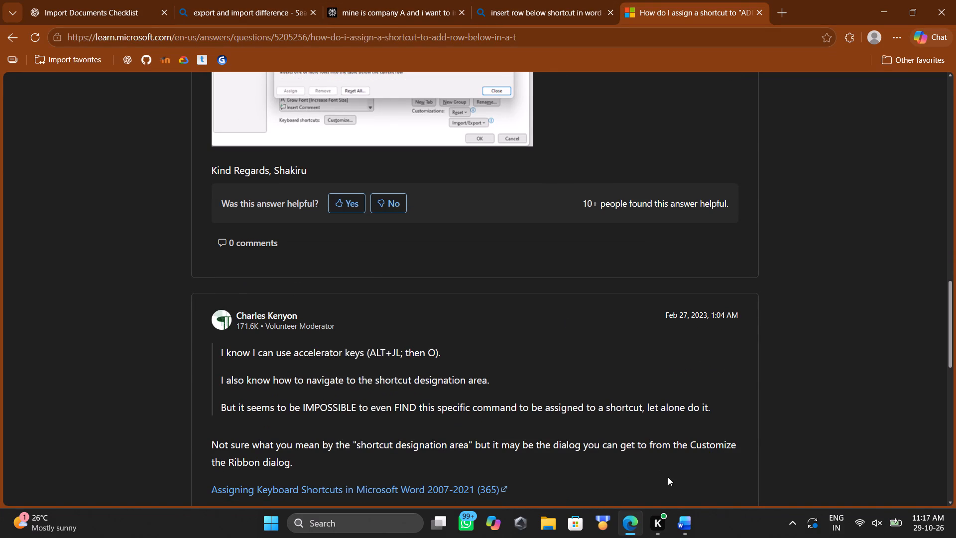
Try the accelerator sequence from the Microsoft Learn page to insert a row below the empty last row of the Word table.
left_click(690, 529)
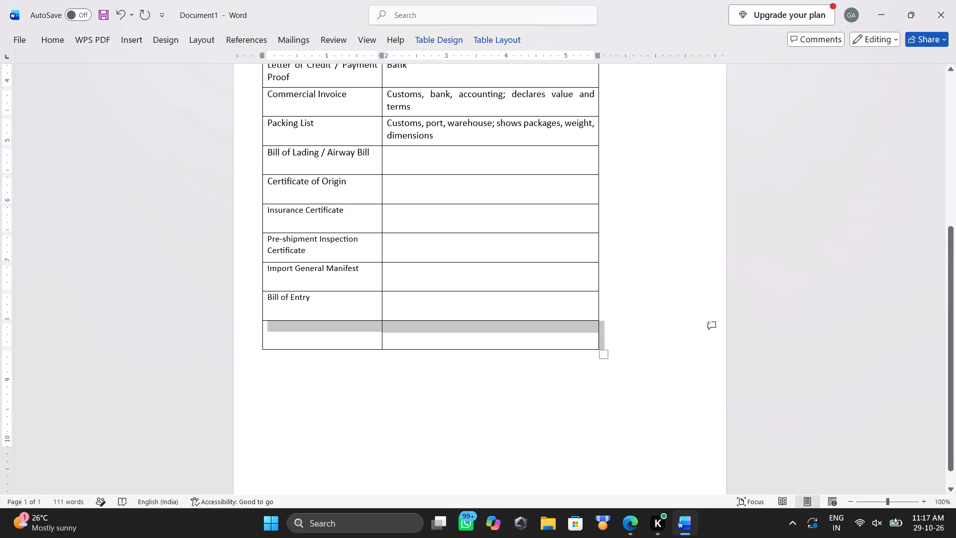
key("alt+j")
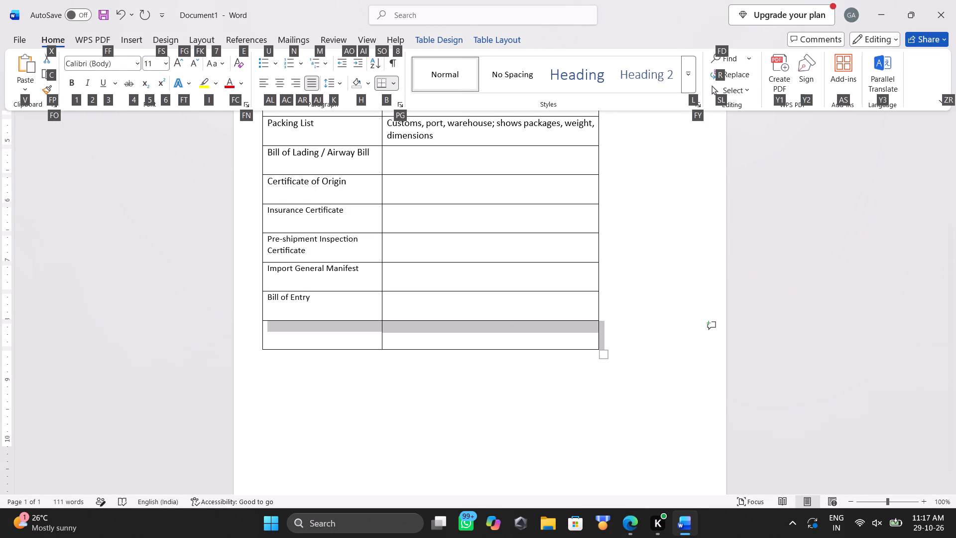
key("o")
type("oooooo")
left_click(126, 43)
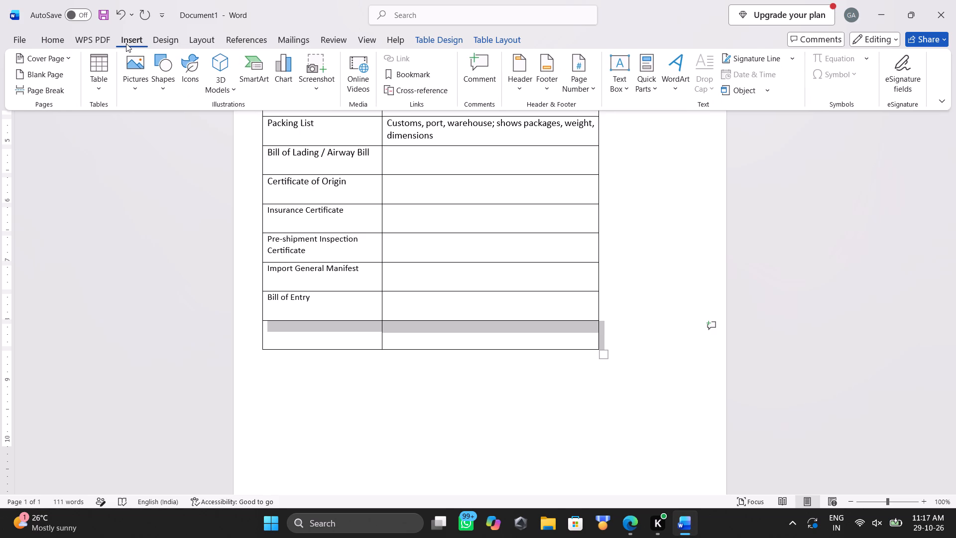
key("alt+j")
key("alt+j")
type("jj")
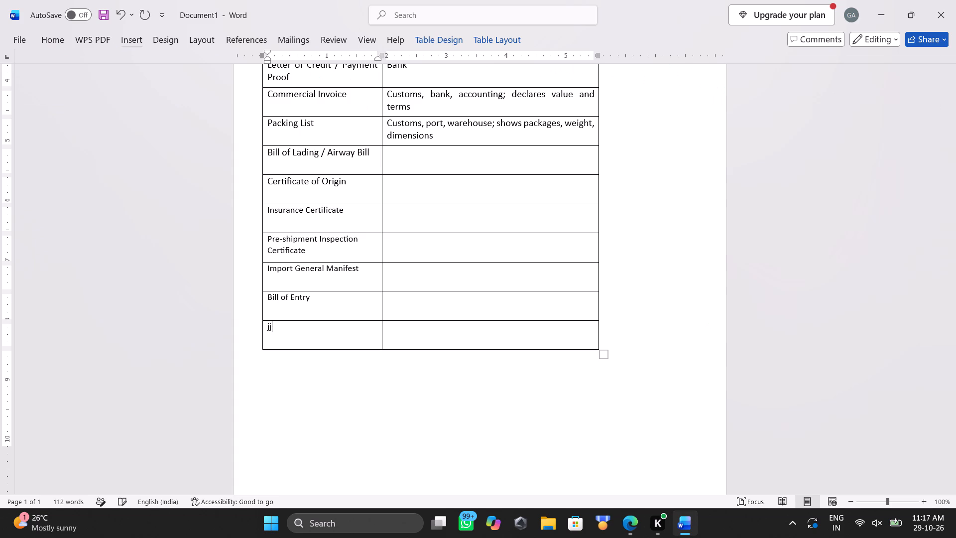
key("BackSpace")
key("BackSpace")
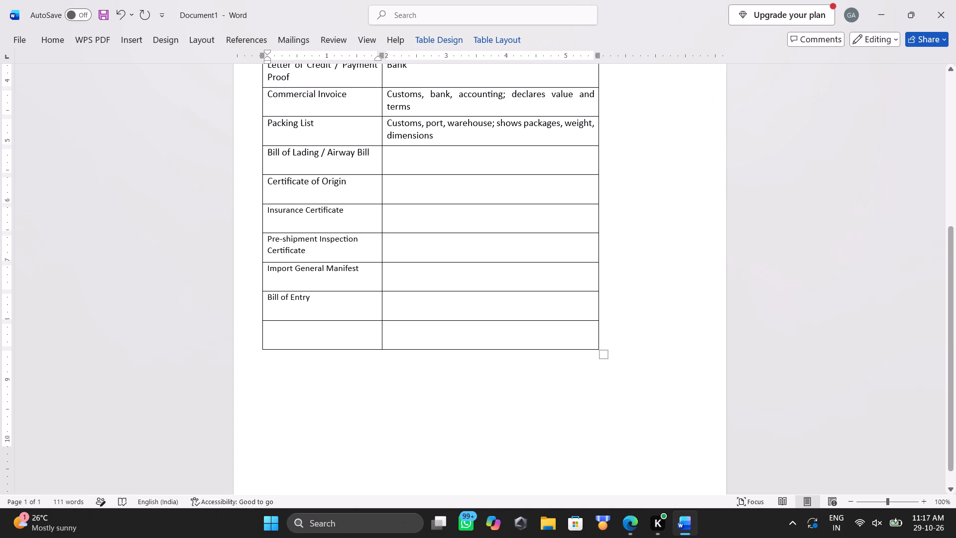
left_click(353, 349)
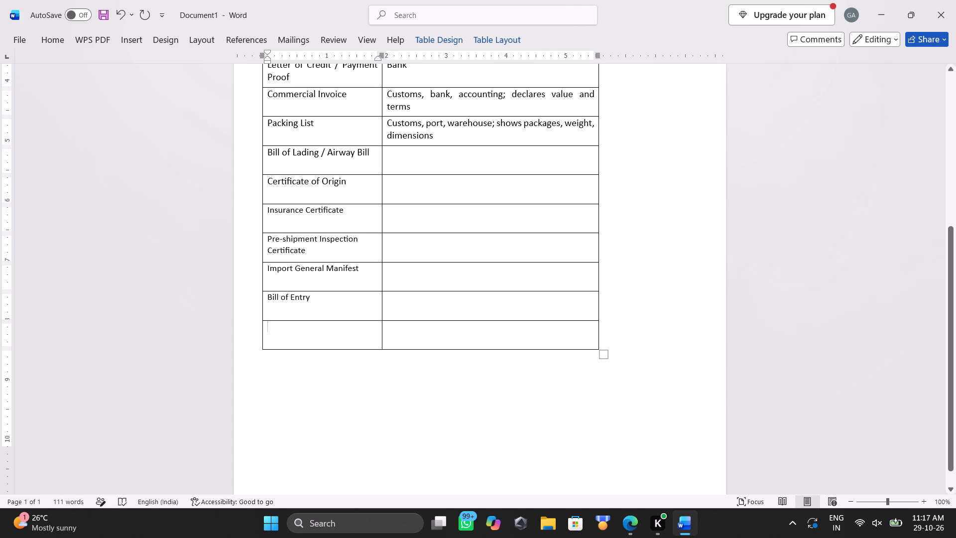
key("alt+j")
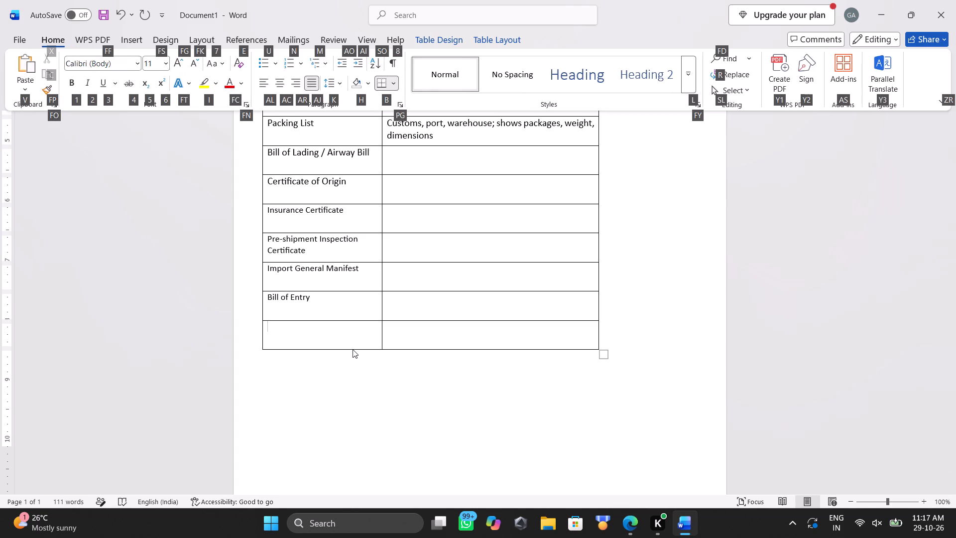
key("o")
Reread the Microsoft Learn shortcut-assignment answer in Edge and open the Word Options dialog in Word.
key("alt+Tab")
scroll(529, 292, "up", 3)
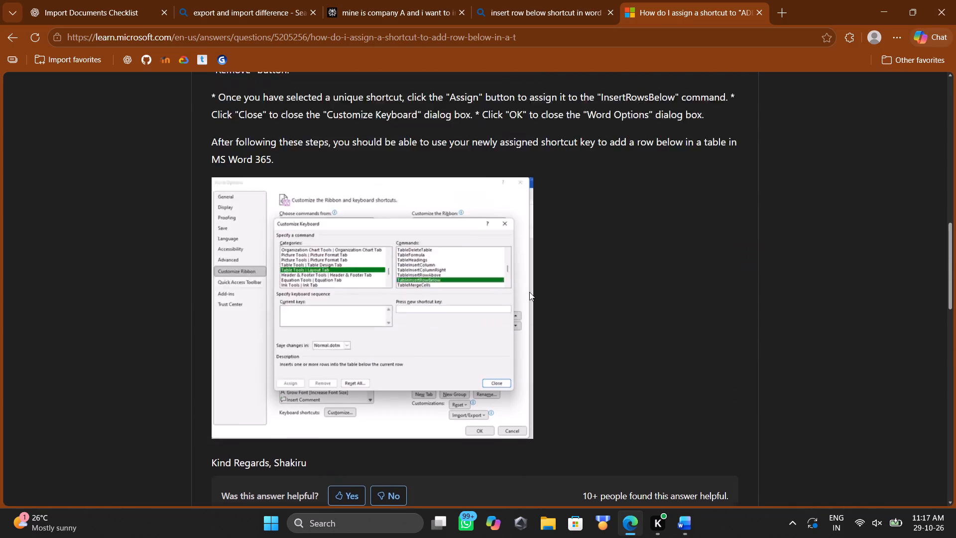
scroll(529, 292, "up", 2)
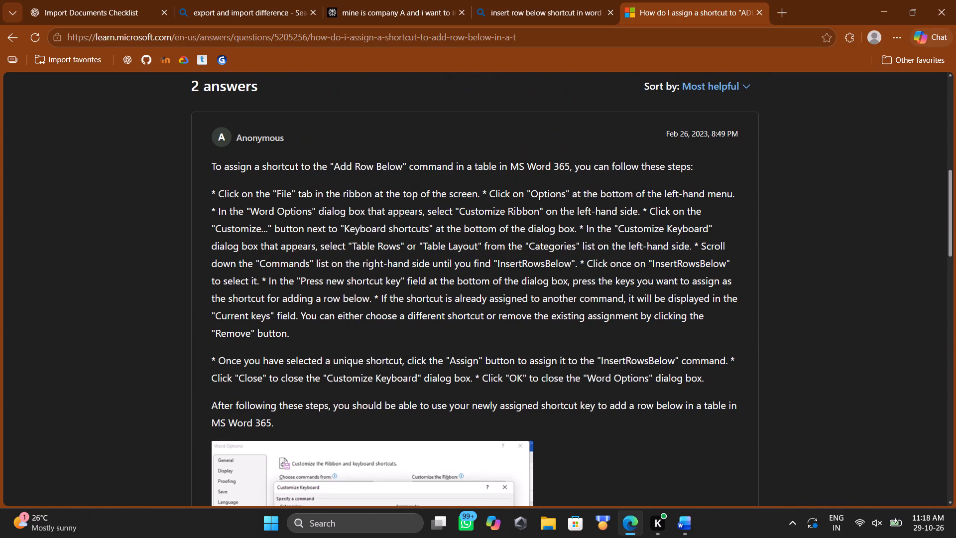
key("alt+Tab")
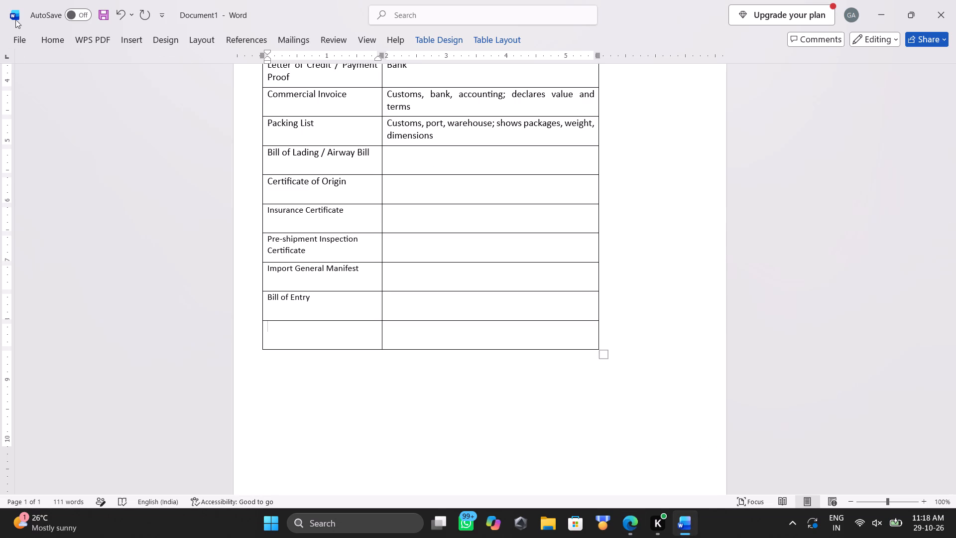
left_click(14, 15)
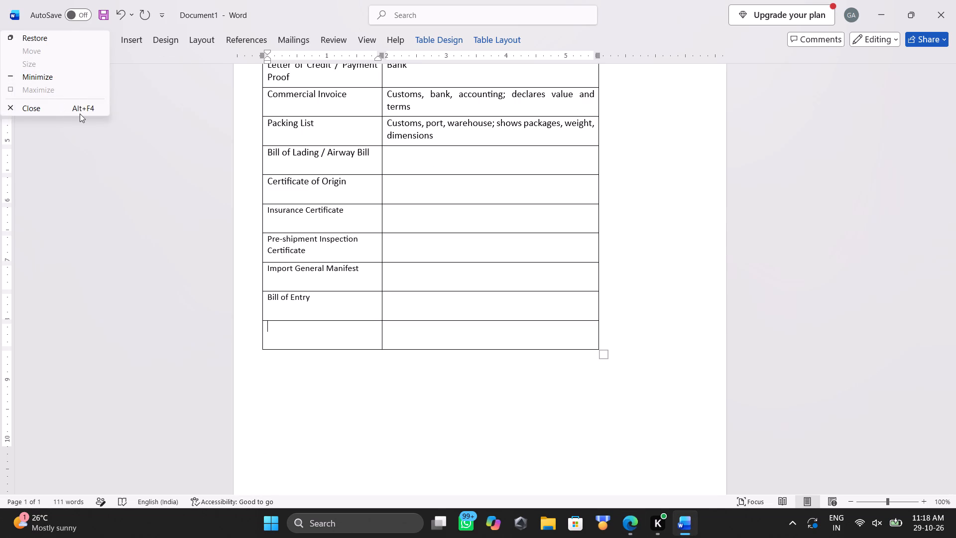
left_click(91, 163)
key("alt+Tab")
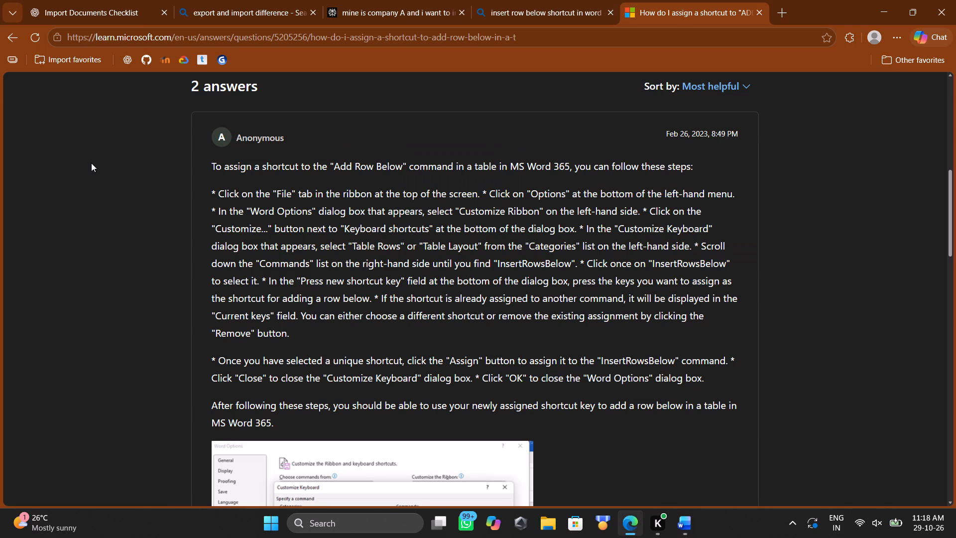
key("alt+Tab")
left_click(23, 41)
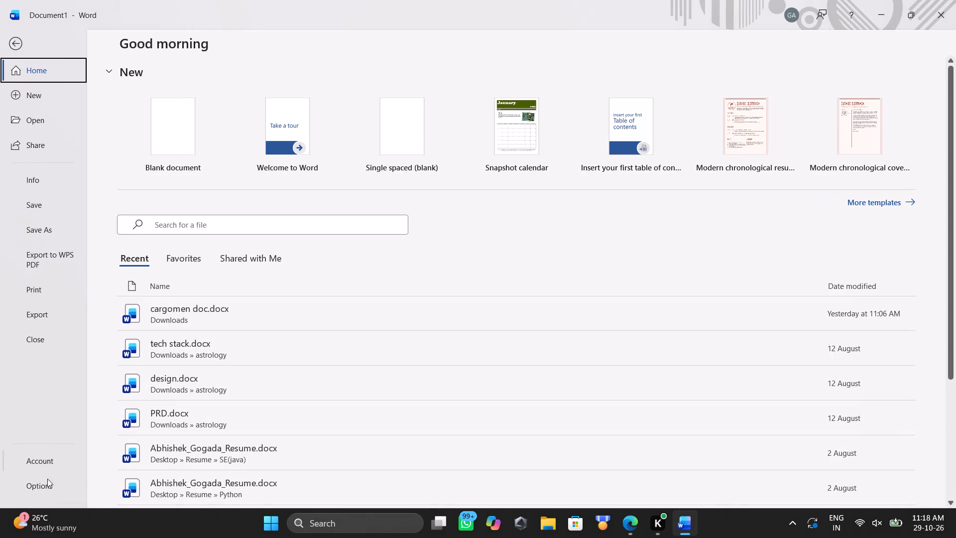
left_click(32, 492)
Check the Microsoft Learn instructions in Edge again and show the Customize Ribbon page of Word Options.
key("alt+Tab")
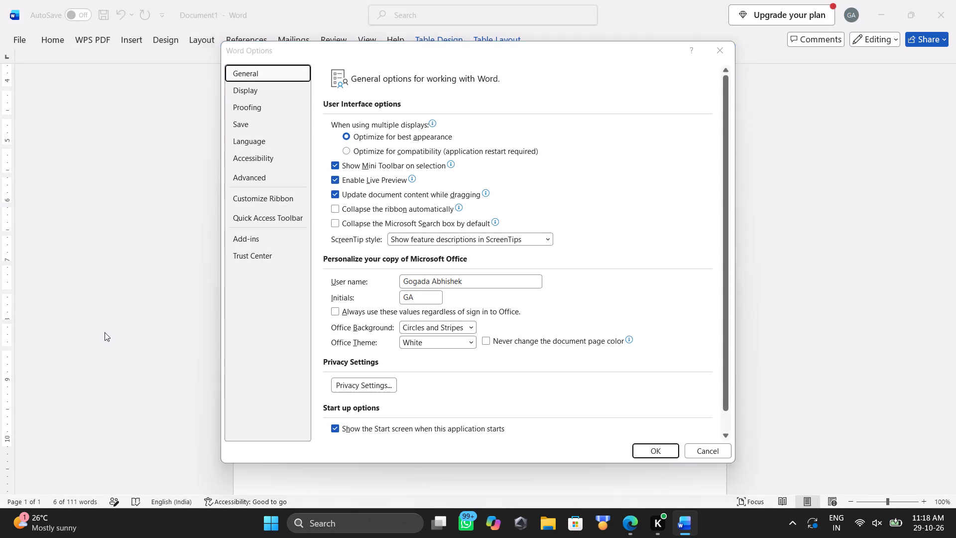
left_click(105, 332)
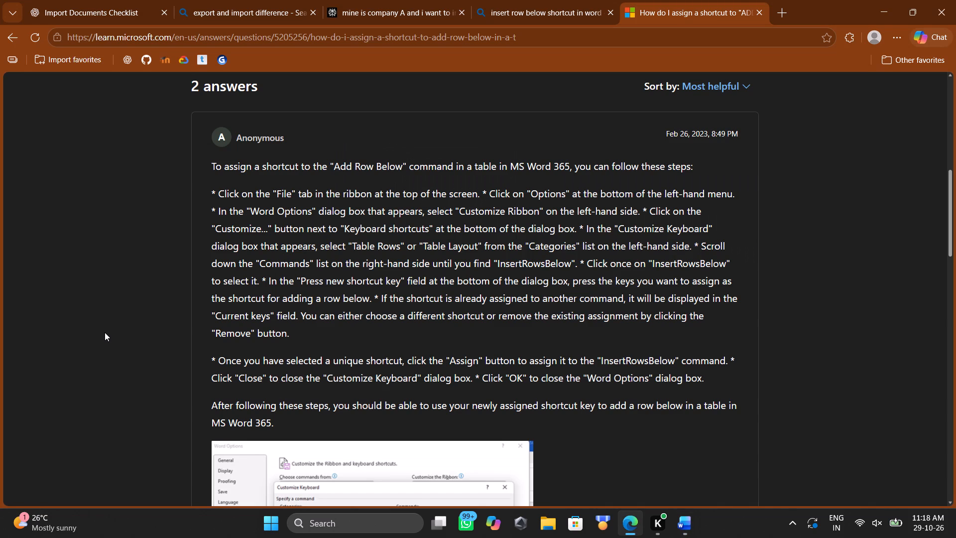
key("alt+Tab")
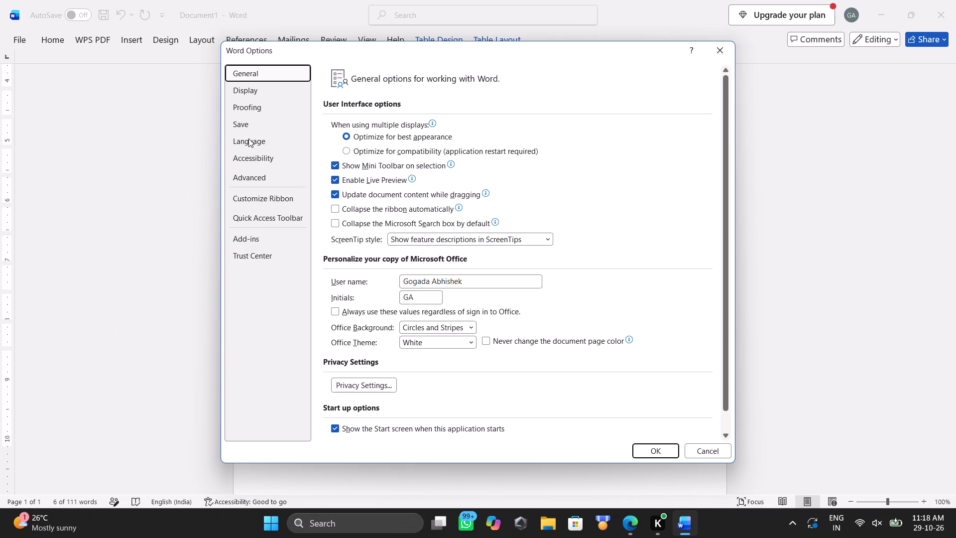
scroll(248, 138, "right", 2)
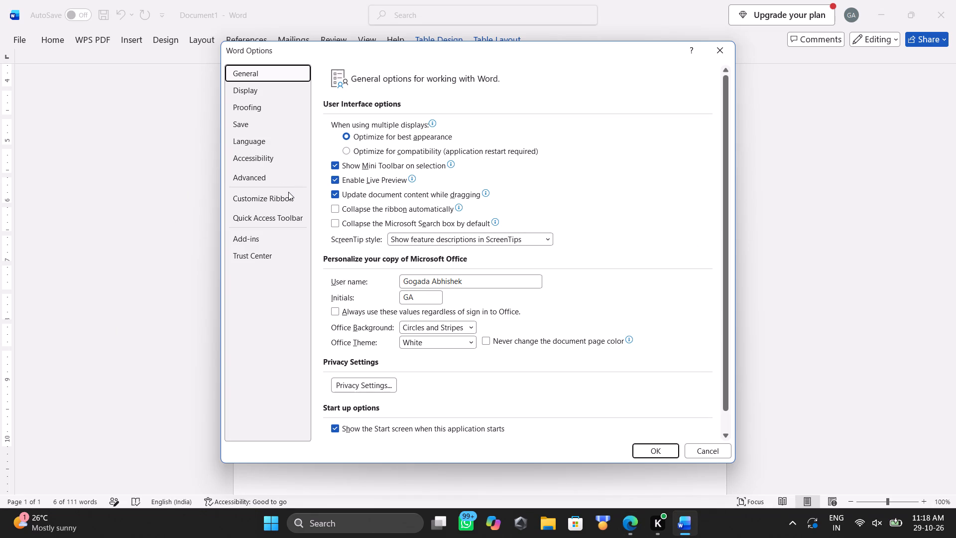
left_click(288, 192)
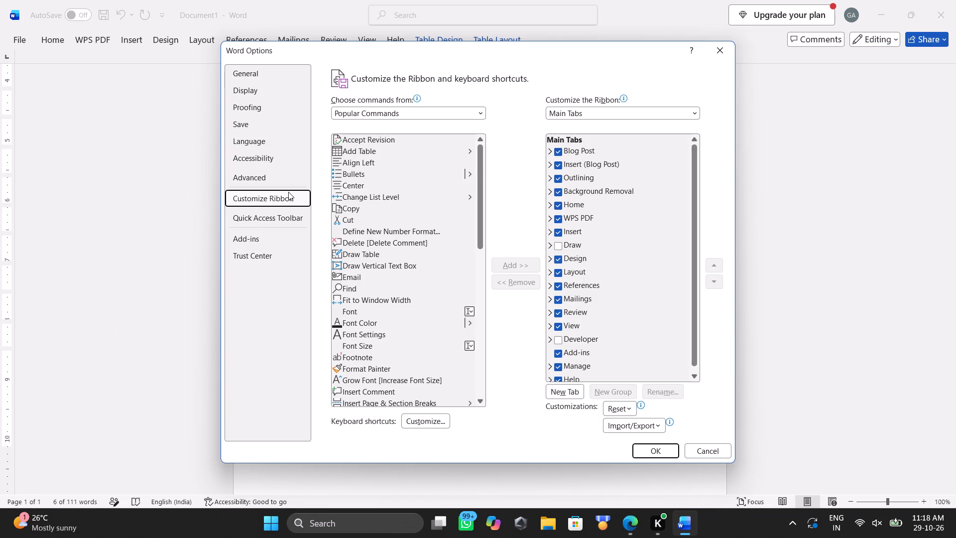
Follow the Microsoft Learn instructions in Edge to open Word's Customize Keyboard dialog for keyboard shortcuts.
key("alt+Tab")
scroll(381, 208, "down", 1)
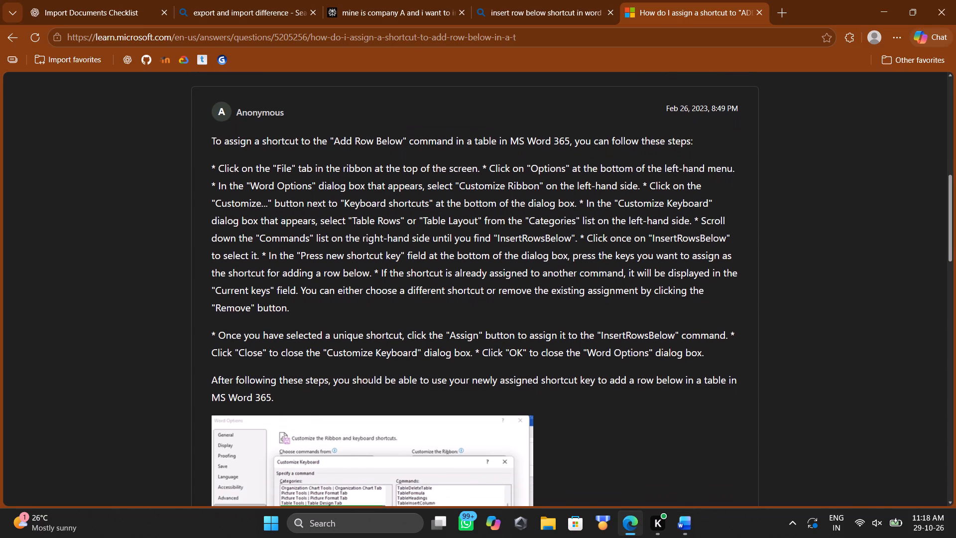
scroll(381, 208, "down", 1)
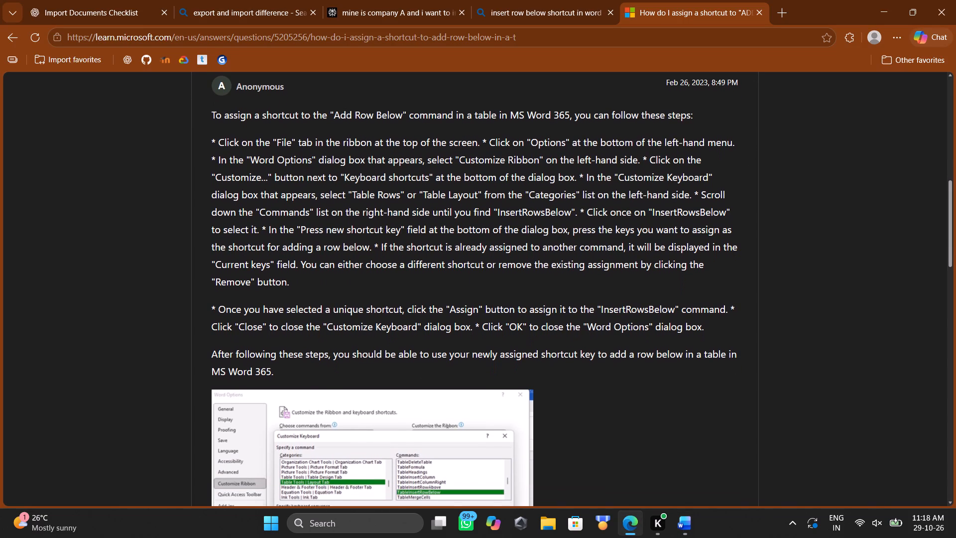
scroll(381, 208, "down", 1)
key("alt+Tab")
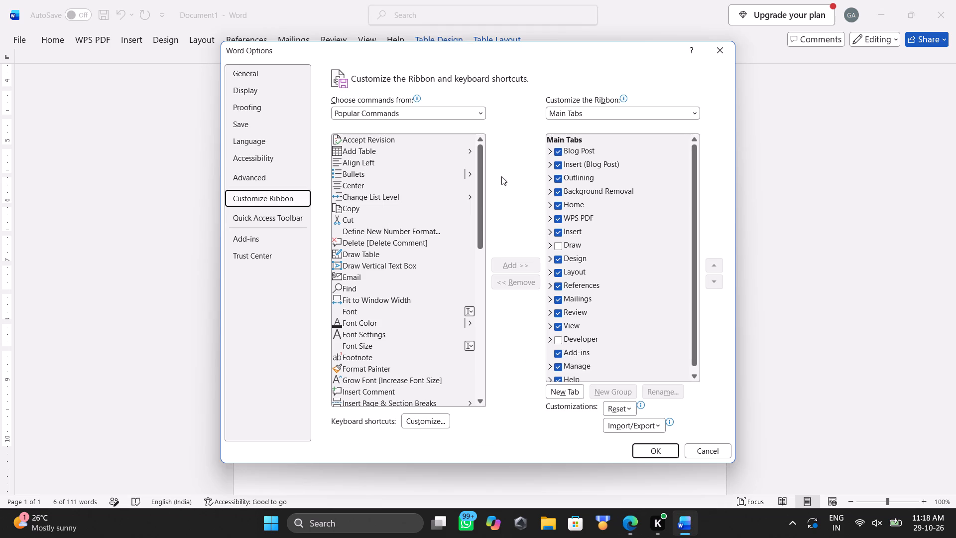
scroll(428, 247, "down", 5)
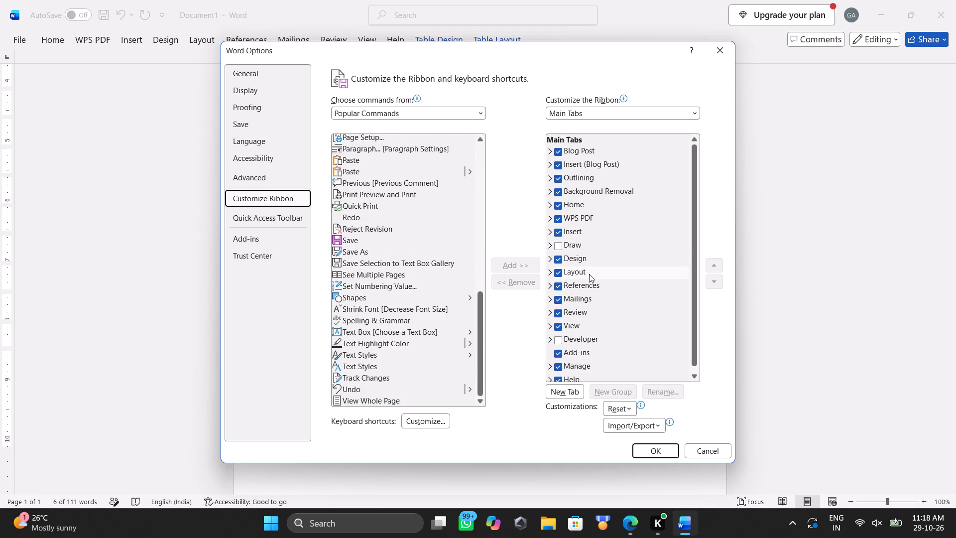
left_click(419, 421)
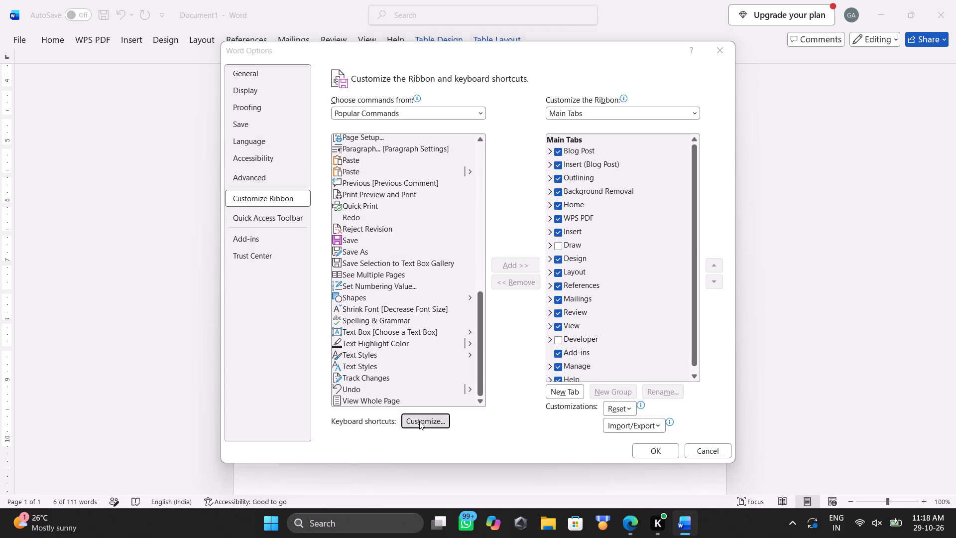
Check the Microsoft Learn answer in Edge for the category and command to select in Word's Customize Keyboard dialog.
key("alt+Tab")
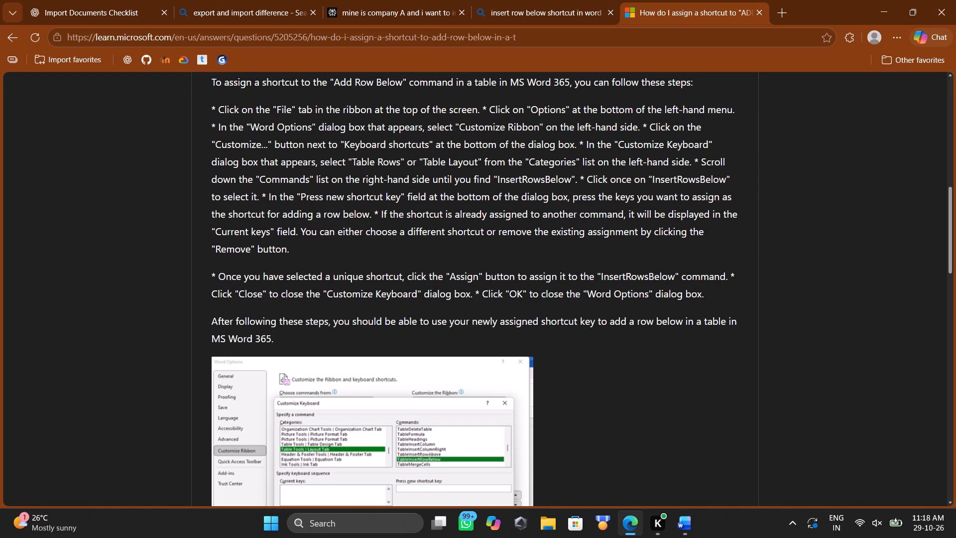
scroll(300, 183, "down", 1)
scroll(300, 183, "up", 1)
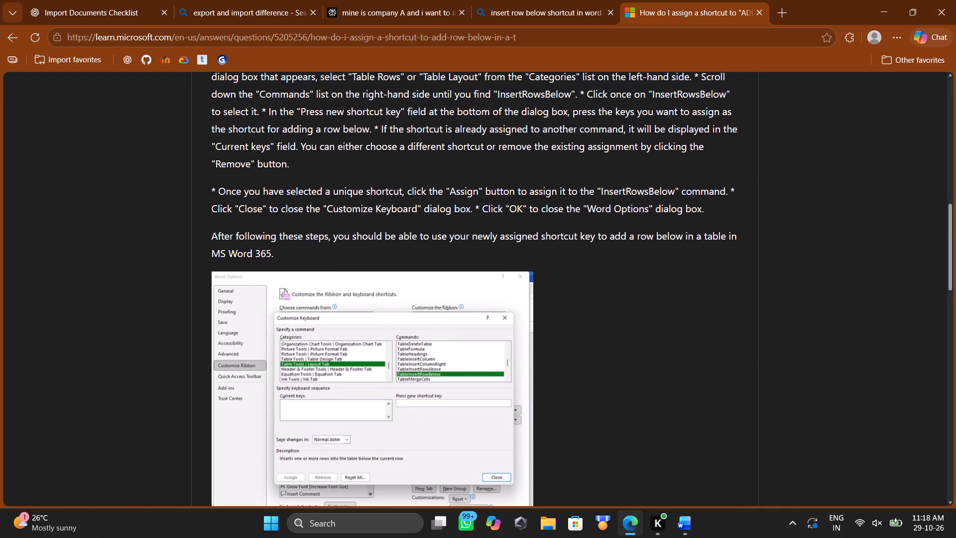
scroll(300, 183, "up", 1)
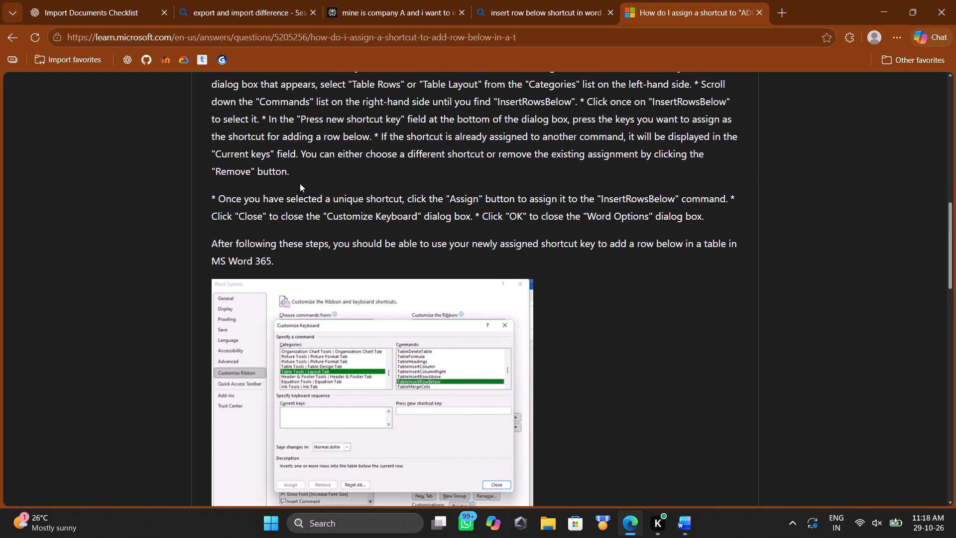
key("alt+Tab")
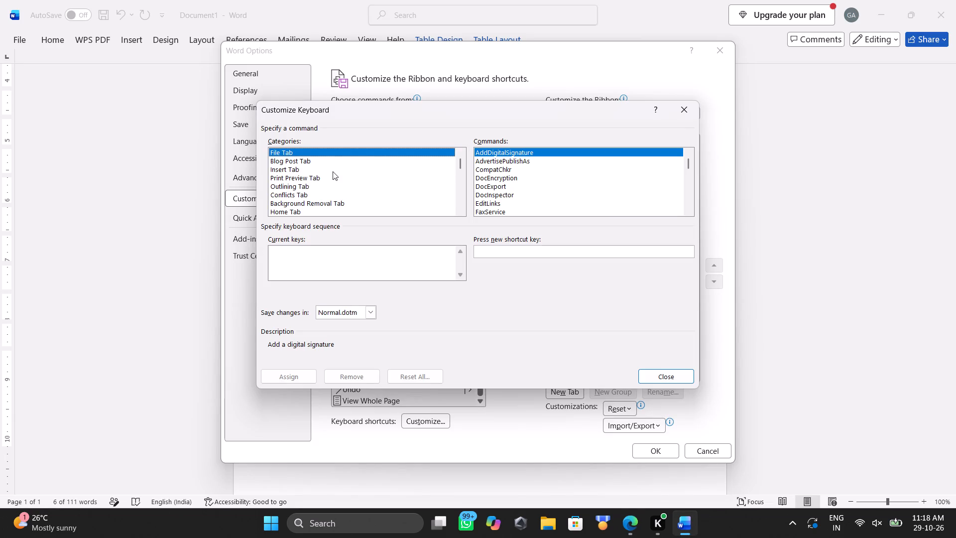
key("alt+Tab")
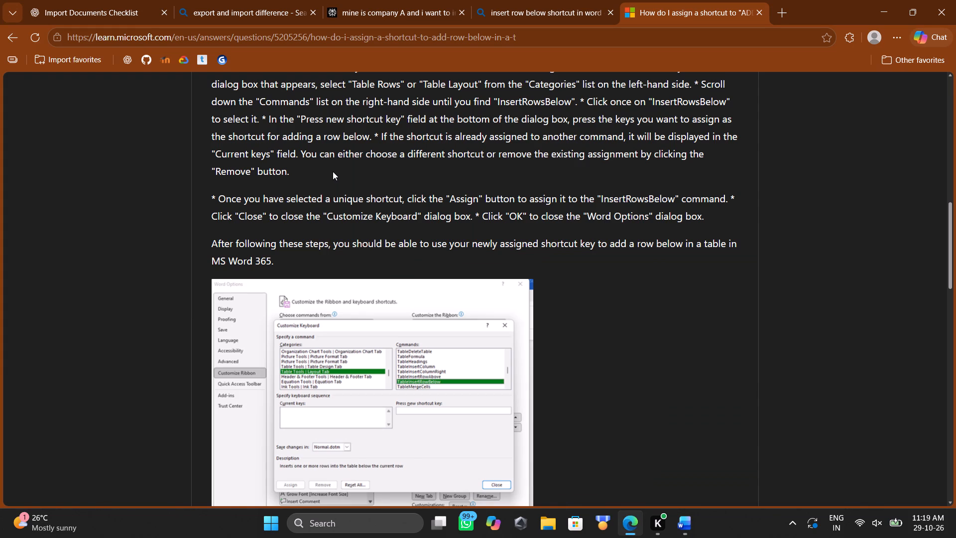
key("alt+Tab")
Look through the File Tab category's commands in Customize Keyboard for the command that inserts table rows below.
scroll(529, 180, "down", 1)
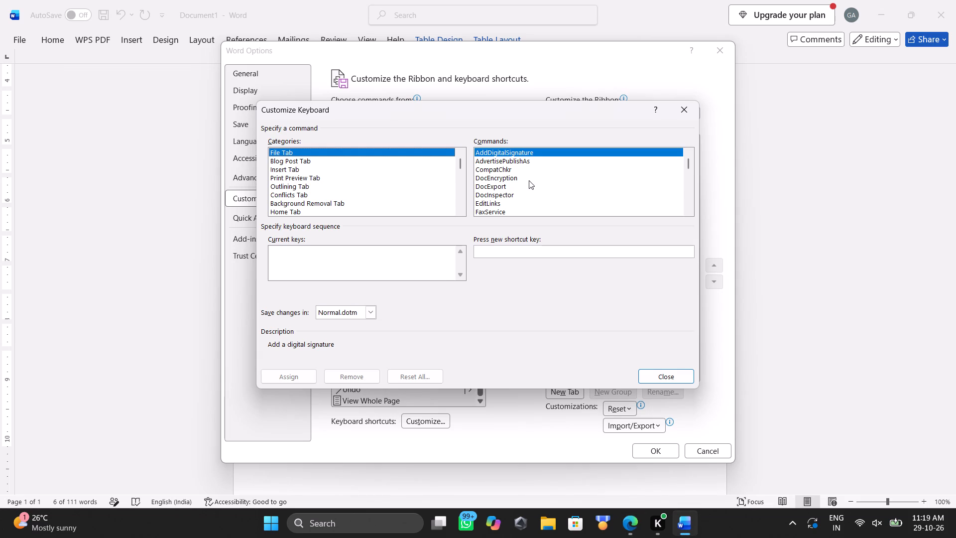
scroll(529, 180, "down", 1)
left_click_drag(688, 161, 689, 171)
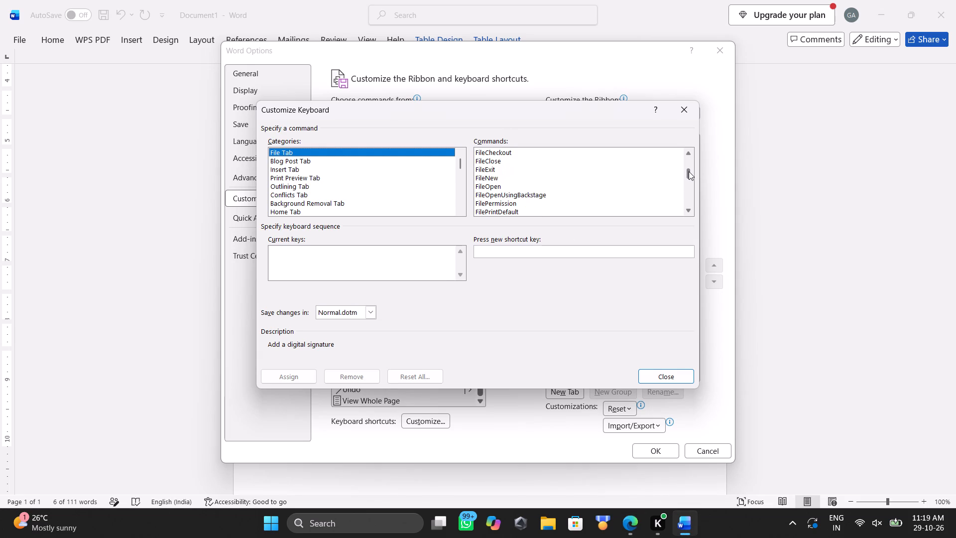
left_click_drag(689, 171, 689, 177)
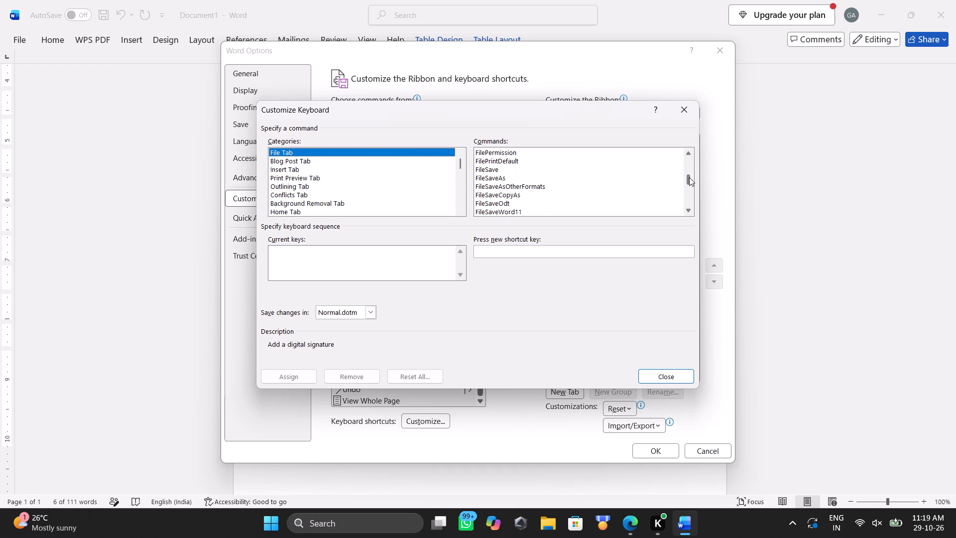
left_click_drag(689, 177, 692, 190)
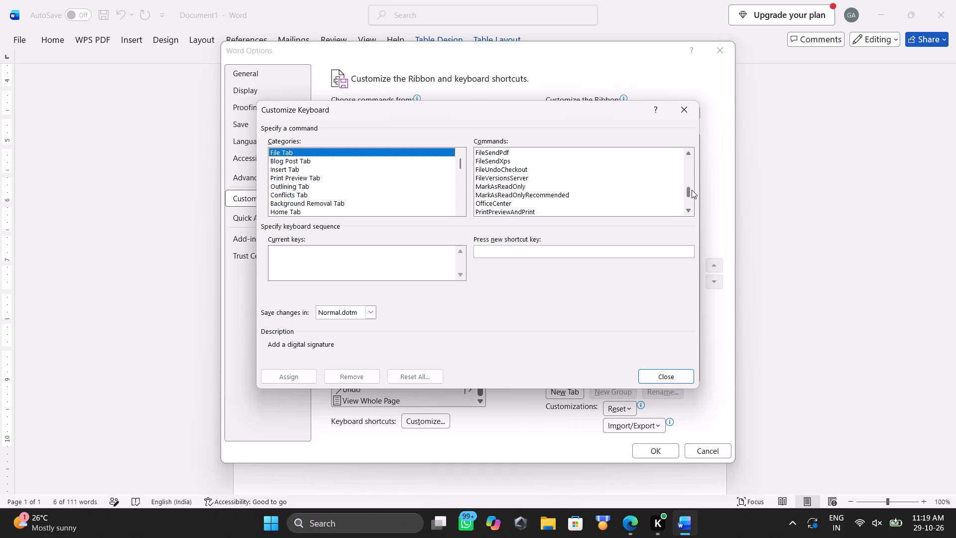
left_click_drag(692, 190, 692, 193)
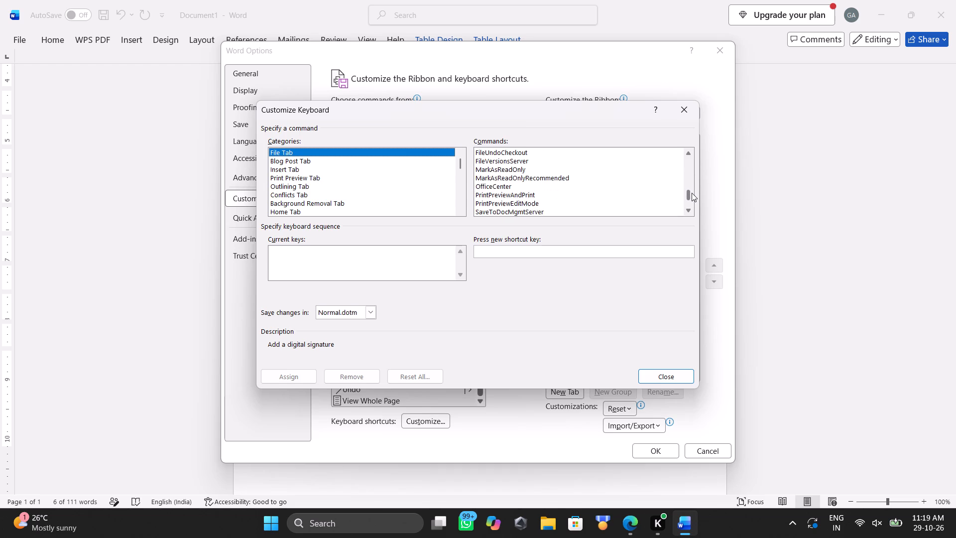
left_click_drag(692, 193, 692, 195)
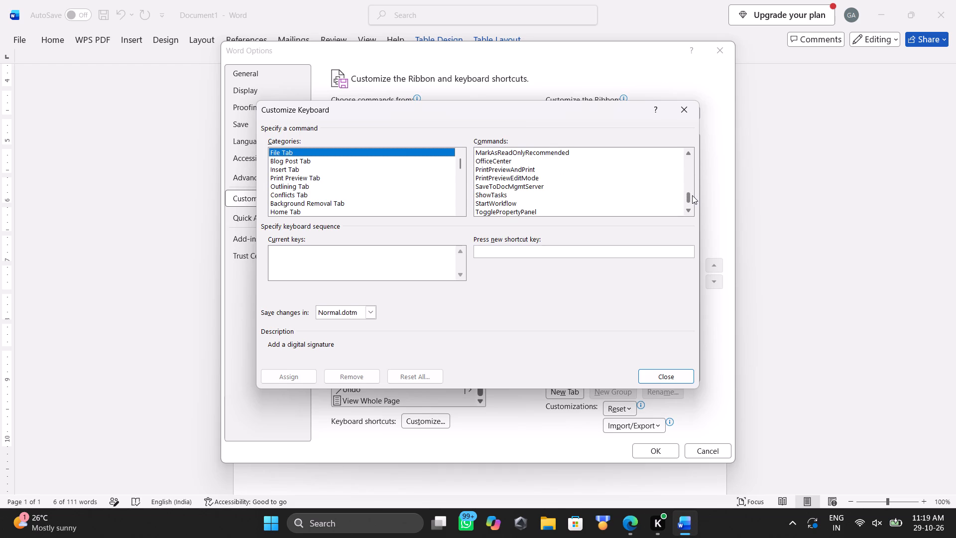
left_click_drag(692, 195, 692, 209)
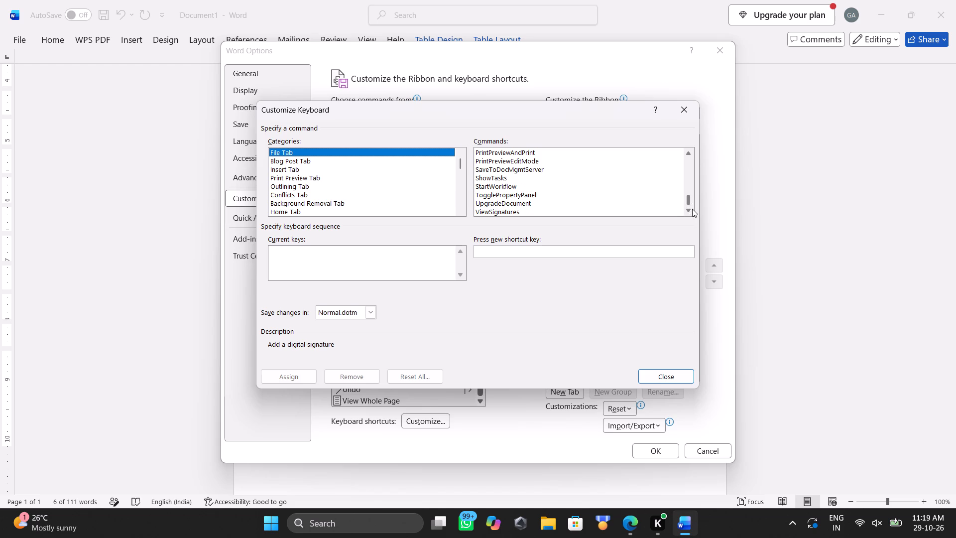
left_click_drag(692, 209, 685, 378)
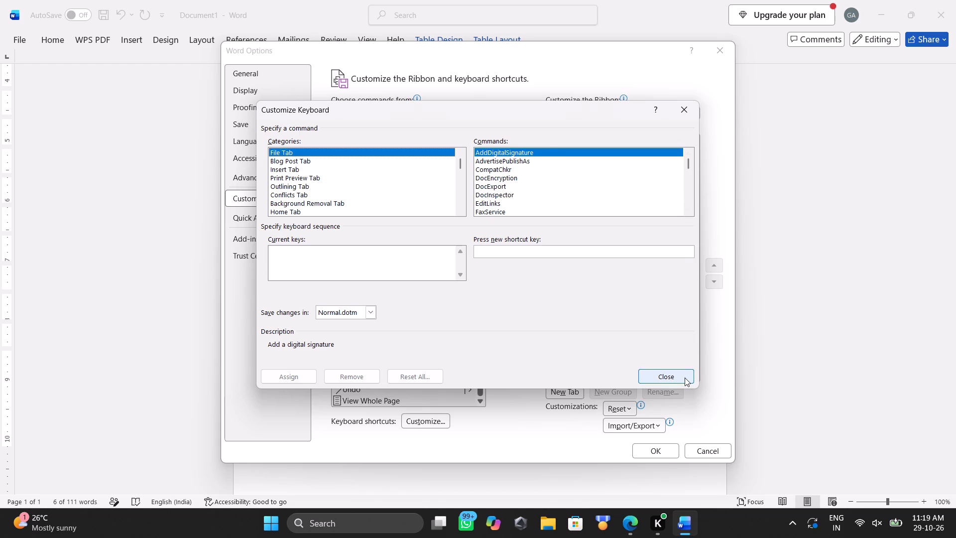
Look over the Blog Post Tab and Insert Tab categories in Customize Keyboard for table row commands.
key("Down")
key("Down")
key("Up")
key("Up")
key("Down")
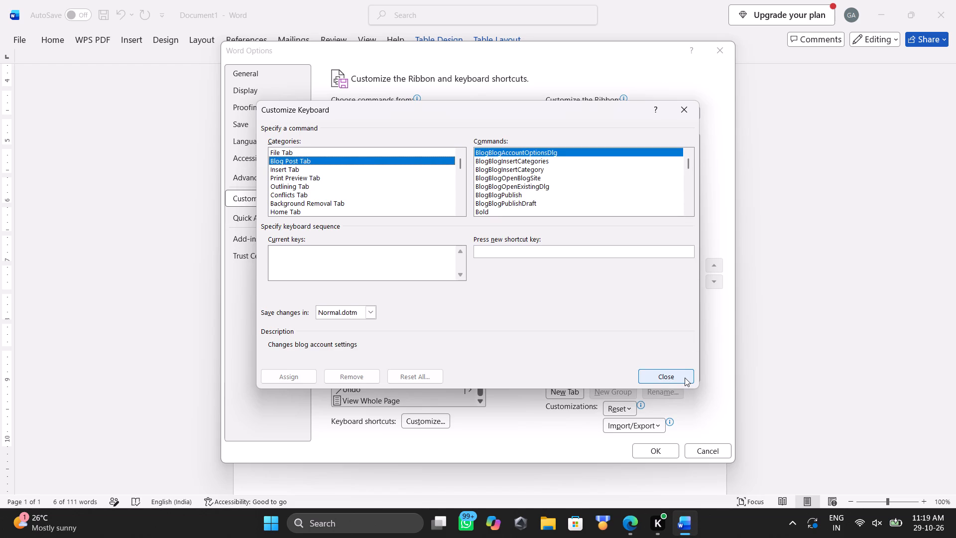
key("Down")
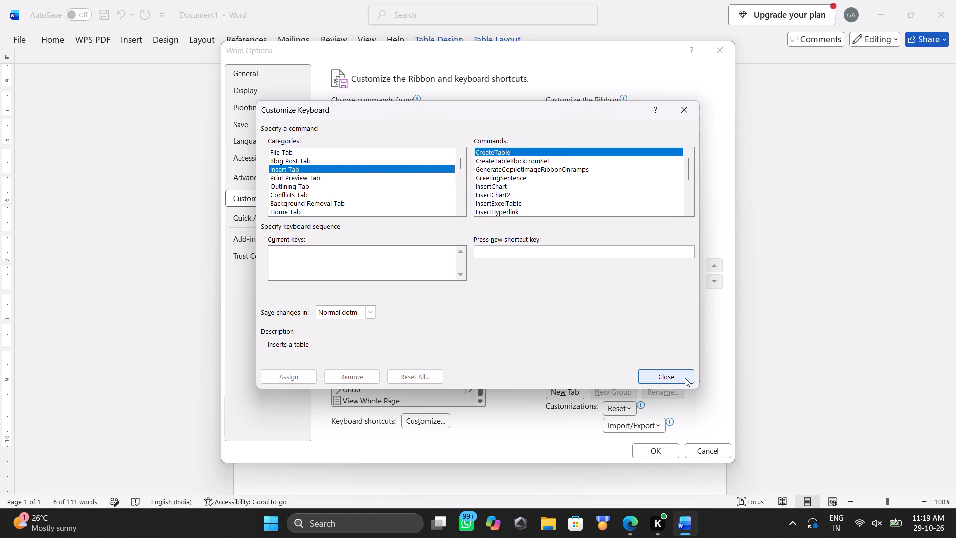
key("Down")
key("Up")
key("Up")
key("Up")
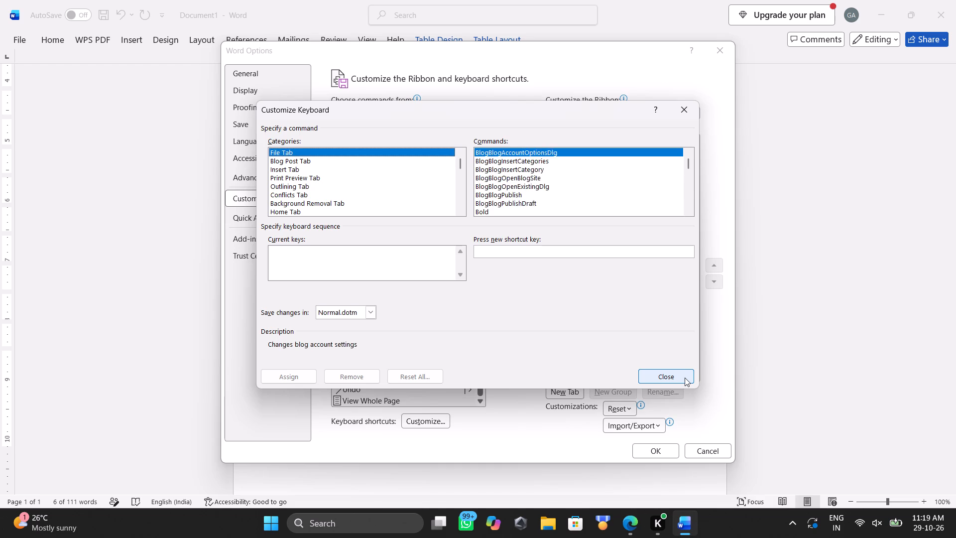
Look through the File Tab category's whole command list for the command that inserts table rows below.
key("Right")
key("Left")
key("Tab")
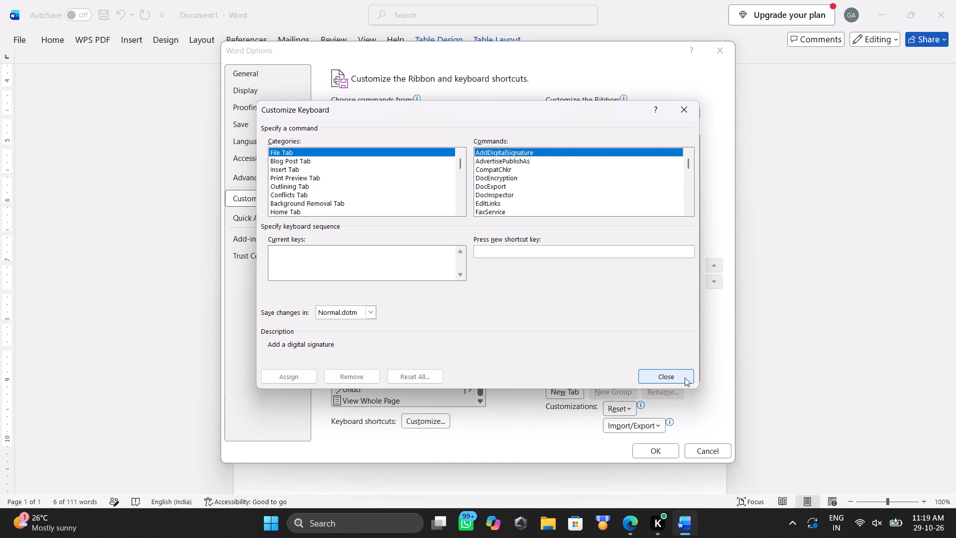
key("Down")
key("Down")
key("Down")
key("Down")
key("Down")
key("Down")
key("Down")
key("Down")
key("Down")
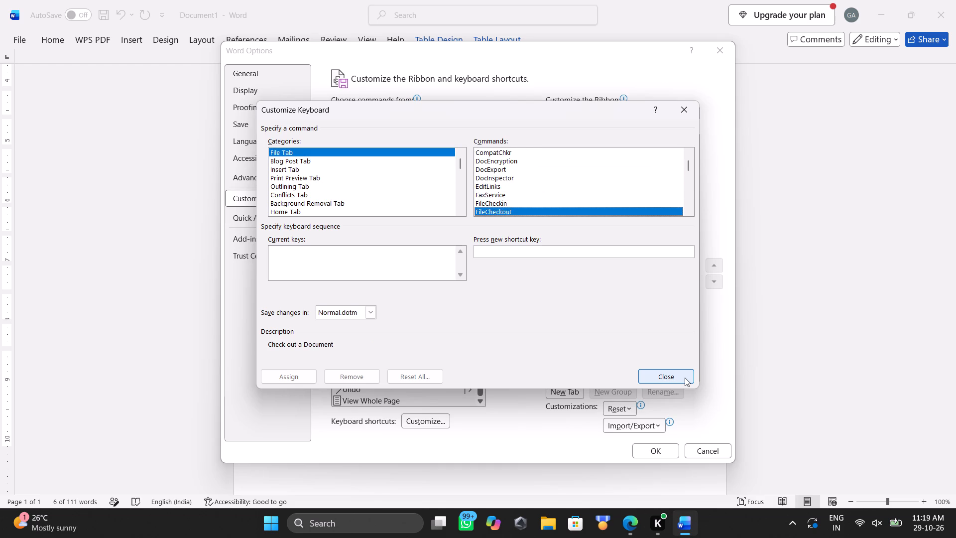
key("Down")
key("Down")
key("Down")
key("Down")
key("Down")
key("Down")
key("Down")
key("Down")
key("Down")
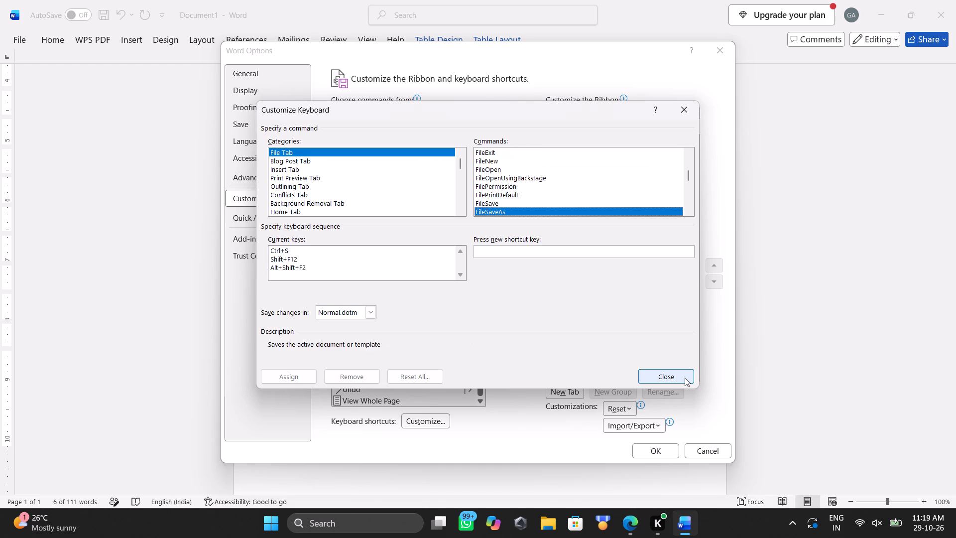
key("Down")
key("Down")
key("Down")
key("Down")
key("Down")
key("Down")
key("Down")
key("Down")
key("Down")
key("Down")
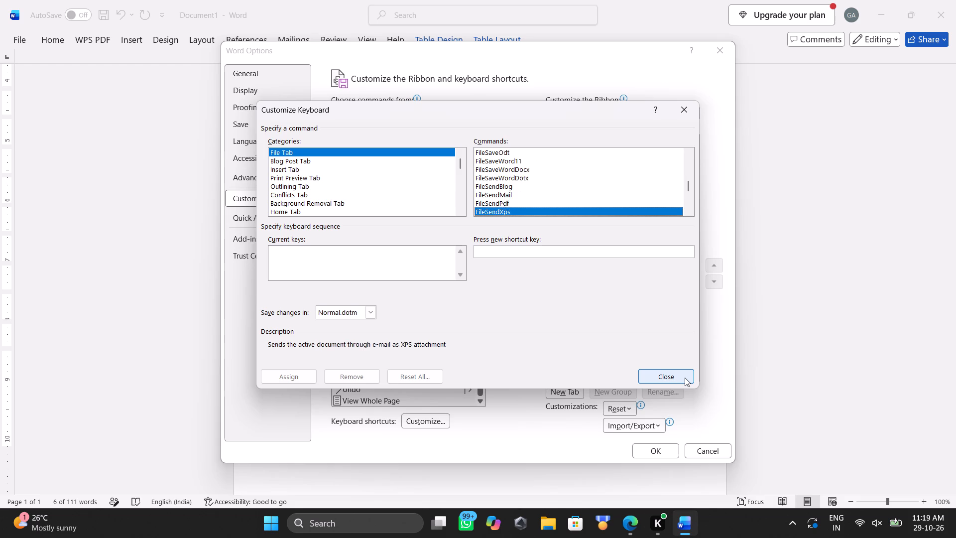
key("Down")
key("Down")
key("Down")
key("Down")
key("Down")
key("Down")
key("Down")
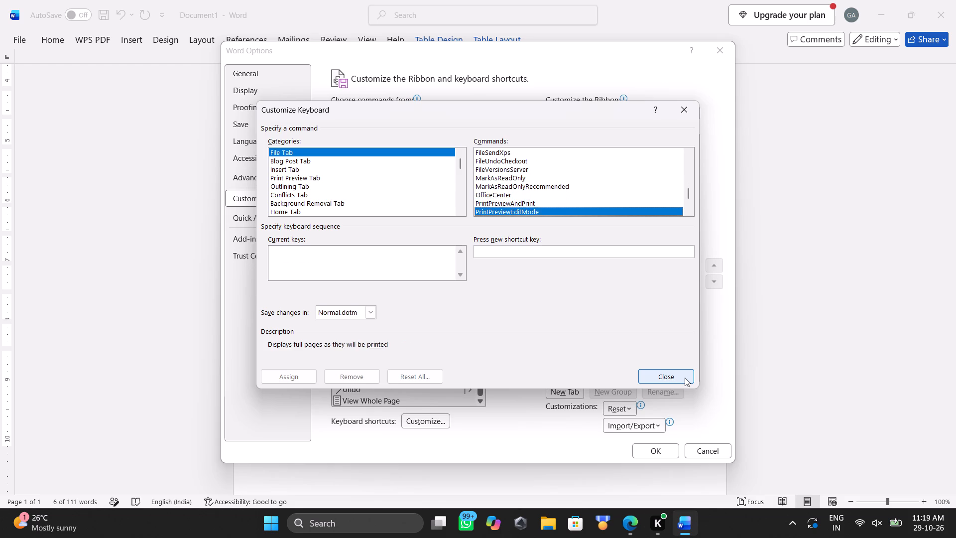
key("Down")
key("Down")
key("Down")
key("Down")
key("Down")
key("Down")
key("Down")
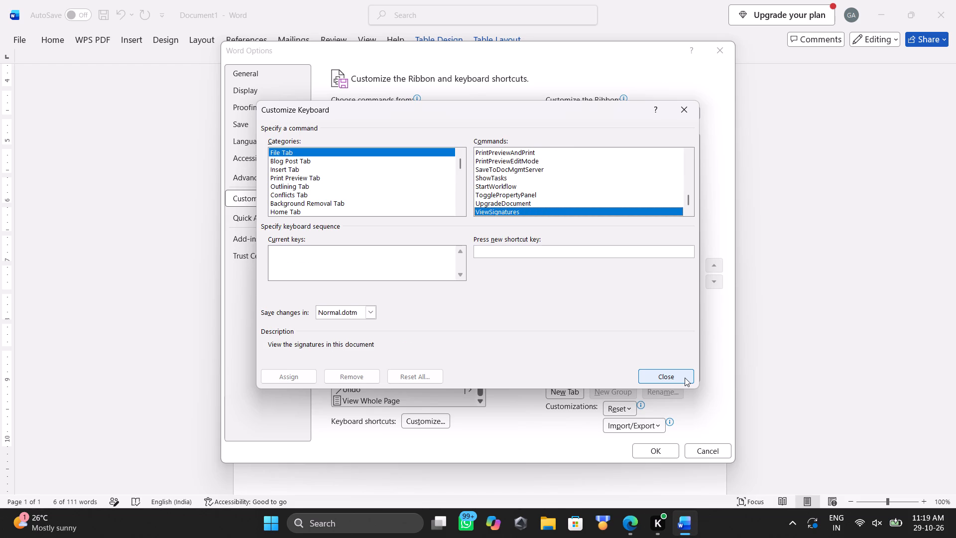
key("Down")
key("Down")
key("Down")
key("Down")
key("Down")
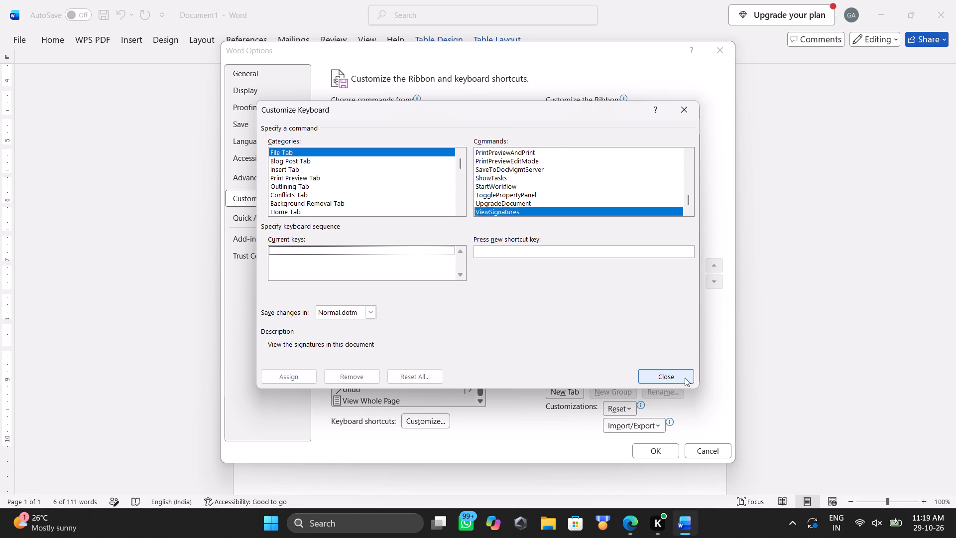
key("Tab")
key("Down")
key("Left")
key("Left")
key("Left")
Recheck the Microsoft Learn answer in Edge for the category and command names that add a table row below.
key("alt+Tab")
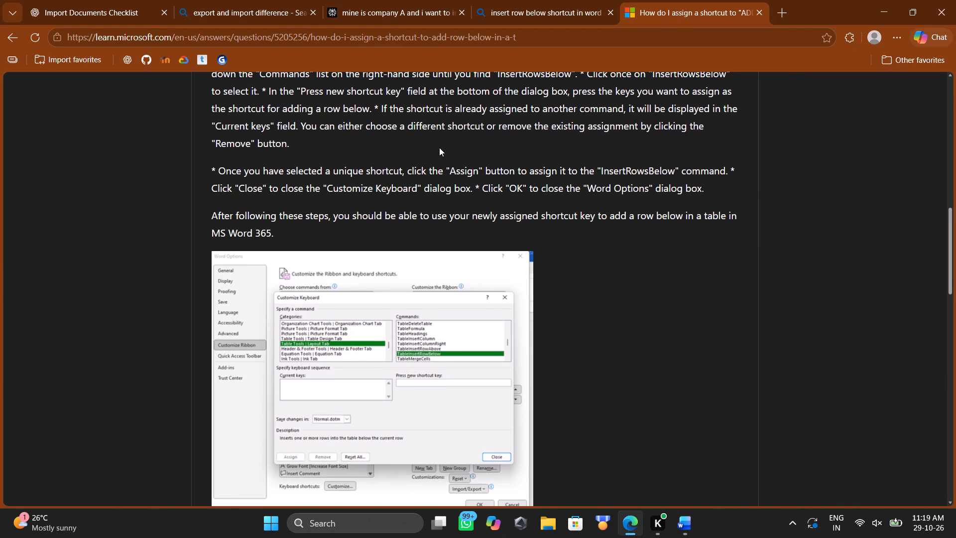
scroll(439, 147, "up", 2)
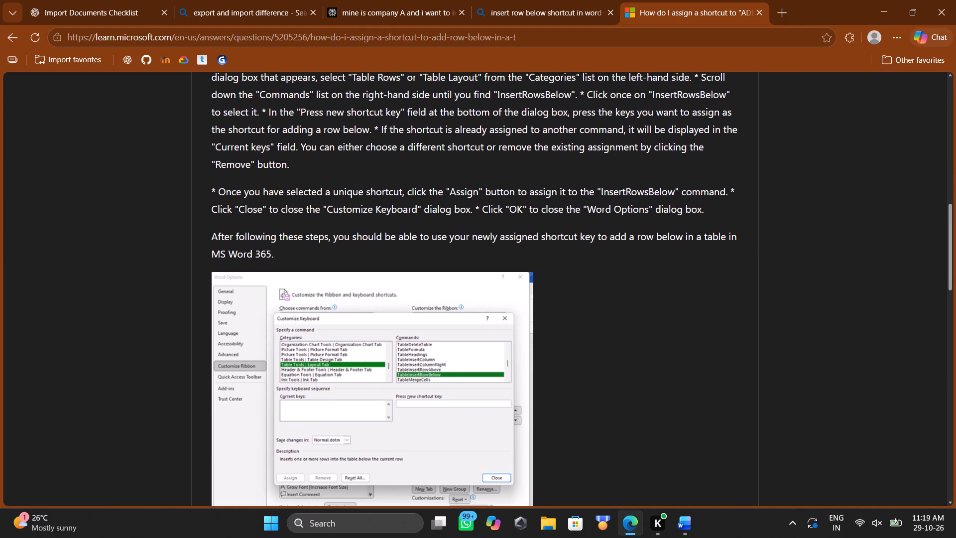
scroll(439, 147, "up", 1)
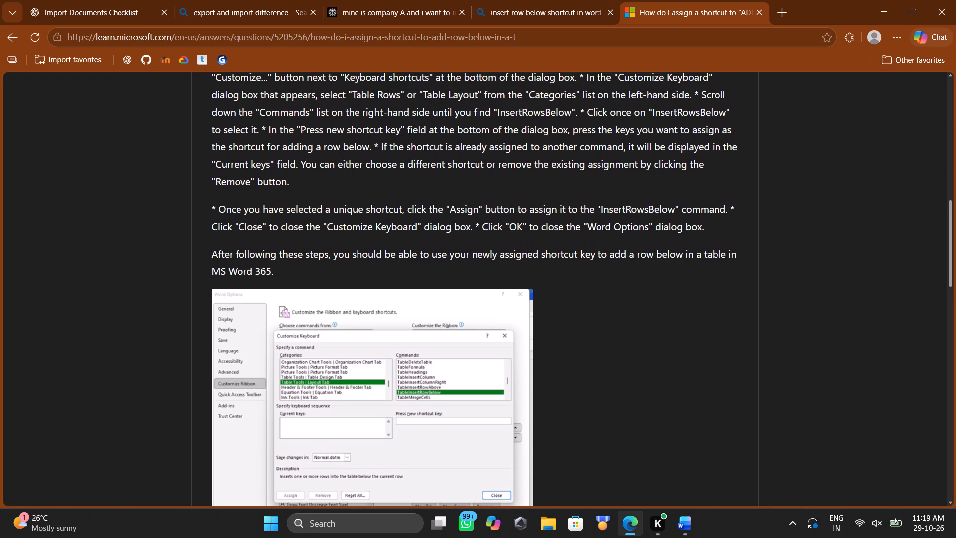
key("alt+Tab")
Look through Word's Customize Keyboard categories for the table layout category, checking its name against the Microsoft Learn answer in Edge.
scroll(393, 112, "down", 1)
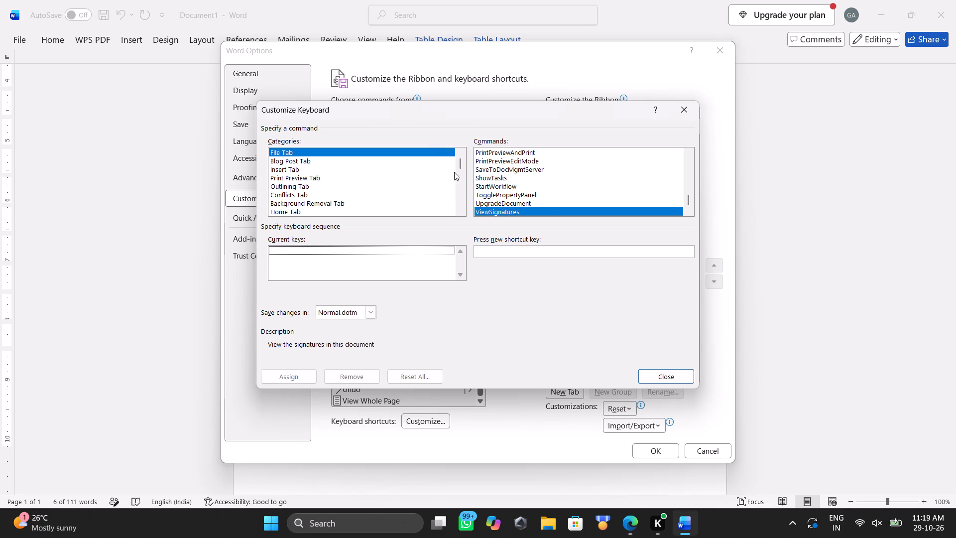
left_click_drag(460, 166, 460, 181)
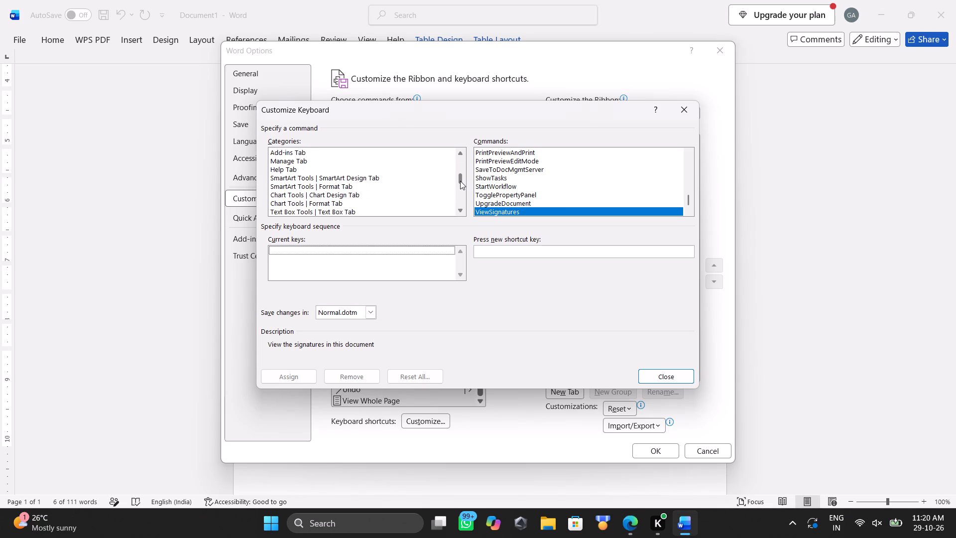
left_click_drag(460, 181, 462, 203)
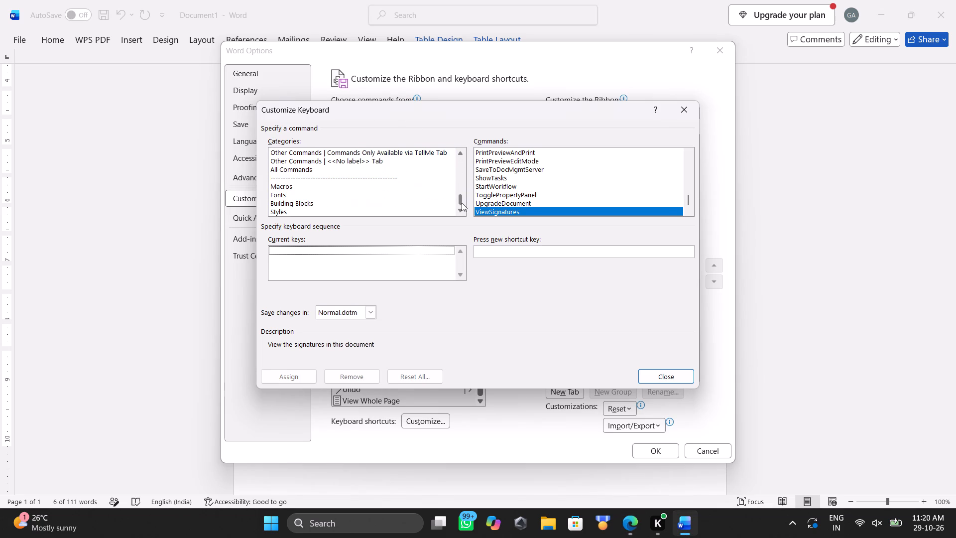
left_click_drag(462, 203, 462, 209)
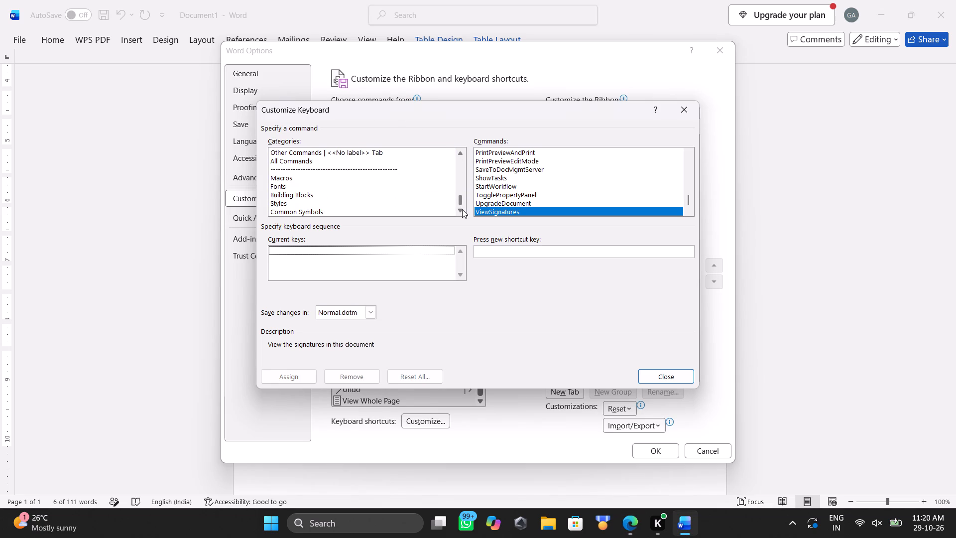
scroll(379, 169, "up", 2)
left_click(379, 183)
scroll(379, 183, "up", 2)
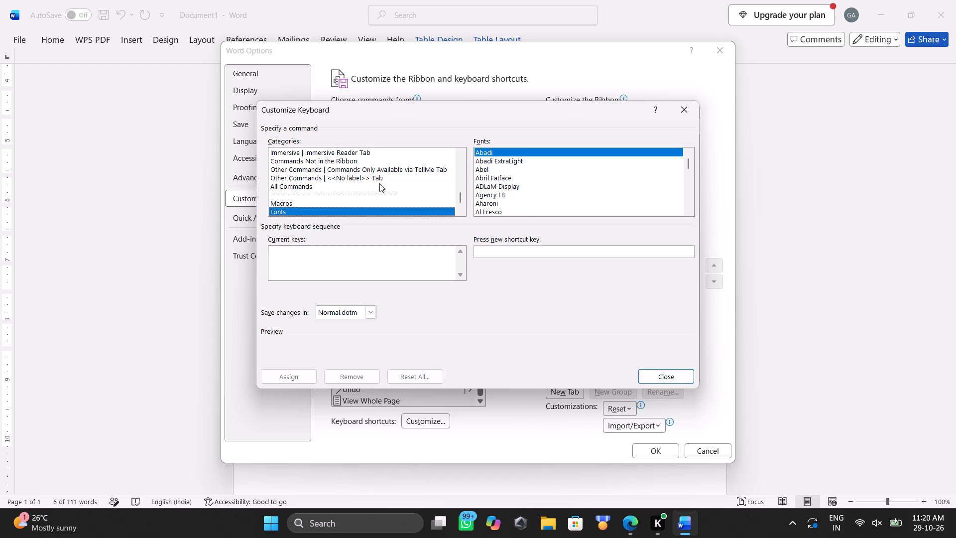
scroll(379, 183, "up", 4)
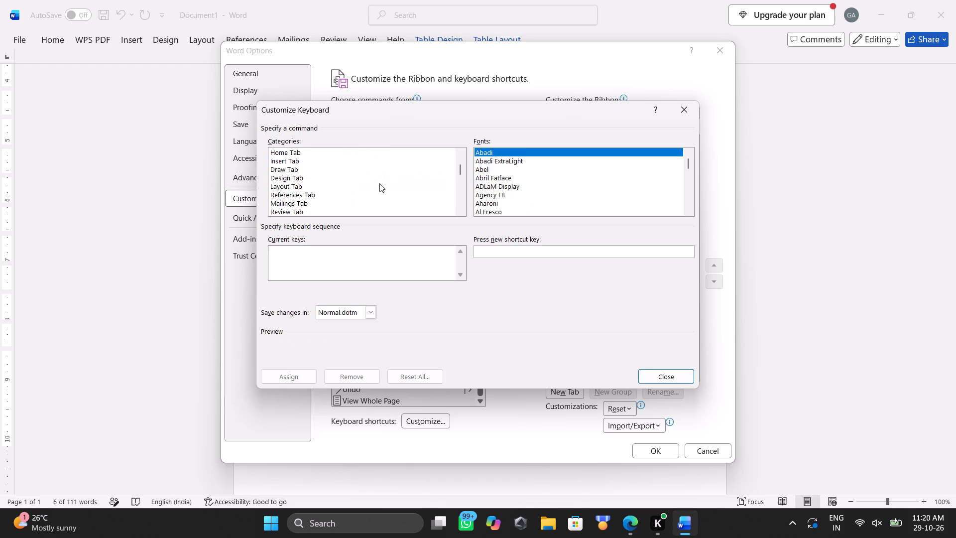
scroll(379, 183, "down", 1)
scroll(379, 183, "up", 2)
scroll(379, 183, "down", 6)
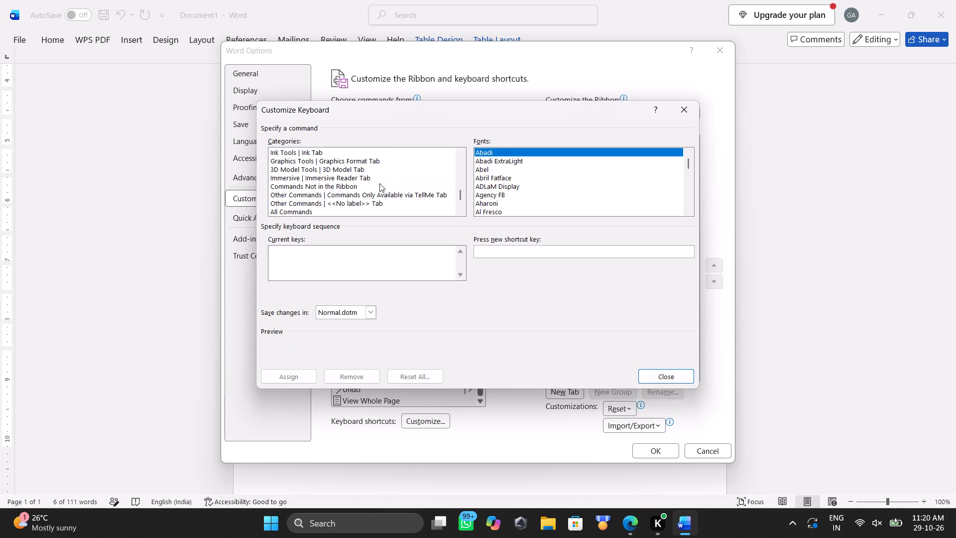
key("alt+Tab")
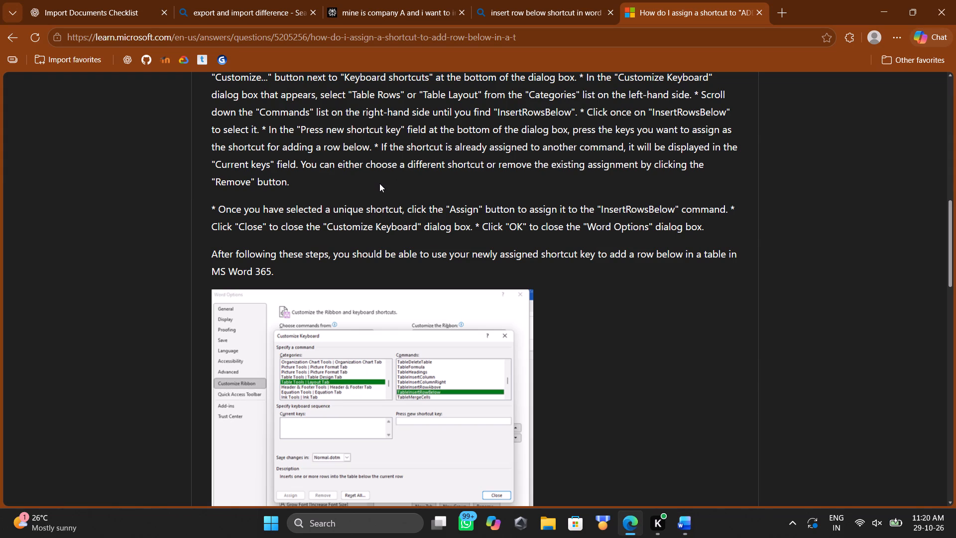
key("alt+Tab")
Choose the All Commands category in Word's Customize Keyboard dialog.
key("Down")
key("Down")
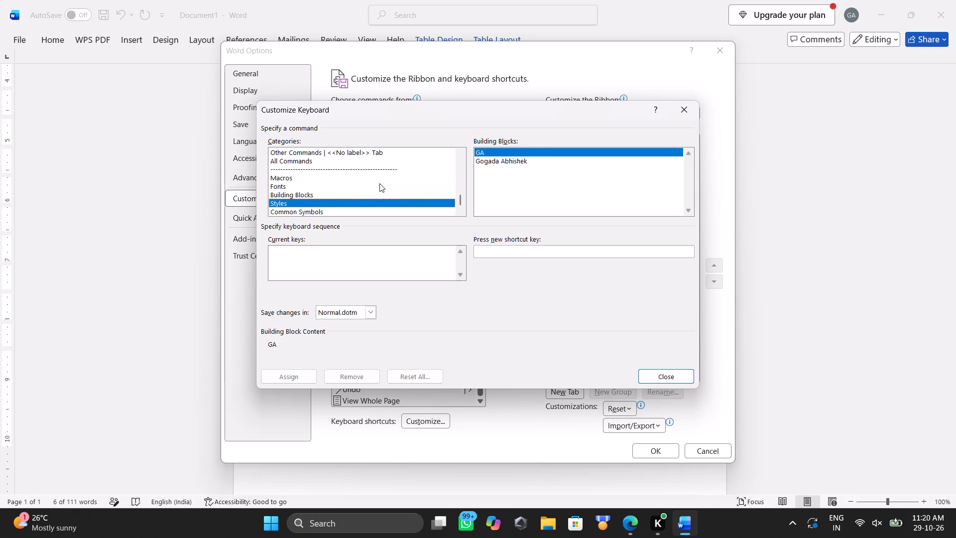
key("Down")
key("Down")
key("Down")
key("Up")
key("Up")
key("Up")
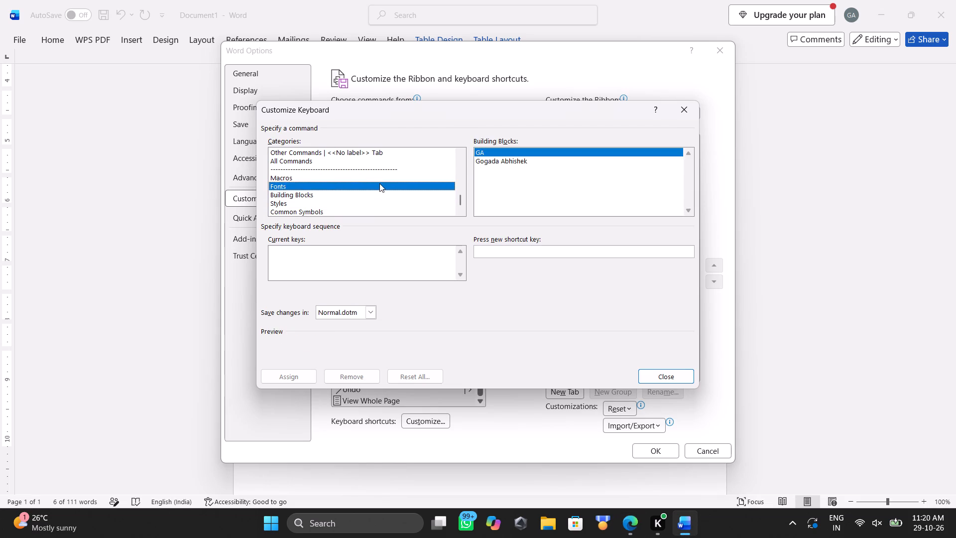
key("Up")
key("Up")
key("Up")
key("Up")
key("Up")
key("Down")
key("Down")
key("Down")
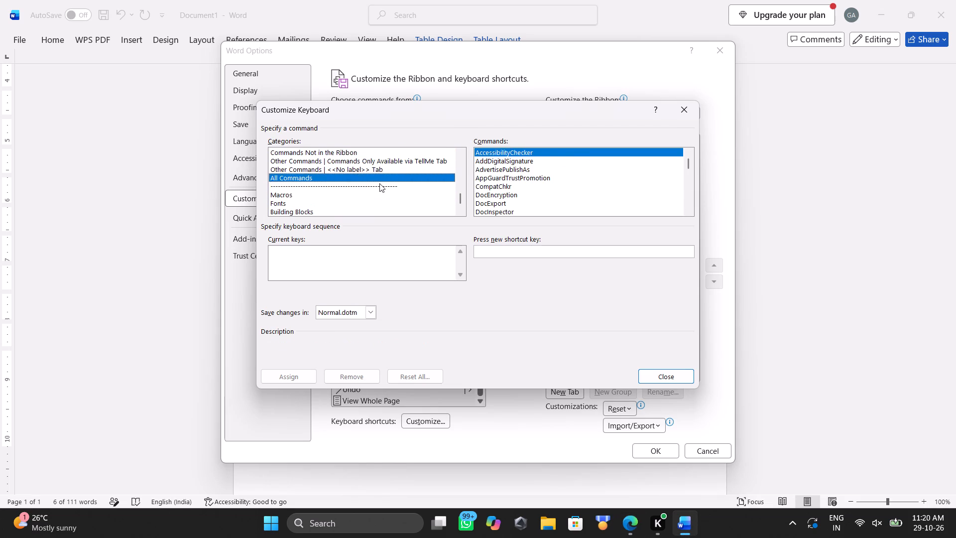
key("Right")
key("Up")
Browse the All Commands list in the Customize Keyboard dialog to reach the commands whose names begin with Insert.
key("Tab")
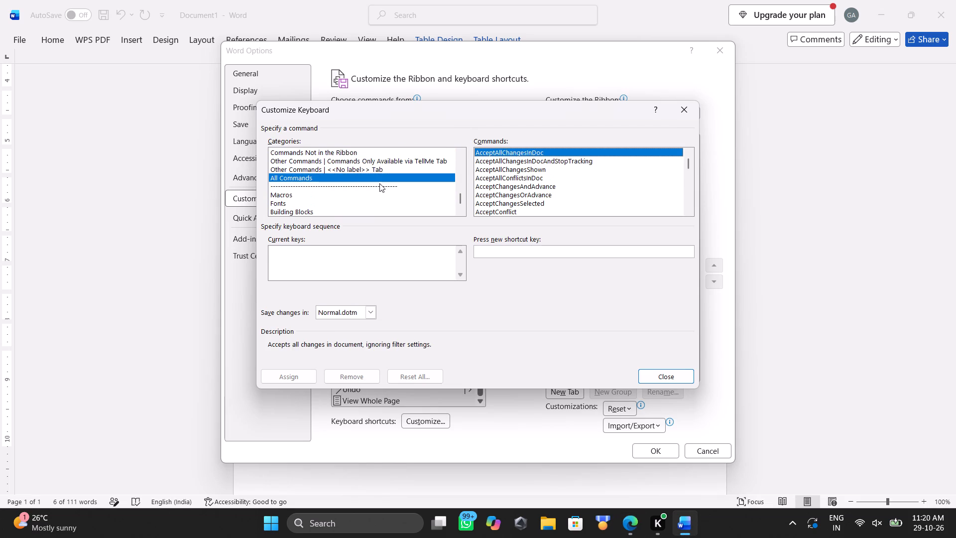
key("Tab")
key("Right")
key("Down")
key("Down")
key("Down")
key("Down")
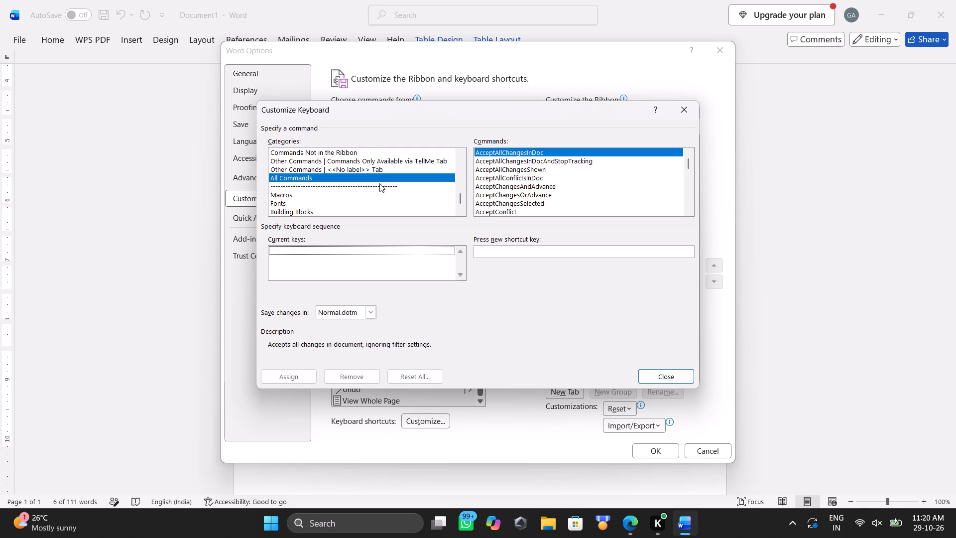
left_click_drag(688, 165, 688, 169)
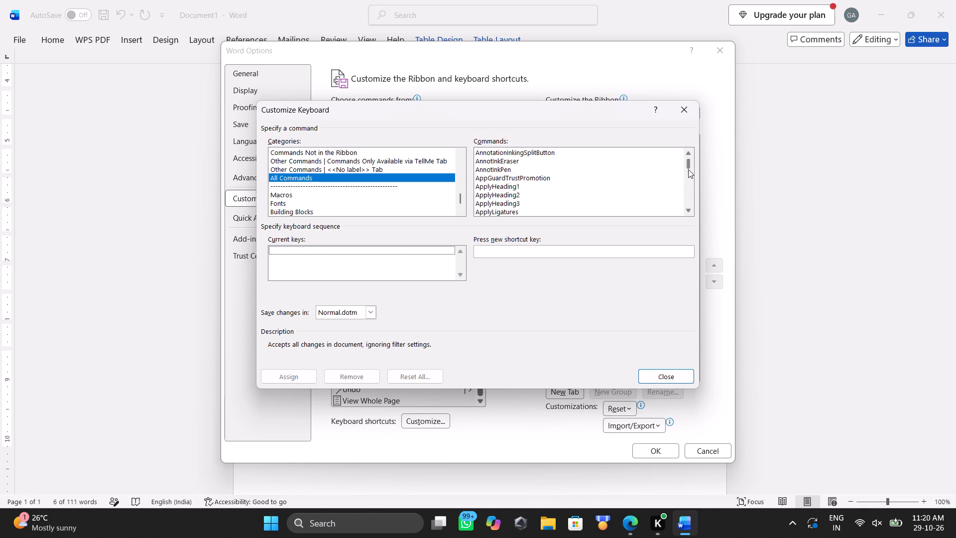
left_click_drag(688, 169, 689, 186)
scroll(594, 177, "up", 1)
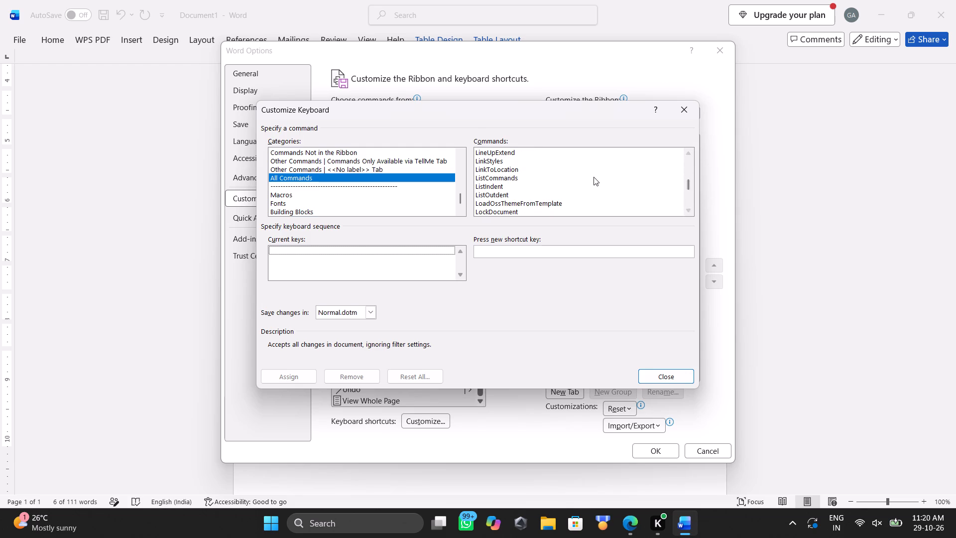
scroll(594, 177, "up", 1)
left_click(594, 177)
scroll(594, 177, "up", 4)
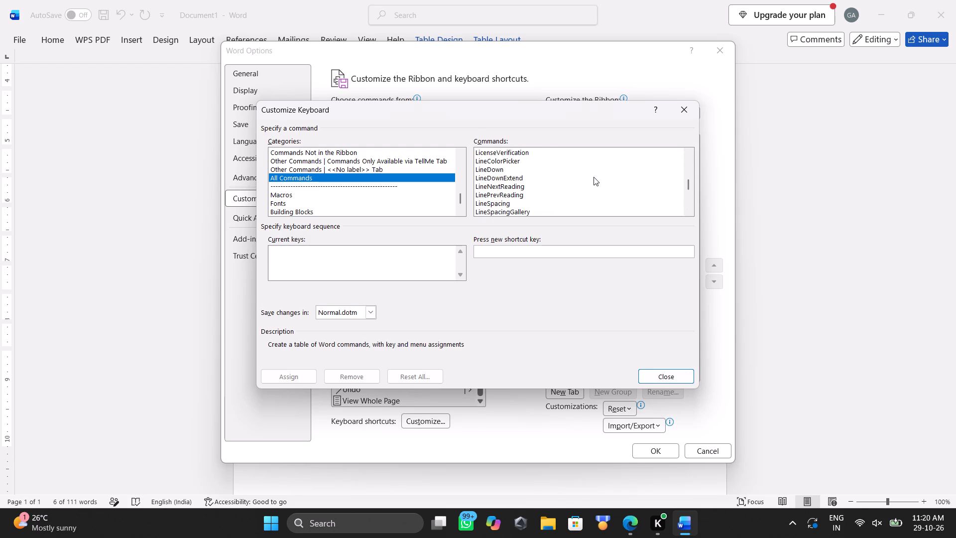
scroll(583, 210, "up", 1)
right_click(552, 179)
scroll(552, 179, "up", 1)
left_click_drag(516, 171, 514, 224)
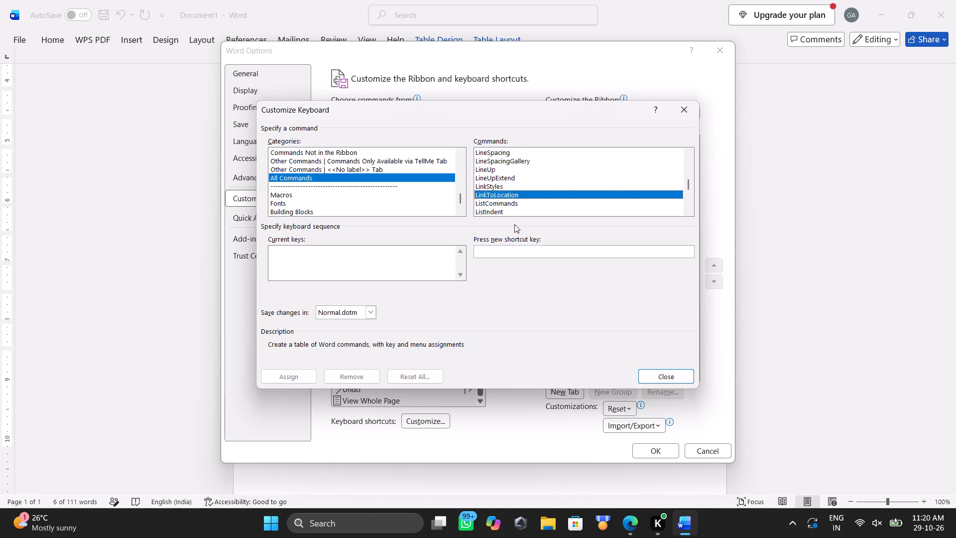
left_click_drag(514, 224, 524, 192)
scroll(524, 192, "up", 1)
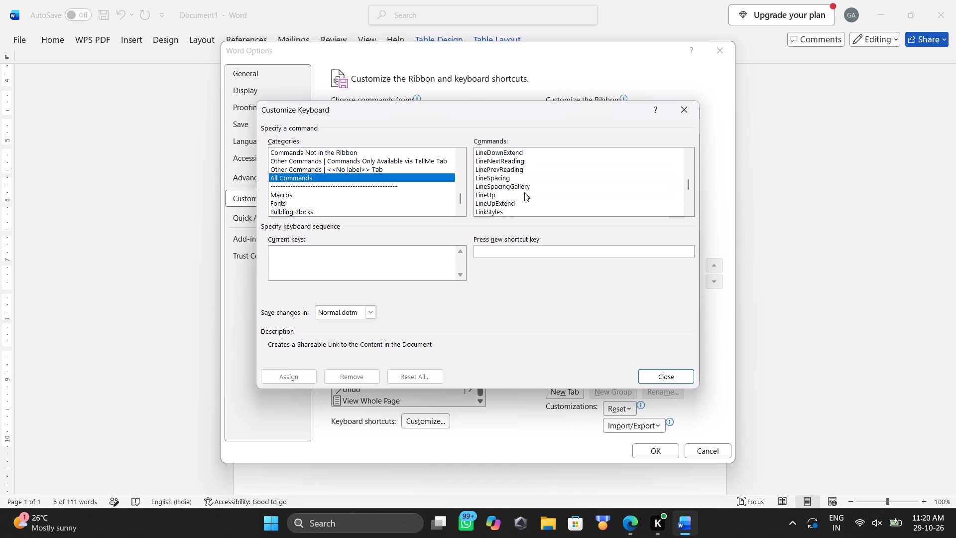
scroll(524, 192, "up", 7)
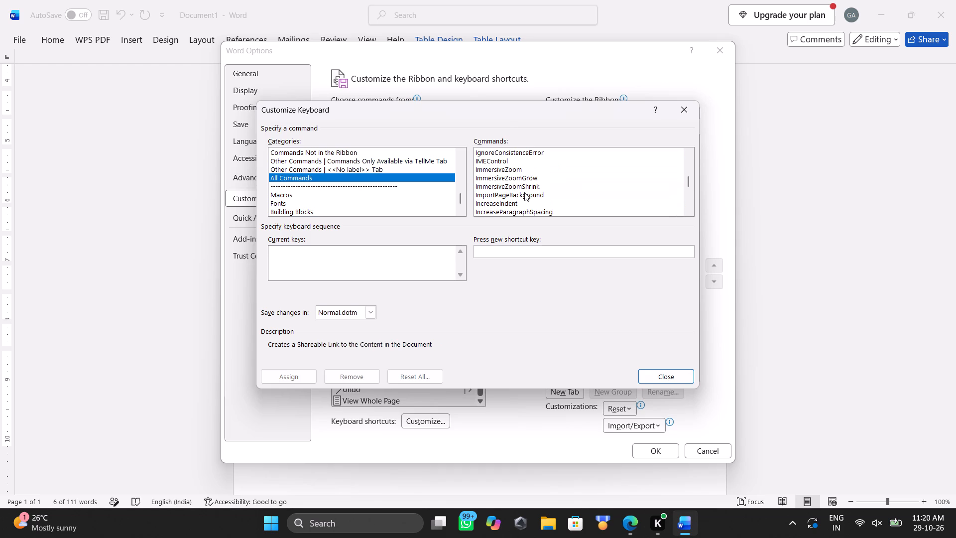
Look through all the commands beginning with Insert in the All Commands category for one that inserts table rows below.
scroll(524, 192, "down", 2)
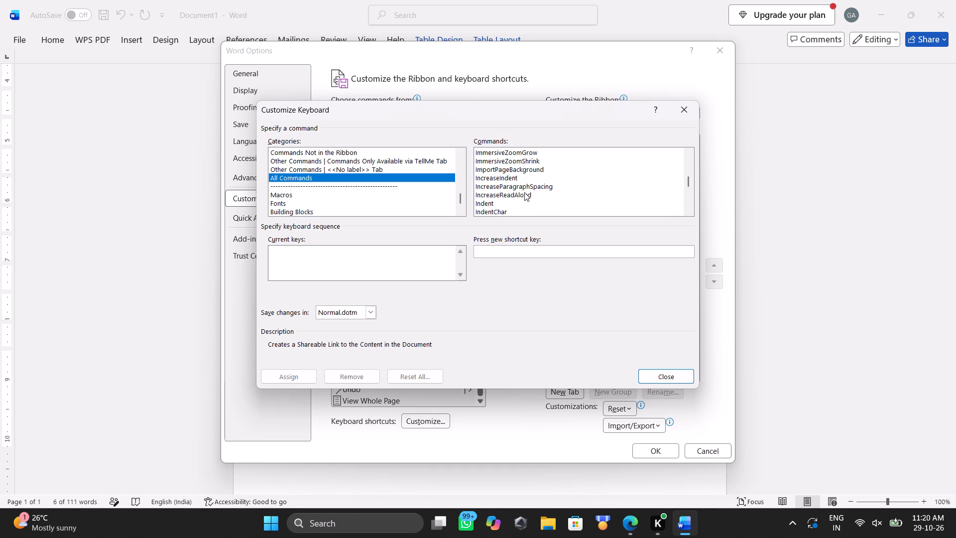
scroll(524, 192, "down", 6)
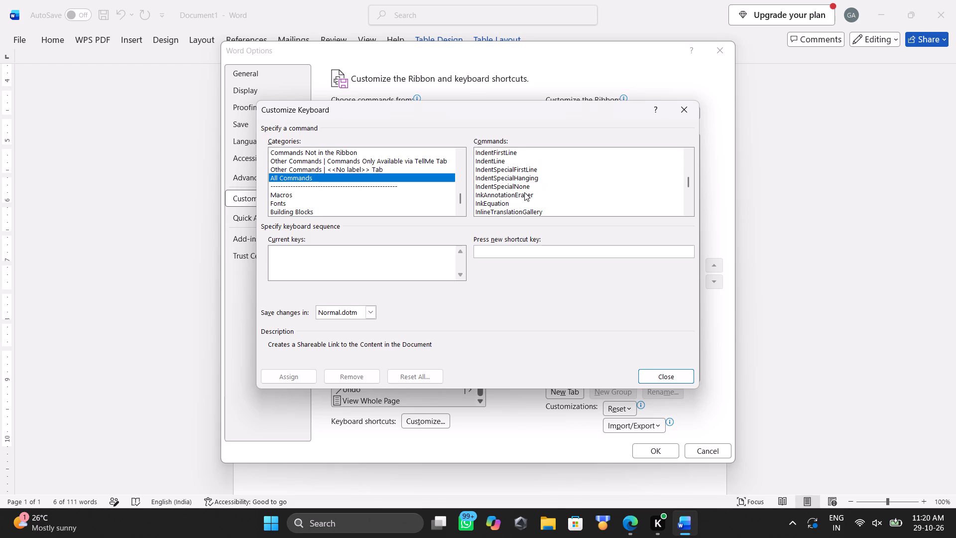
scroll(524, 192, "down", 4)
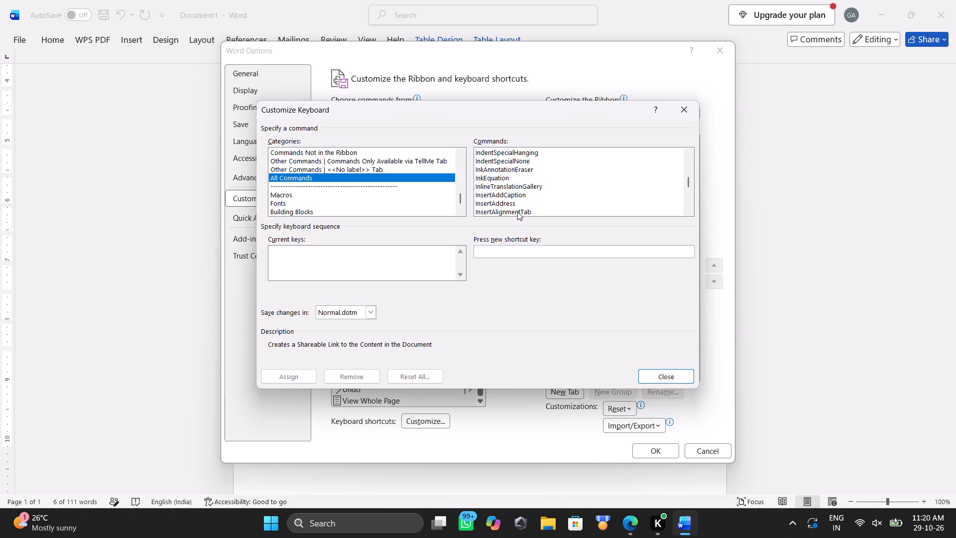
scroll(515, 190, "down", 3)
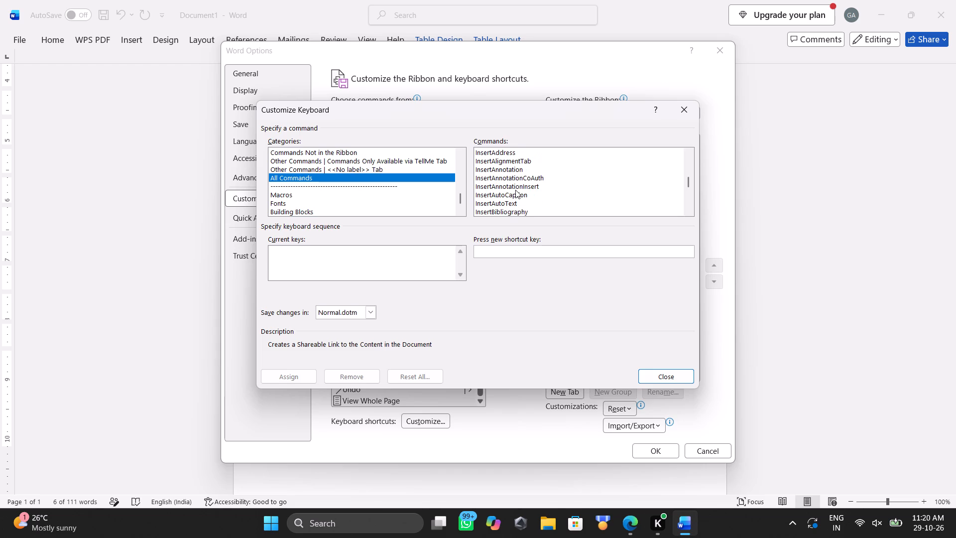
scroll(515, 190, "down", 3)
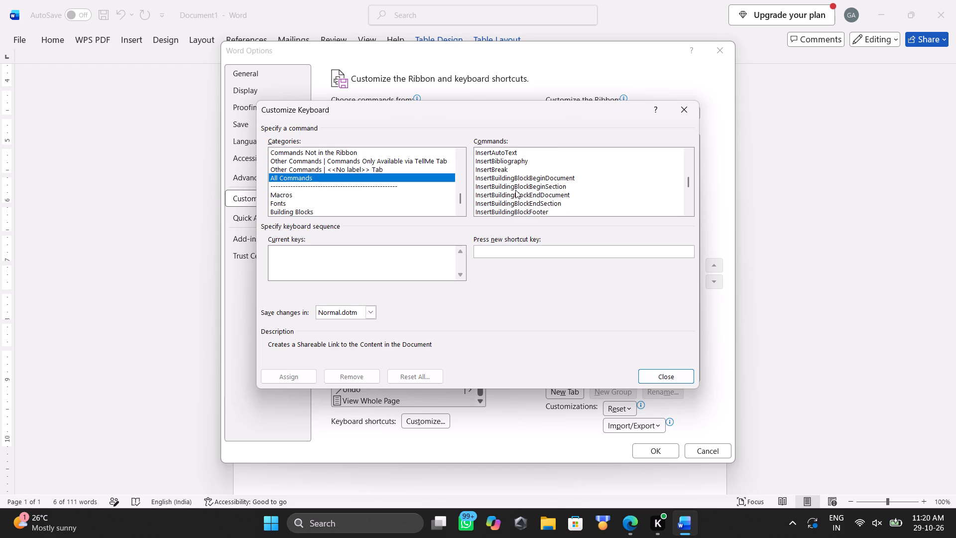
scroll(515, 190, "down", 4)
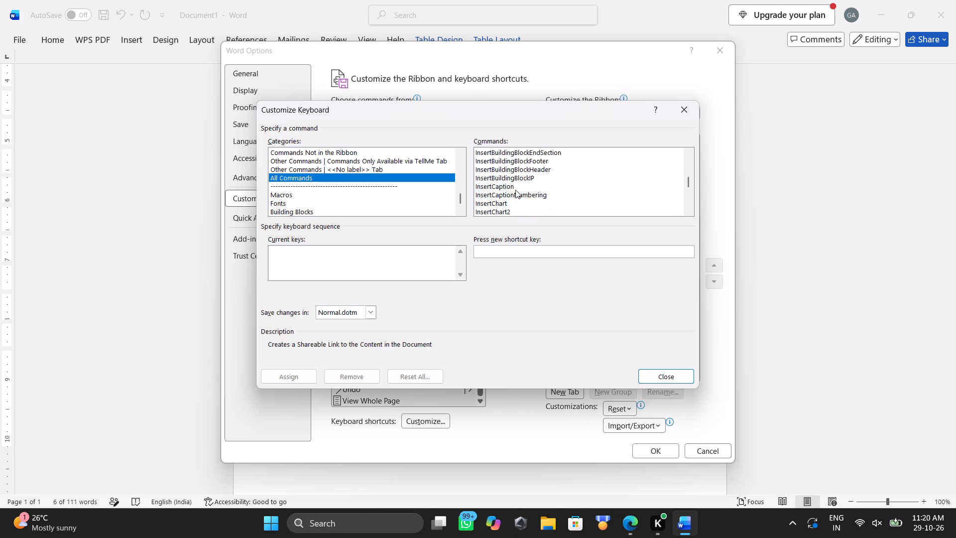
scroll(515, 190, "down", 3)
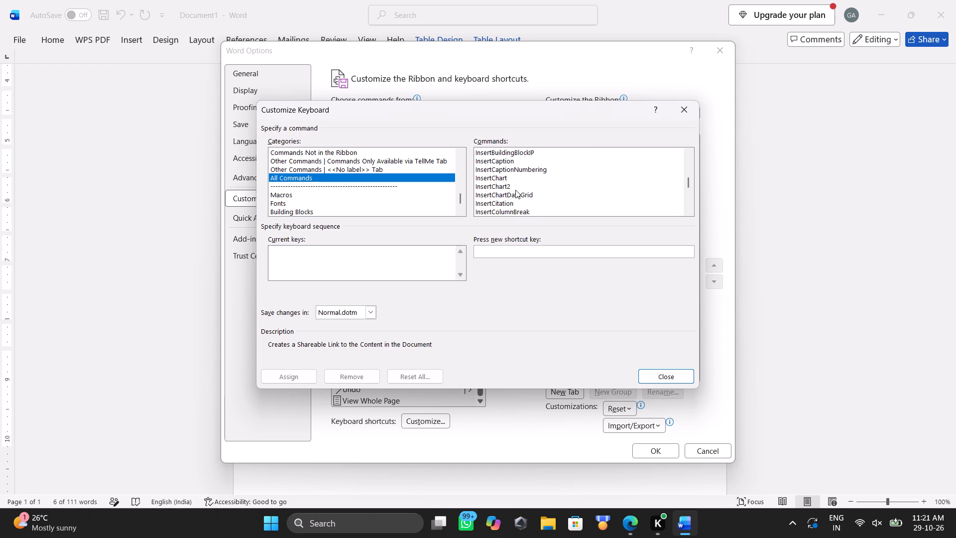
scroll(515, 190, "down", 2)
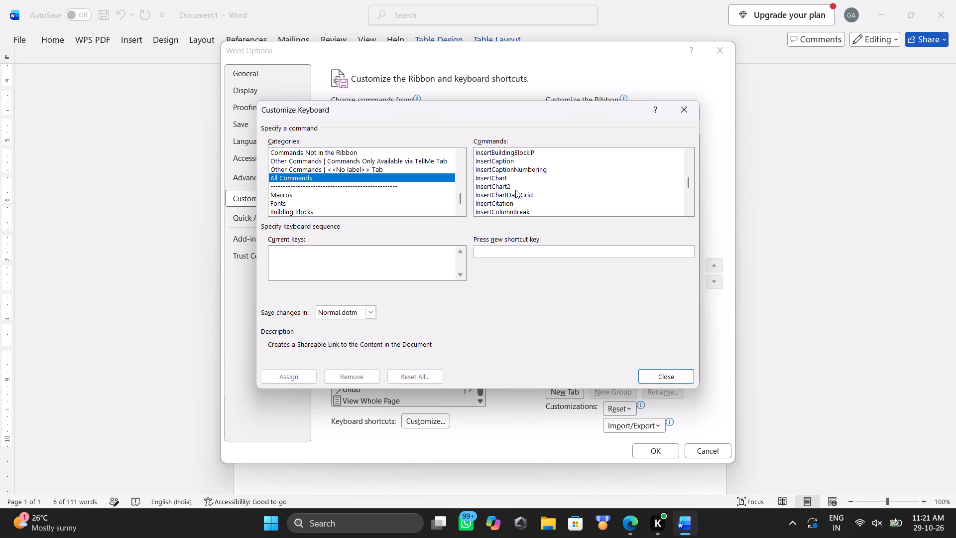
scroll(515, 190, "down", 1)
left_click(515, 190)
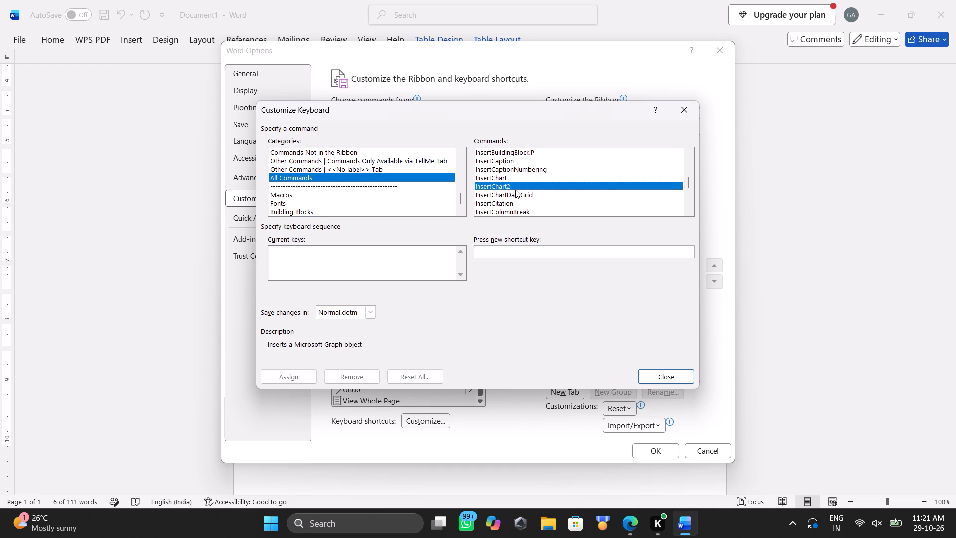
scroll(515, 190, "down", 4)
key("Down")
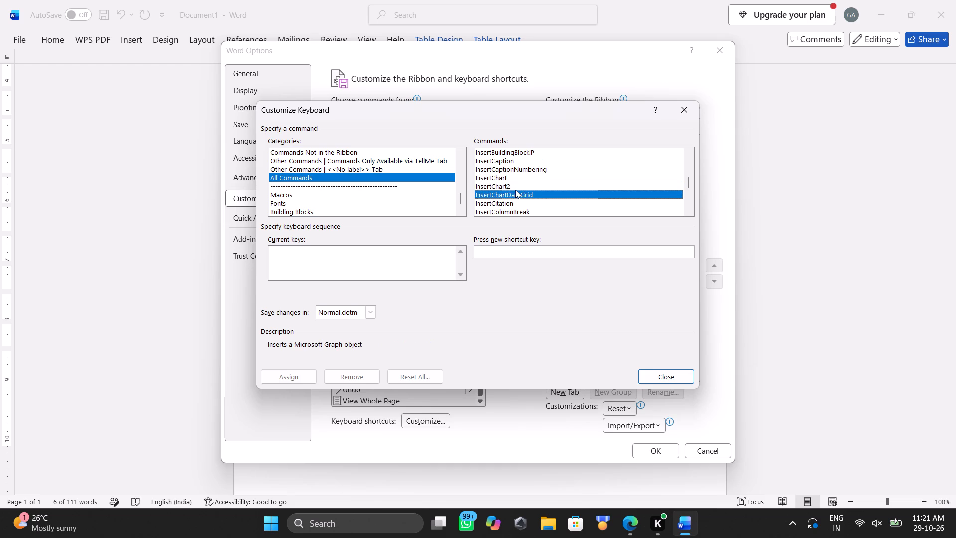
key("Down")
key("Down")
key("Down")
key("Down")
key("Down")
key("Down")
key("Down")
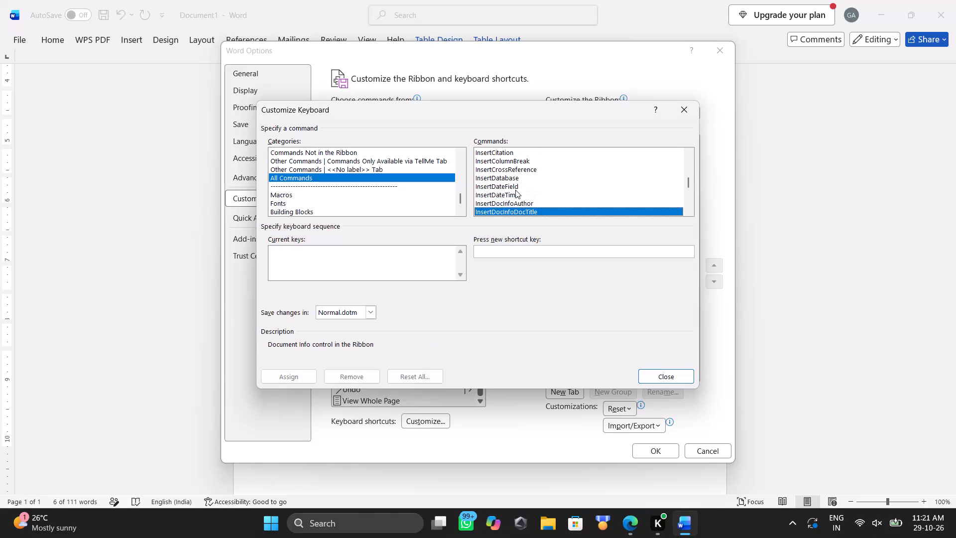
key("Down")
key("Down")
key("Down")
key("Down")
key("Down")
key("Down")
key("Down")
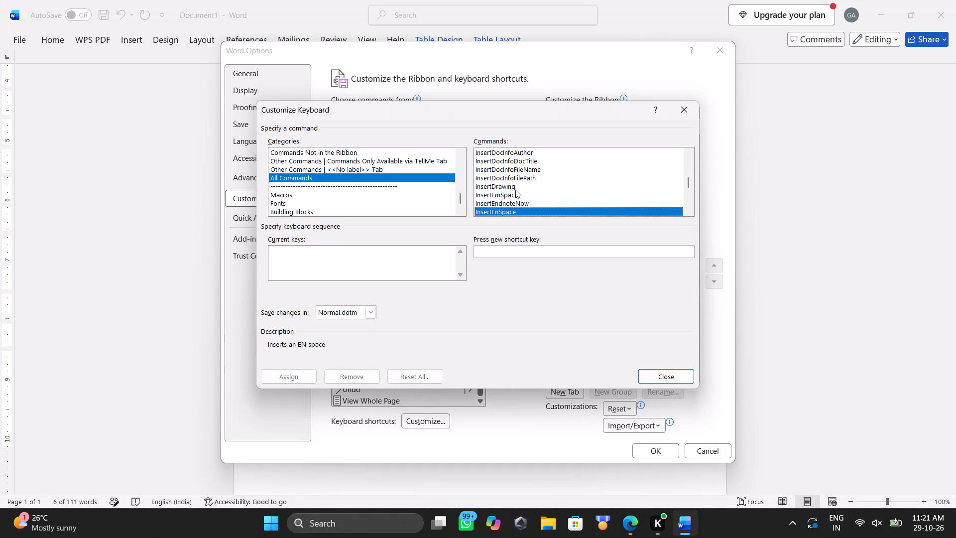
key("Down")
key("Down")
key("Down")
key("Down")
key("Down")
key("Down")
key("Down")
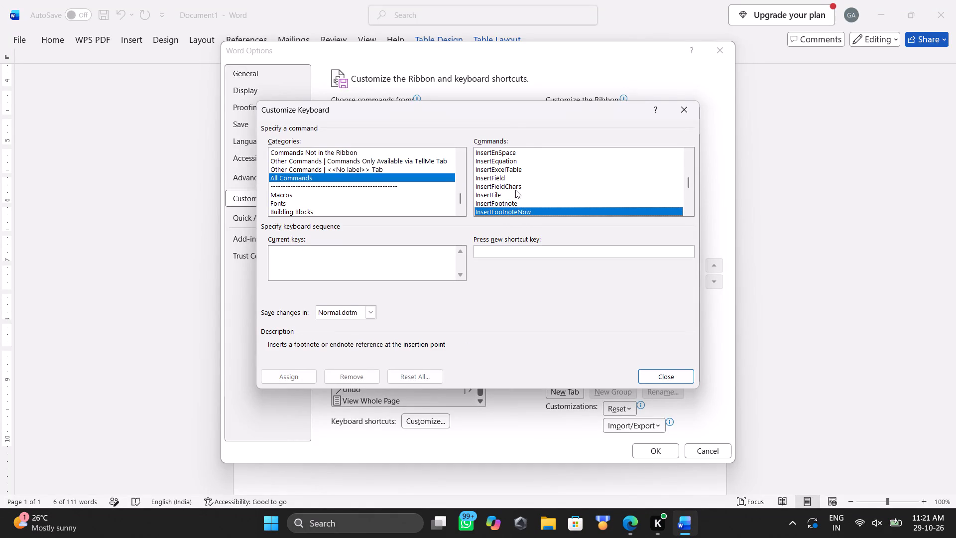
key("Down")
key("Down")
key("Down")
key("Down")
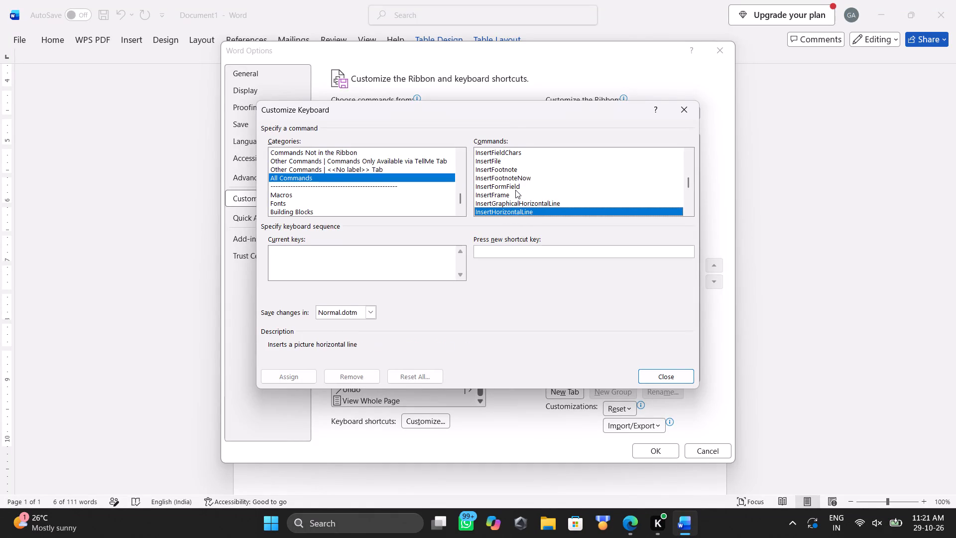
key("Down")
key("Down")
key("Down")
key("Down")
key("Down")
key("Down")
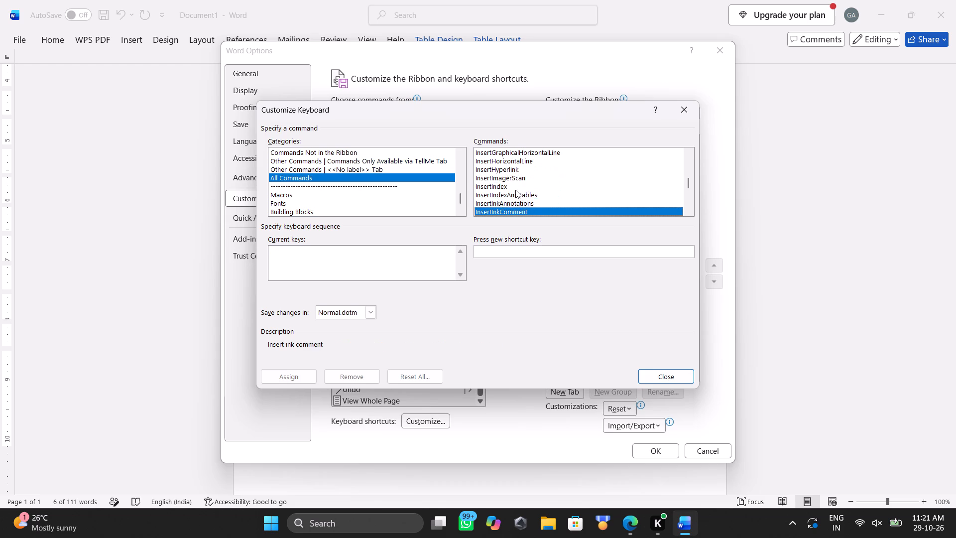
key("Down")
key("Down")
key("Down")
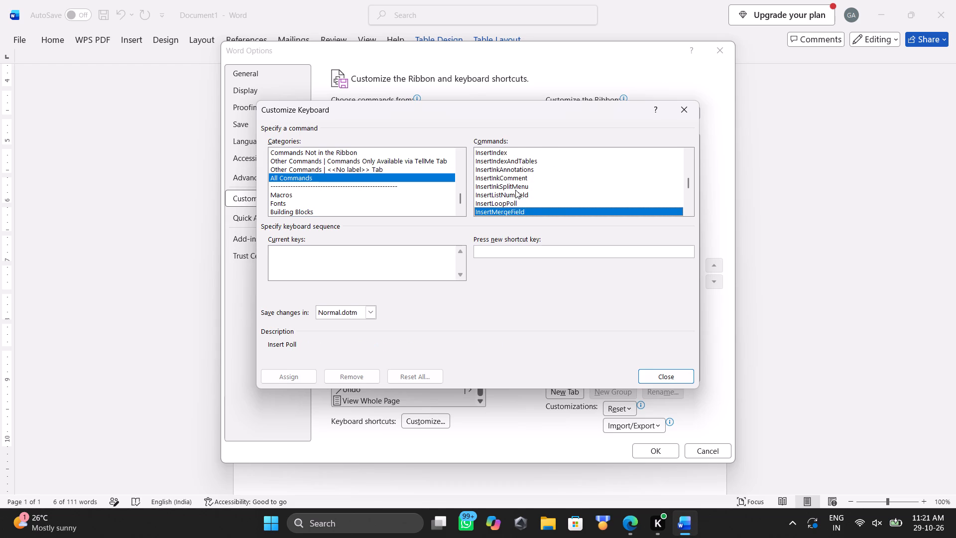
key("Down")
key("Down")
key("Down")
key("Down")
key("Down")
key("Down")
key("Down")
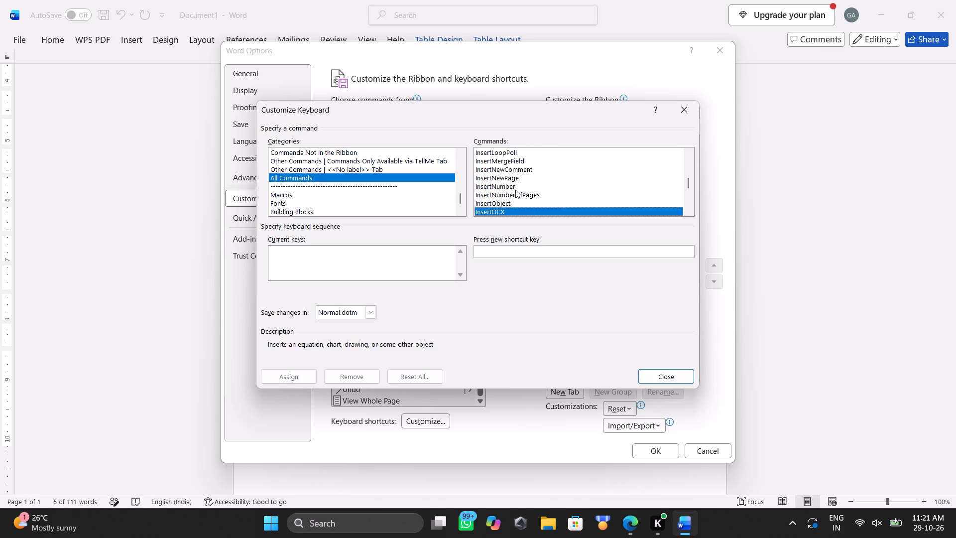
key("Down")
key("Down")
key("Down")
key("Down")
key("Down")
key("Down")
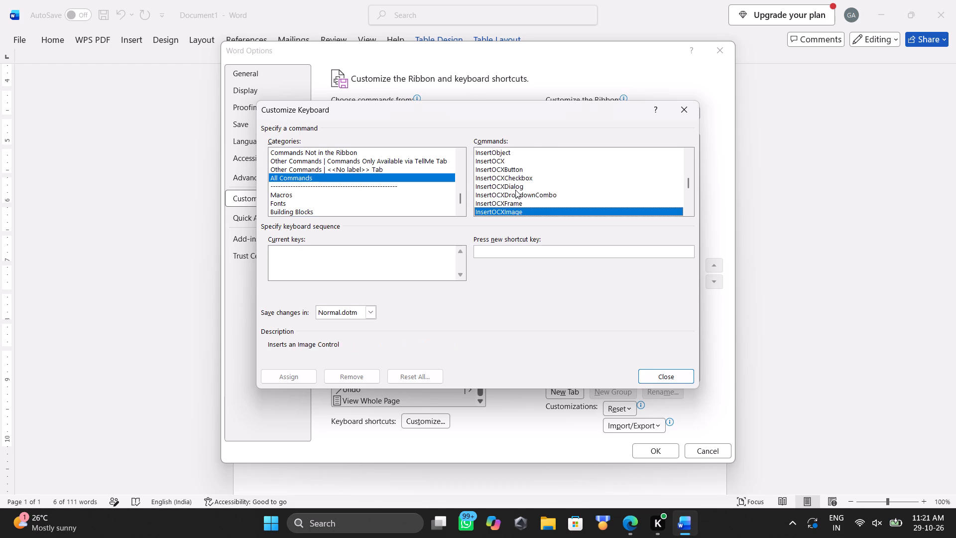
key("Down")
key("Down")
key("Down")
key("Down")
key("Down")
key("Down")
key("Down")
key("Down")
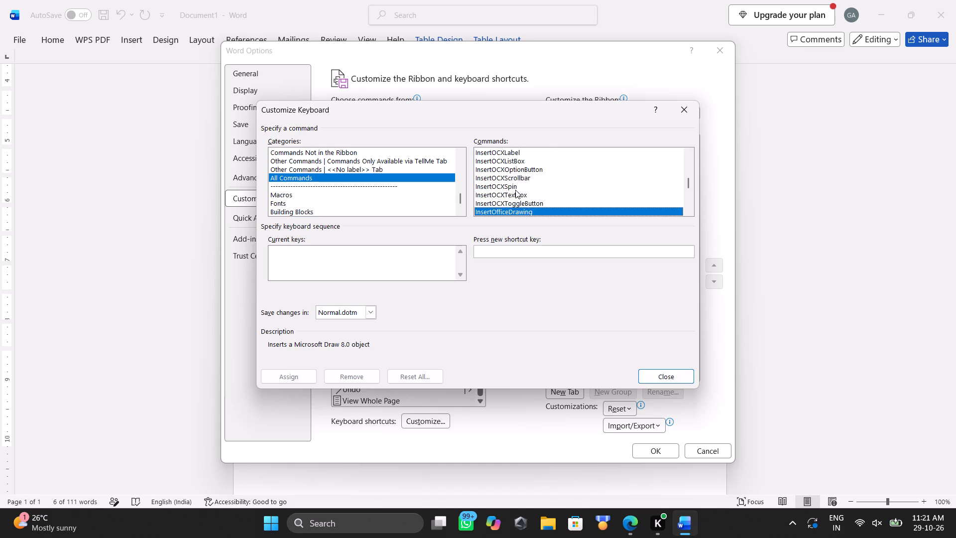
key("Down")
key("Down")
key("Down")
key("Down")
key("Down")
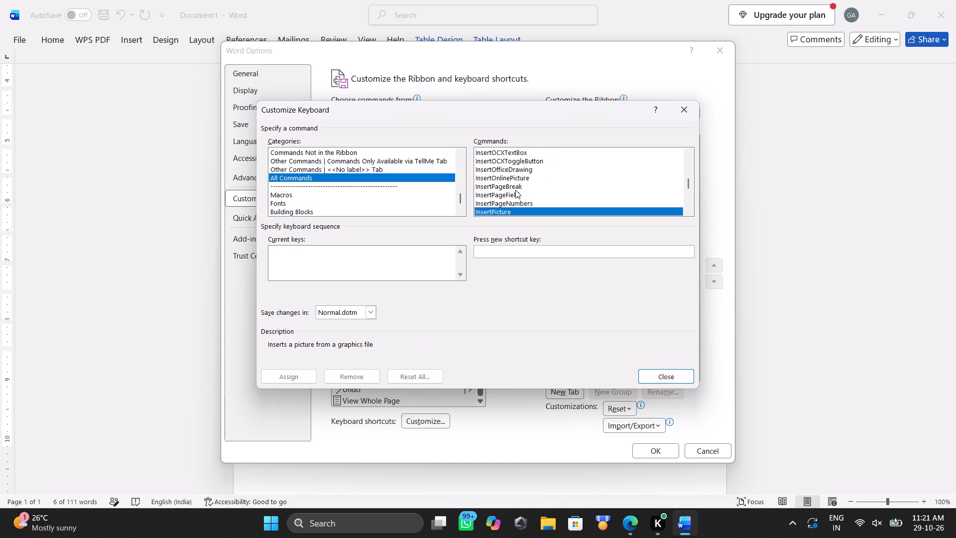
key("Down")
key("Down")
key("Down")
key("Down")
key("Down")
key("Down")
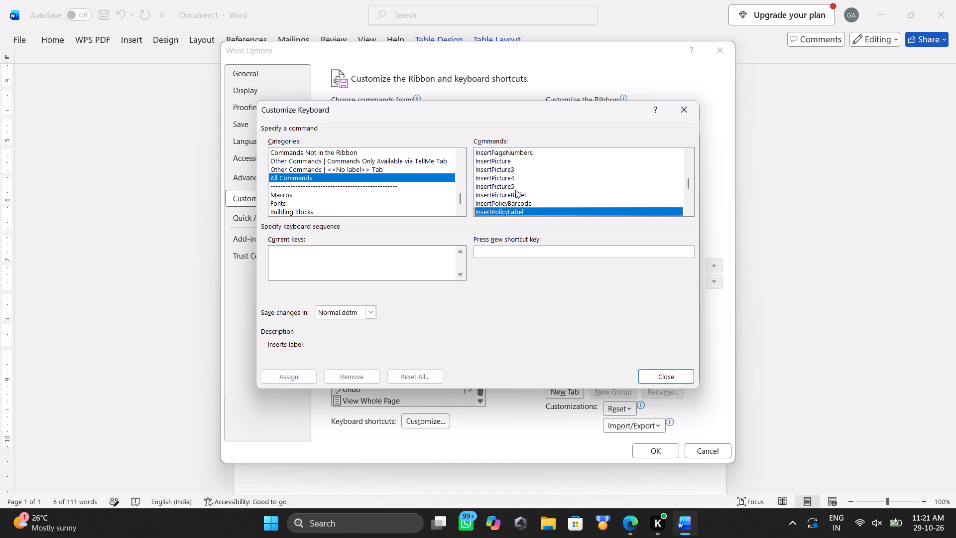
key("Down")
key("Down")
key("Down")
key("Down")
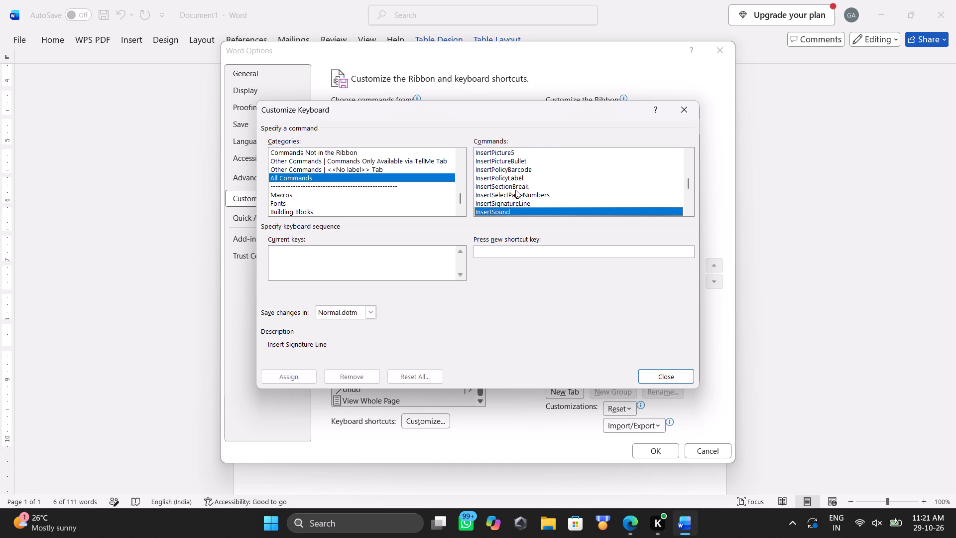
key("Down")
key("Down")
key("Down")
key("Down")
key("Down")
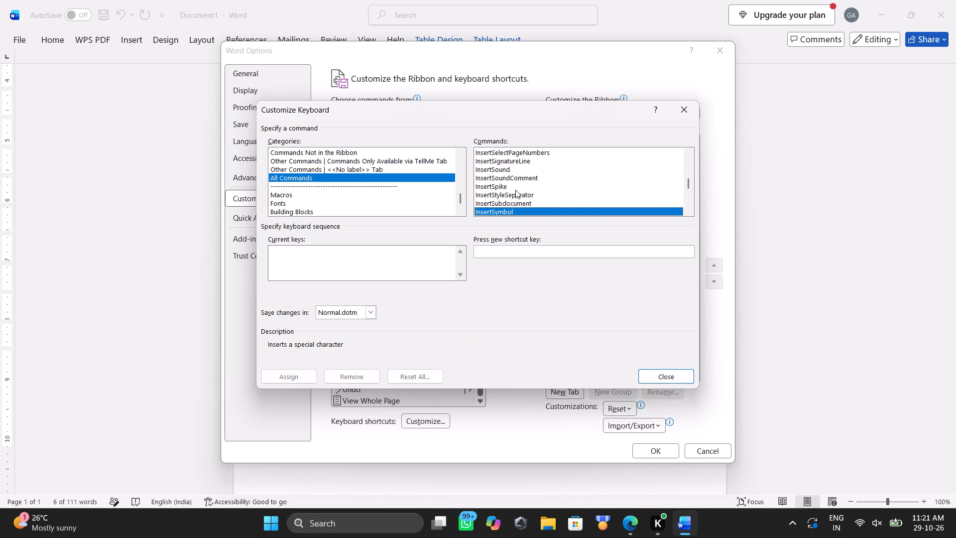
key("Down")
key("Down")
key("Down")
key("Down")
key("Down")
key("Down")
key("Down")
key("Down")
key("Down")
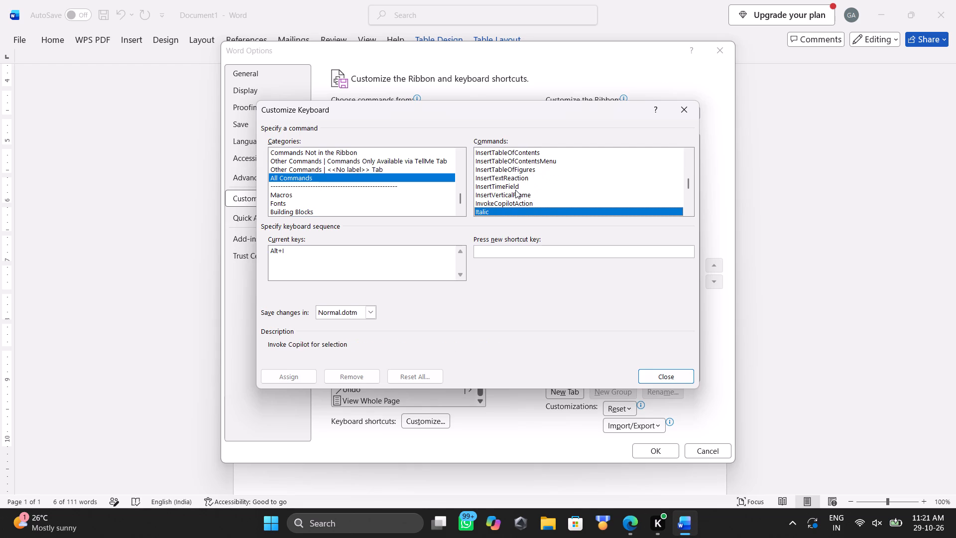
Look through the All Commands list past the Insert entries for a row-below command, and close the keyboard customization and Word Options dialogs.
key("Down")
key("Down")
key("Down")
key("Down")
key("Down")
key("Down")
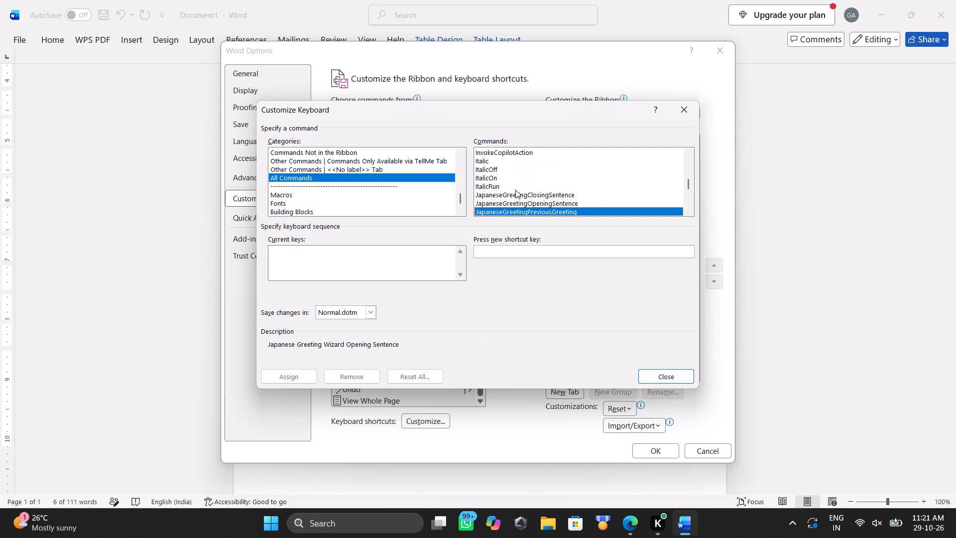
key("Down")
key("Down")
key("Down")
key("Down")
key("Down")
key("Down")
key("Down")
key("Down")
key("Down")
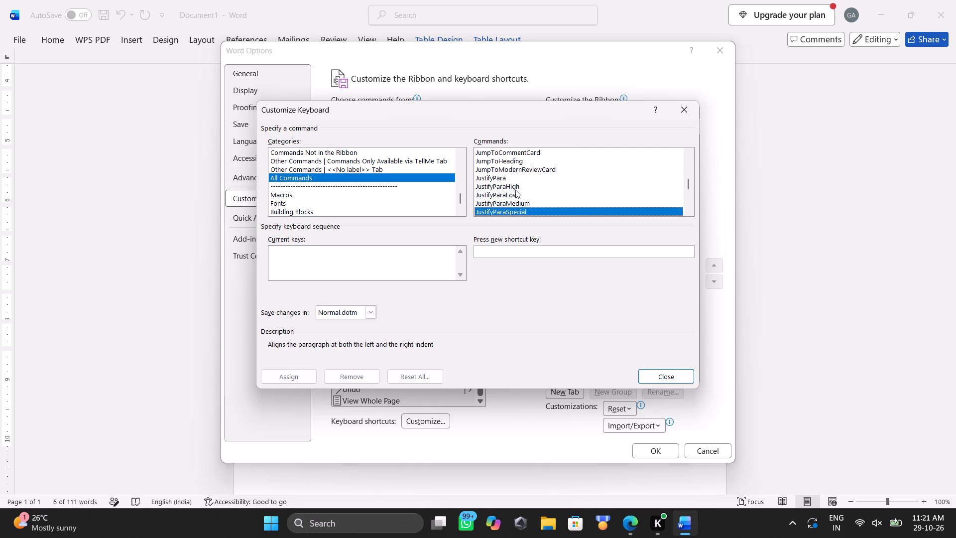
key("Down")
key("Down")
key("Down")
key("Down")
key("Down")
key("Down")
key("Down")
key("Down")
key("Down")
key("Down")
key("Down")
key("Down")
key("Down")
key("Down")
key("Down")
key("Down")
key("Down")
key("Down")
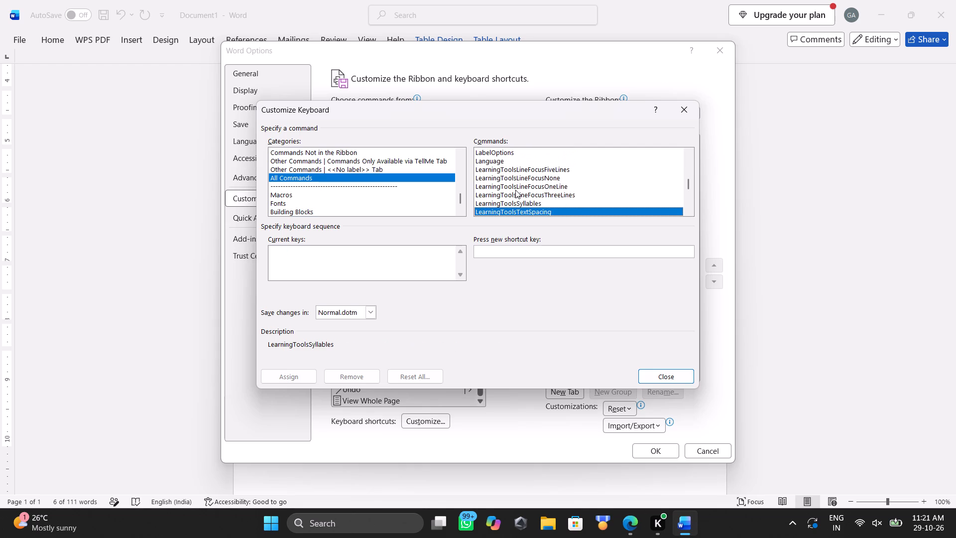
key("Down")
key("Down")
key("Down")
key("Down")
key("Down")
key("Down")
key("Down")
key("Down")
key("Down")
key("Down")
key("Down")
key("Down")
key("Down")
key("Down")
key("Down")
key("Down")
key("Down")
key("Down")
key("Down")
key("Down")
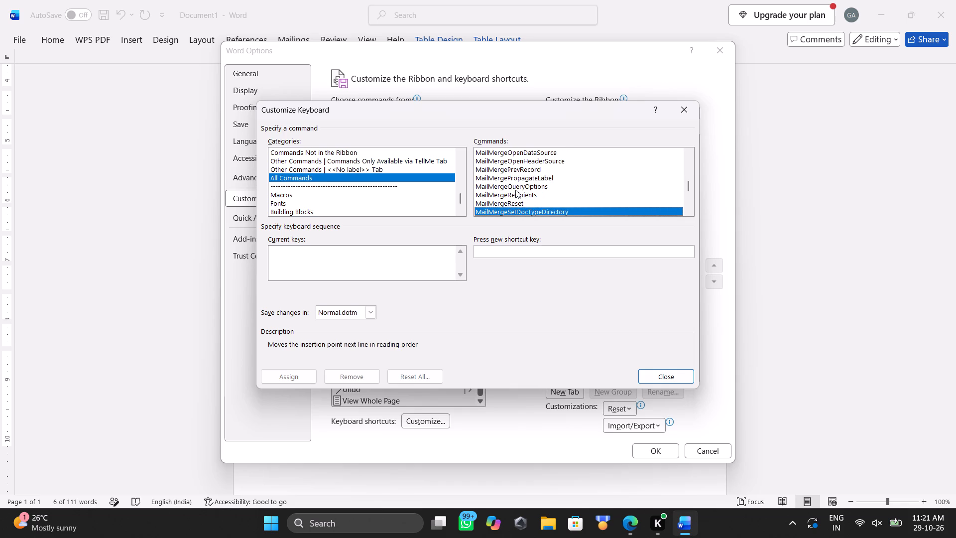
key("Down")
key("Down")
key("Down")
key("Down")
key("Down")
key("Down")
key("Down")
key("Down")
key("Down")
key("Down")
key("Down")
key("Down")
key("Down")
key("Down")
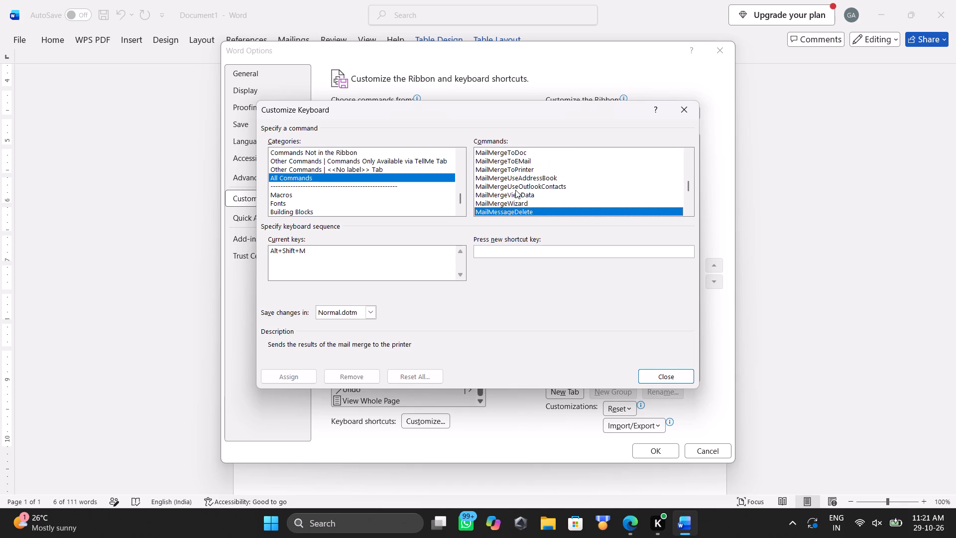
key("Down")
key("Down")
key("Down")
key("Down")
key("Down")
key("Down")
key("Down")
key("Down")
key("Down")
key("Down")
key("Down")
key("Down")
key("Down")
key("Down")
key("Down")
key("Down")
key("Down")
key("Down")
key("Down")
key("Down")
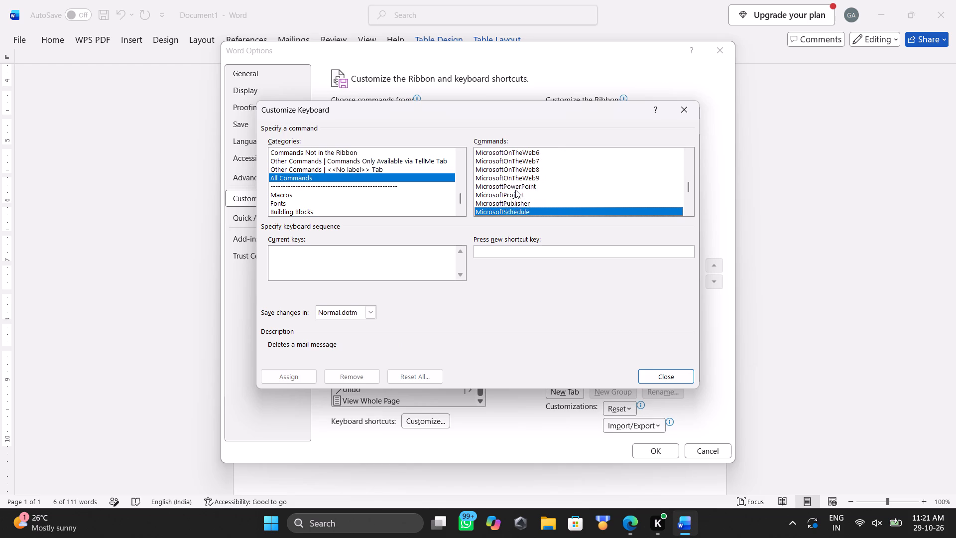
key("Down")
key("Down")
key("Down")
key("Down")
key("Down")
key("Down")
key("Down")
key("Down")
key("Down")
key("Down")
key("Down")
key("Down")
key("Down")
key("Down")
key("Down")
key("Down")
key("Down")
key("Down")
key("Down")
key("Down")
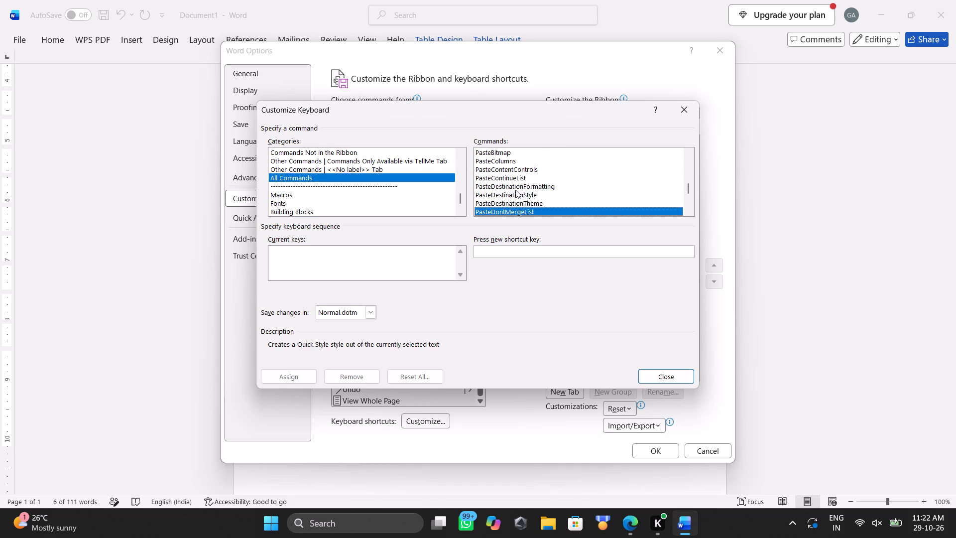
key("Down")
key("Down")
key("Down")
key("Down")
key("Down")
key("Down")
key("Down")
key("Down")
key("Down")
key("Down")
key("Down")
key("Down")
key("Down")
key("Down")
key("Down")
key("Down")
key("Down")
key("Down")
key("Down")
key("Down")
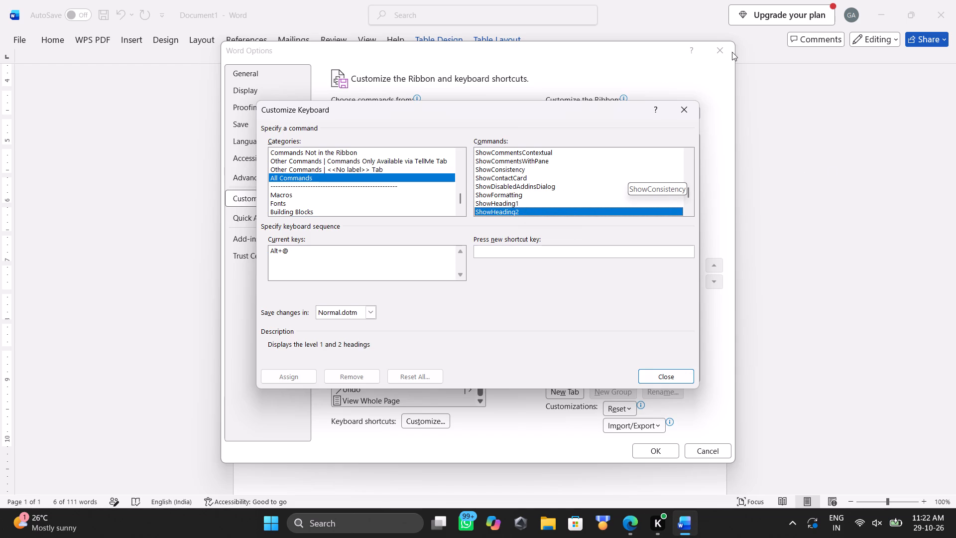
left_click(717, 52)
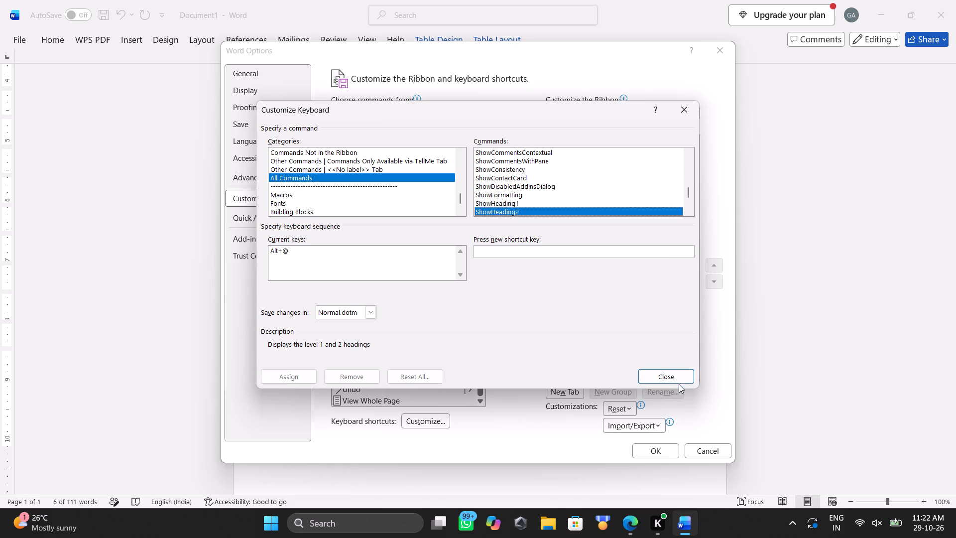
left_click(677, 376)
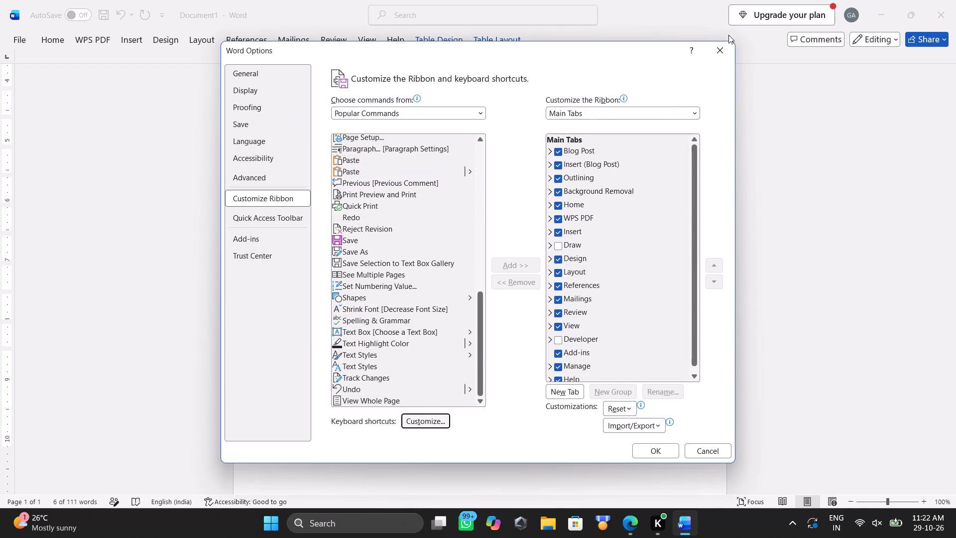
left_click(724, 41)
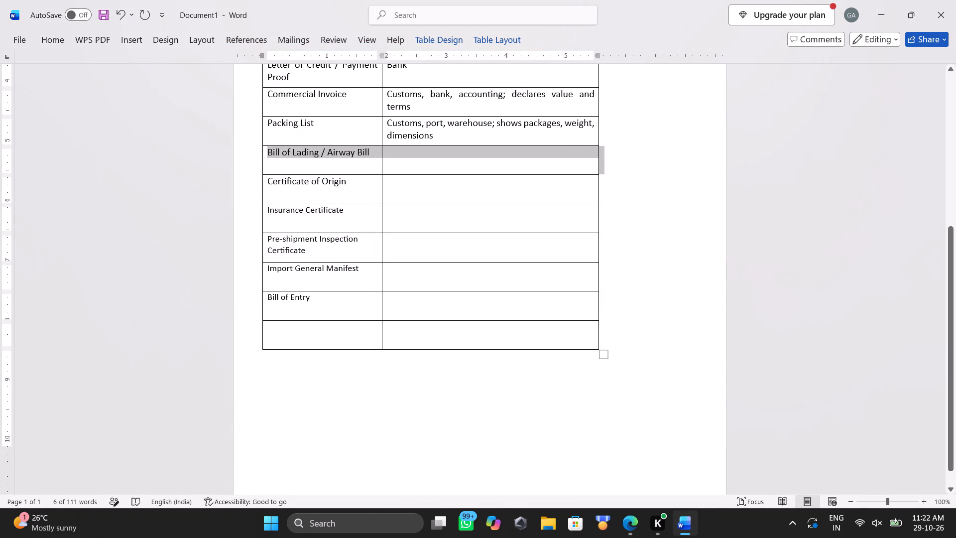
Insert two blank rows below the last row of the import documents table.
left_click(409, 343)
left_click(409, 343)
right_click(409, 343)
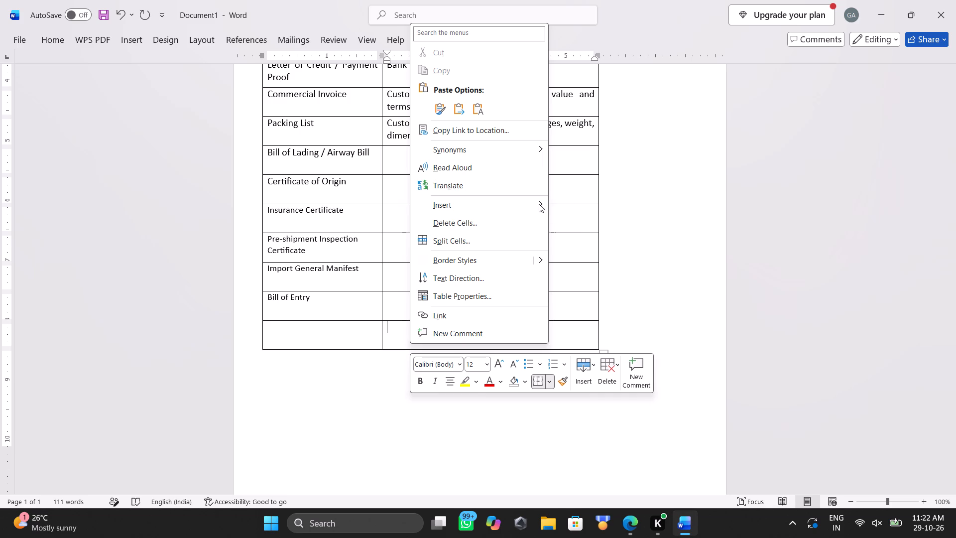
left_click(586, 269)
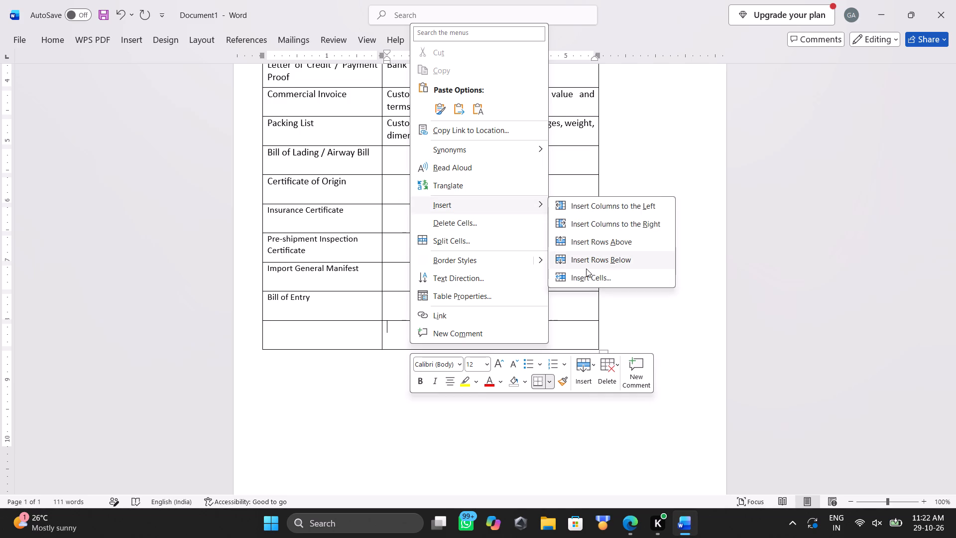
right_click(392, 378)
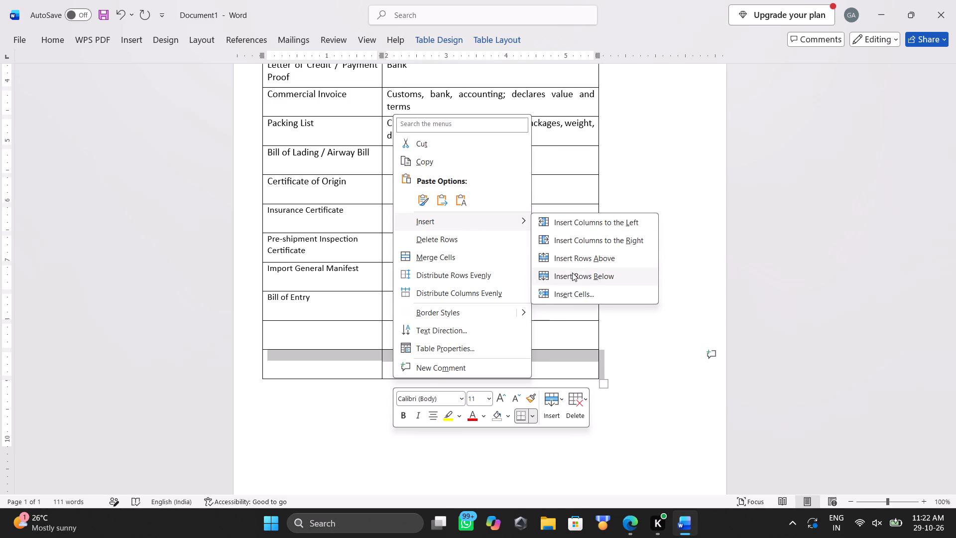
left_click(575, 273)
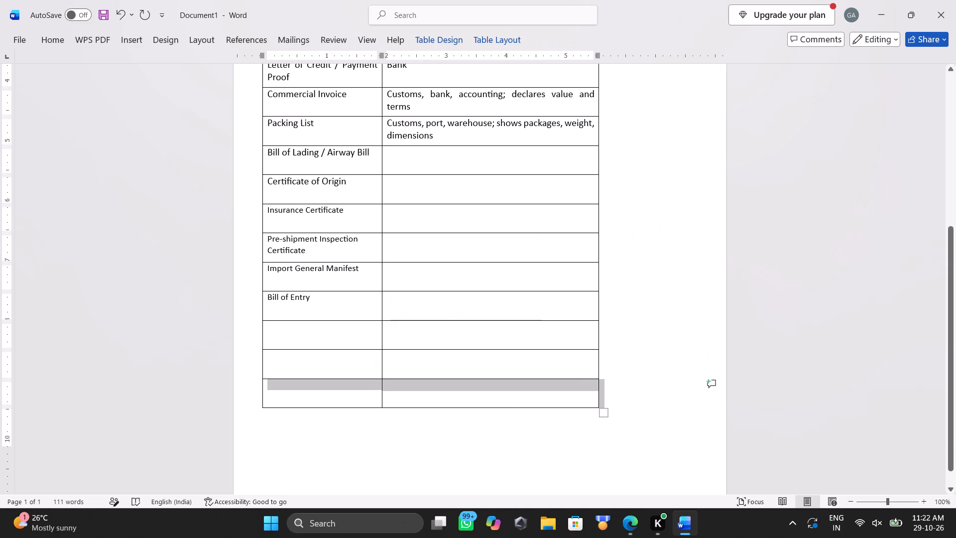
Switch to Edge and close the insert-row shortcut search results and the Microsoft Learn answer page.
key("alt+Tab")
scroll(440, 265, "up", 1)
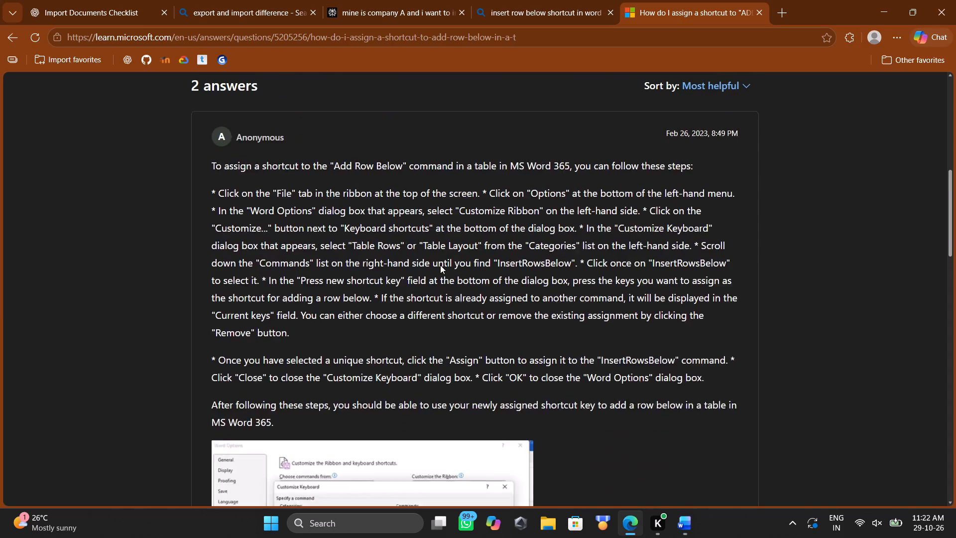
scroll(440, 265, "up", 4)
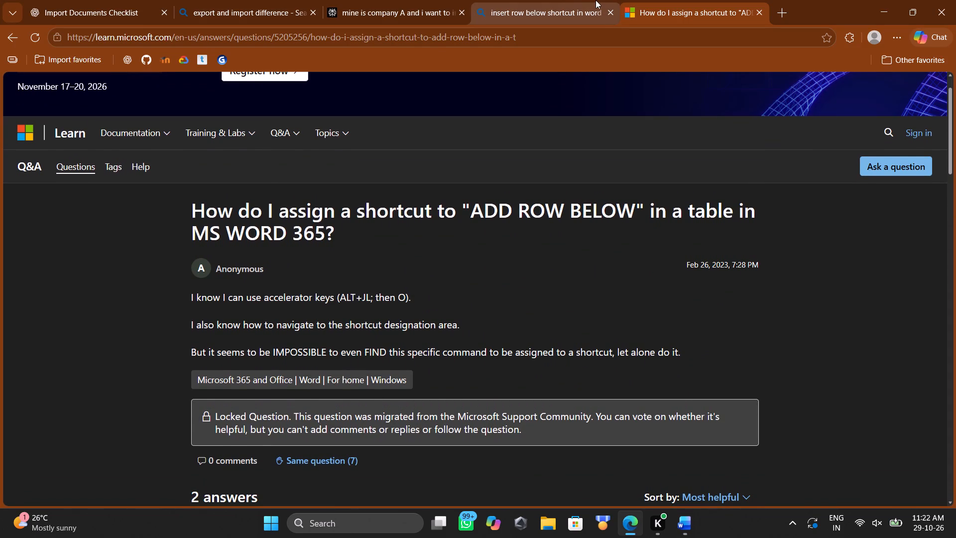
left_click(609, 14)
left_click(609, 14)
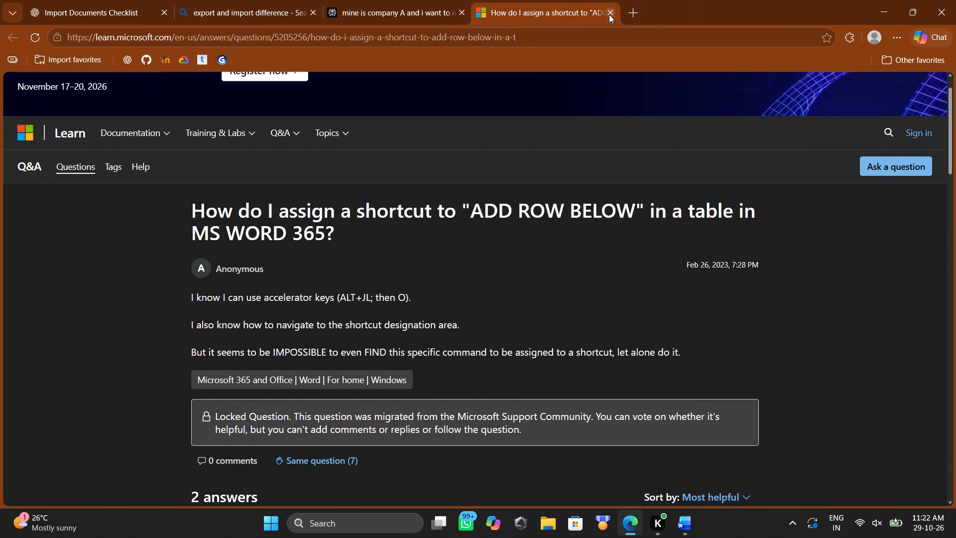
Paste the copied document name e-Sanchit Upload into the Word table's first column, in the row below Bill of Entry.
scroll(364, 155, "down", 1)
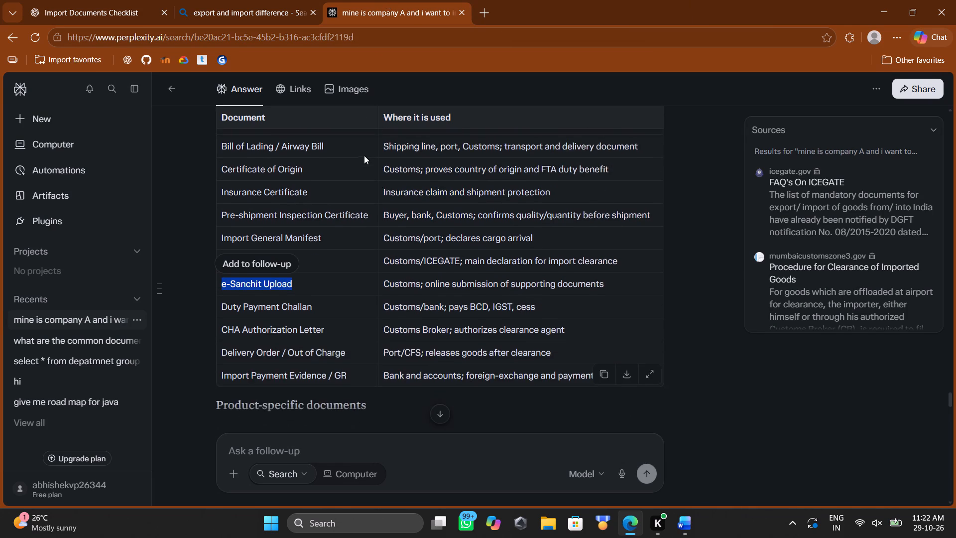
key("alt+Tab")
key("alt+Tab")
key("alt+Tab")
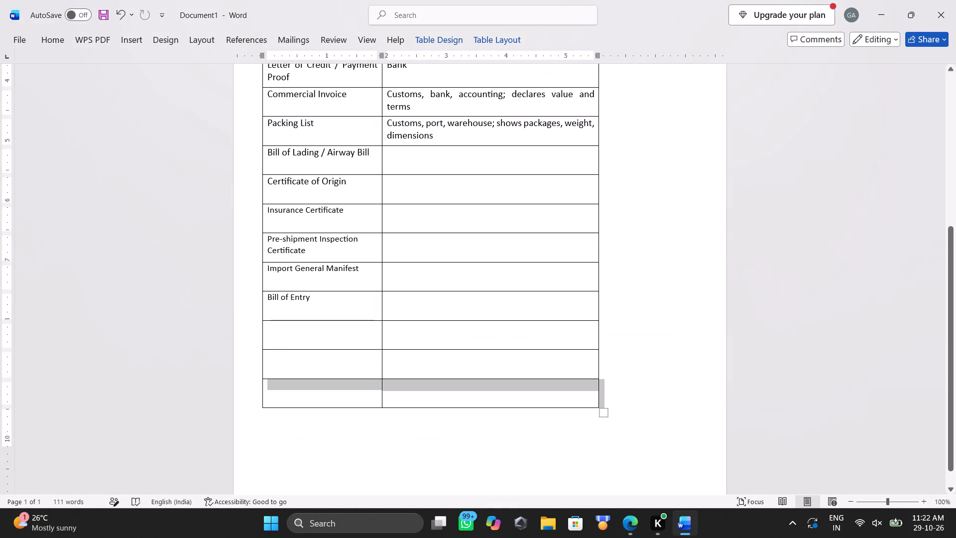
left_click(306, 337)
key("ctrl+v")
key("alt+Tab")
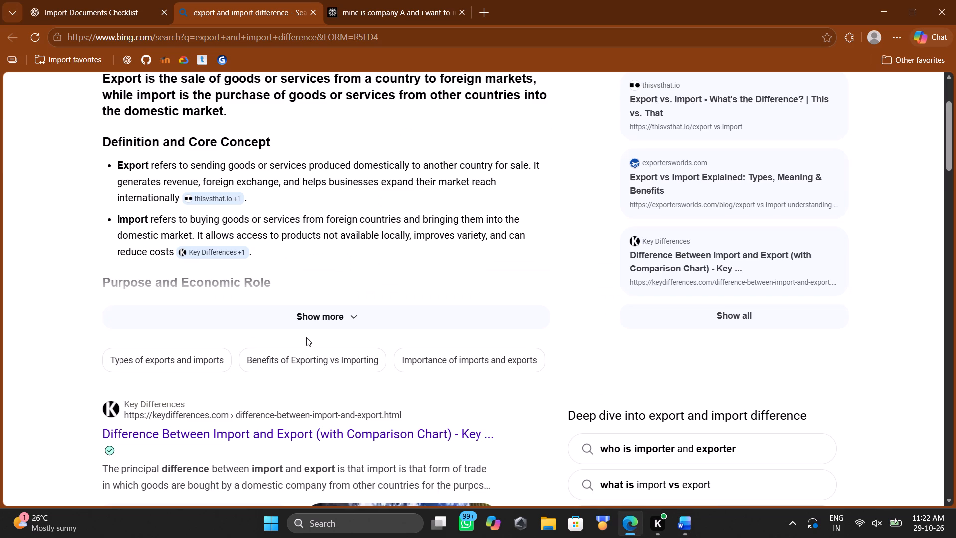
scroll(306, 337, "down", 3)
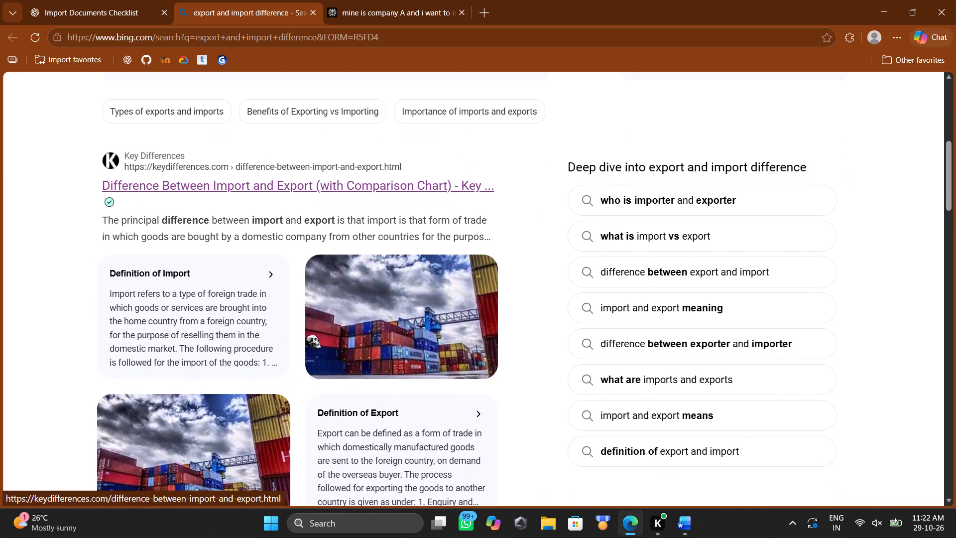
scroll(306, 337, "down", 2)
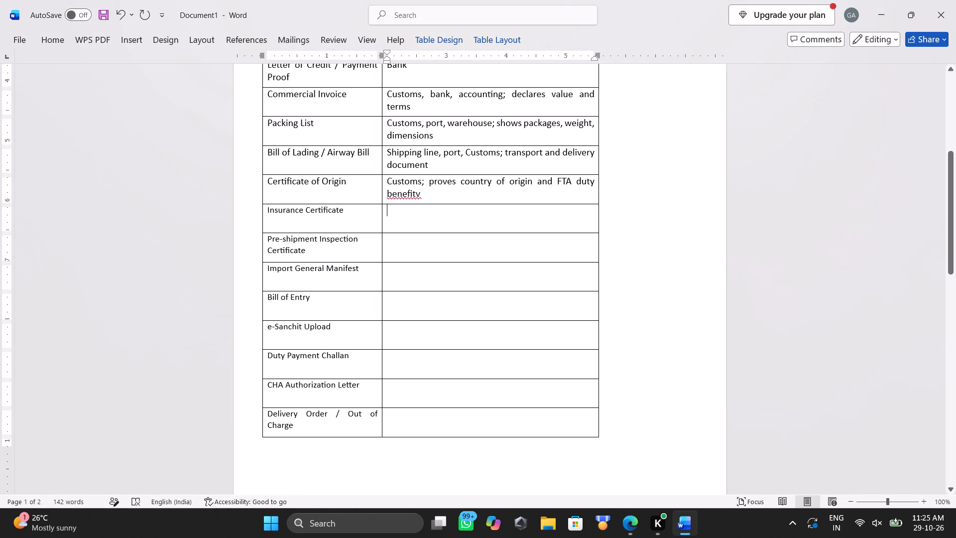
key("ctrl+v")
Copy Perplexity's usage "Buyer, bank, Customs; confirms quality/quantity before shipment" into the second column of the Pre-shipment Inspection Certificate row in Word.
key("alt+Tab")
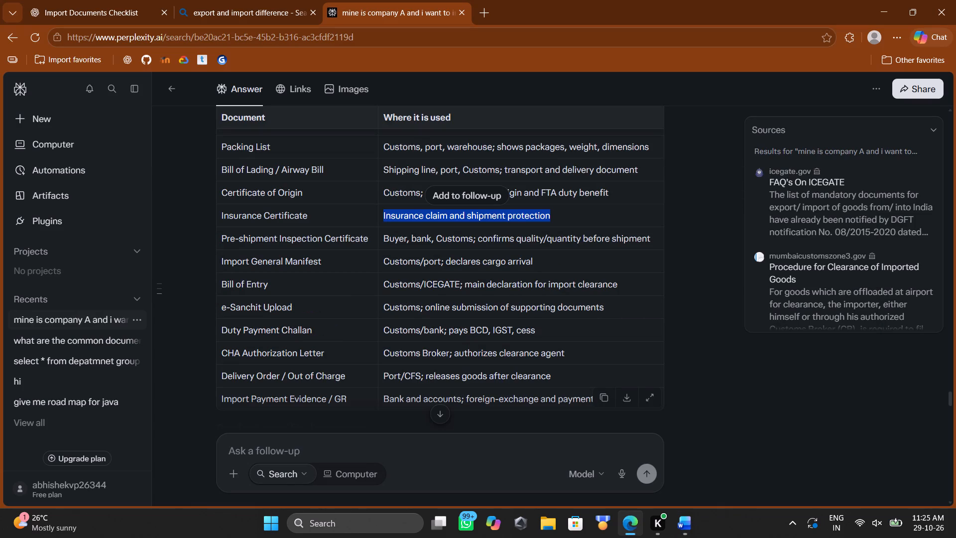
triple_click(420, 242)
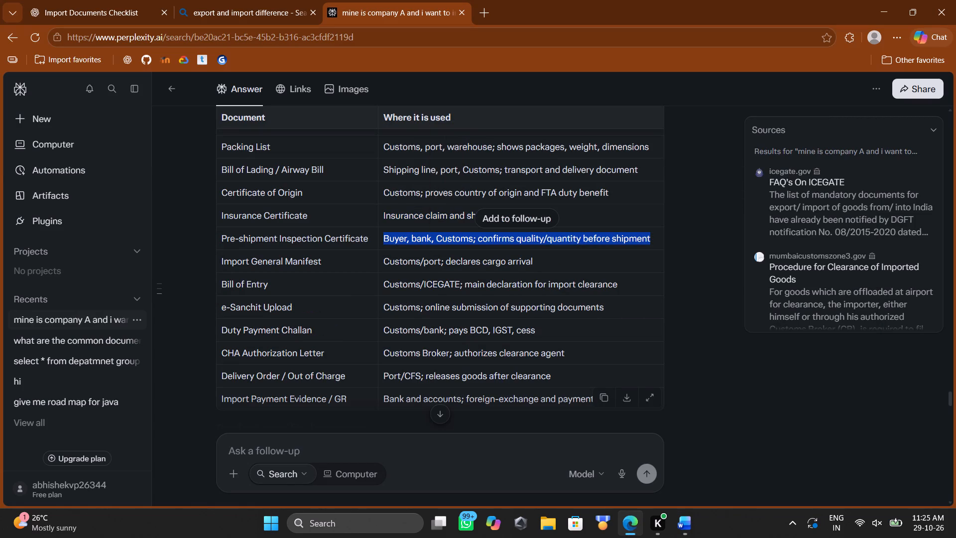
key("ctrl+c")
key("alt+Tab")
left_click(431, 242)
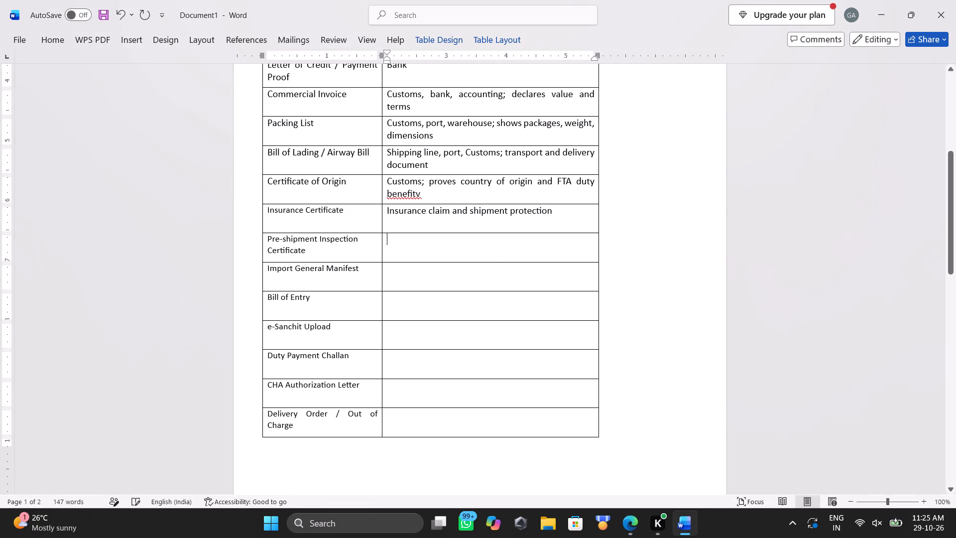
key("ctrl+v")
Copy Perplexity's usage "Customs/port; declares cargo arrival" into the second column of the Import General Manifest row as non-bold text.
key("alt+Tab")
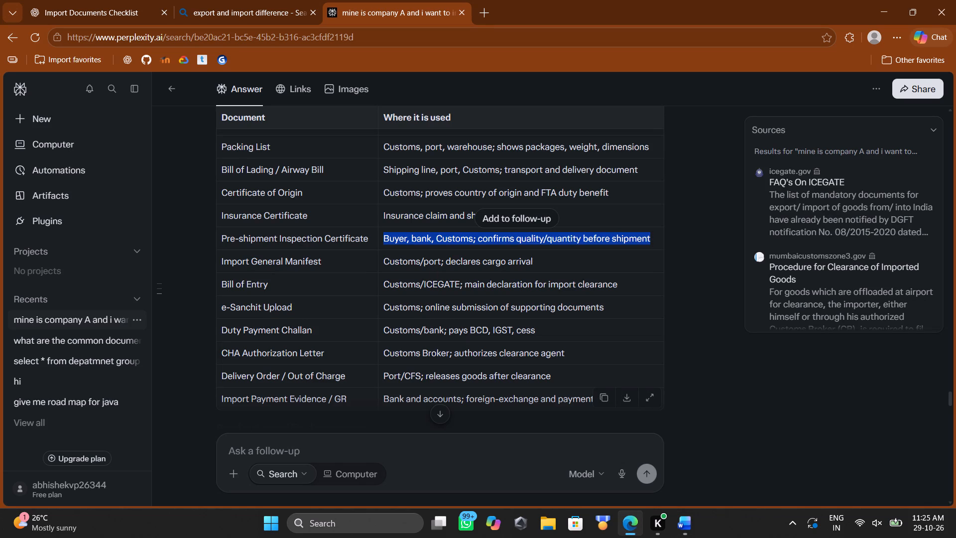
triple_click(428, 259)
key("ctrl+c")
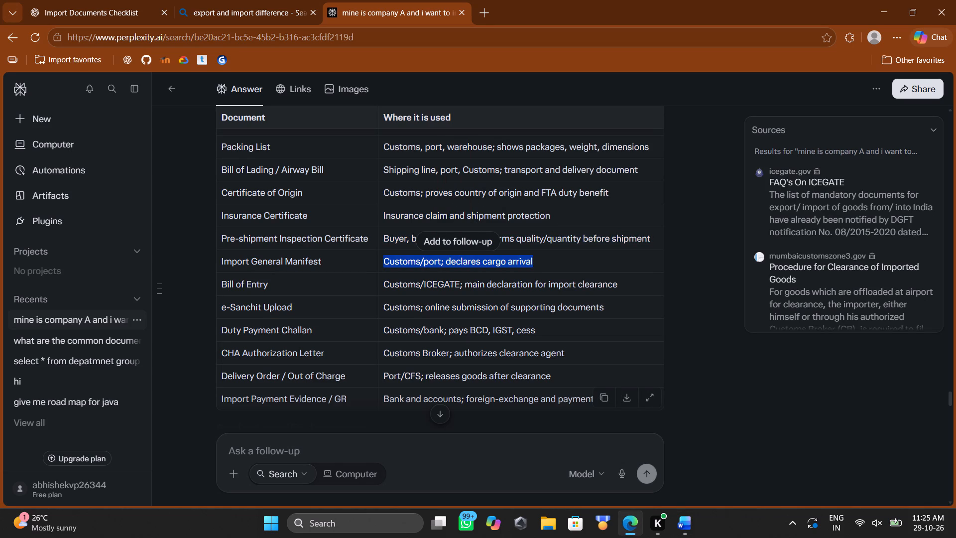
key("alt+Tab")
left_click(466, 281)
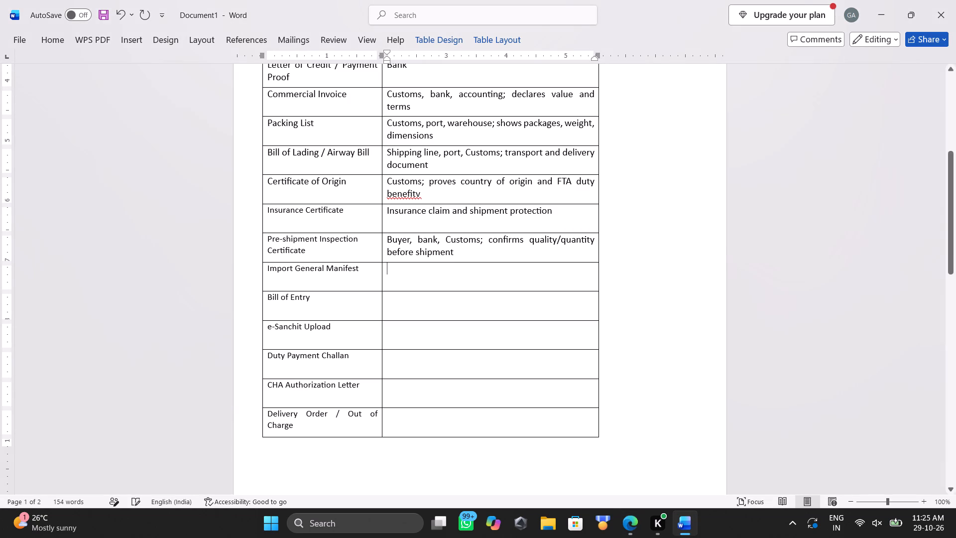
key("ctrl+b")
key("ctrl+v")
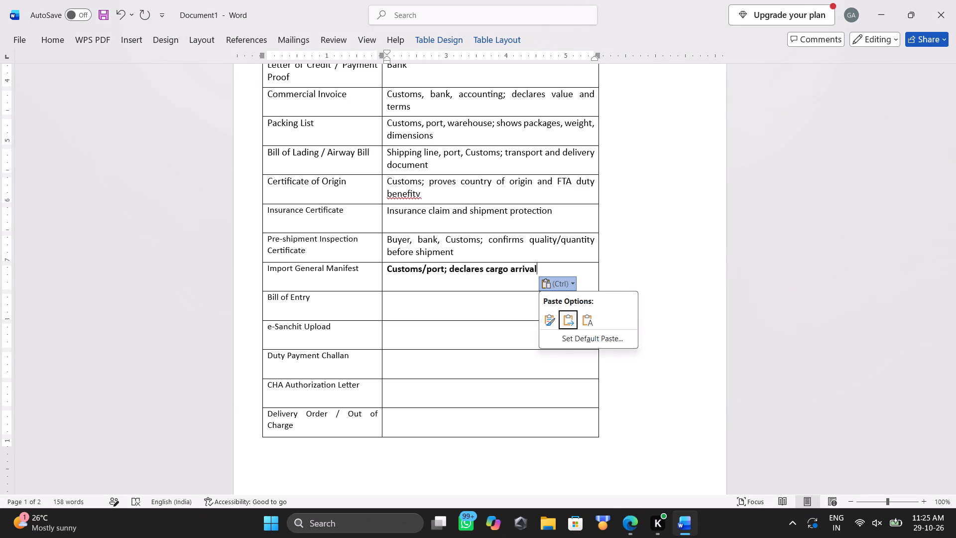
key("ctrl+z")
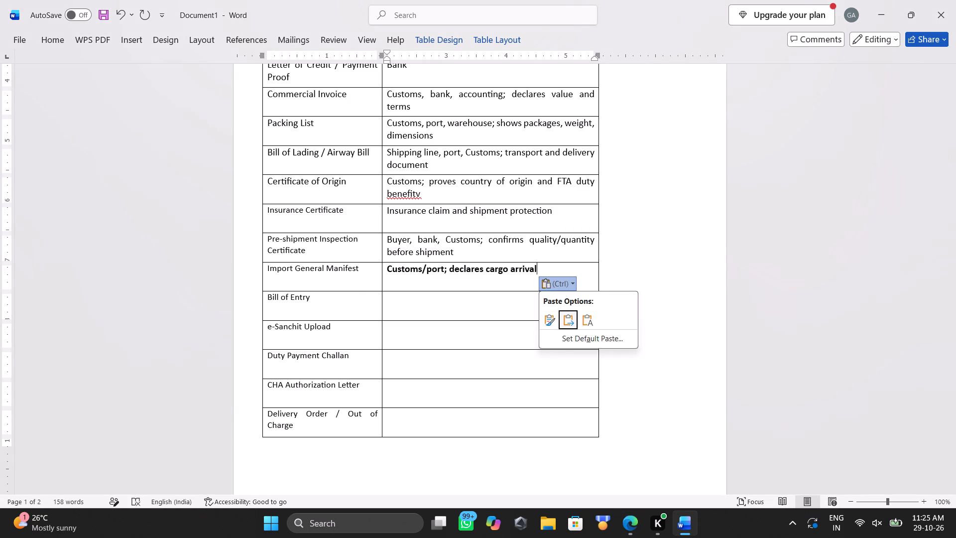
left_click(466, 281)
key("ctrl+z")
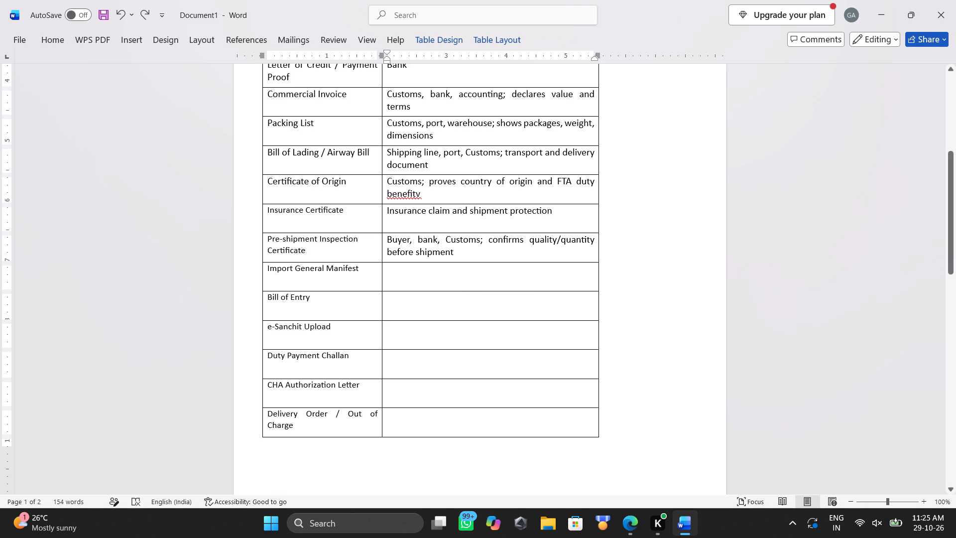
key("ctrl+b")
key("ctrl+v")
Copy Perplexity's usage "Customs/ICEGATE; main declaration for import clearance" into the second column of the Bill of Entry row in Word.
key("alt+Tab")
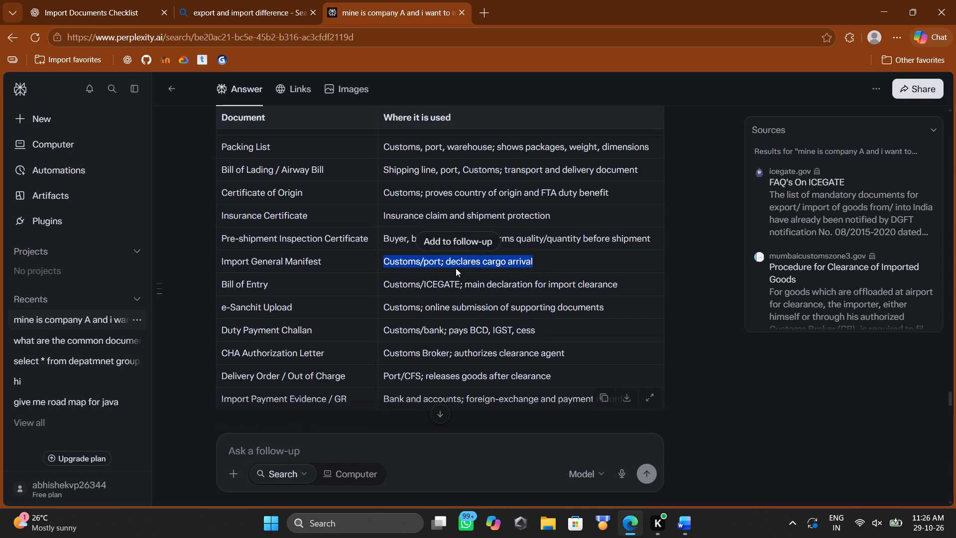
triple_click(450, 284)
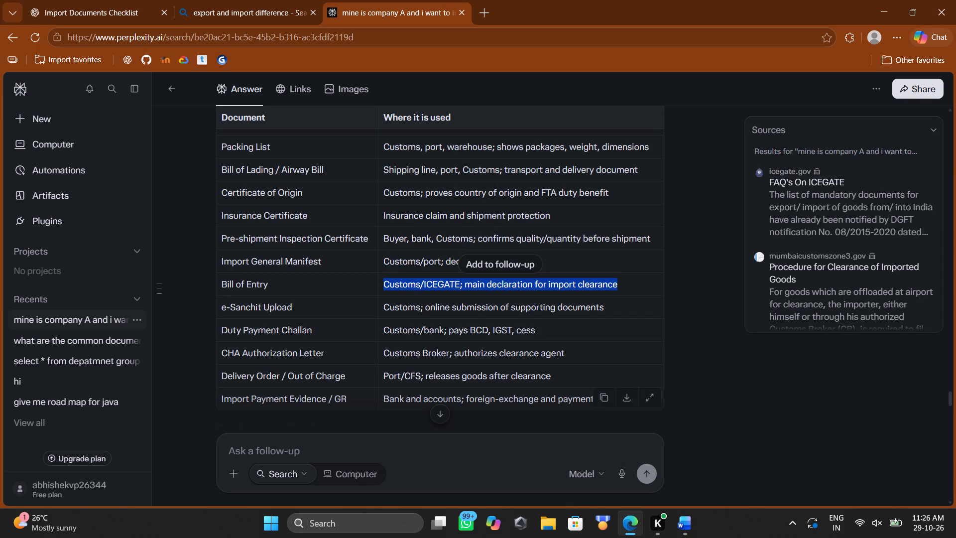
key("ctrl+c")
key("alt+Tab")
left_click(436, 298)
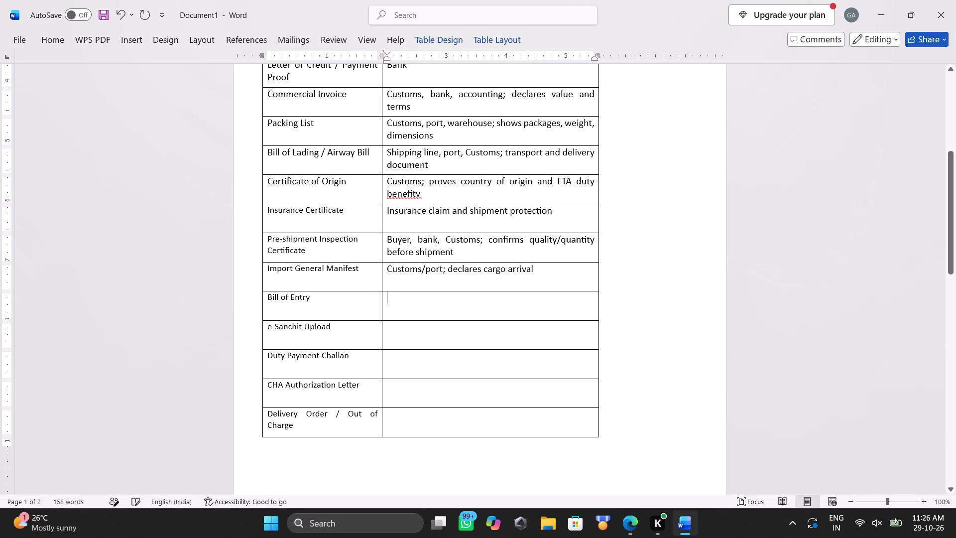
key("ctrl+v")
Copy Perplexity's usage "Customs; online submission of supporting documents" into the second column of the e-Sanchit Upload row in Word.
key("alt+Tab")
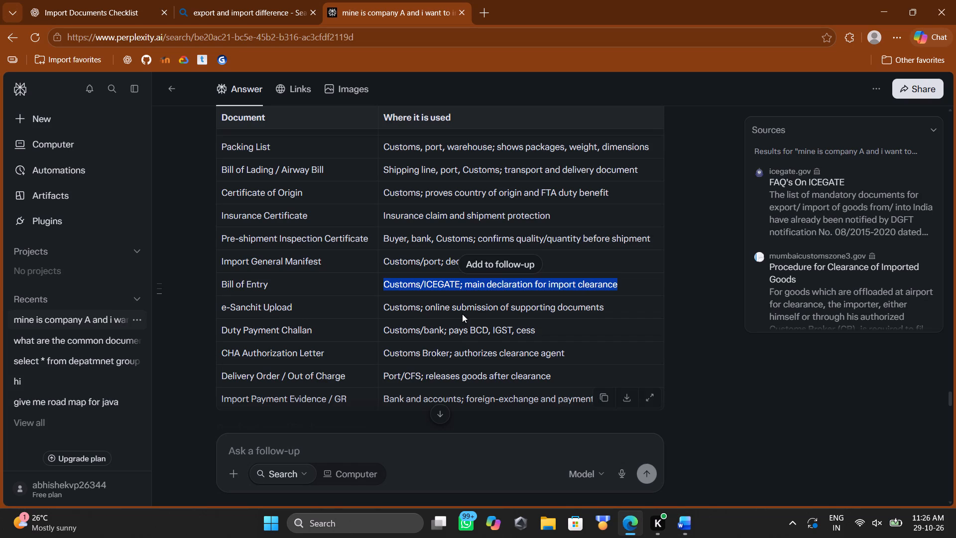
triple_click(455, 307)
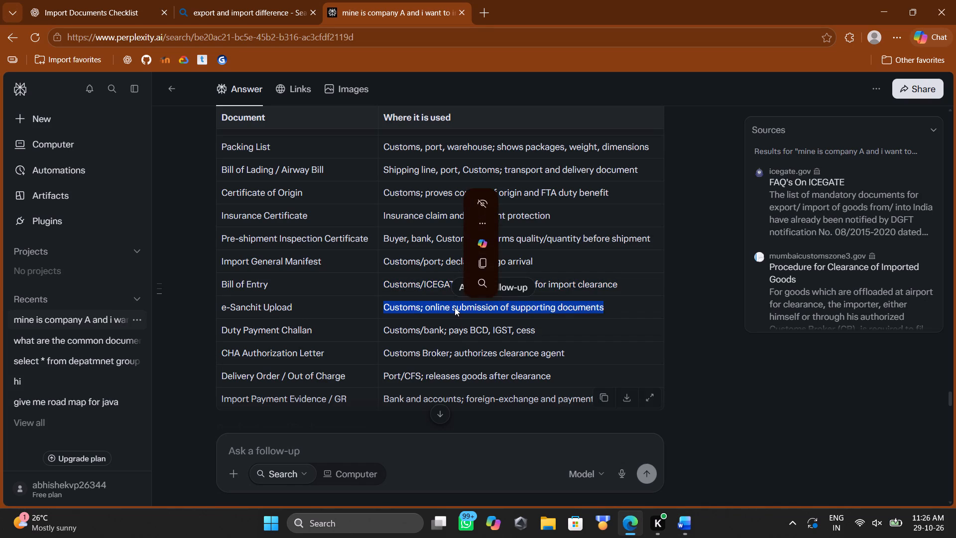
key("ctrl+c")
key("alt+Tab")
left_click(454, 345)
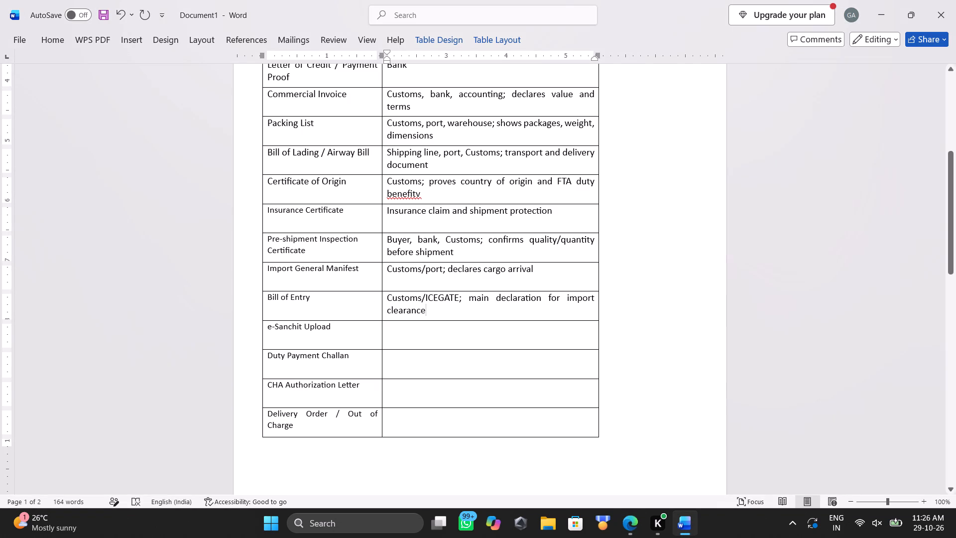
key("ctrl+v")
Copy Perplexity's usage "Customs/bank; pays BCD, IGST, cess" into the second column of the Duty Payment Challan row in Word.
key("alt+Tab")
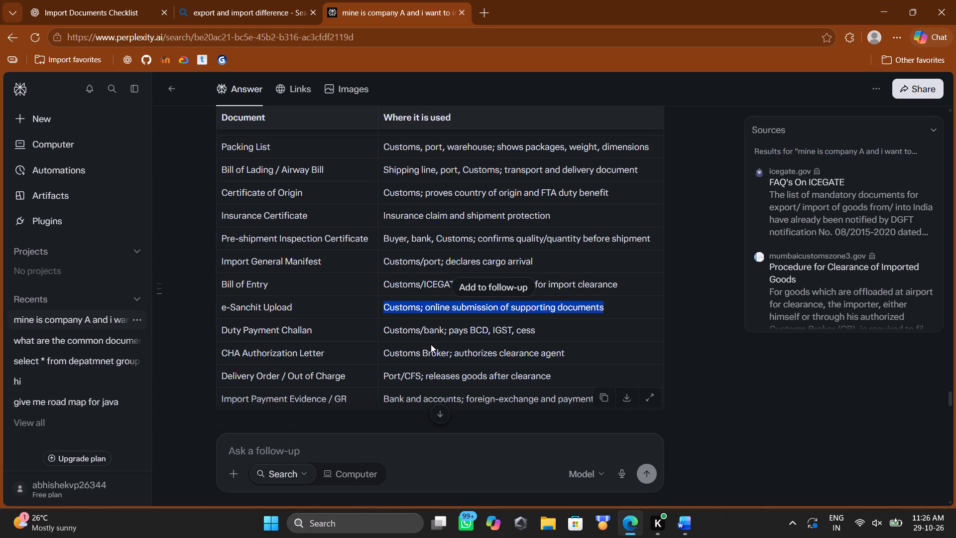
triple_click(423, 327)
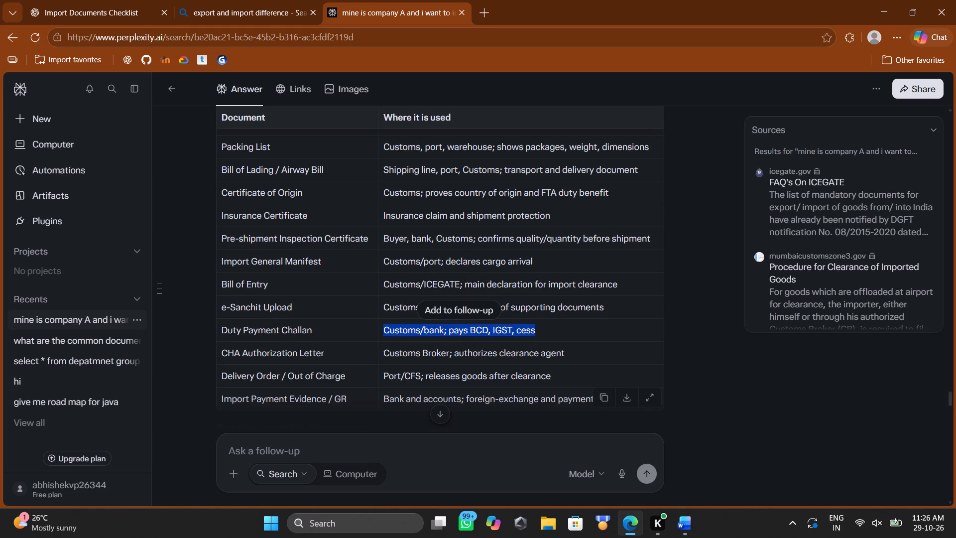
key("ctrl+c")
key("alt+Tab")
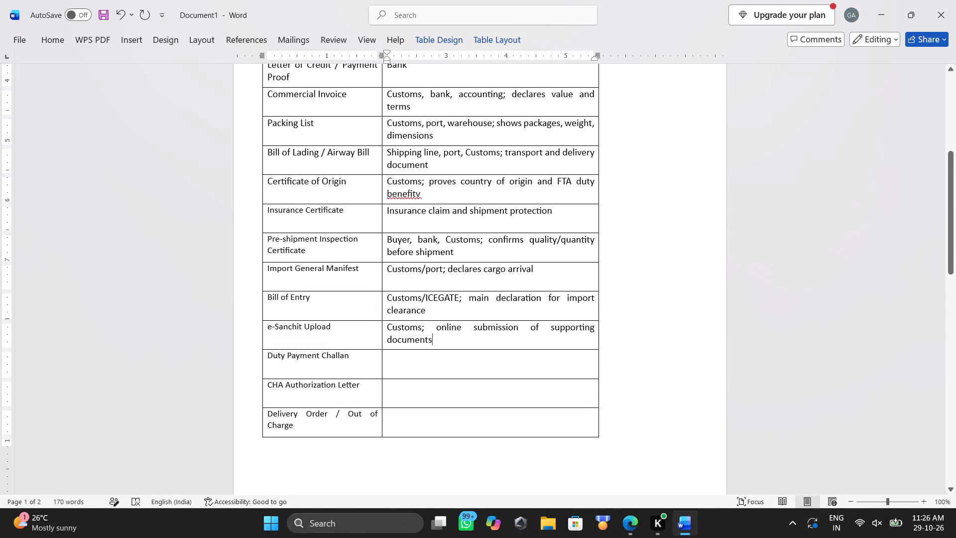
left_click(405, 367)
key("ctrl+v")
Copy Perplexity's usage "Customs Broker; authorizes clearance agent" into the second column of the CHA Authorization Letter row in Word.
key("alt+Tab")
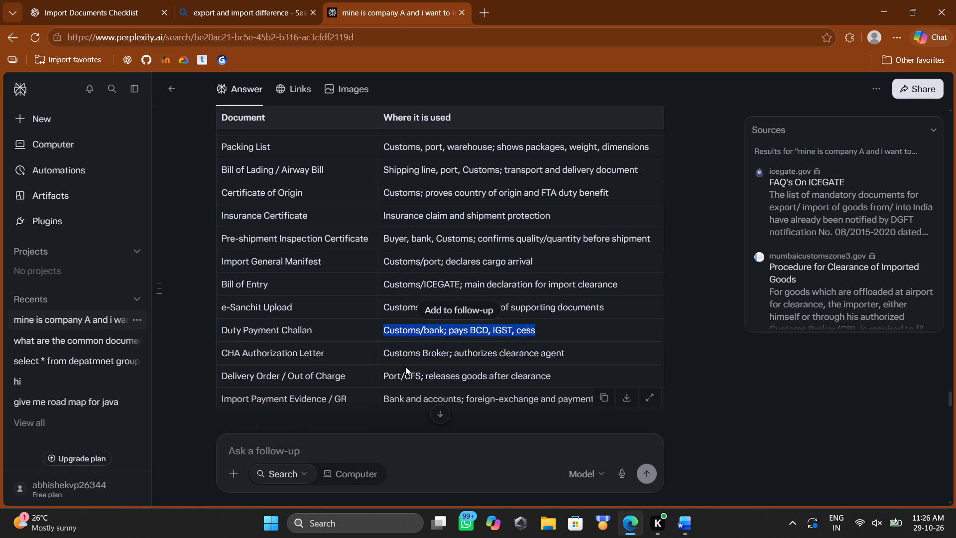
left_click(411, 353)
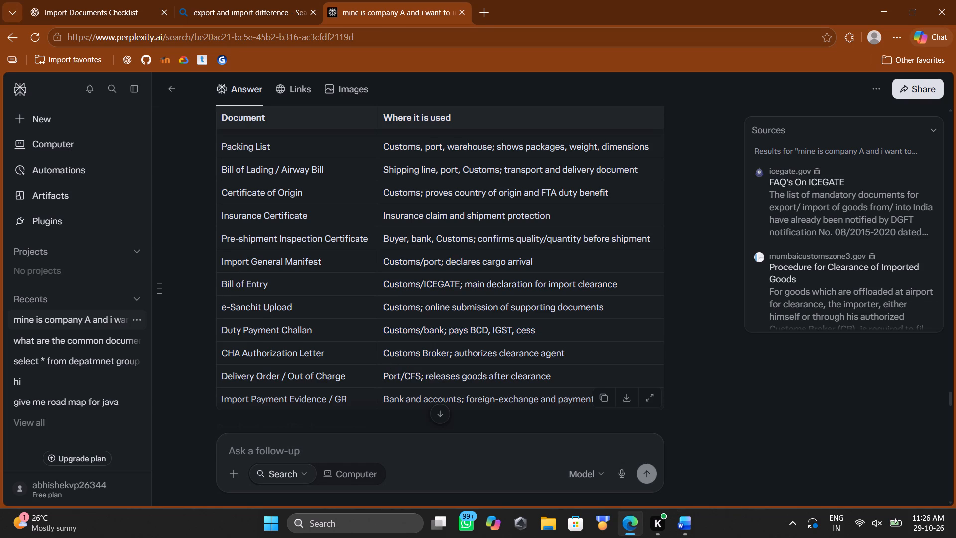
key("ctrl+c")
key("alt+Tab")
key("alt+Tab")
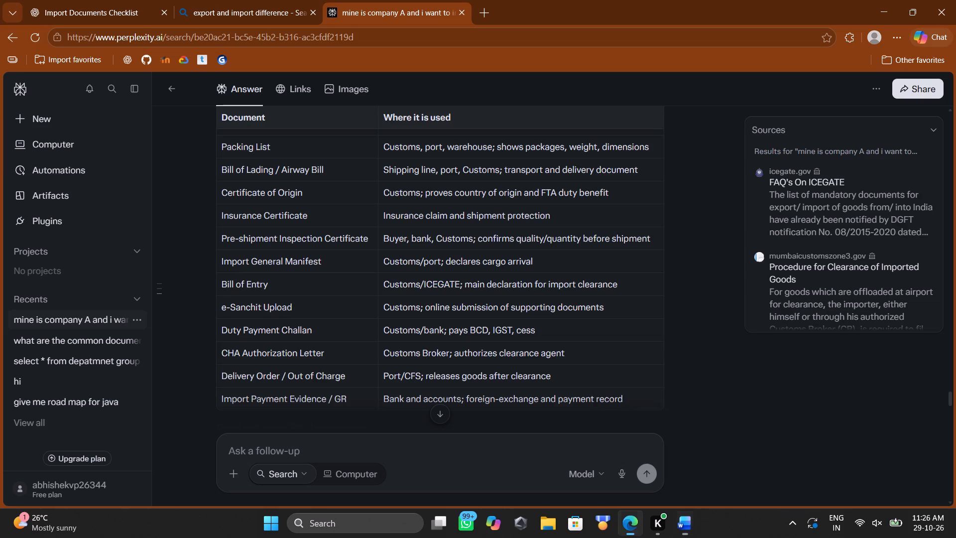
triple_click(414, 354)
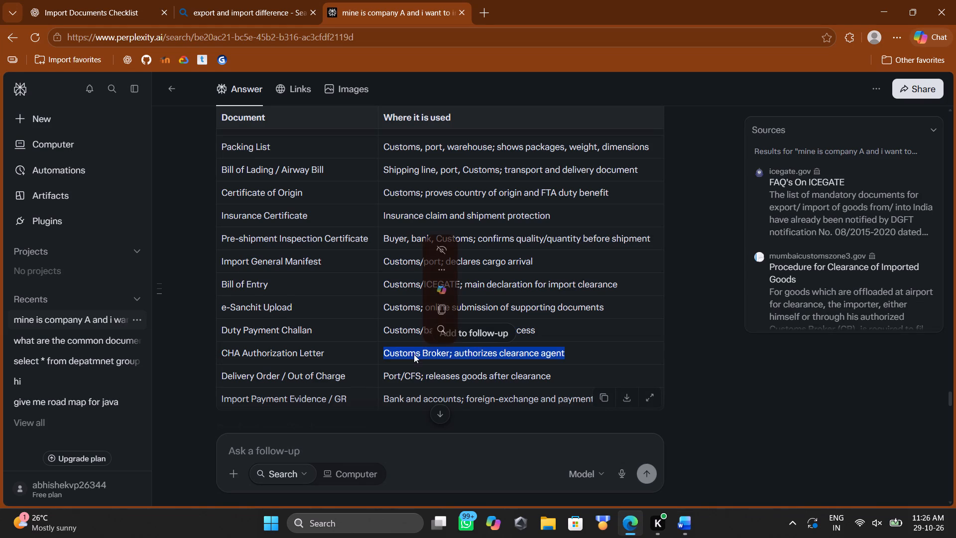
key("ctrl+c")
key("alt+Tab")
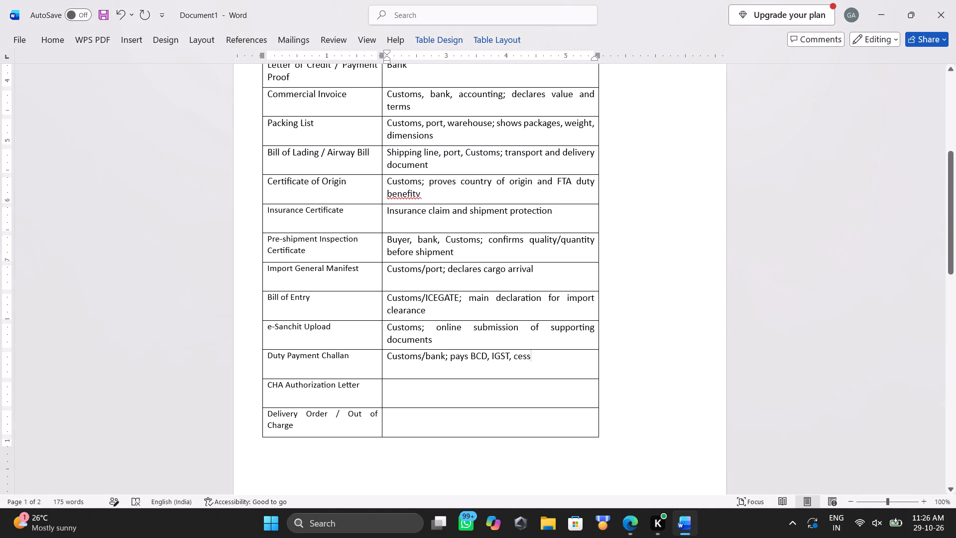
left_click(466, 398)
key("ctrl+v")
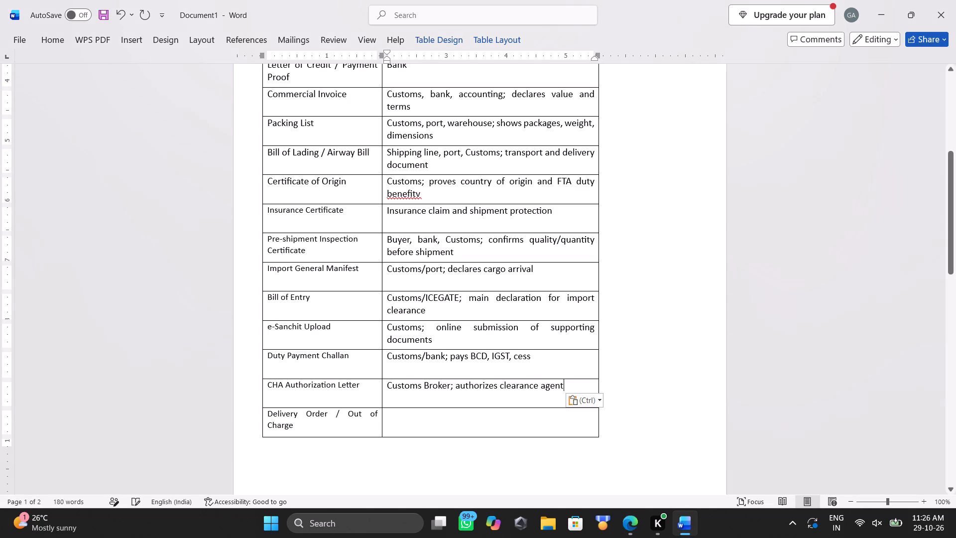
Copy Perplexity's usage "Port/CFS; releases goods after clearance" into the second column of the Delivery Order / Out of Charge row in Word.
key("alt+Tab")
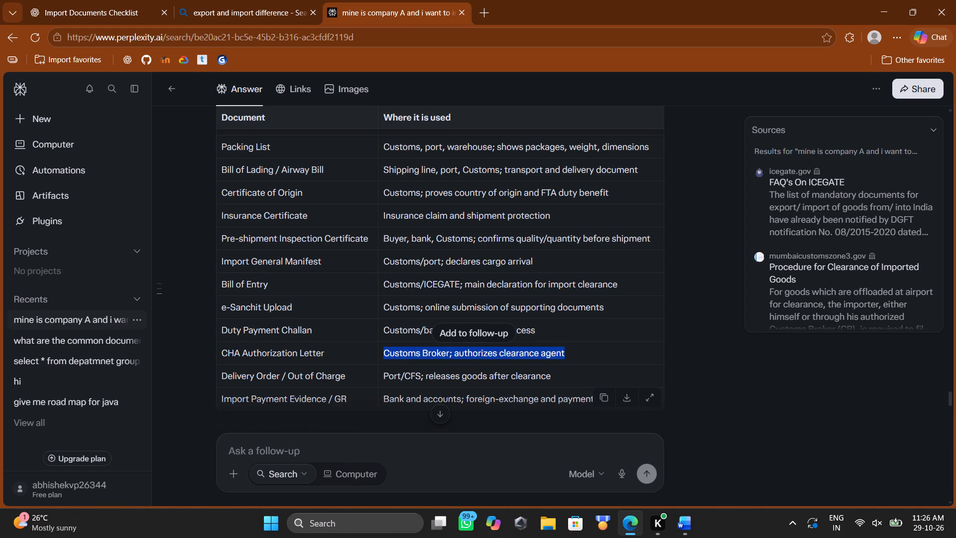
scroll(437, 379, "down", 1)
key("alt+Tab")
left_click(437, 379)
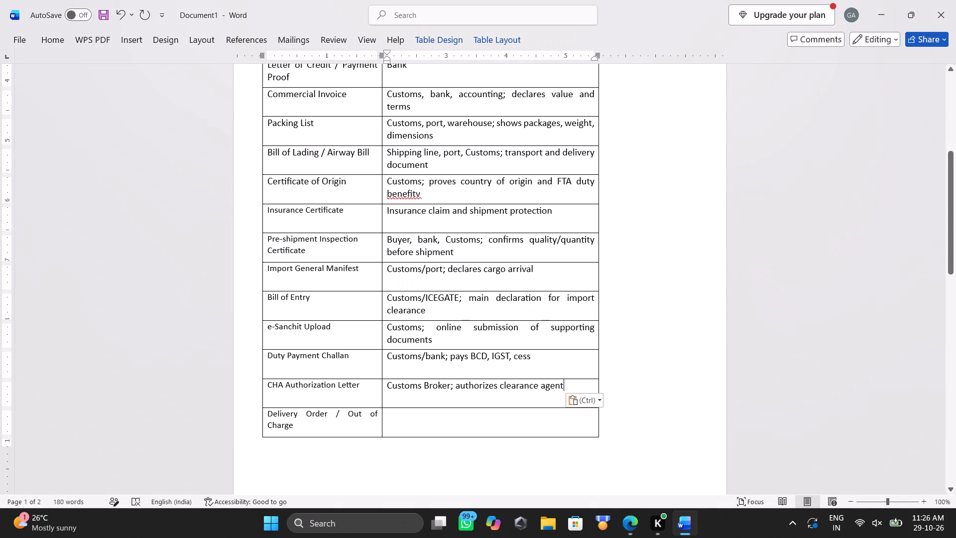
key("alt+Tab")
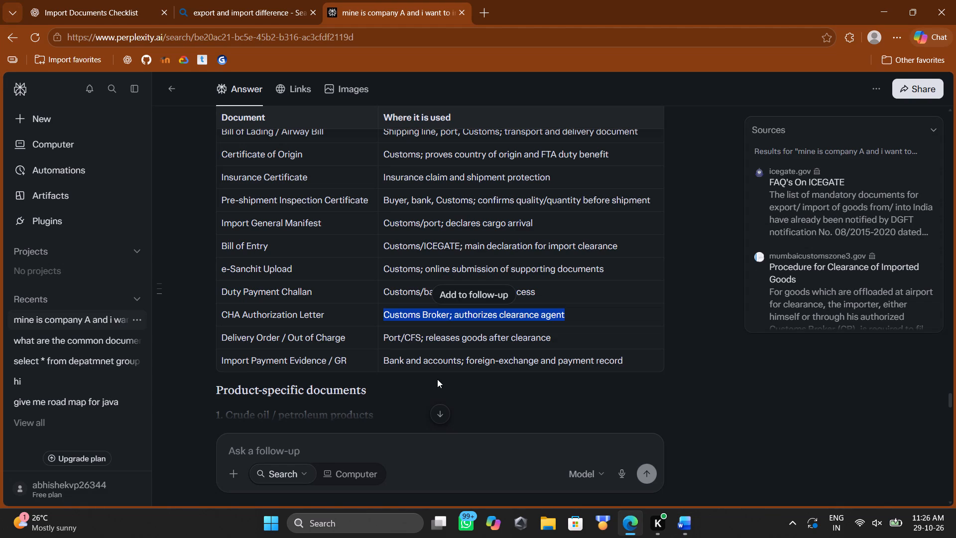
triple_click(443, 336)
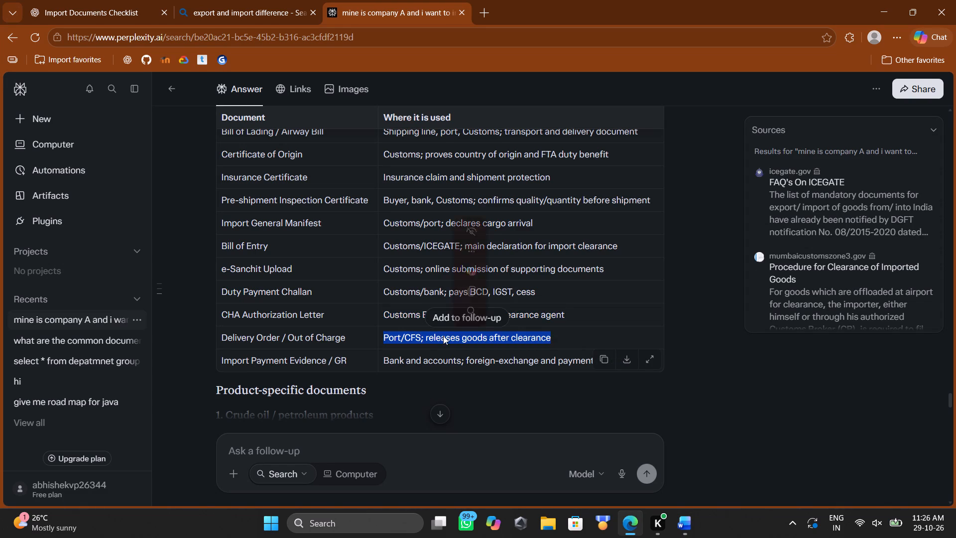
key("ctrl+c")
key("alt+Tab")
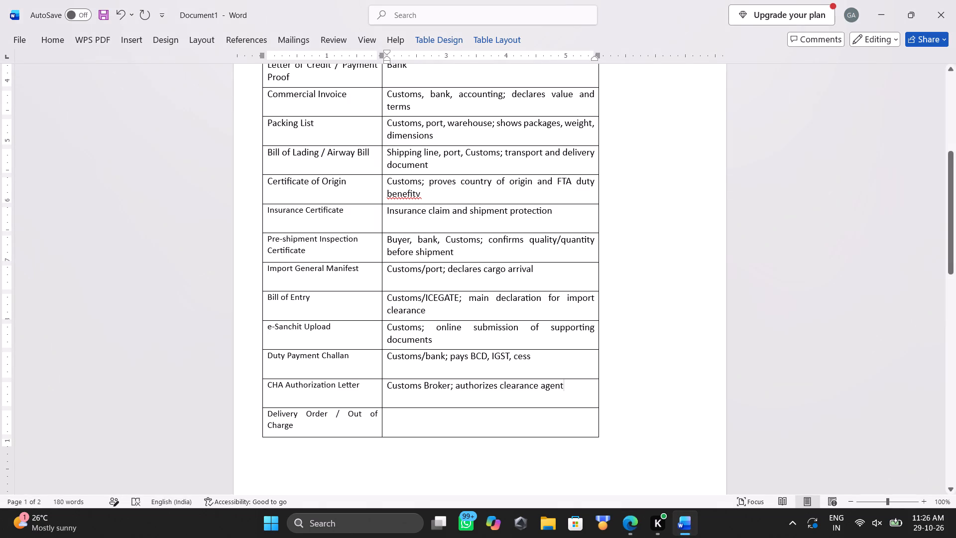
left_click(459, 435)
key("ctrl+v")
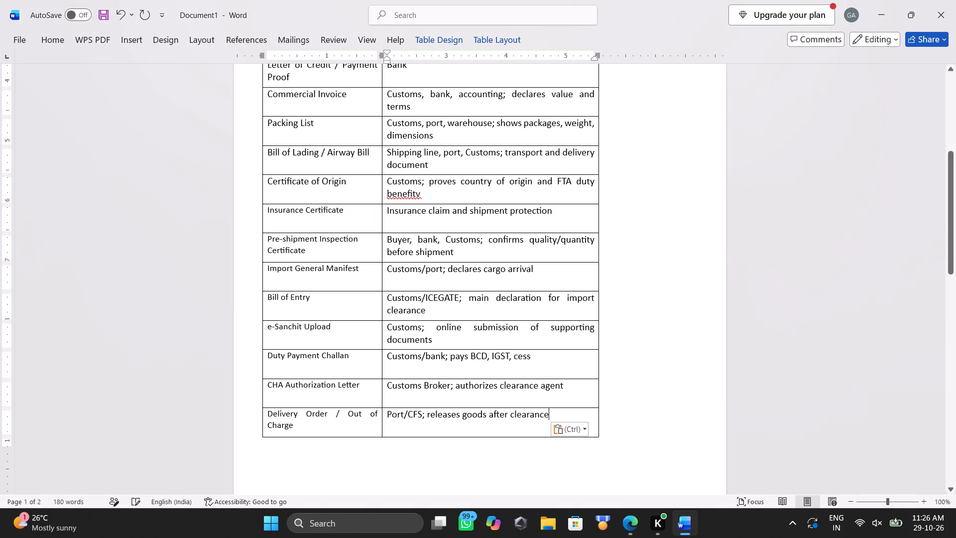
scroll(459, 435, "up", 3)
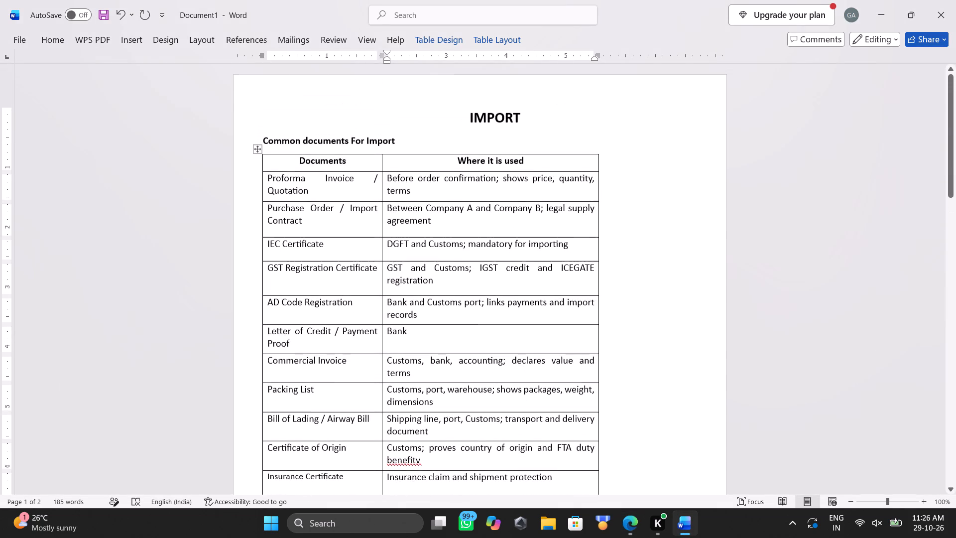
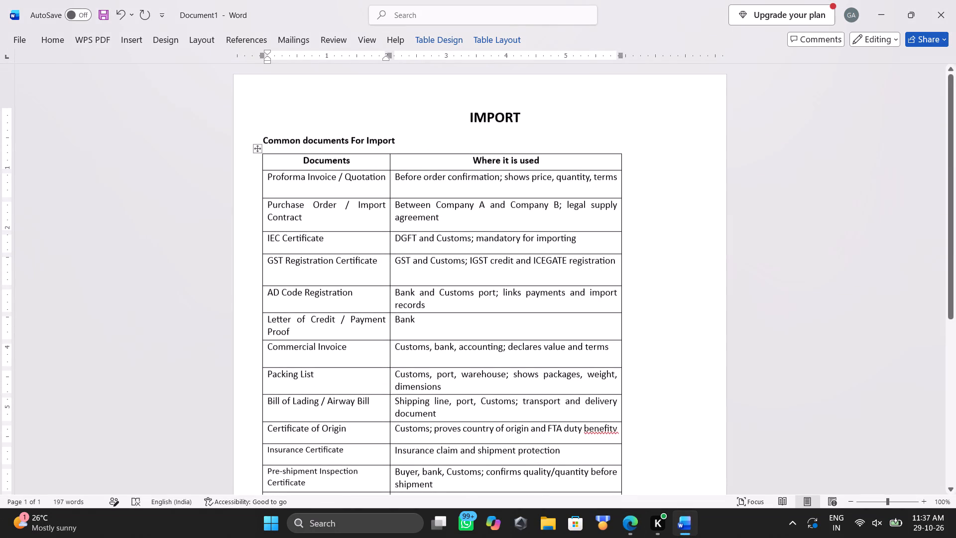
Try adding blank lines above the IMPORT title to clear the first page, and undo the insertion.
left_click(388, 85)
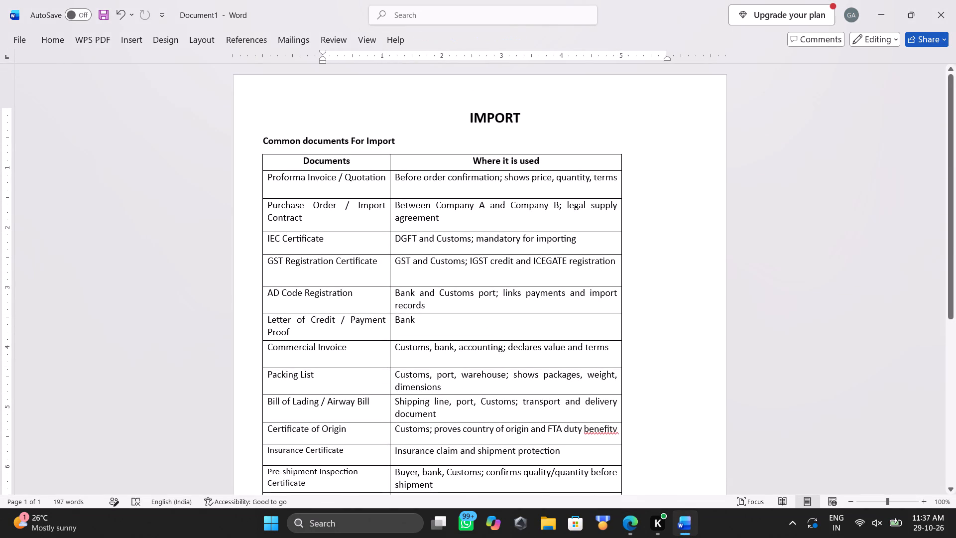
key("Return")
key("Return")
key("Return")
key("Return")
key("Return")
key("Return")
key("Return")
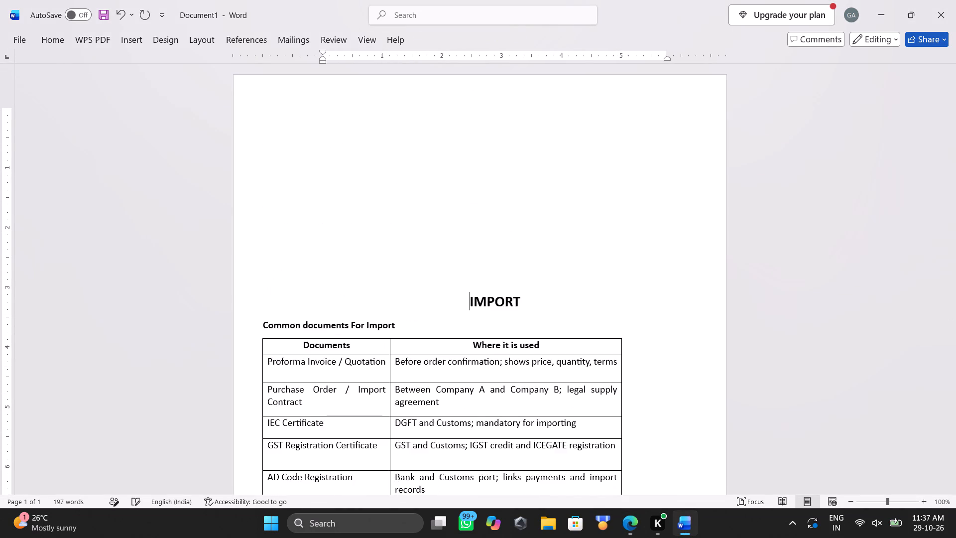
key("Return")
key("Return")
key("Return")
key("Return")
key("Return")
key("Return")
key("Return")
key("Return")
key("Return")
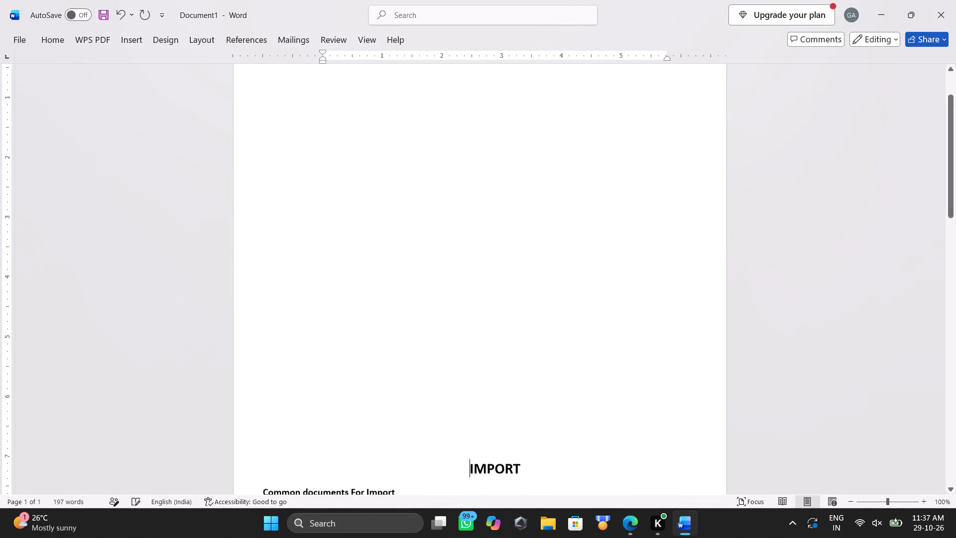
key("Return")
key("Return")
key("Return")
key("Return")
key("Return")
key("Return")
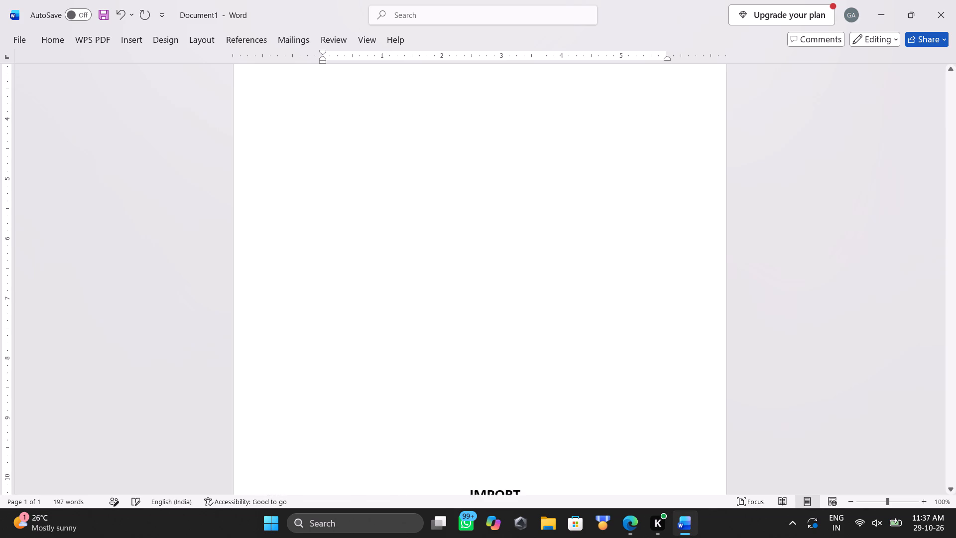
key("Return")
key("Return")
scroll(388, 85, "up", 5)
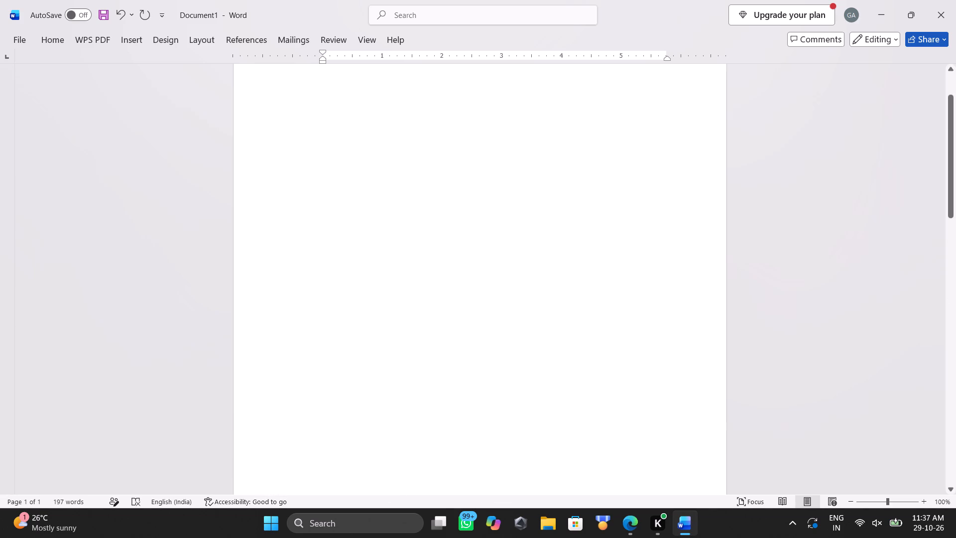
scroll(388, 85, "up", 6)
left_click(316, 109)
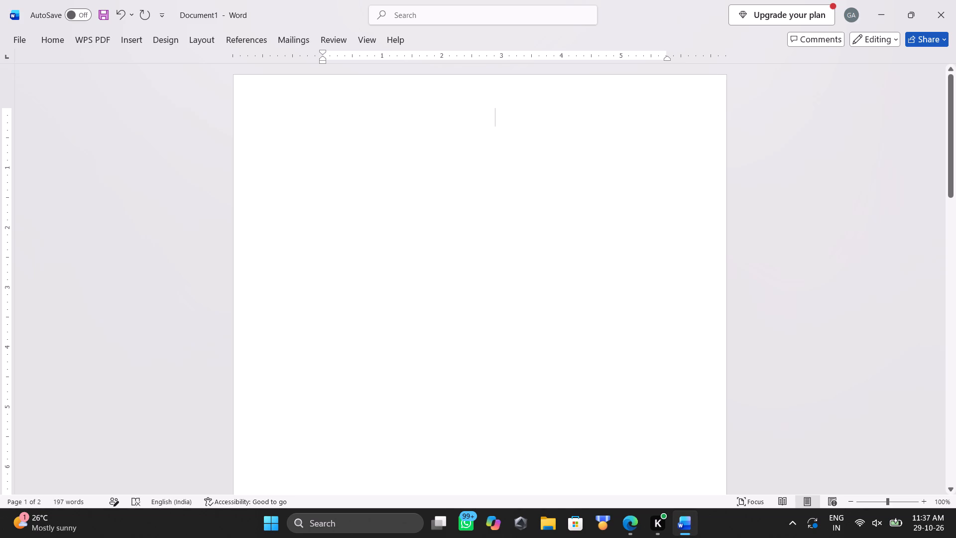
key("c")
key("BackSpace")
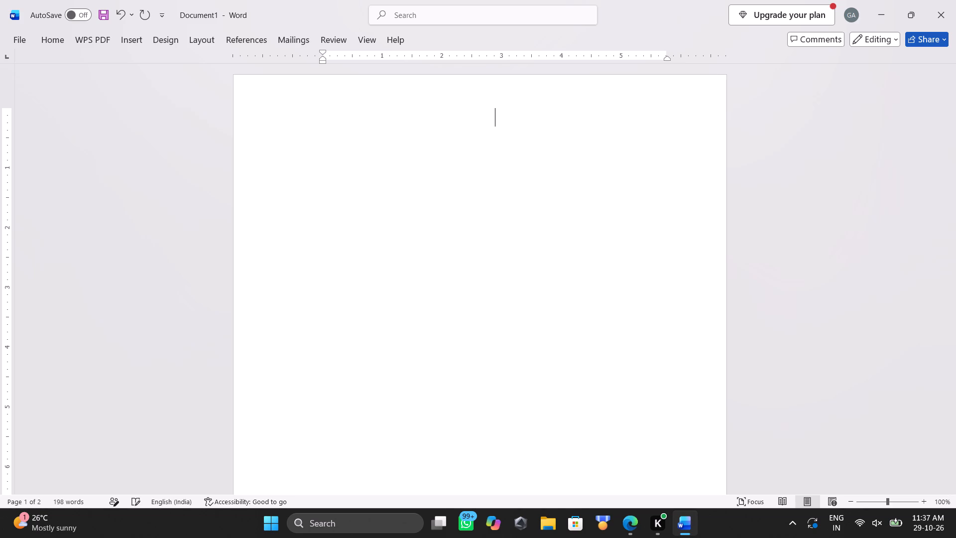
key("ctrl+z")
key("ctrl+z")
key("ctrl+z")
Insert blank lines after the IMPORT title until the "Common documents For Import" heading and table start on the second page.
left_click(556, 127)
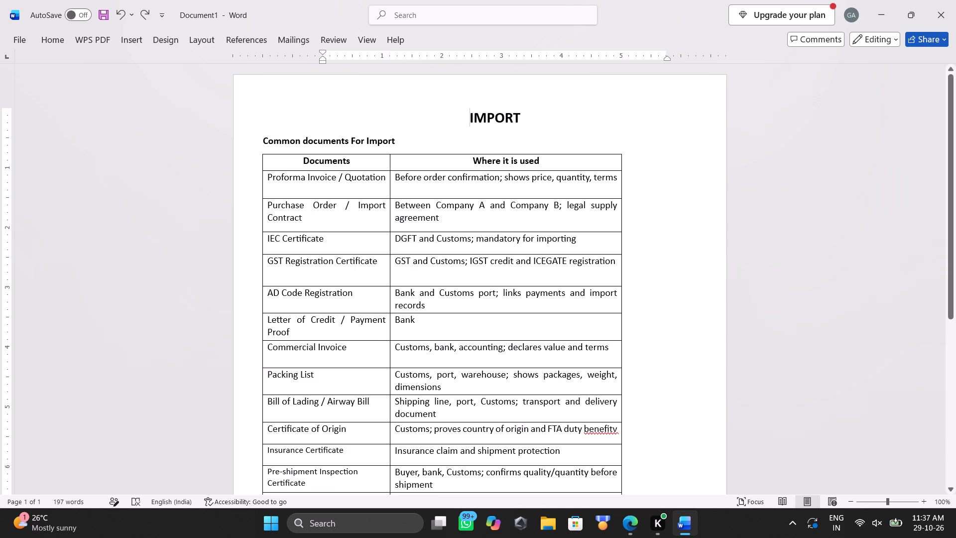
key("Return")
key("Return")
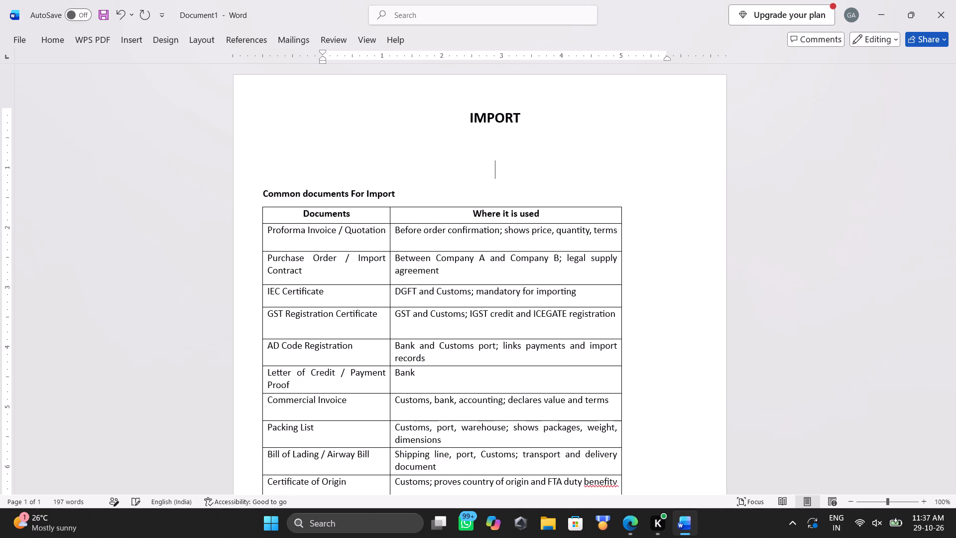
key("Return")
key("Return")
key("Return")
key("Return")
key("Return")
key("Return")
key("Return")
key("Return")
key("Return")
key("Return")
key("Return")
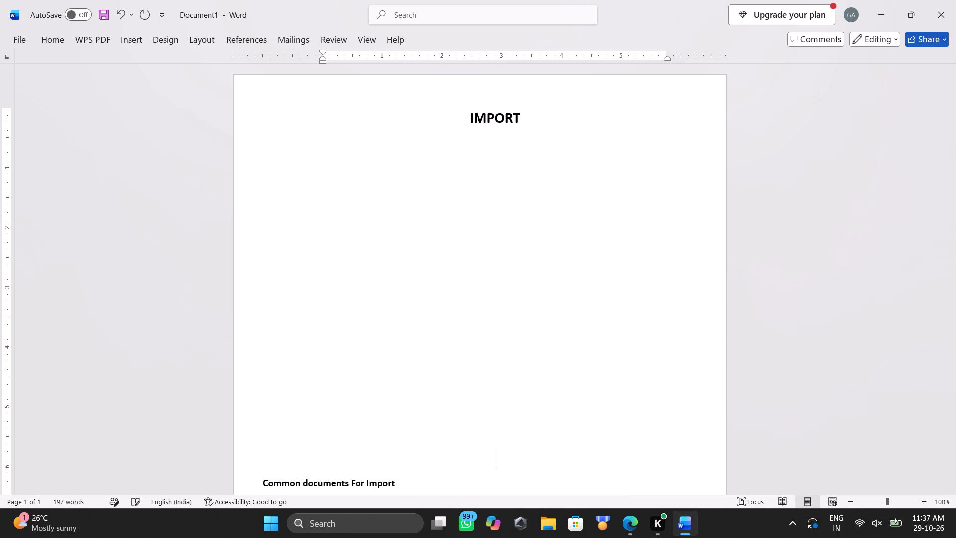
key("Return")
key("Return")
key("Return")
key("Return")
key("Return")
key("Return")
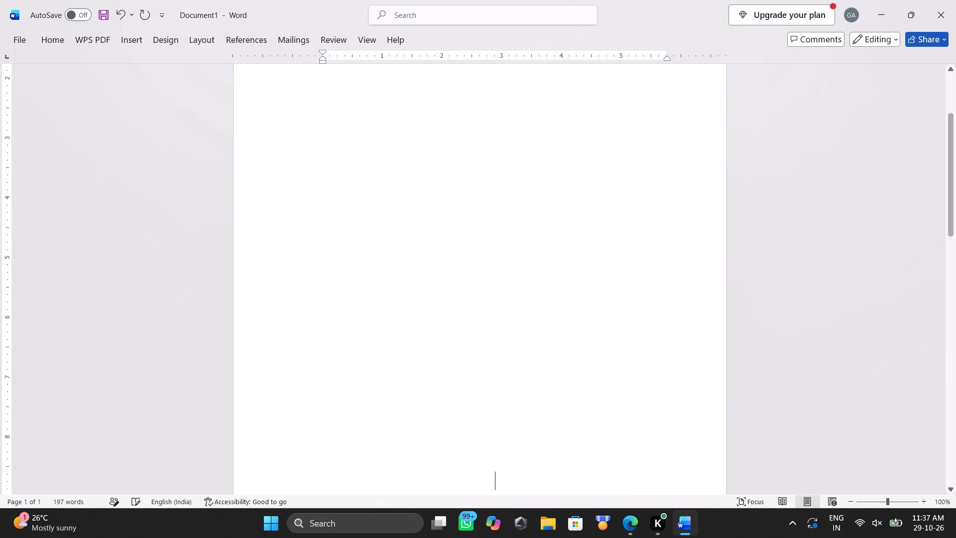
key("Return")
key("Return")
key("Return")
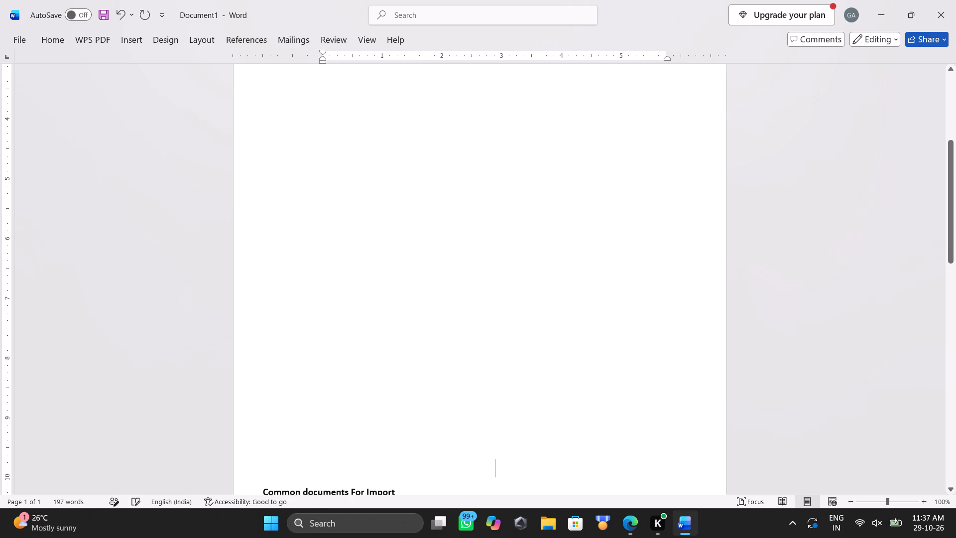
key("Return")
Add a new left-aligned line directly below the IMPORT title.
scroll(556, 127, "up", 2)
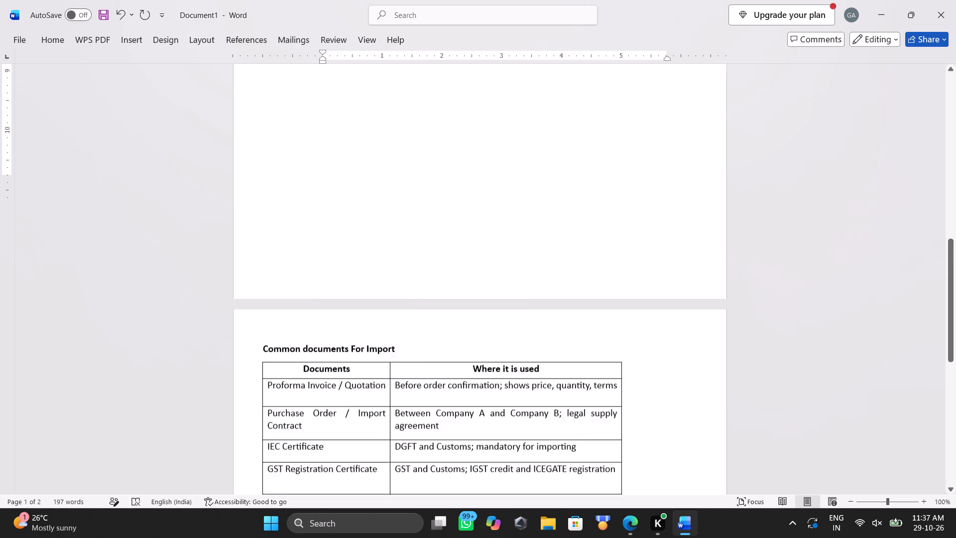
scroll(556, 127, "up", 7)
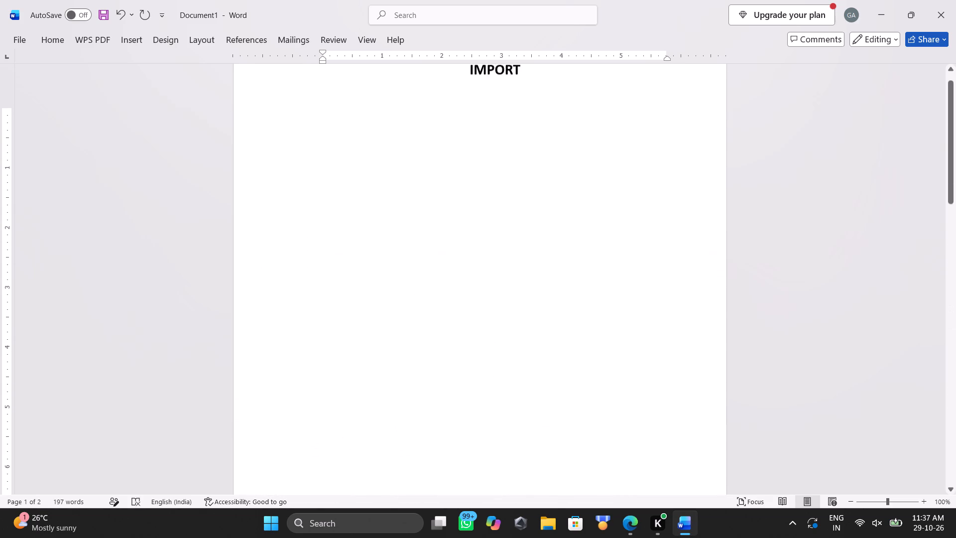
left_click(541, 121)
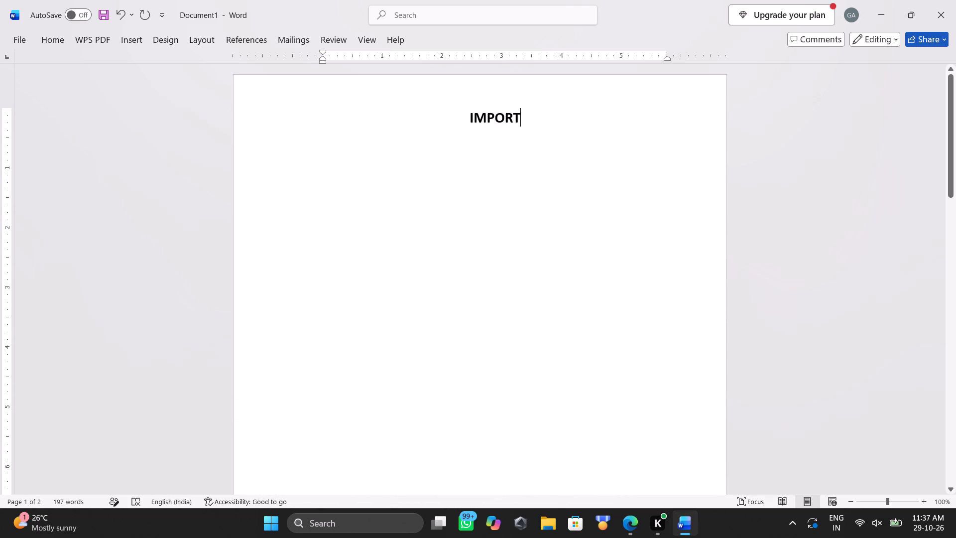
key("Return")
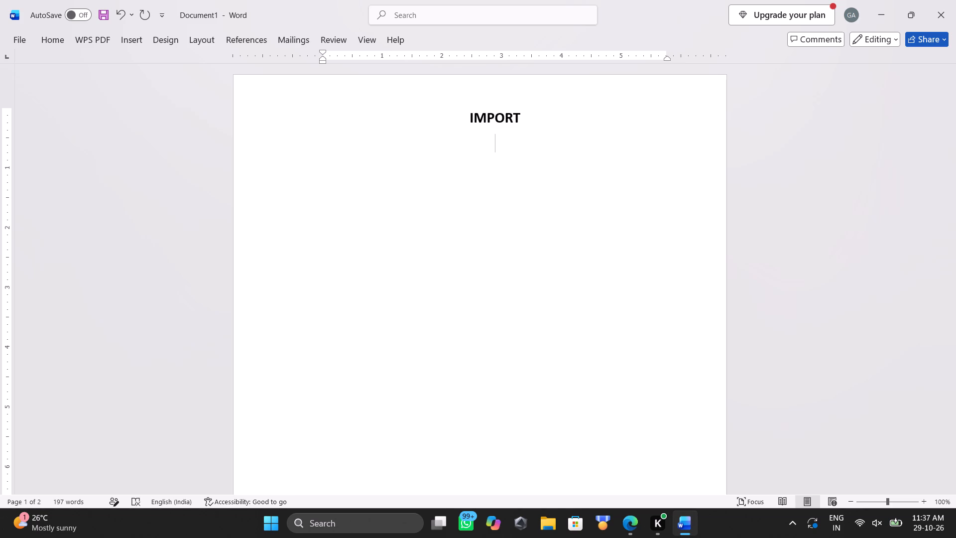
left_click(48, 44)
left_click(266, 89)
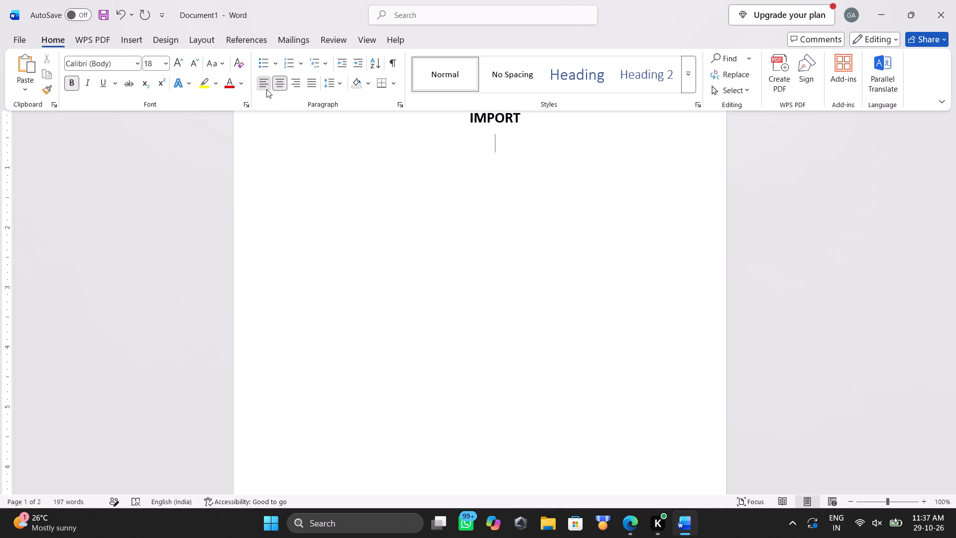
left_click(269, 204)
Write the subheading "Common goods import and export to india" below the IMPORT title.
type("common")
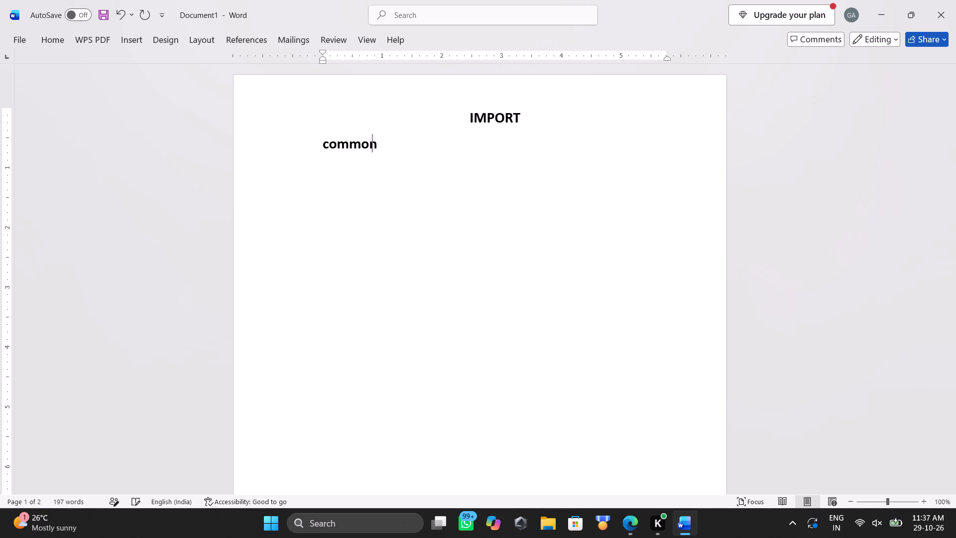
key("space")
type("goo")
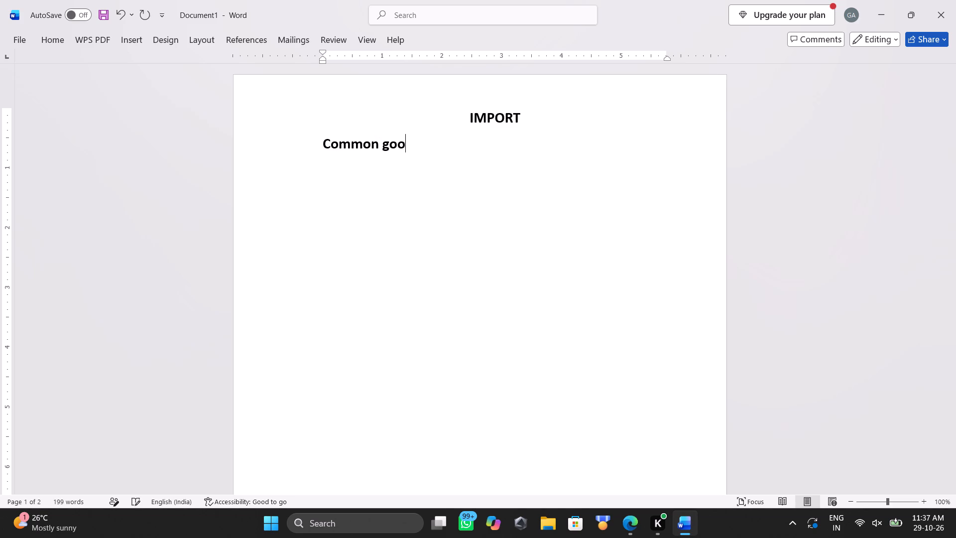
type("ds")
key("space")
key("i")
type("mpp")
key("BackSpace")
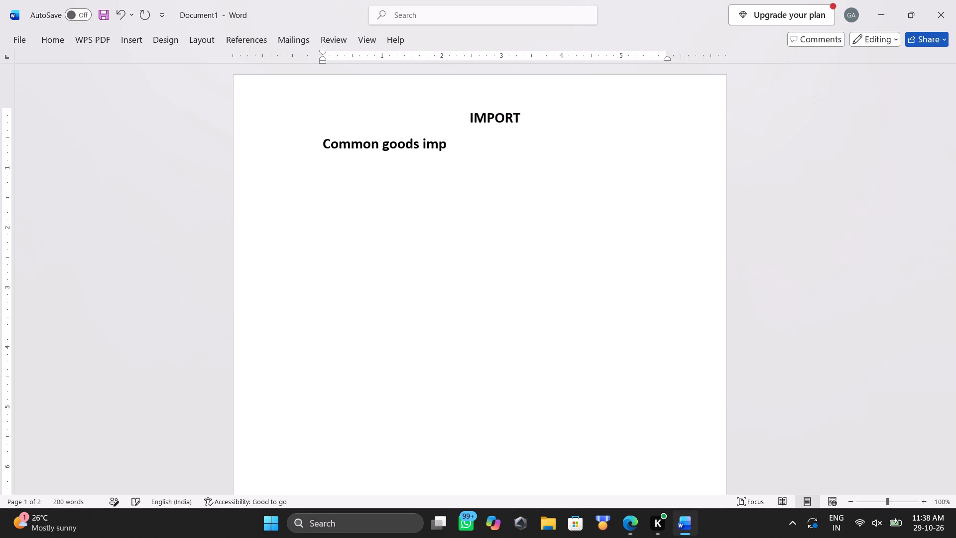
type("ort and export to india")
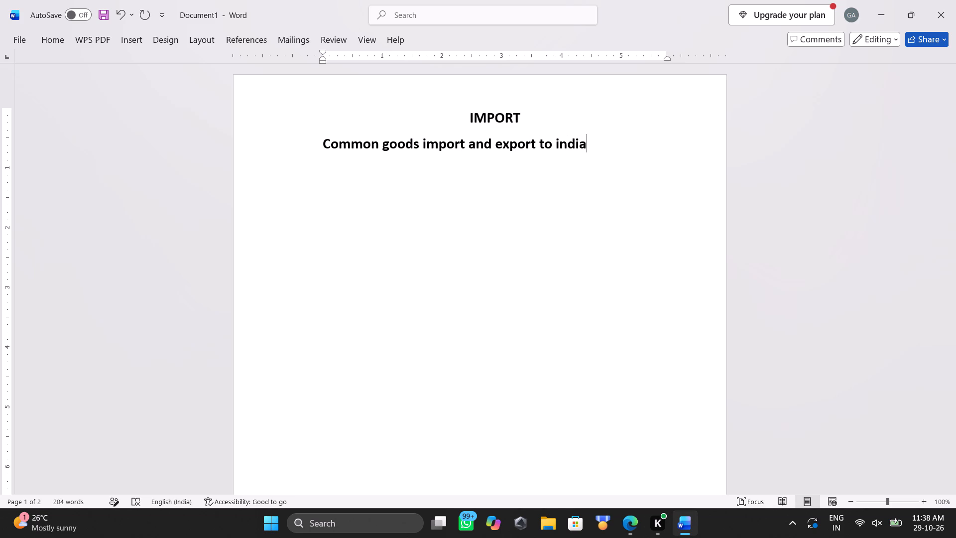
key("Return")
key("BackSpace")
Capitalize the words "Goods" and "Import" in the new subheading.
left_click(391, 144)
left_click(391, 144)
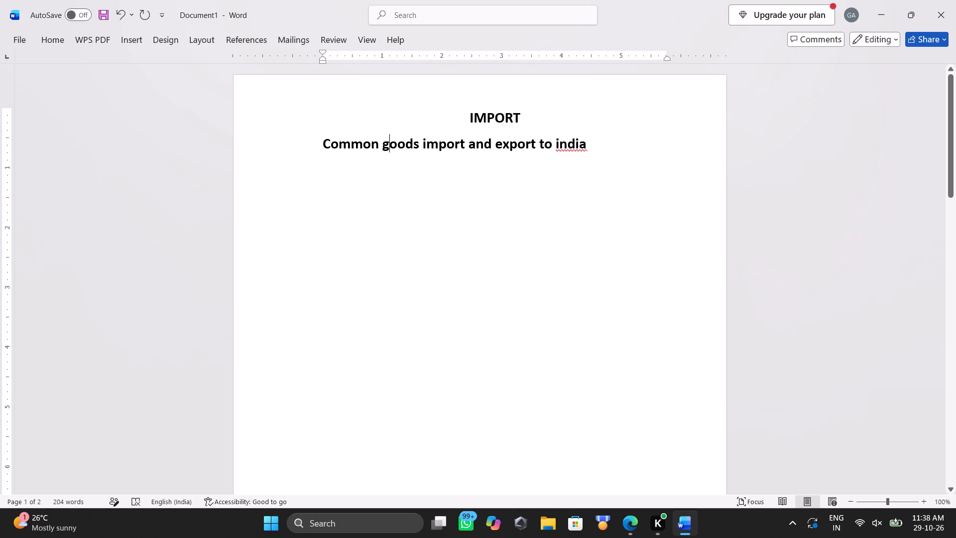
key("BackSpace")
key("shift+g")
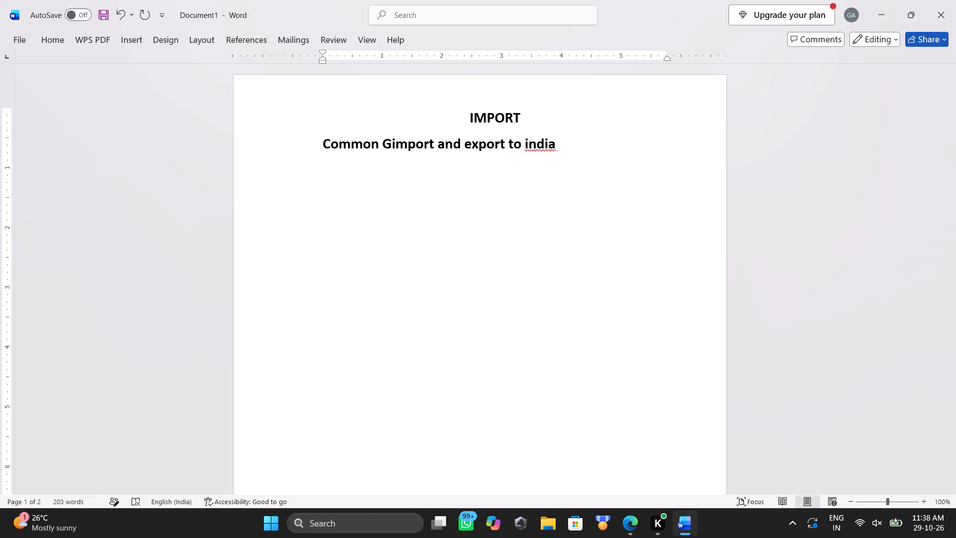
key("BackSpace")
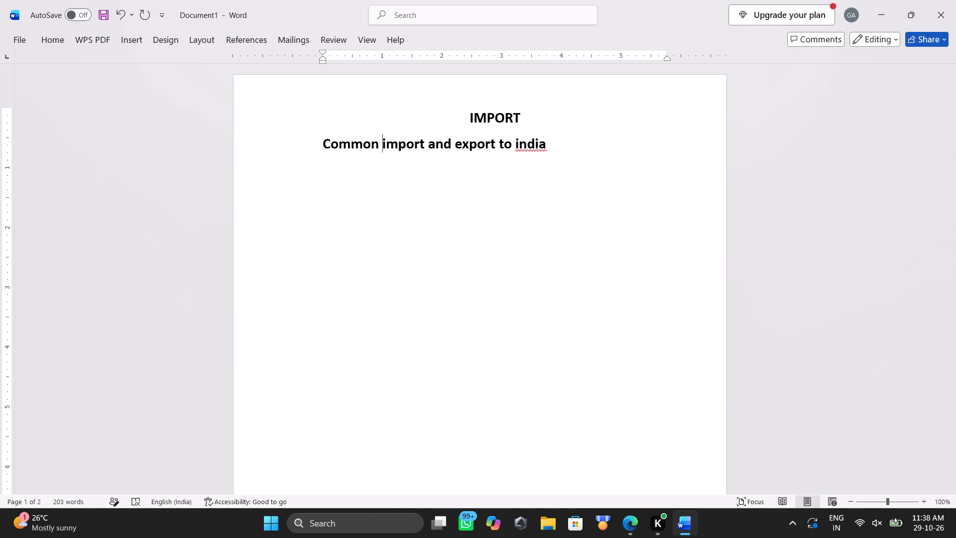
type("Goods")
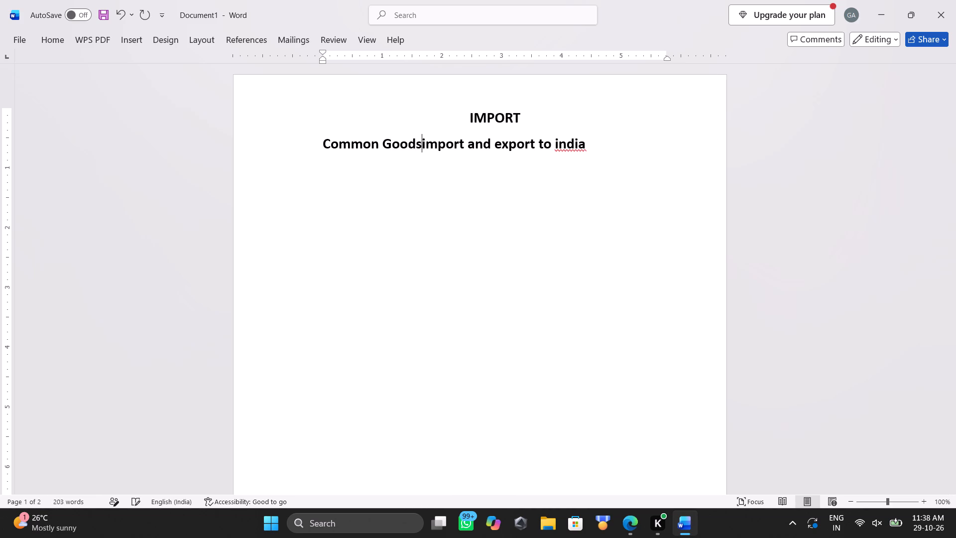
key("space")
key("Right")
key("BackSpace")
key("shift+i")
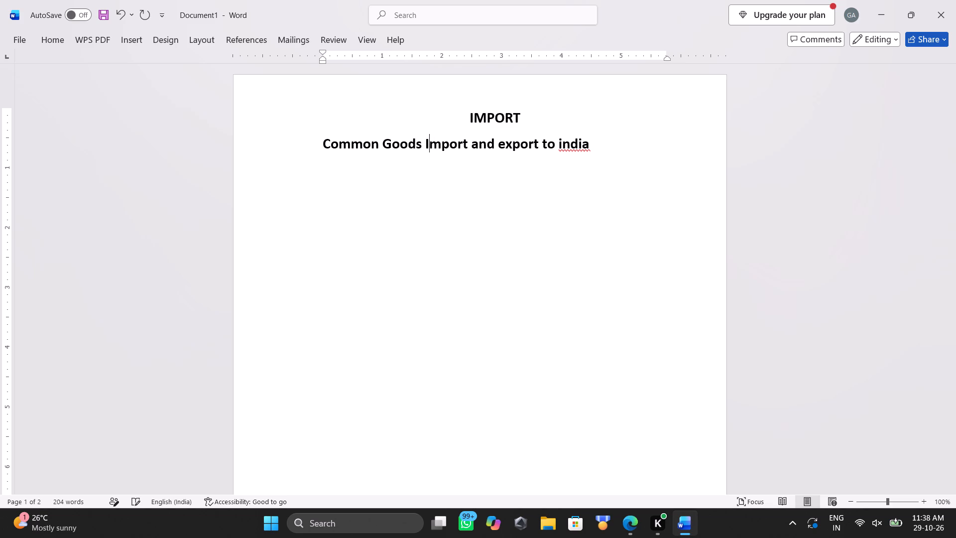
Capitalize the word "Export" in the subheading.
key("Down")
key("Up")
key("Right")
key("Right")
key("Right")
key("Right")
key("Right")
key("Right")
key("Right")
key("Right")
key("Right")
key("Right")
key("Right")
key("BackSpace")
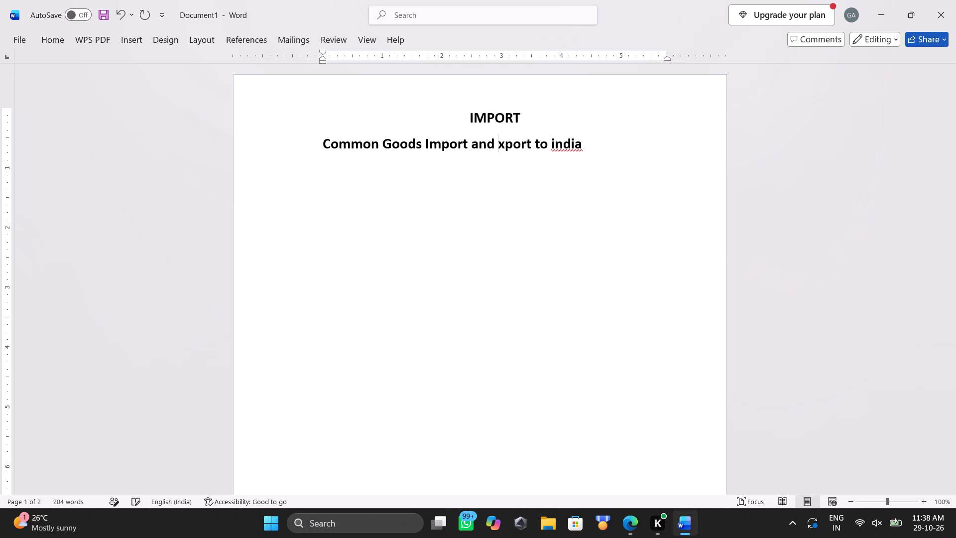
key("shift+e")
Capitalize the word "India" in the subheading.
key("Down")
key("Up")
key("Right")
key("Right")
key("Right")
key("Right")
key("Right")
key("Right")
key("Right")
key("Right")
key("Right")
key("Right")
key("Right")
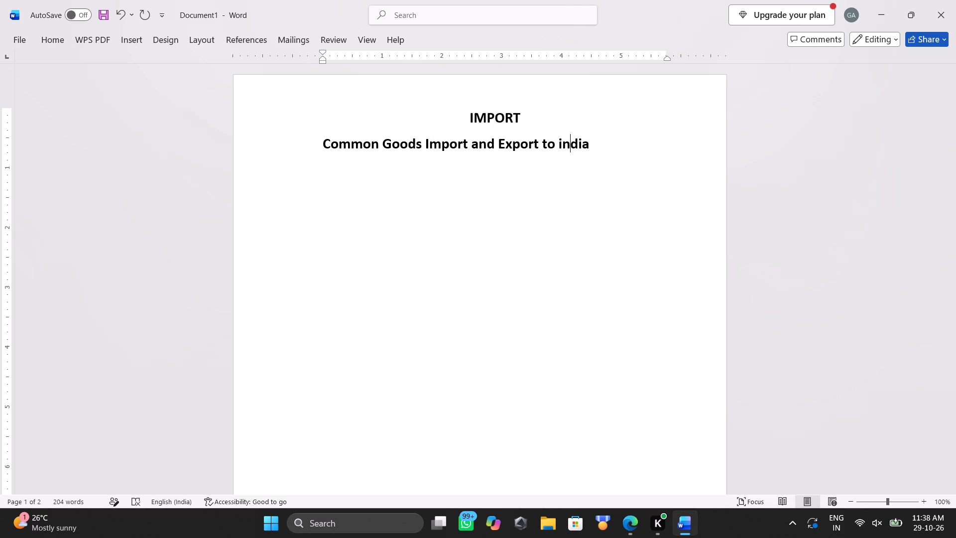
key("Left")
key("BackSpace")
key("shift+i")
Add a colon at the end of the subheading.
key("Right")
key("Right")
key("Right")
key("Right")
key("shift+colon")
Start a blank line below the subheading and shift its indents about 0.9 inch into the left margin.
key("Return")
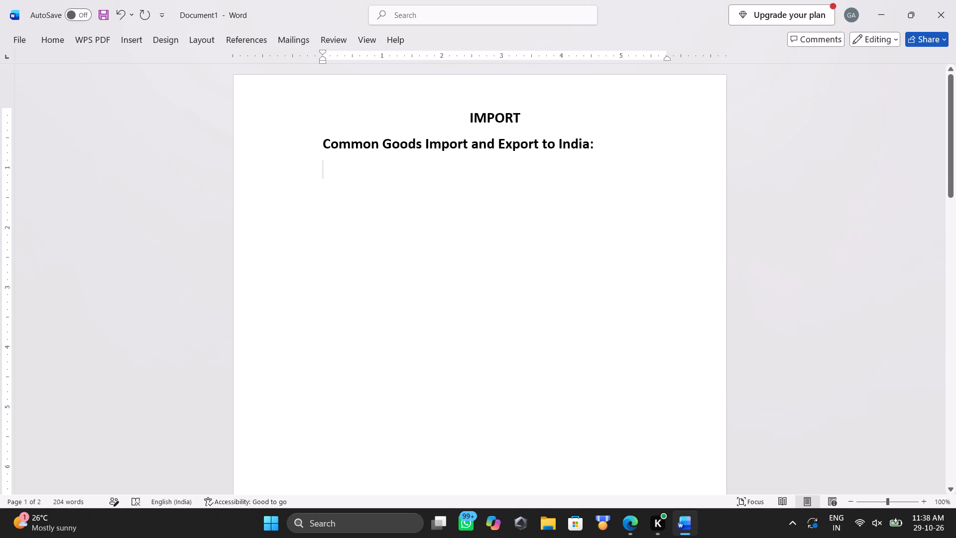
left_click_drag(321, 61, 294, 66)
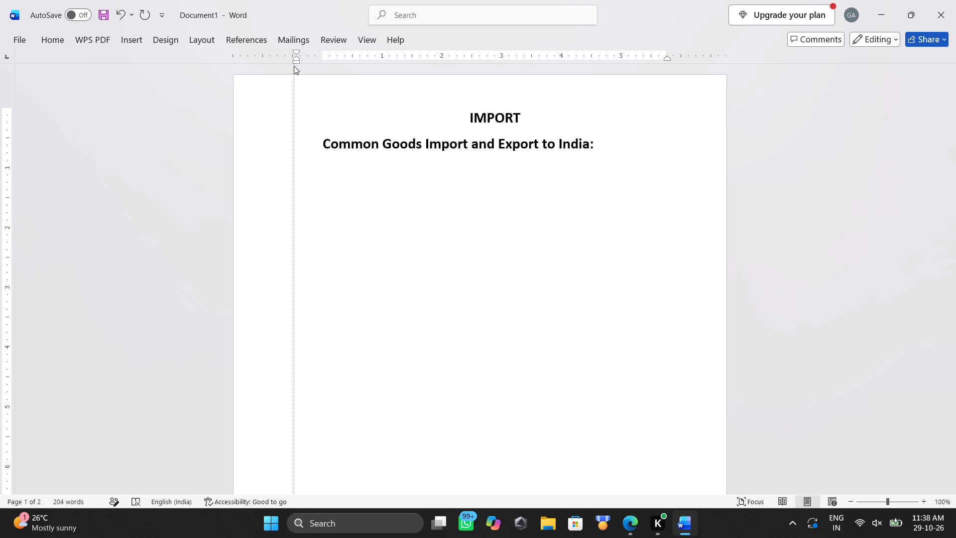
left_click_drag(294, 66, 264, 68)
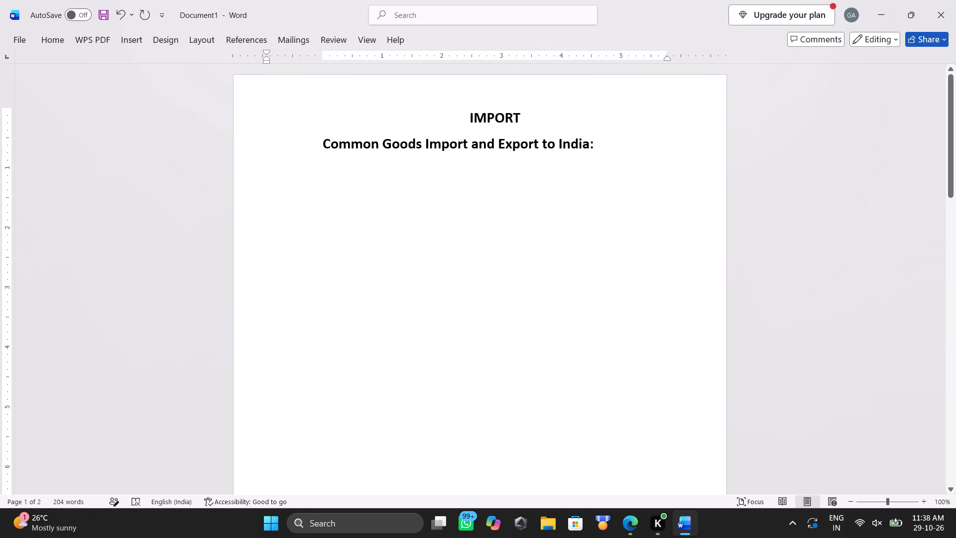
Shift only the first-line indent of the "Common Goods Import and Export to India:" subheading about 0.8 inch into the left margin.
triple_click(318, 139)
left_click_drag(320, 56, 289, 57)
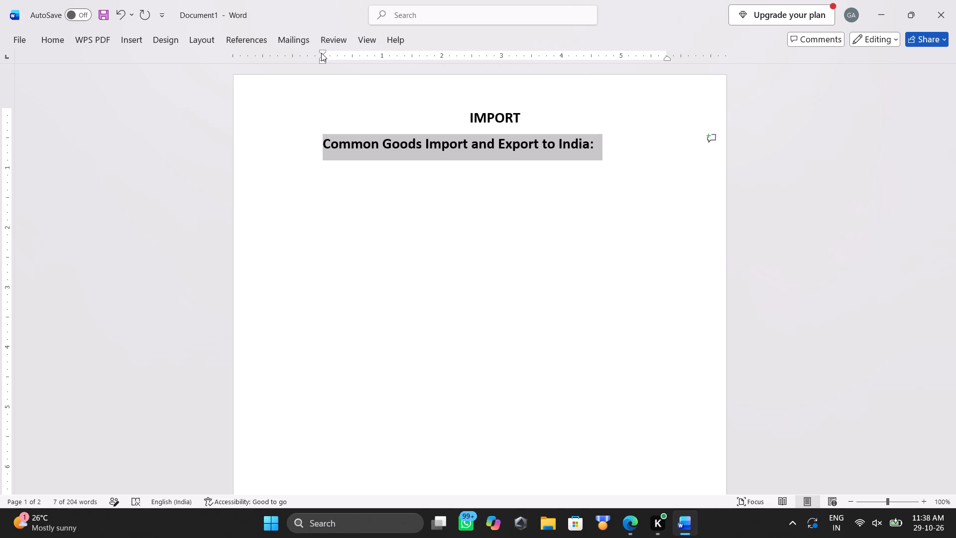
left_click_drag(321, 53, 277, 58)
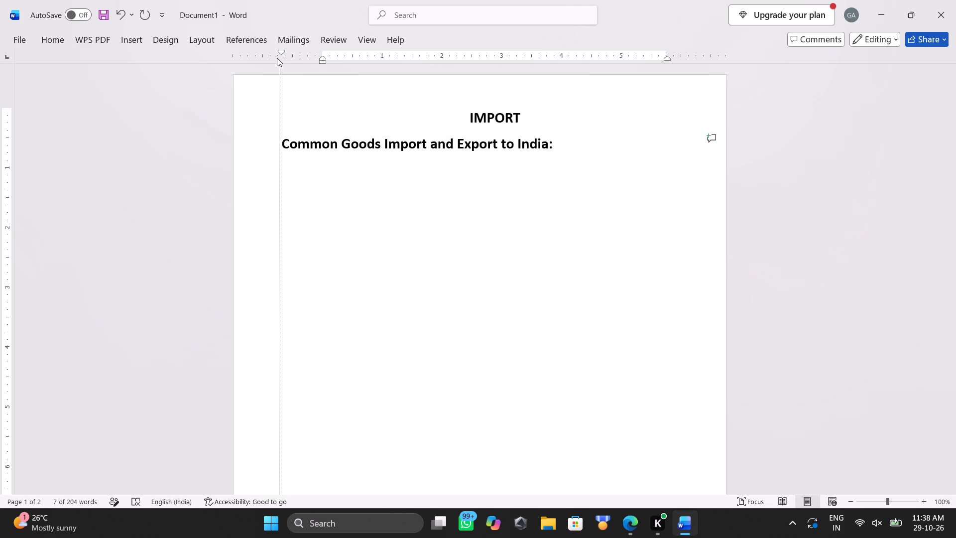
left_click_drag(277, 58, 273, 57)
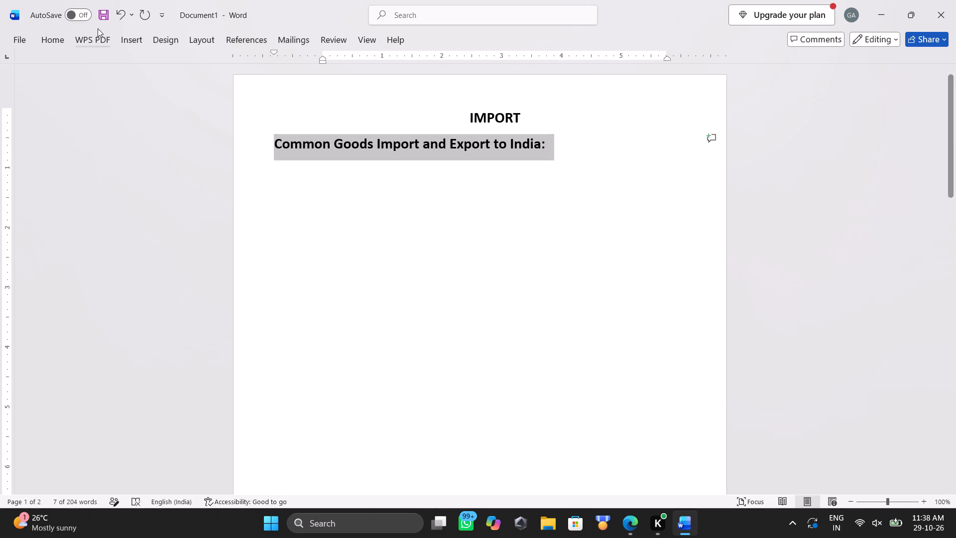
Set the subheading's font size to 12.
left_click(49, 37)
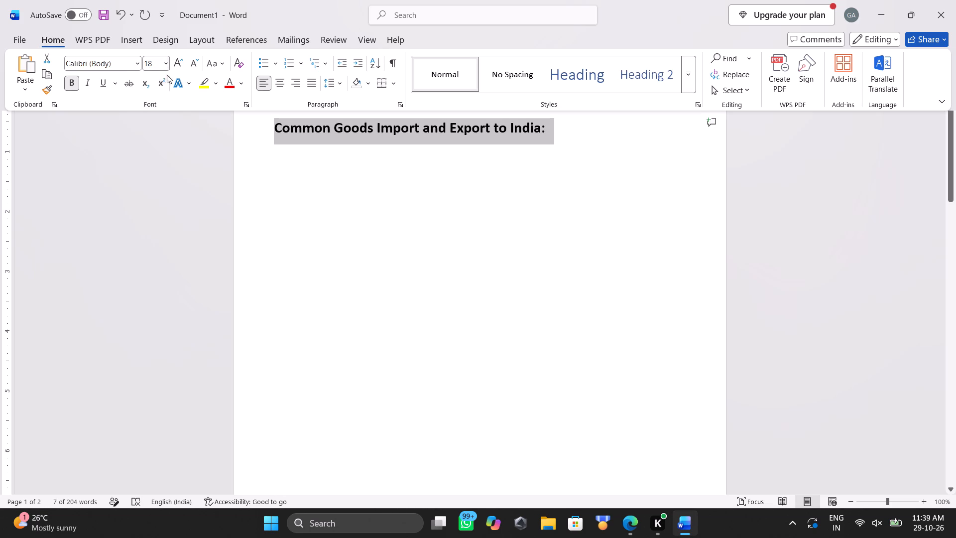
left_click(167, 66)
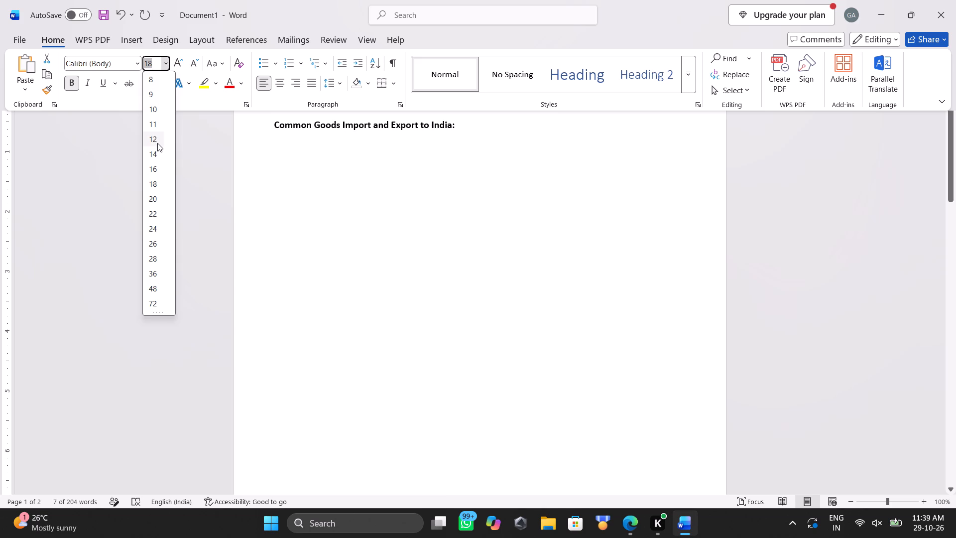
left_click(157, 143)
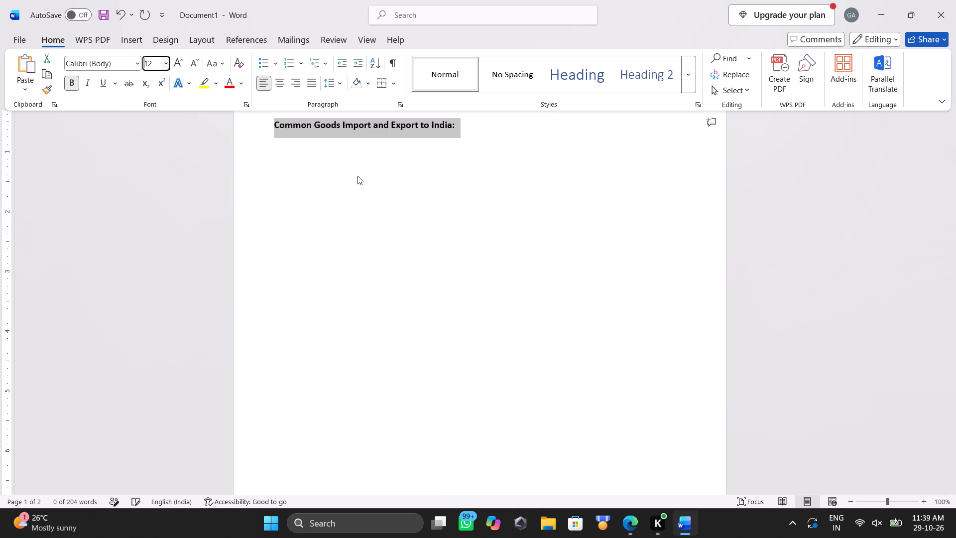
left_click(372, 223)
Remove the blank lines below the subheading and start a fresh line directly under it with the same indent.
scroll(372, 223, "up", 1)
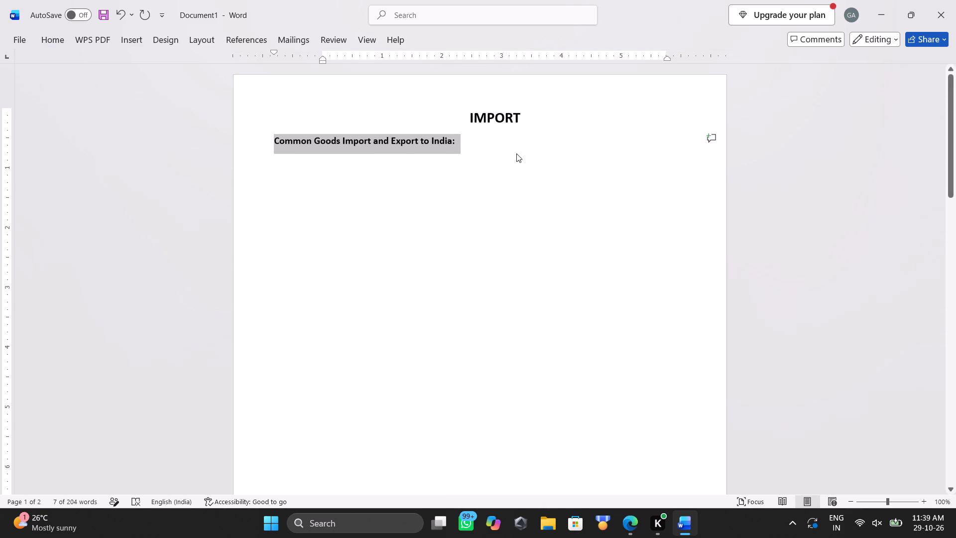
left_click(465, 142)
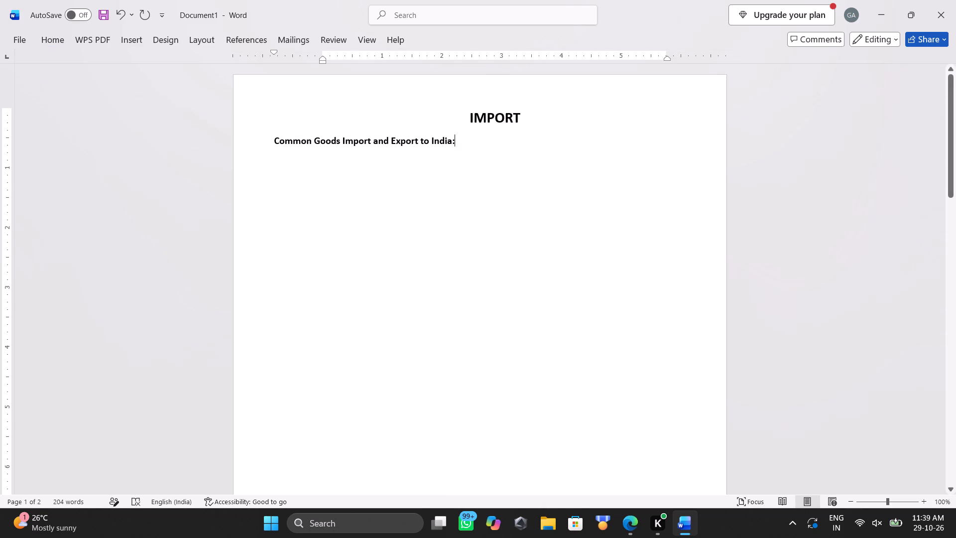
left_click(474, 193)
key("Return")
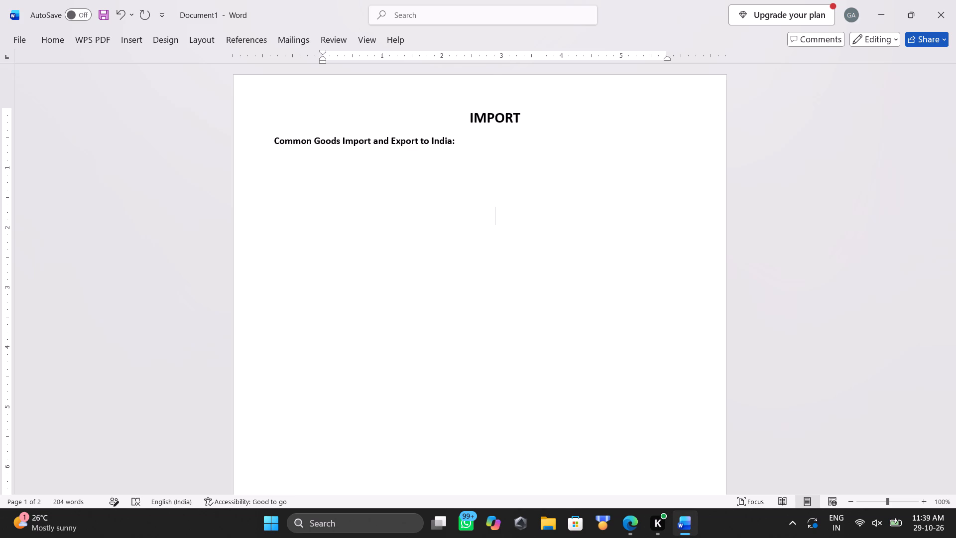
key("BackSpace")
key("BackSpace")
key("BackSpace")
key("Return")
Write "Crude oi" on the new line below the subheading.
key("ctrl+c")
key("c")
key("BackSpace")
type("Cr")
type("ude")
key("space")
type("oi")
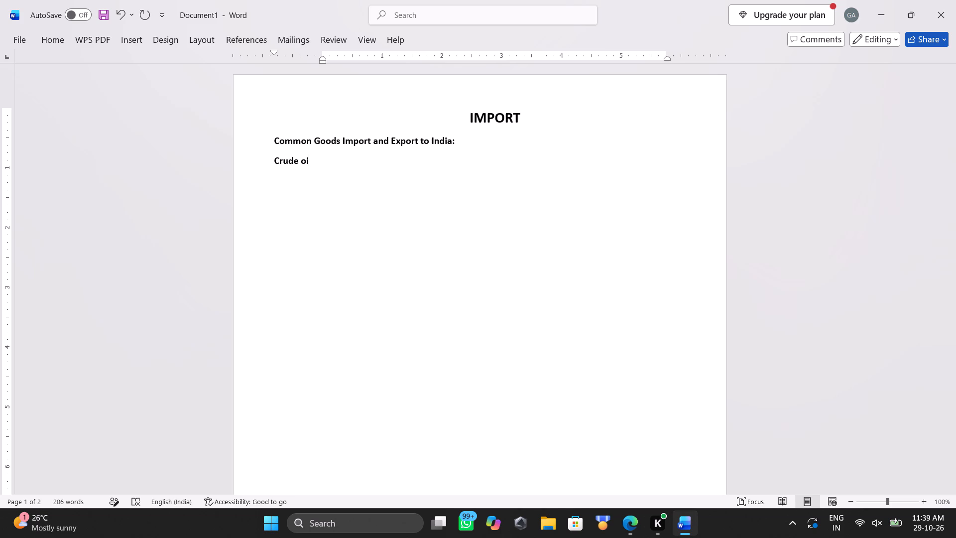
Remove the bold formatting from the "Crude oi" line only.
key("ctrl+b")
key("shift+Up")
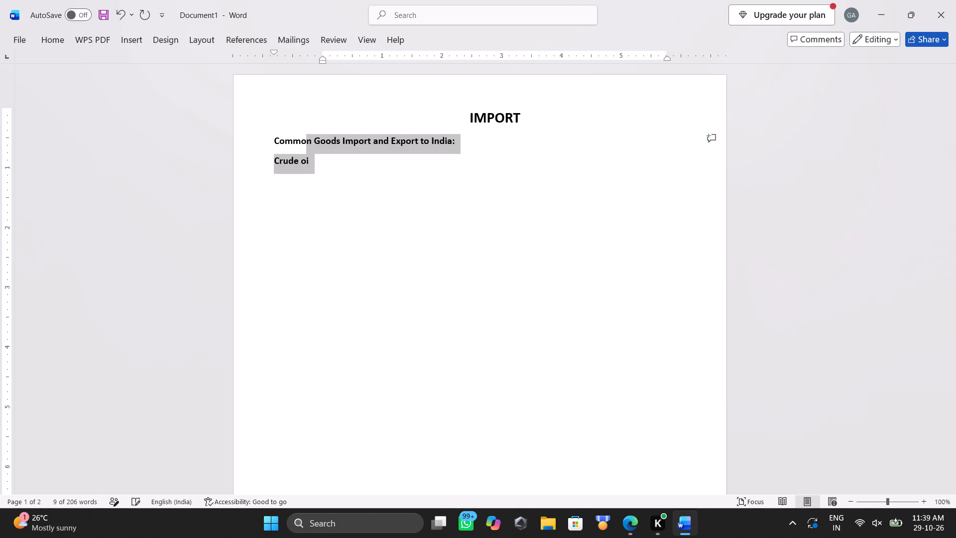
key("shift+Left")
key("shift+Down")
key("shift+Left")
key("shift+Left")
key("shift+Left")
key("shift+Left")
key("shift+Left")
key("shift+Left")
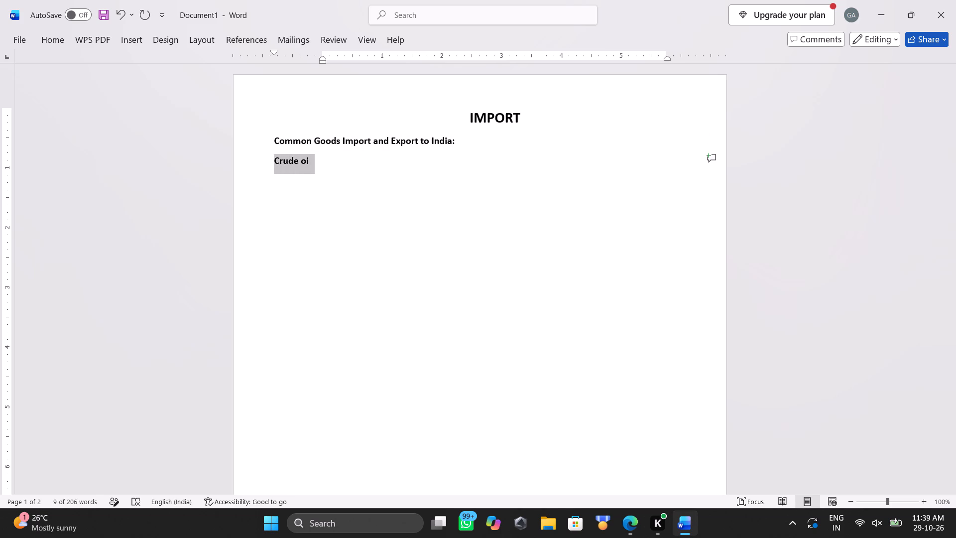
key("ctrl+b")
key("Right")
key("Left")
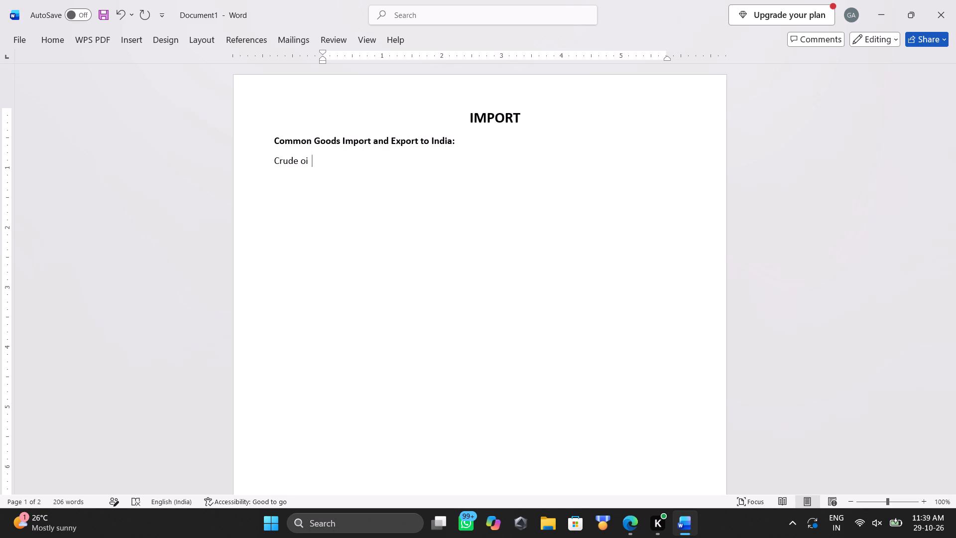
Complete the entry as "Crude oil", followed by several spaces and "-HS chapter 27".
type("l")
key("space")
key("space")
key("space")
key("space")
type("-")
key("space")
key("space")
key("BackSpace")
key("space")
key("BackSpace")
key("BackSpace")
type("HS")
key("space")
type("chapter")
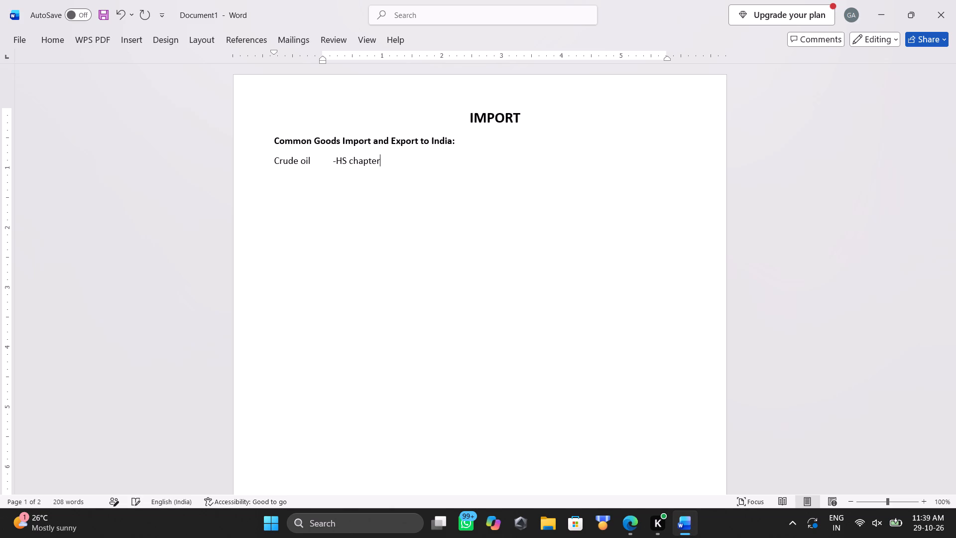
key("space")
type("27")
Write "gold" on a new line below the crude oil entry.
key("Return")
type("gold")
In the crude oil entry, replace the spaces and hyphen before "HS chapter 27" with a hyphen that has a tab gap on each side.
key("Up")
key("Right")
key("Right")
key("Right")
key("Right")
key("Right")
key("Right")
key("Right")
key("Right")
key("Right")
key("Right")
key("Right")
key("Right")
key("Right")
key("Right")
key("Right")
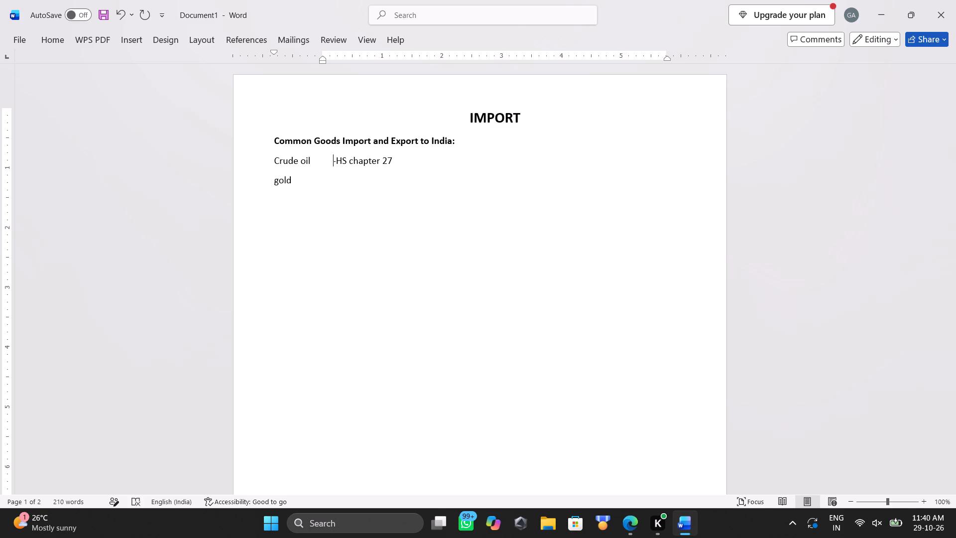
key("Right")
key("BackSpace")
key("BackSpace")
key("BackSpace")
key("BackSpace")
key("BackSpace")
key("BackSpace")
key("BackSpace")
key("BackSpace")
key("BackSpace")
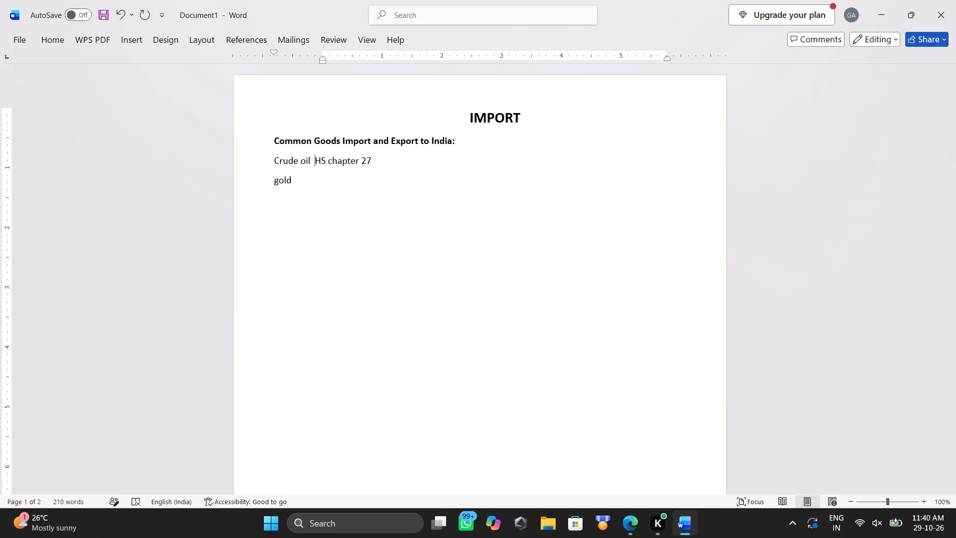
key("BackSpace")
key("BackSpace")
key("Tab")
key("minus")
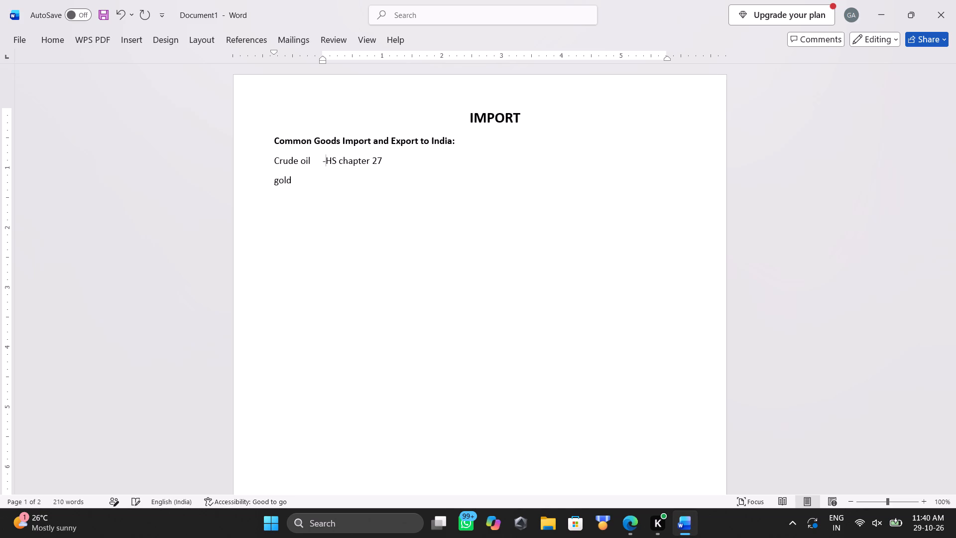
key("Tab")
Complete the gold entry with a tab-spaced hyphen and chapter number 71, and start a new line.
key("Down")
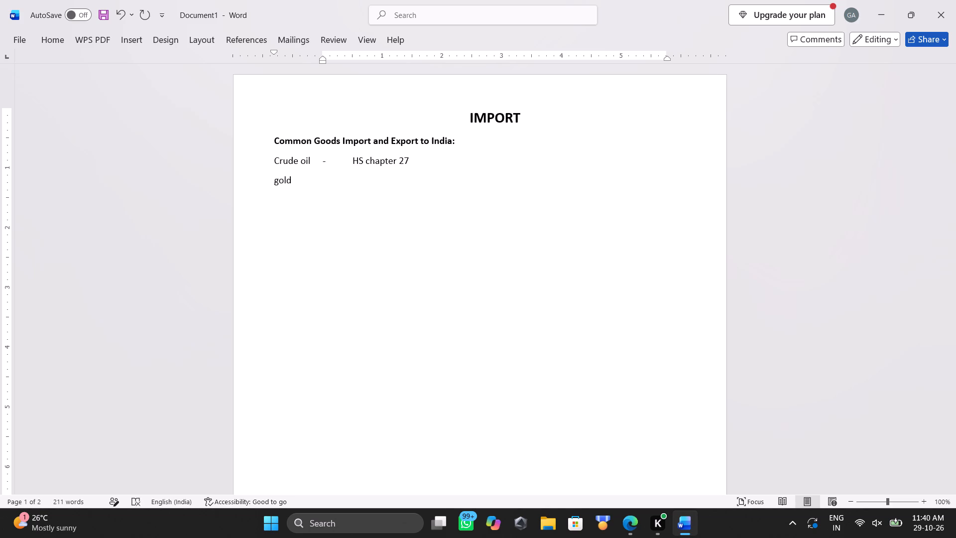
key("Tab")
key("minus")
key("Tab")
type("71")
key("Return")
Add an "Electronics" entry with a tab-spaced hyphen and chapter number 85, ending with a new line.
type("ele")
type("ctronics")
key("Tab")
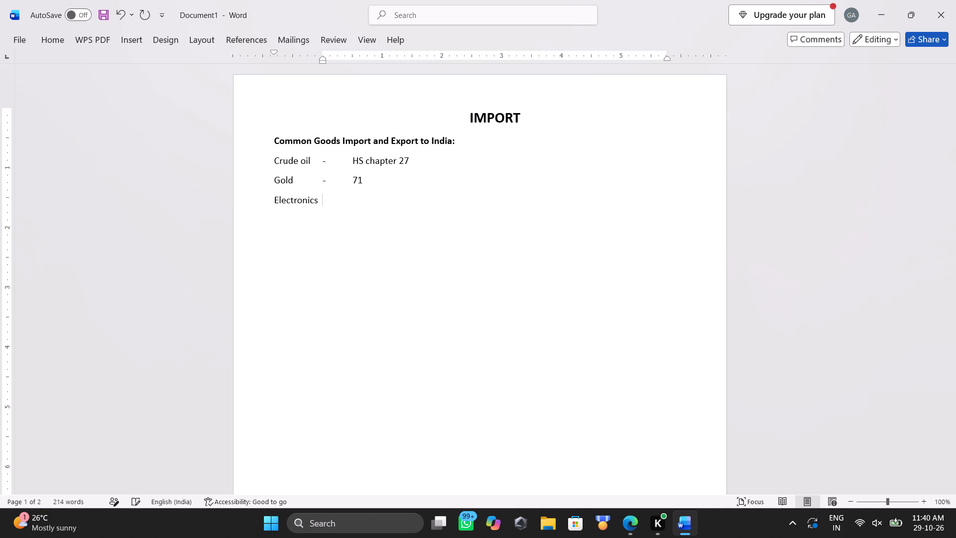
key("minus")
key("Tab")
type("85")
key("Return")
Add a "Machinery" entry with a tab-spaced hyphen and chapter number 84, ending with a new line.
type("machinery")
key("Tab")
key("minus")
key("Tab")
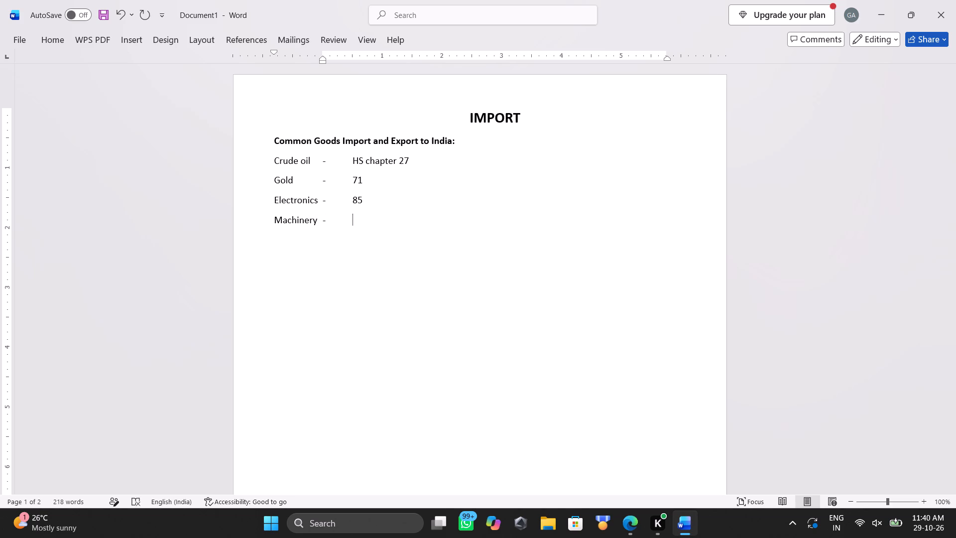
type("84")
key("Return")
Add a "Coal" entry with a tab-spaced hyphen and chapter number 27, ending with a new line.
type("coal")
key("Tab")
key("minus")
key("Tab")
type("27")
key("Return")
Add a "Chemicals" entry with a tab-spaced hyphen and chapter number 29, ending with a new line.
type("chemicals")
key("Tab")
key("minus")
key("Tab")
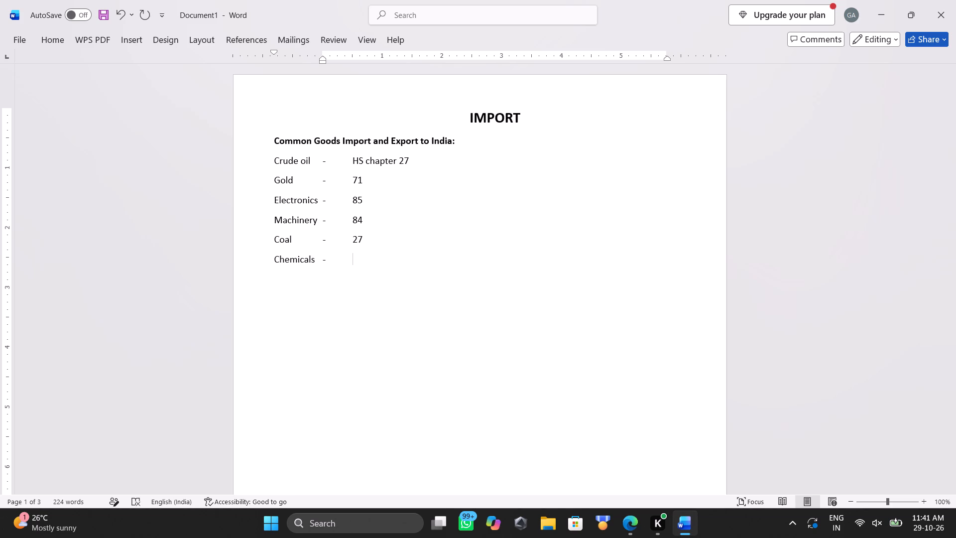
type("29")
key("Return")
Add a "Fertilizers" entry with a tab-spaced hyphen and chapter number 31, ending with a new line.
type("Fertilizers")
key("Tab")
key("minus")
key("Tab")
type("31")
key("Return")
Add a "Plastics" entry with a tab-spaced hyphen and chapter number 39, ending with a new line.
type("plastics")
key("Tab")
key("minus")
key("Tab")
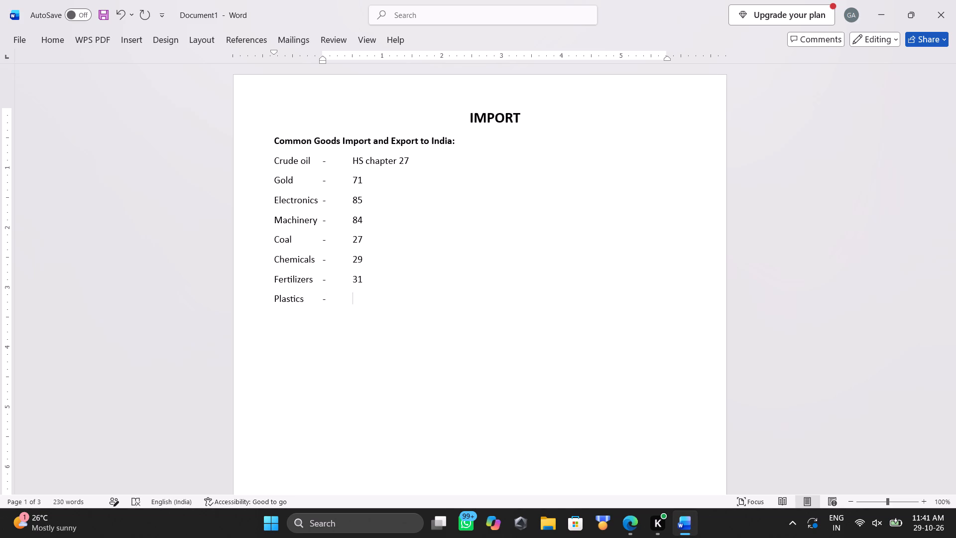
type("39")
key("Return")
Write "Pharmaceuticals" on the line below the plastics entry, followed by a tab gap.
type("pharma")
type("ceuticals")
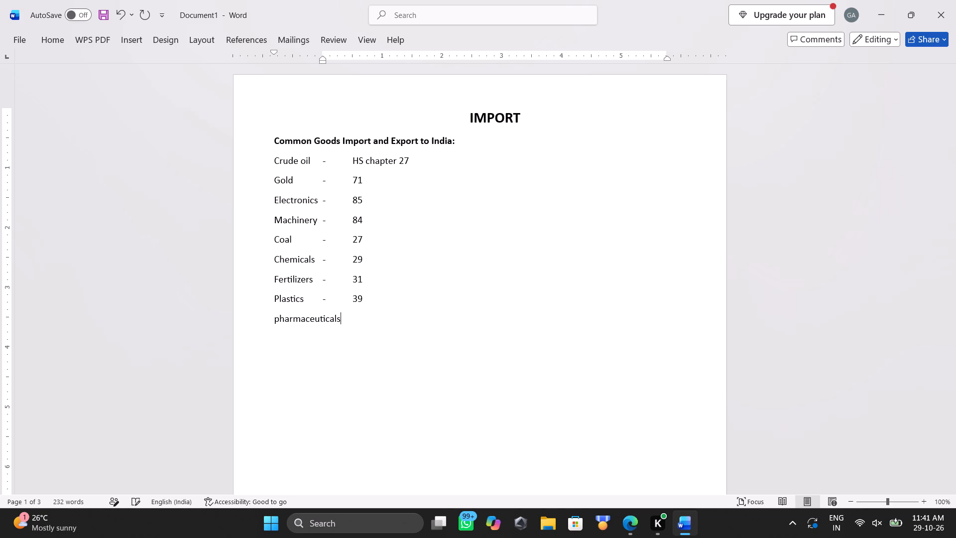
key("Tab")
Insert an extra tab before the hyphen in the Crude oil, Gold, Electronics and Machinery entries to widen the name column.
key("Up")
key("Left")
key("Left")
key("Up")
key("Up")
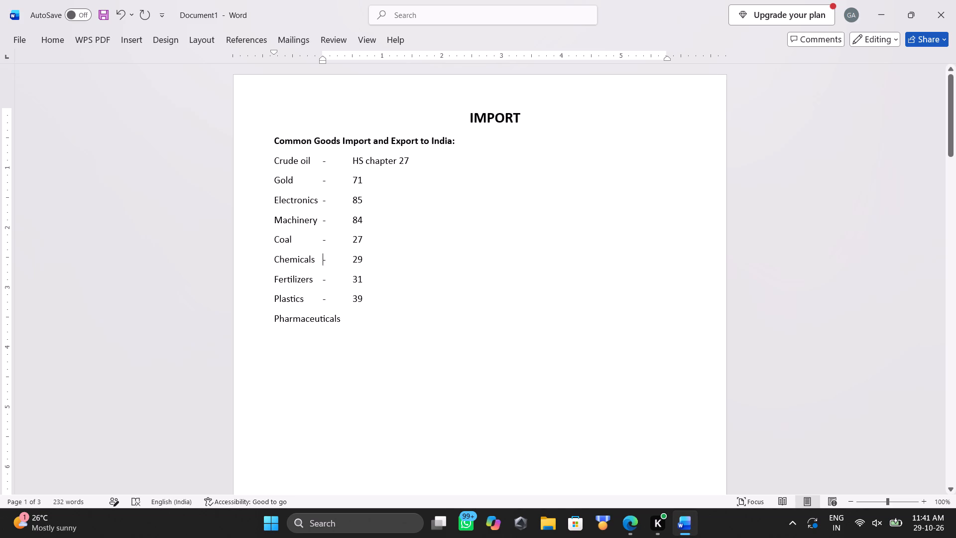
key("Up")
key("Up")
key("Up")
key("Up")
key("Up")
key("Tab")
key("Down")
key("Left")
key("Left")
key("Tab")
key("Down")
key("Left")
key("Left")
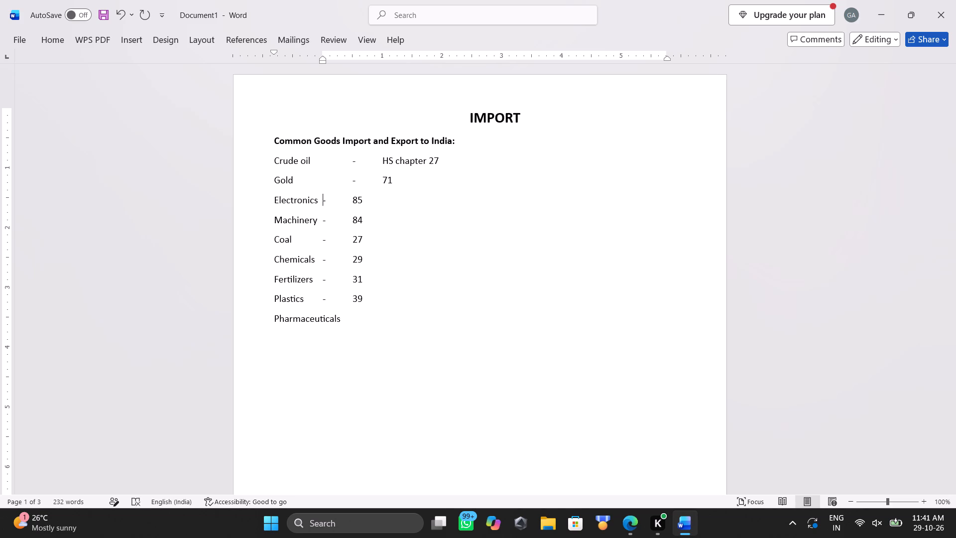
key("Tab")
key("Down")
key("Left")
key("Left")
key("Tab")
Insert an extra tab before the hyphen in the Coal, Chemicals, Fertilizers and Plastics entries to match the rows above.
key("Down")
key("Left")
key("Left")
key("Tab")
key("Down")
key("Left")
key("Left")
key("Tab")
key("Down")
key("Left")
key("Left")
key("Tab")
key("Down")
key("Left")
key("Left")
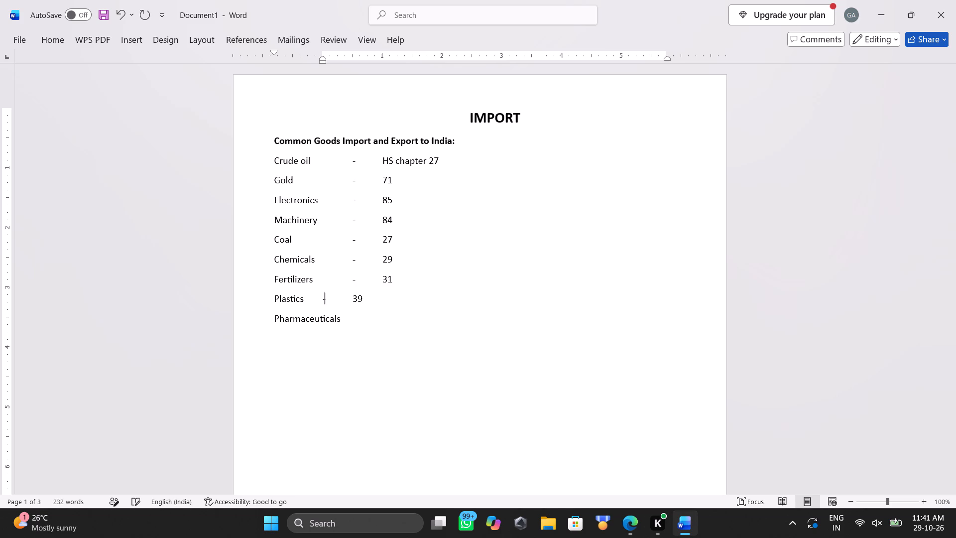
key("Tab")
Insert an extra tab before the hyphen in the Plastics entry to align it with the rows above.
key("Down")
key("Left")
key("Right")
key("Left")
key("Tab")
Complete the Pharmaceuticals entry with a hyphen, a tab gap and chapter number 30, ending with a new line.
key("minus")
key("Tab")
type("30")
key("Return")
Add a "Vehicles" entry with its hyphen aligned to the rows above and chapter number 87, ending with a new line.
type("vehicles")
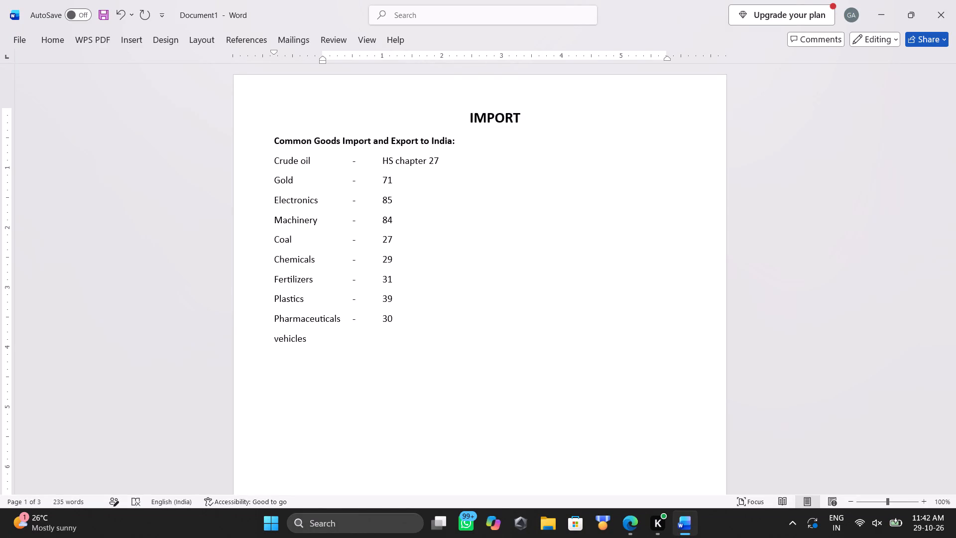
key("Tab")
key("minus")
key("Tab")
key("BackSpace")
key("BackSpace")
key("Tab")
key("Tab")
key("minus")
key("BackSpace")
key("BackSpace")
key("BackSpace")
key("BackSpace")
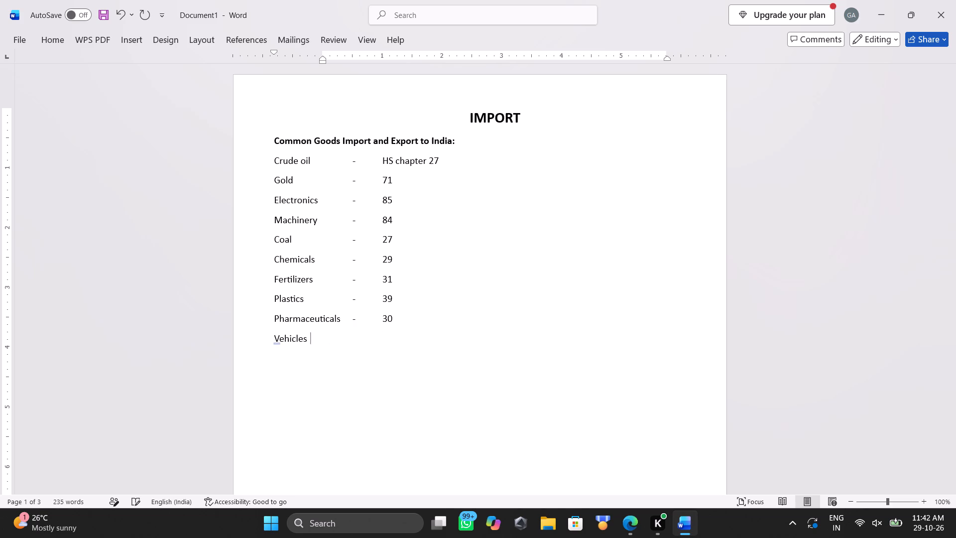
key("Tab")
key("Tab")
key("minus")
key("Tab")
type("87")
key("Return")
Delete the blank lines directly above the "Common documents For Import" heading.
scroll(554, 330, "down", 5)
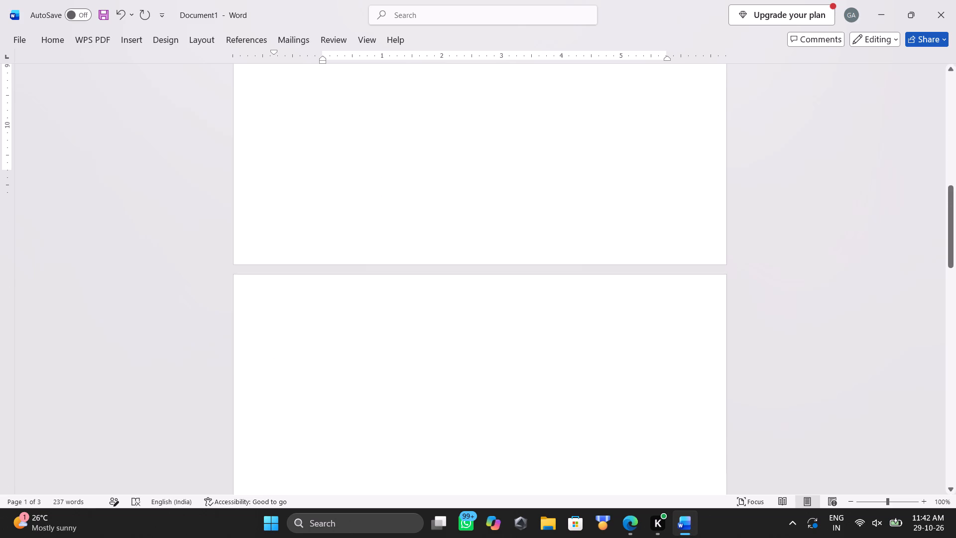
scroll(554, 330, "down", 3)
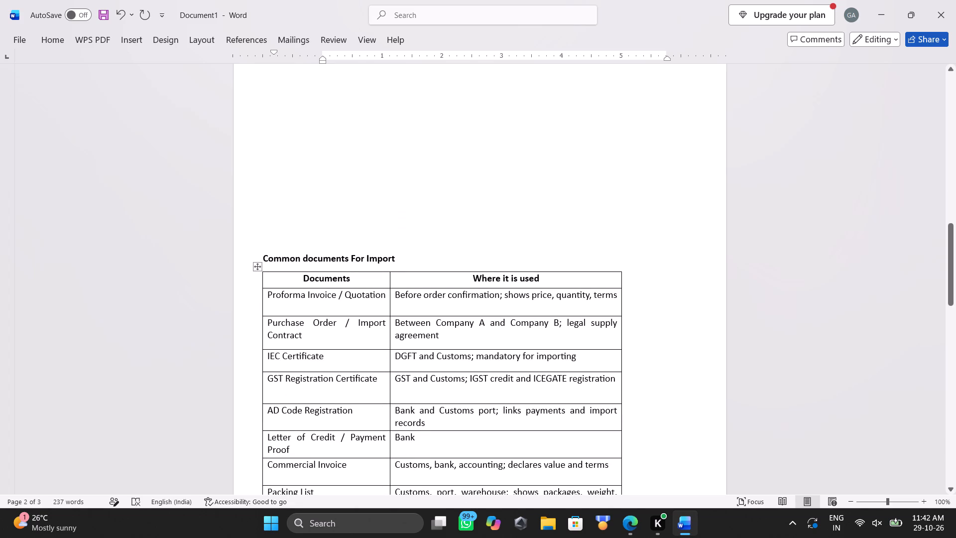
left_click(546, 183)
key("BackSpace")
key("BackSpace")
key("BackSpace")
key("BackSpace")
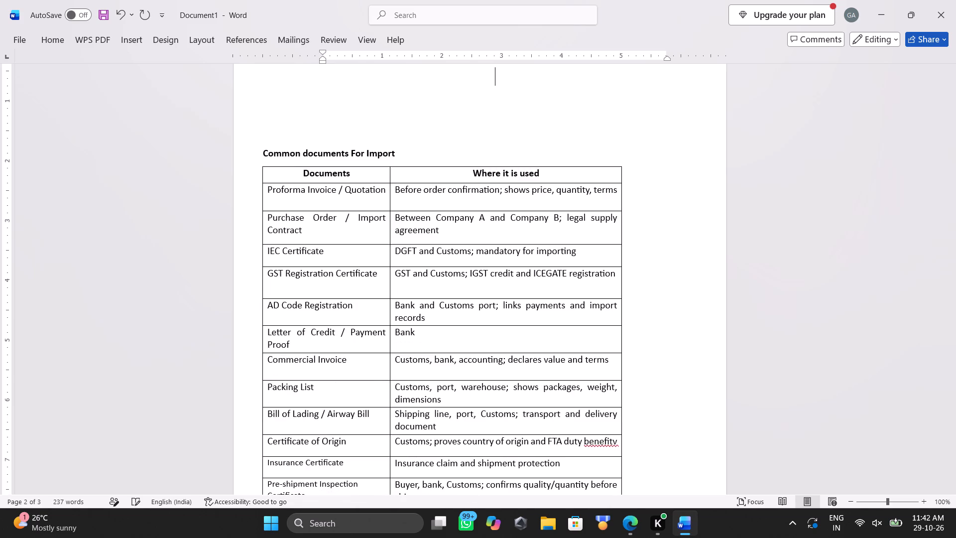
key("BackSpace")
scroll(546, 183, "up", 1)
key("Down")
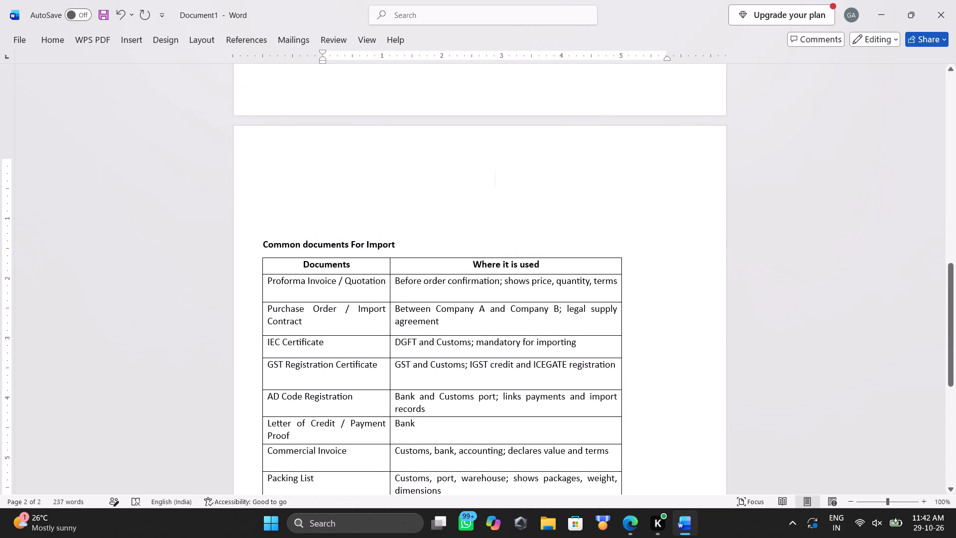
key("Down")
key("BackSpace")
key("BackSpace")
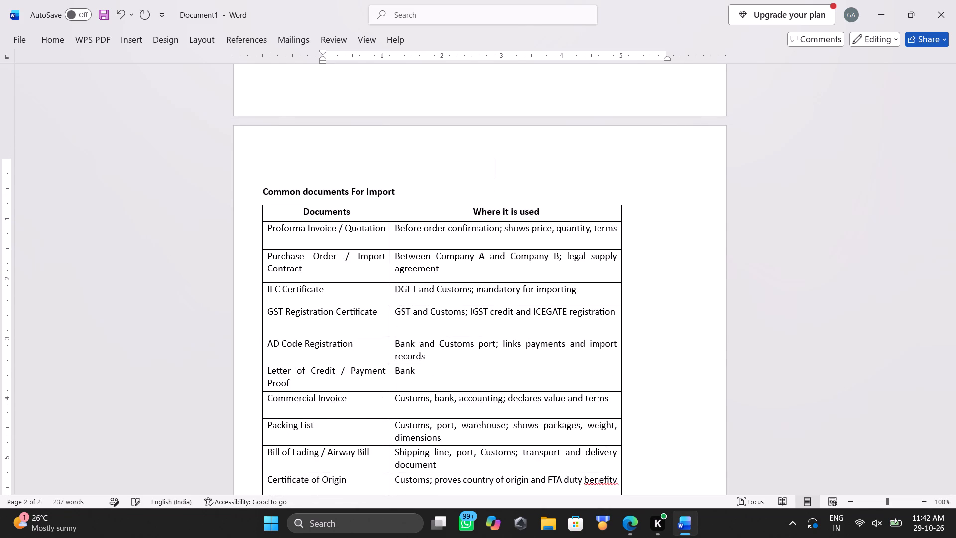
key("BackSpace")
key("Down")
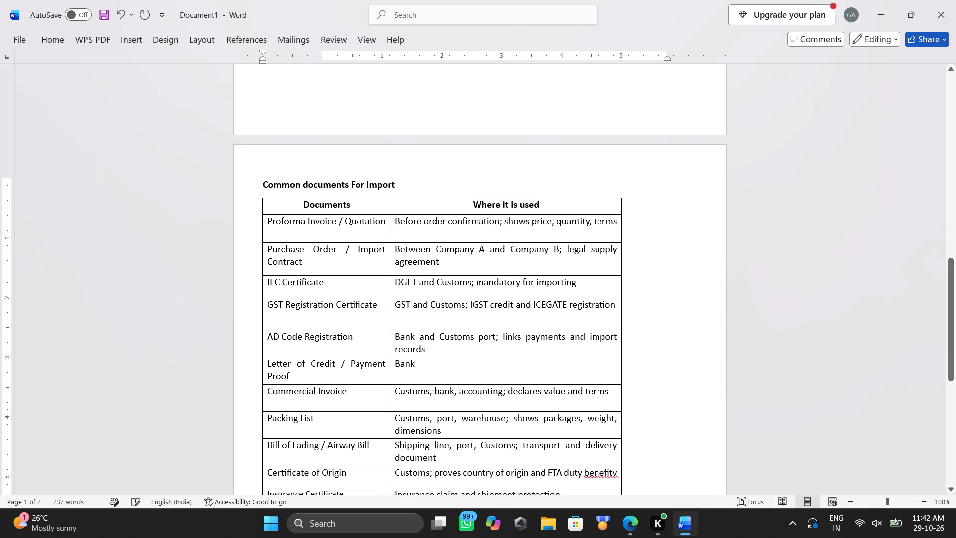
key("Up")
Copy the "Common Goods Import and Export to India:" heading with its whole goods list and delete it from the first page.
scroll(546, 183, "up", 4)
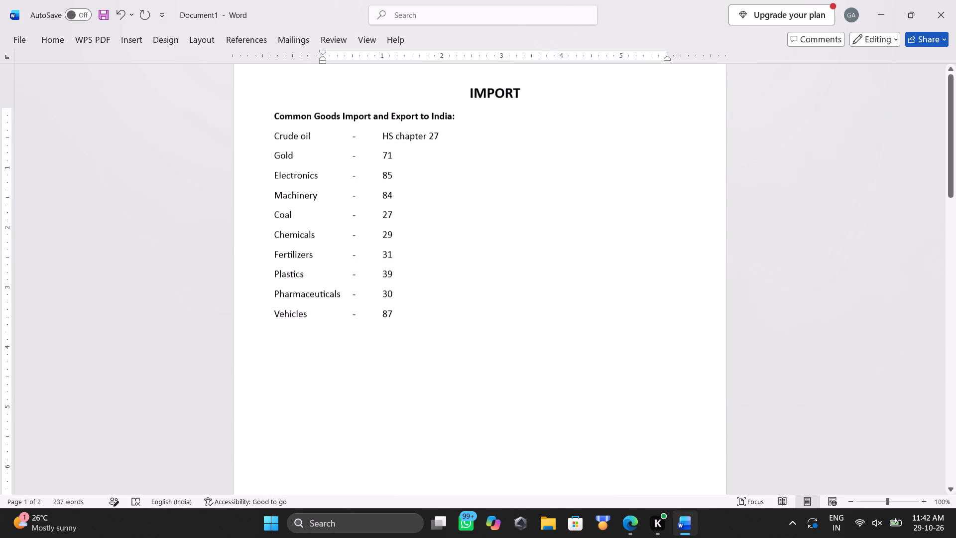
scroll(546, 183, "up", 1)
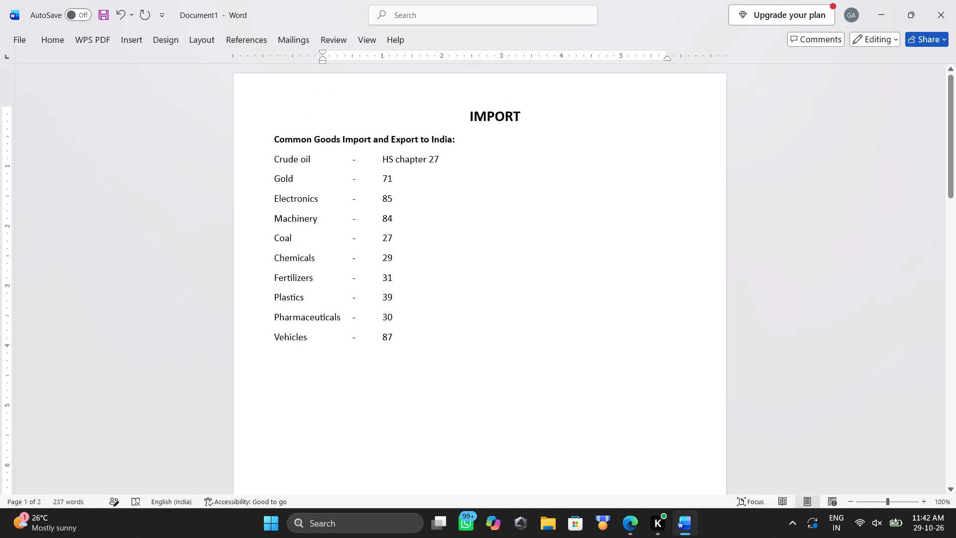
left_click_drag(424, 343, 225, 138)
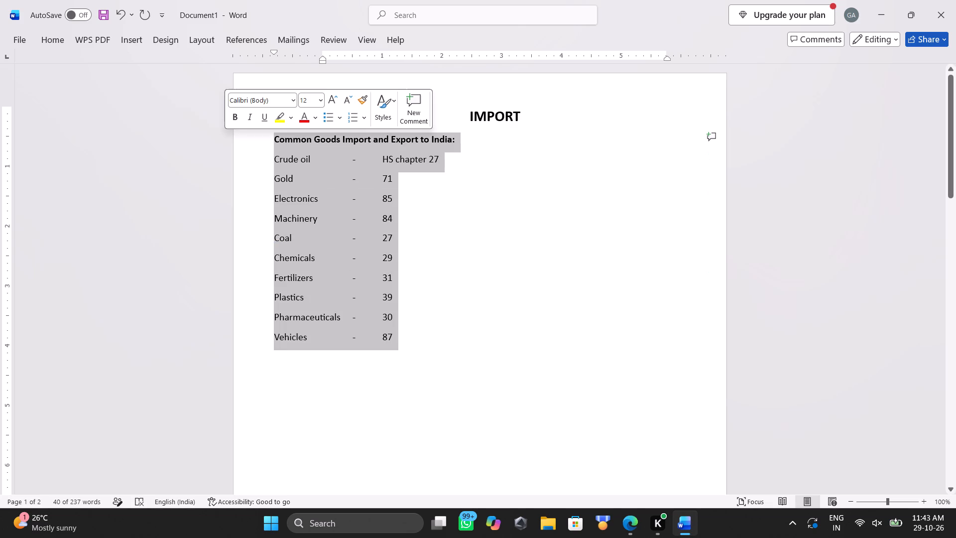
key("ctrl+c")
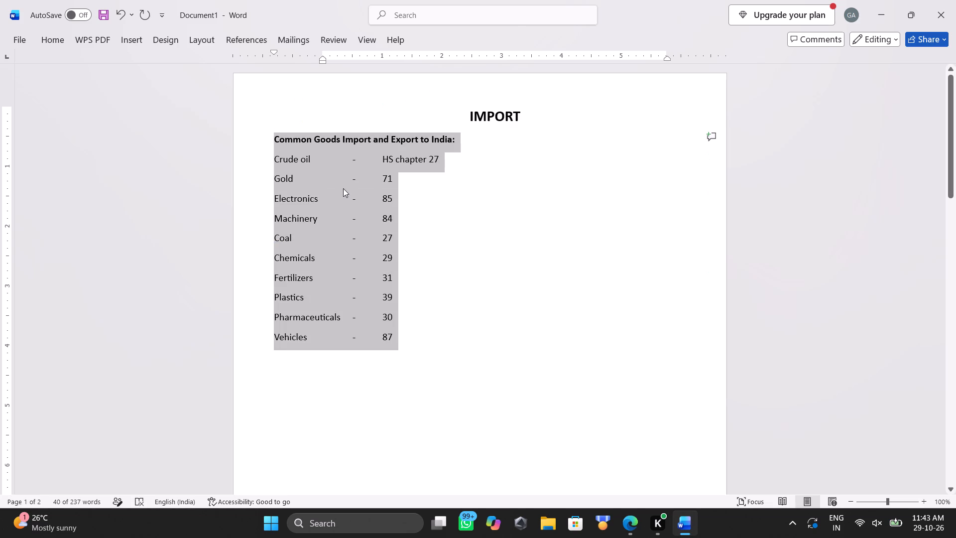
key("BackSpace")
Delete all blank lines between the IMPORT title and the "Common documents For Import" heading to bring the table under the title.
key("Down")
key("Down")
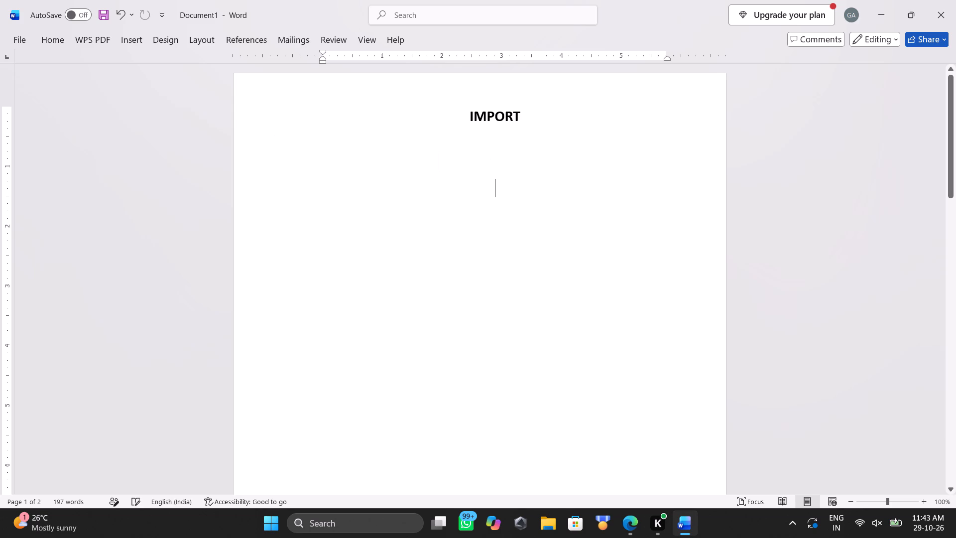
key("Down")
key("Down")
key("Down")
key("Down")
key("Down")
key("Down")
key("Down")
key("Down")
key("Down")
key("Down")
key("Down")
key("Down")
key("Down")
key("Down")
key("Up")
key("Up")
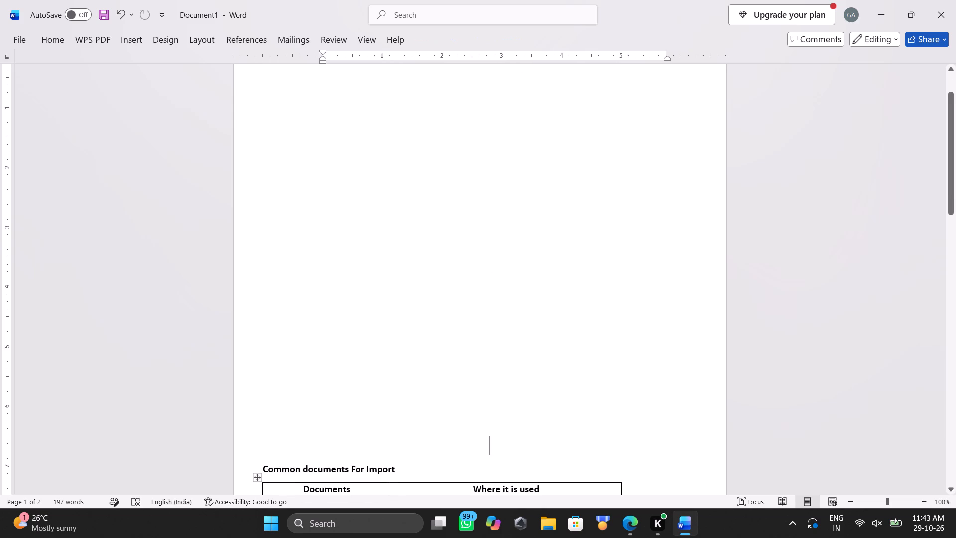
key("BackSpace")
key("BackSpace")
key("BackSpace")
key("BackSpace")
key("BackSpace")
key("BackSpace")
key("BackSpace")
key("BackSpace")
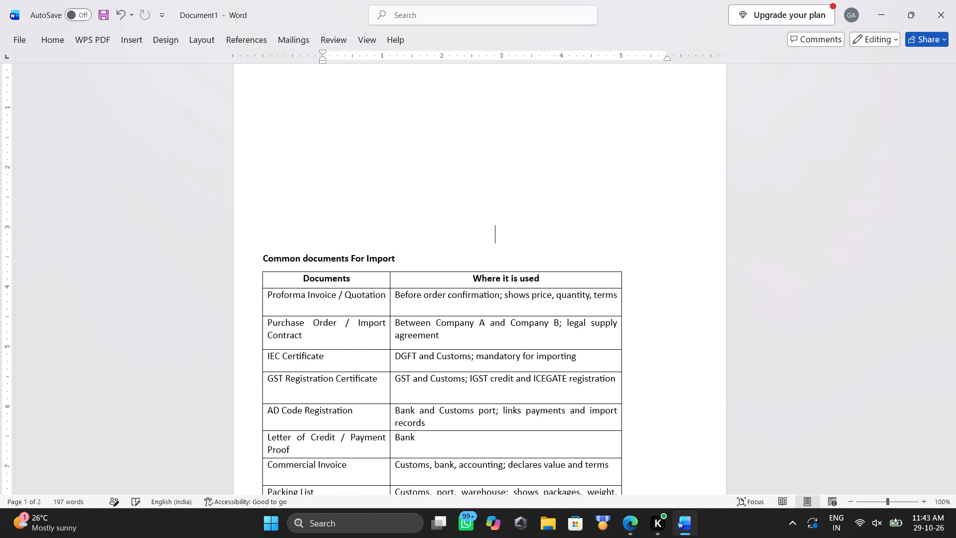
key("BackSpace")
key("BackSpace")
key("BackSpace")
key("BackSpace")
key("BackSpace")
key("BackSpace")
key("BackSpace")
key("BackSpace")
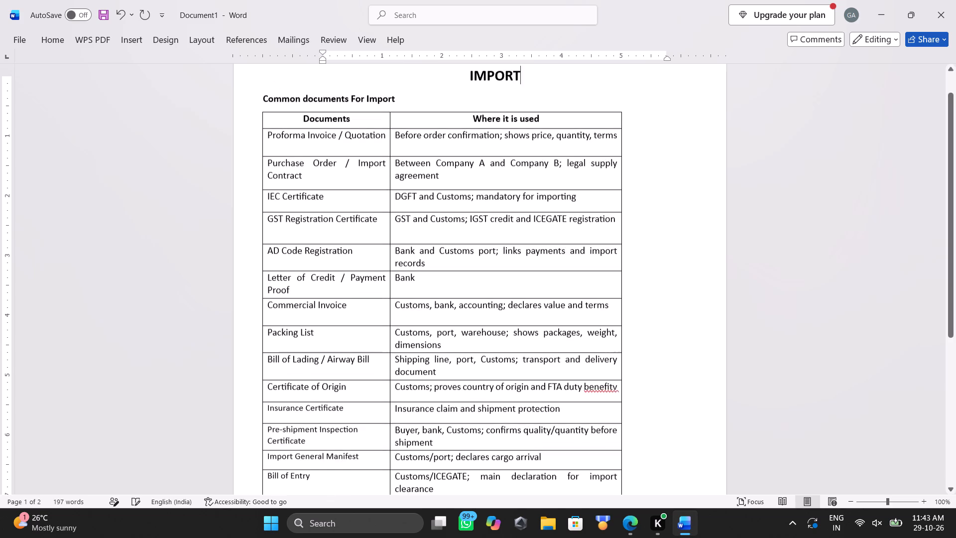
Add blank lines below the documents table to reach a new second page and paste the copied goods list there.
scroll(343, 188, "down", 3)
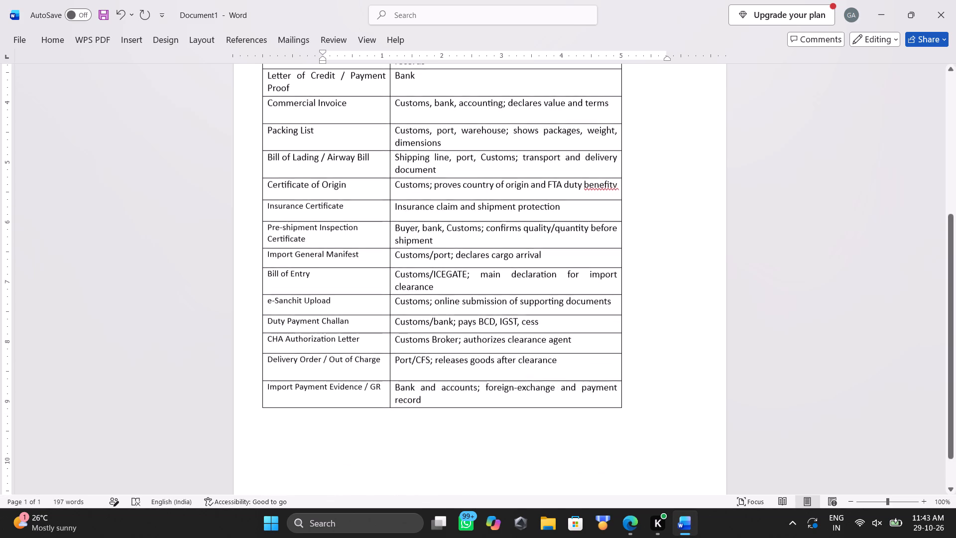
scroll(343, 188, "down", 9)
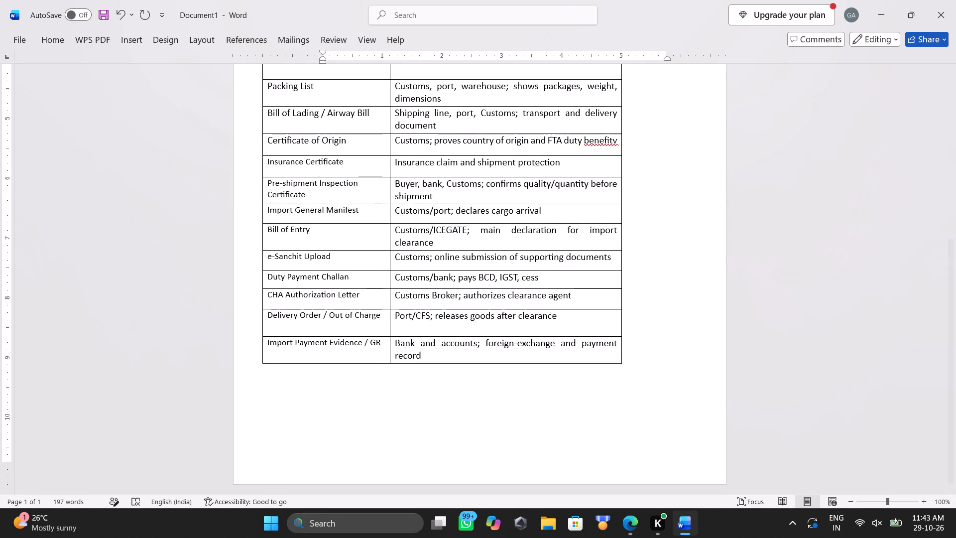
left_click(369, 374)
key("Return")
key("Return")
key("Return")
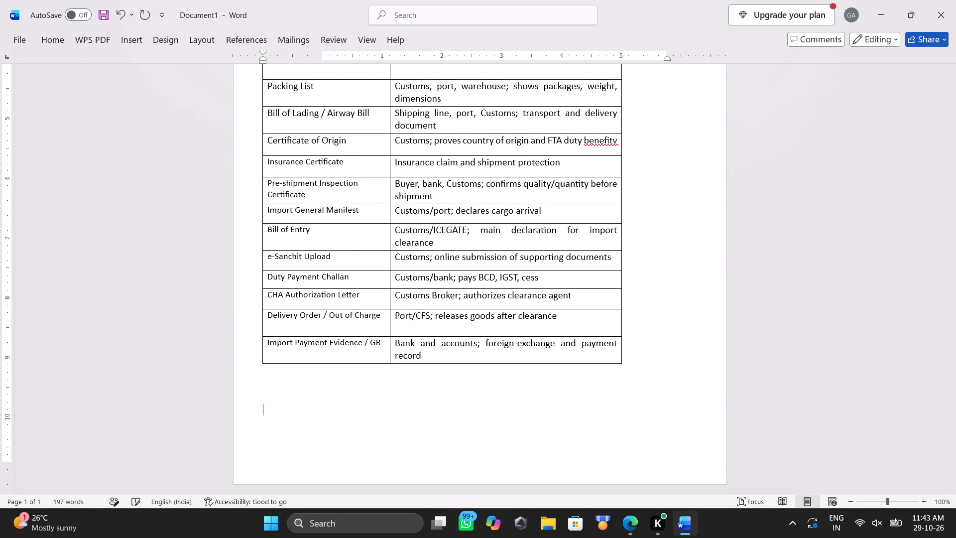
key("Return")
key("Return")
key("Return")
key("BackSpace")
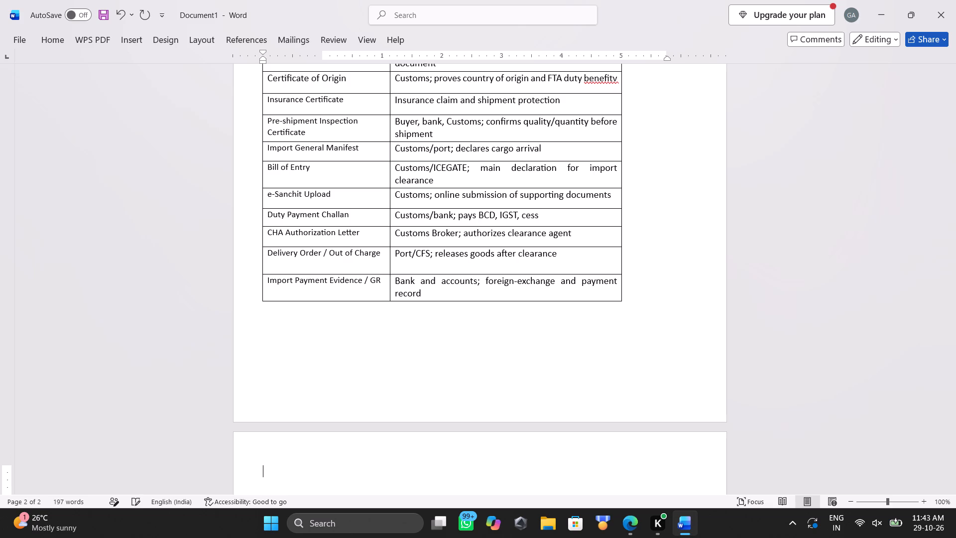
key("ctrl+v")
left_click(369, 374, "ctrl")
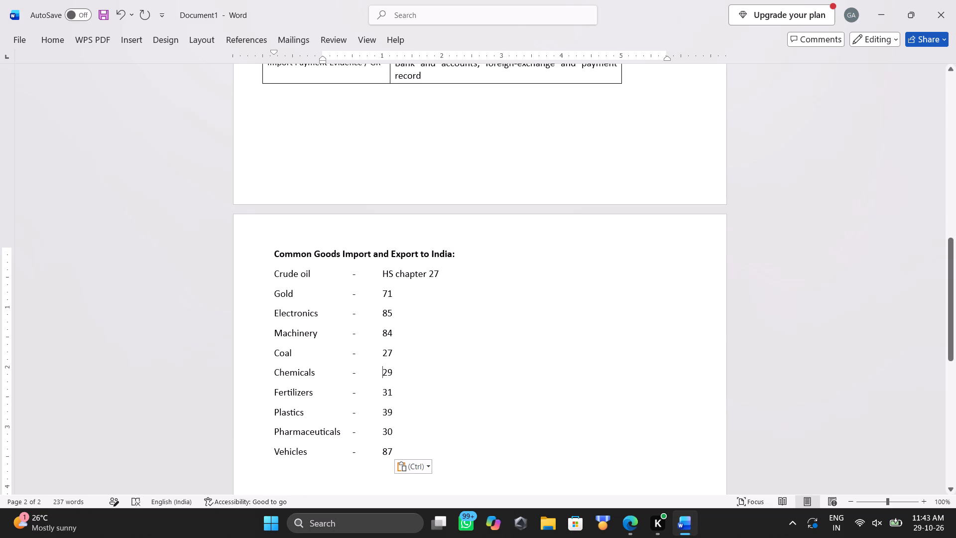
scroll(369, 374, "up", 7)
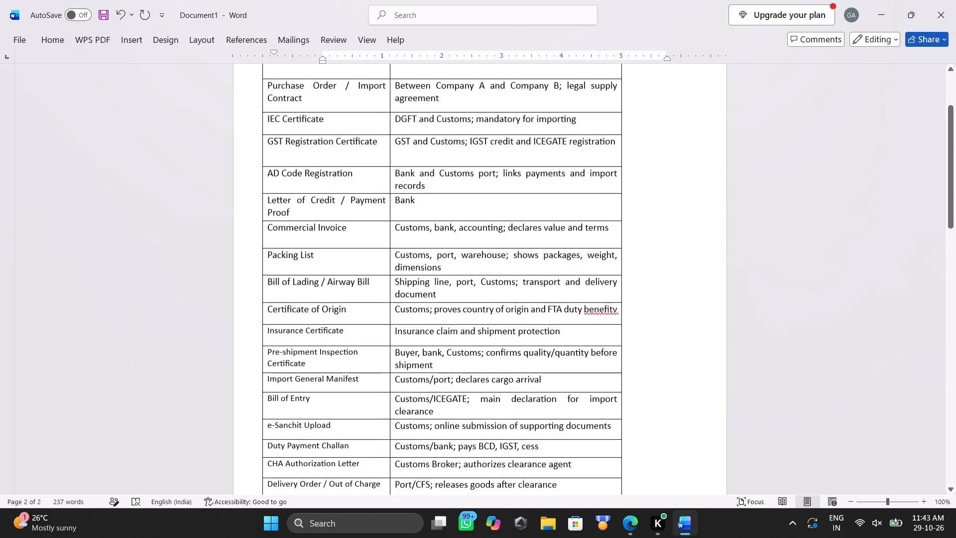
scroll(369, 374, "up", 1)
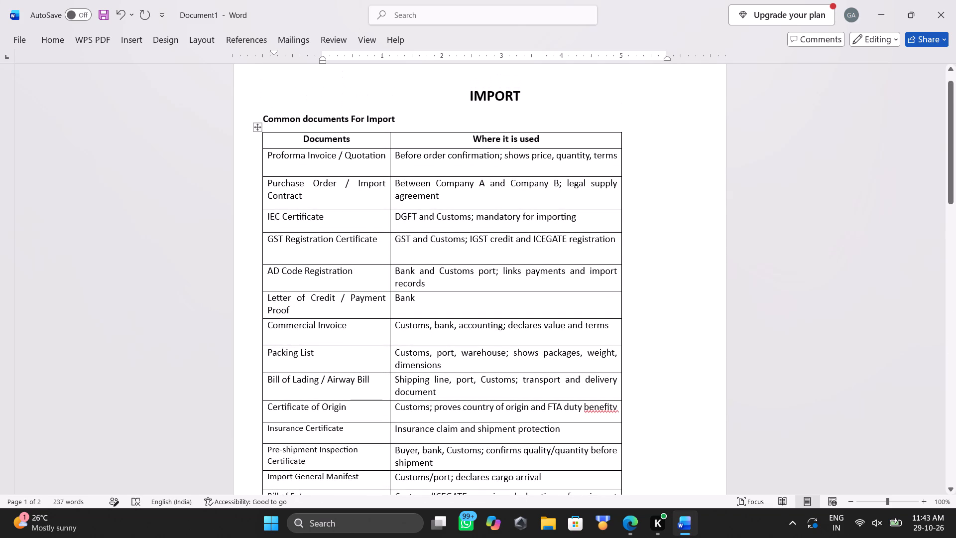
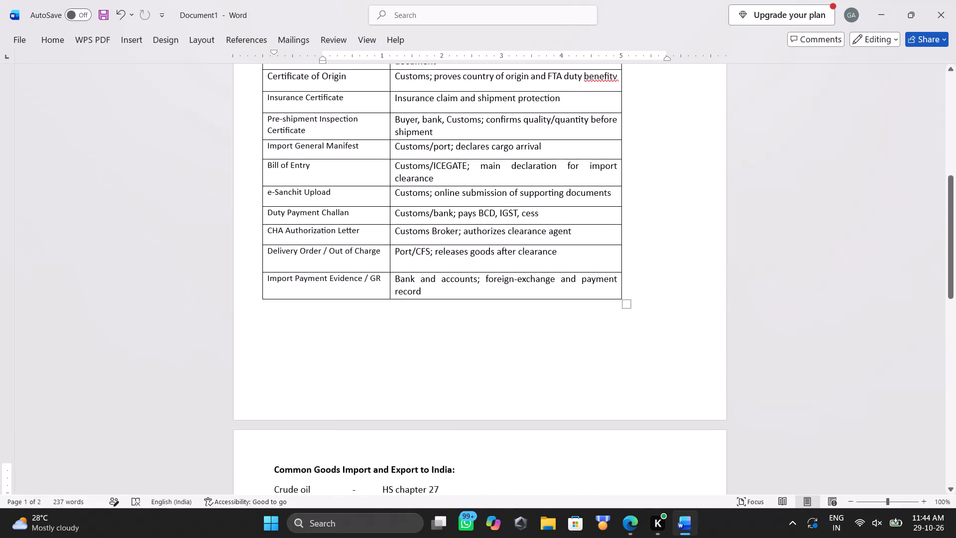
Start a new line in bold directly below the Vehicles entry of the goods list on page two.
scroll(369, 374, "down", 2)
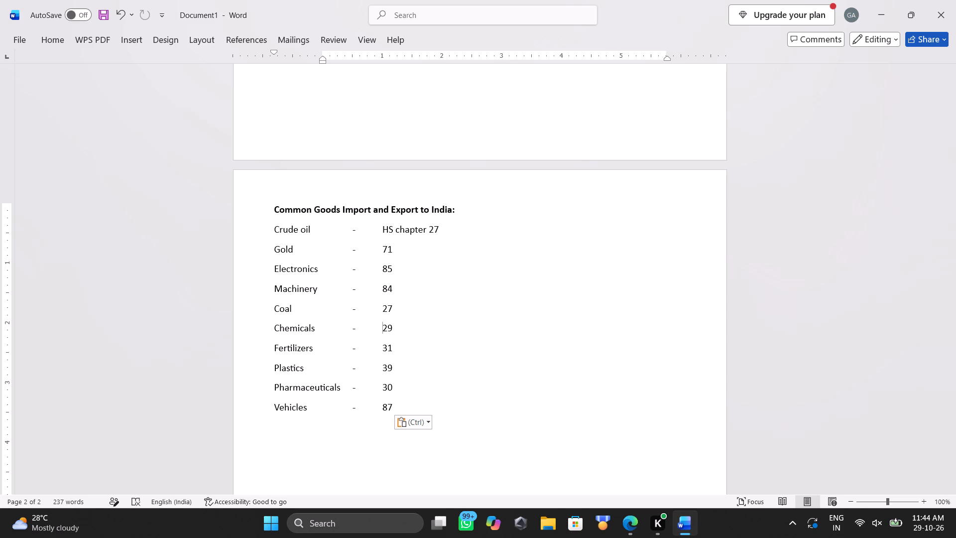
scroll(369, 374, "up", 2)
scroll(369, 374, "down", 1)
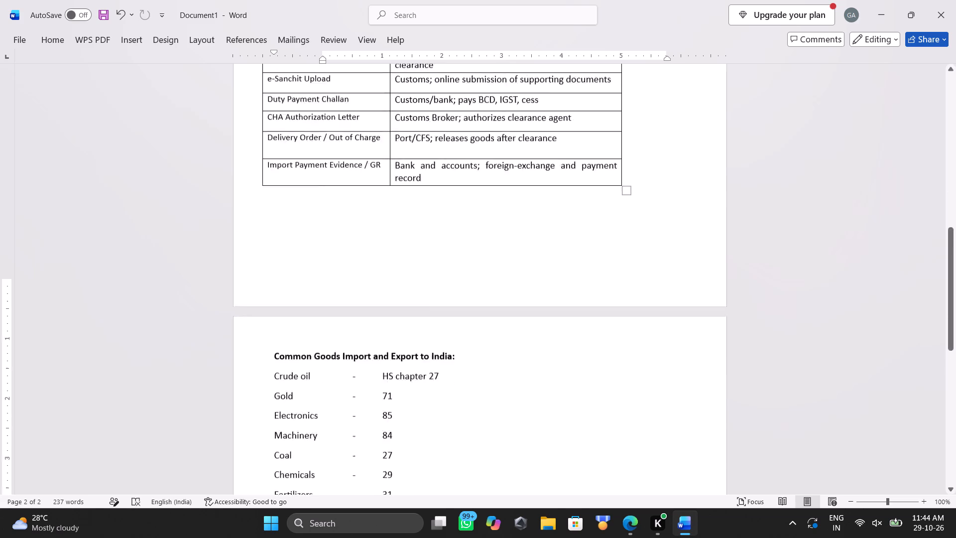
scroll(369, 374, "down", 5)
scroll(369, 374, "up", 1)
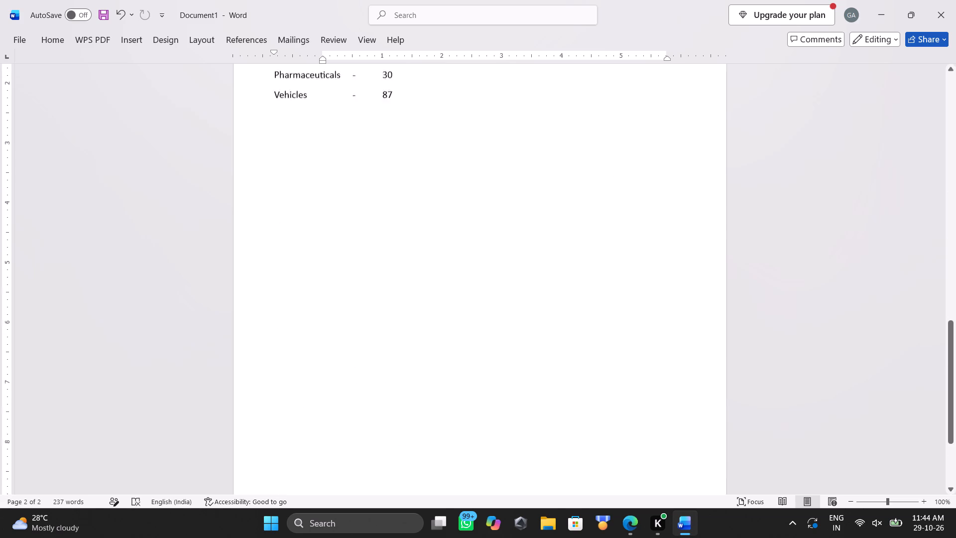
scroll(369, 374, "up", 1)
left_click(418, 200)
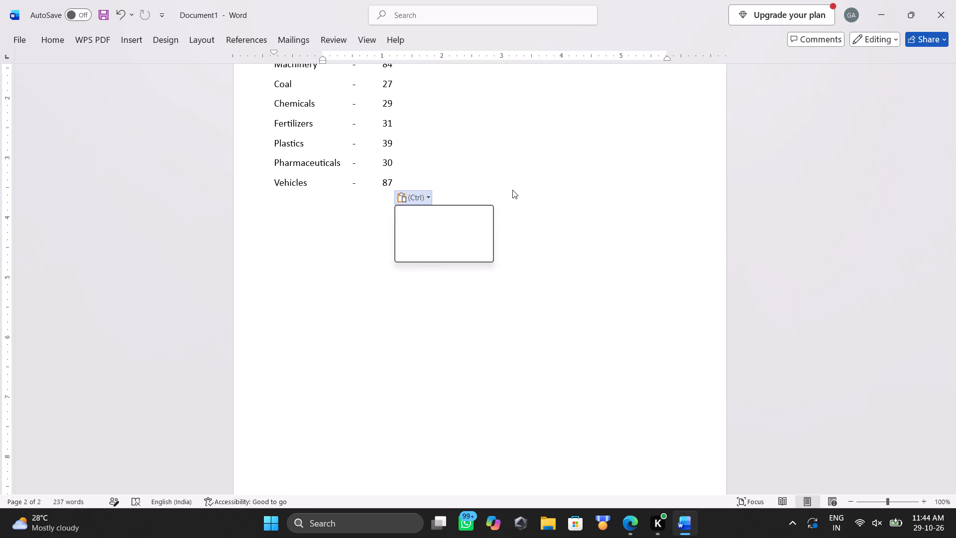
left_click(512, 190)
left_click(461, 181)
key("Return")
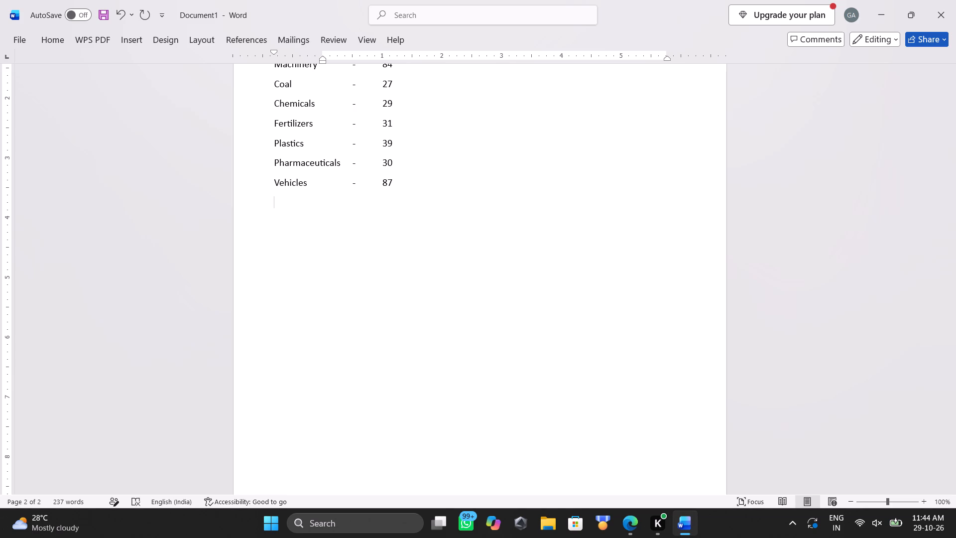
key("ctrl+b")
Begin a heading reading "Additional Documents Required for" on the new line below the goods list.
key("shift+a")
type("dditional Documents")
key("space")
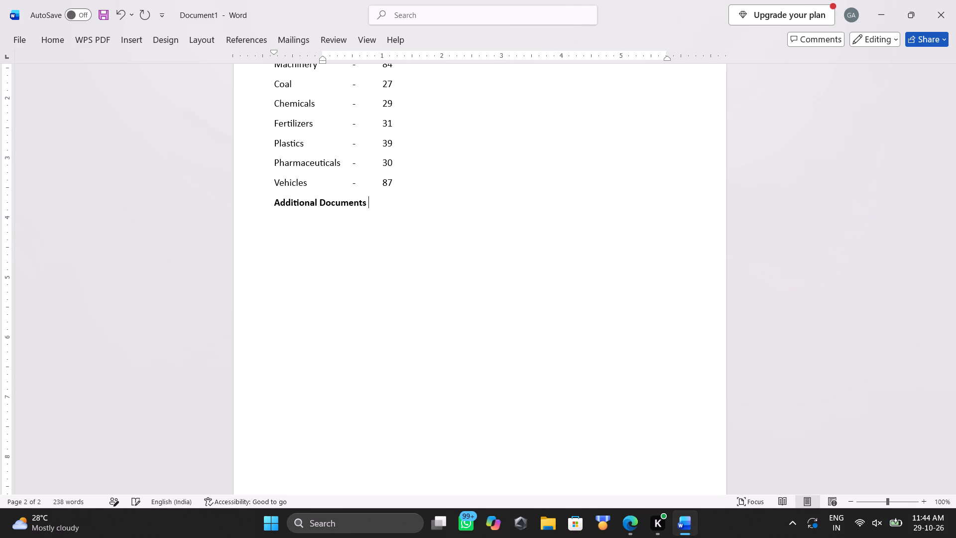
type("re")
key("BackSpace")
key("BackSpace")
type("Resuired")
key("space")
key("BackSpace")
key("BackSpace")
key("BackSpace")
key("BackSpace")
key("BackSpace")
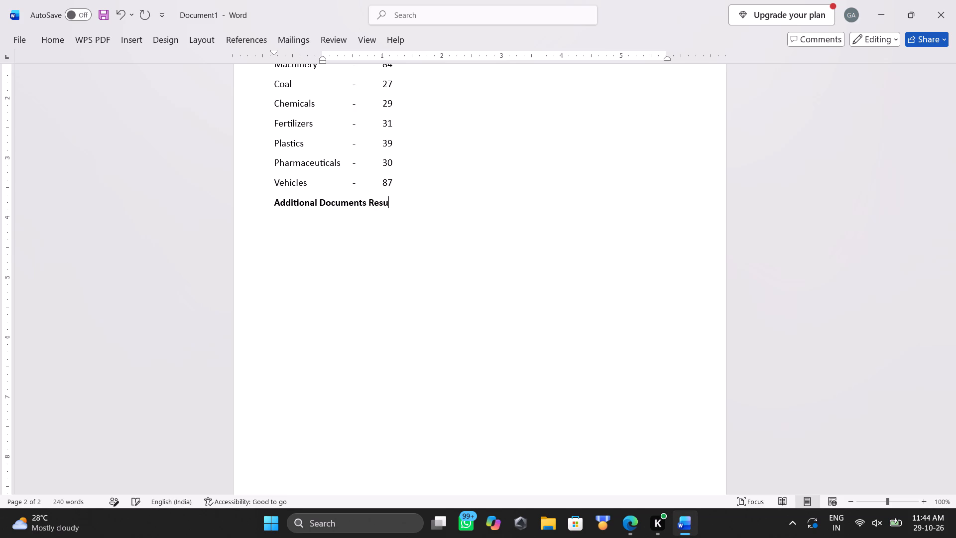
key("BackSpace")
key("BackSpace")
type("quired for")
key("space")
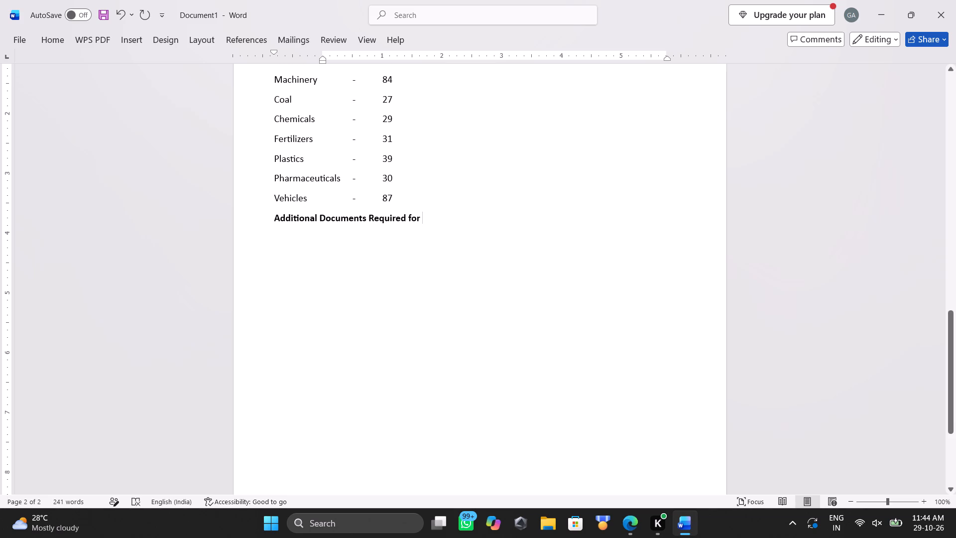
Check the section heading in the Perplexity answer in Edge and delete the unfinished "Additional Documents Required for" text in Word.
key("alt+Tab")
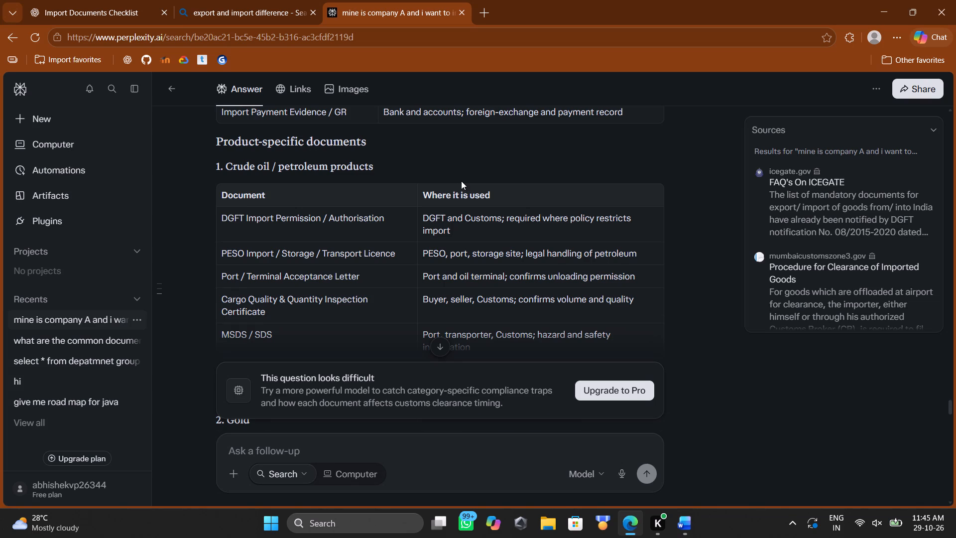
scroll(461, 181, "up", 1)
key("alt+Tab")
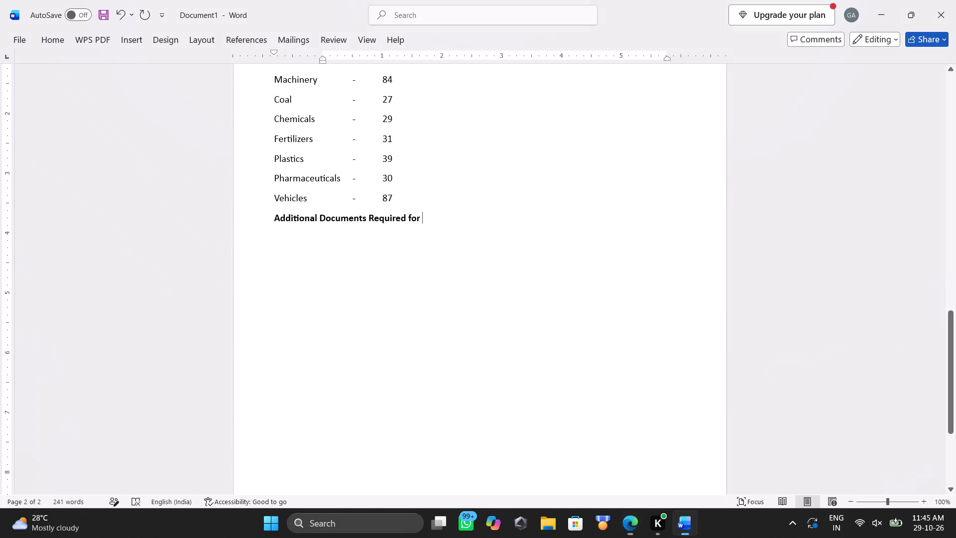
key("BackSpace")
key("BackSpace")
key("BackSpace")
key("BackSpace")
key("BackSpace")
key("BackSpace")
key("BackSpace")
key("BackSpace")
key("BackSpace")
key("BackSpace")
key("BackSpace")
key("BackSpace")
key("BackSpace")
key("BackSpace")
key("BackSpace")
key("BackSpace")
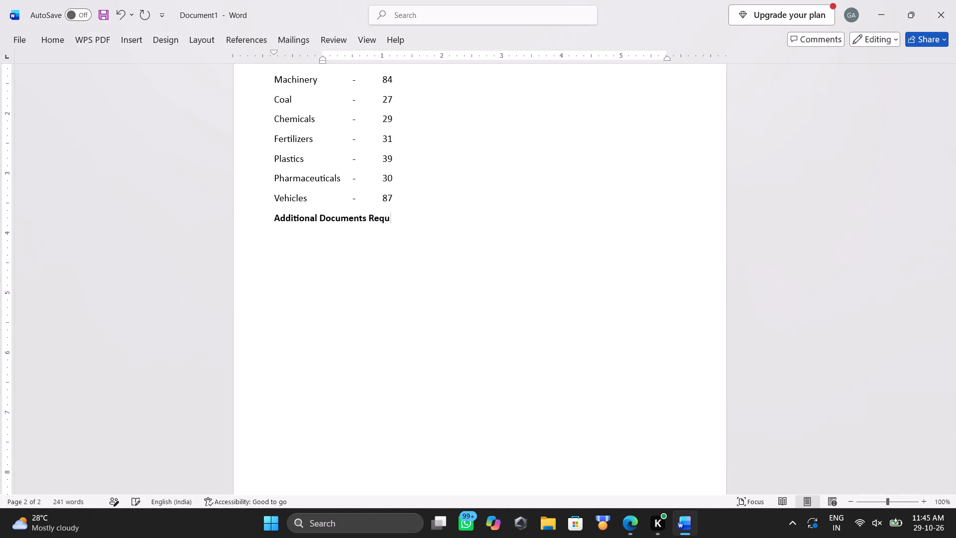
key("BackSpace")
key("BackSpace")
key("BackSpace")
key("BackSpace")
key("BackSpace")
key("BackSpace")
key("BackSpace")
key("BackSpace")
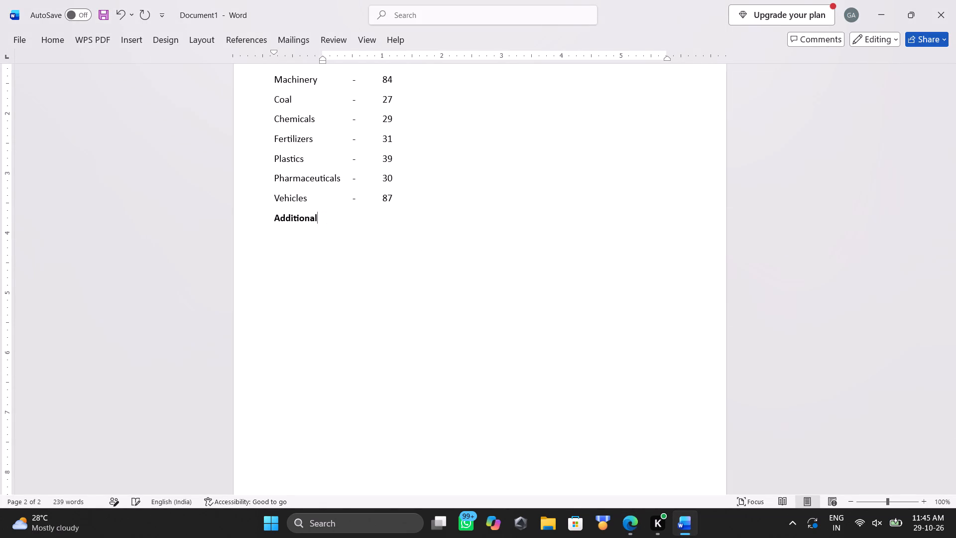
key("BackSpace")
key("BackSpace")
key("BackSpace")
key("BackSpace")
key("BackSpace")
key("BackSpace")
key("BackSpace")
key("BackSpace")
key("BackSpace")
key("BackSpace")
Enter the bold heading "Product specific documents:" below the goods list and start a new line.
key("shift+p")
type("ro")
key("d")
type("uct")
key("space")
type("specific")
key("space")
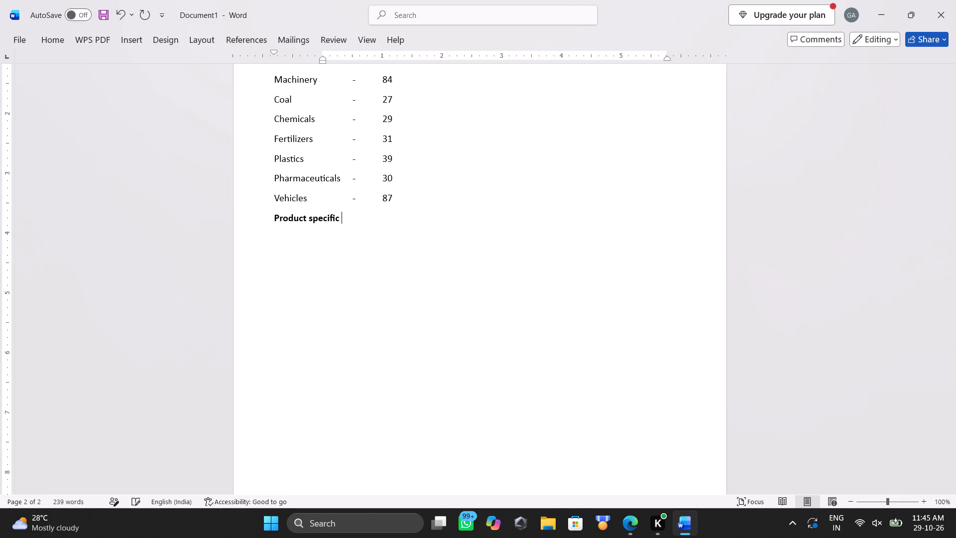
type("documents")
key("shift+colon")
key("Return")
Add a bold "Crude oil:" line under the "Product specific documents:" heading, followed by a new line.
key("shift+c")
type("rude")
key("space")
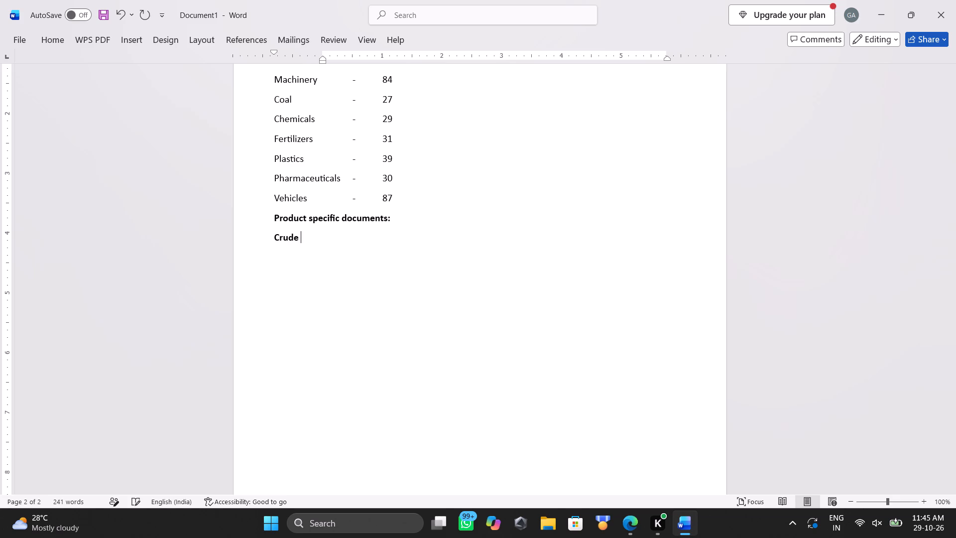
type("oi")
type("l:")
key("Return")
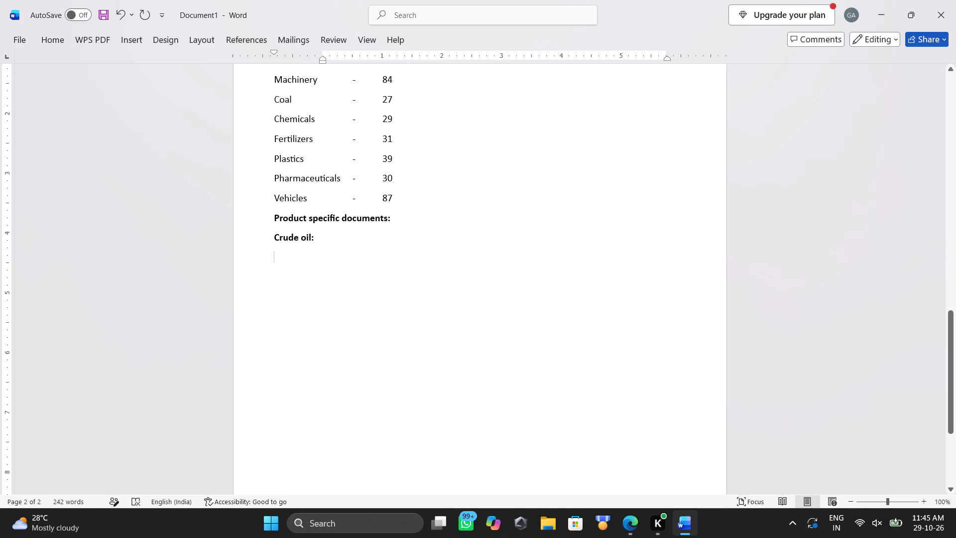
Apply the 1. 2. 3. numbering format to the "Crude oil:" line and return to the blank line below it.
left_click_drag(316, 238, 263, 237)
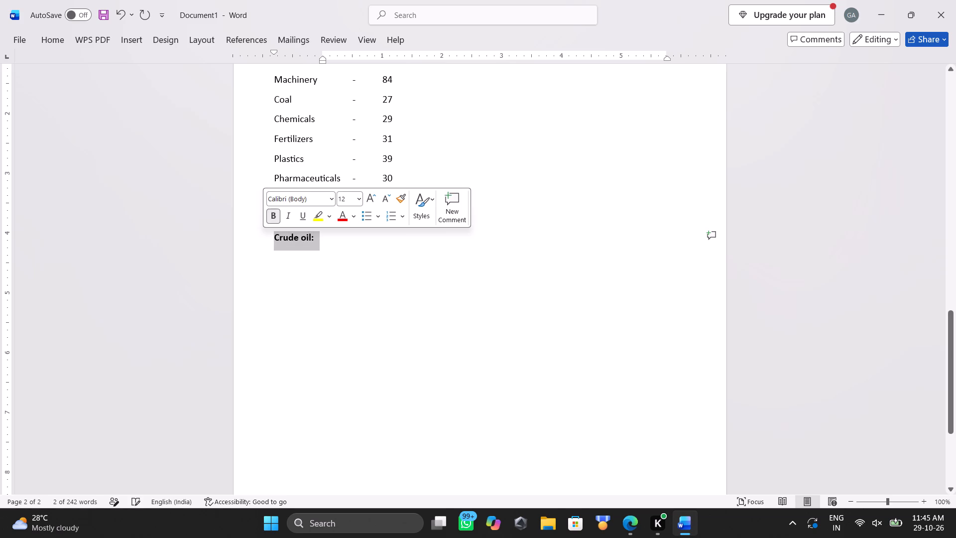
left_click(63, 37)
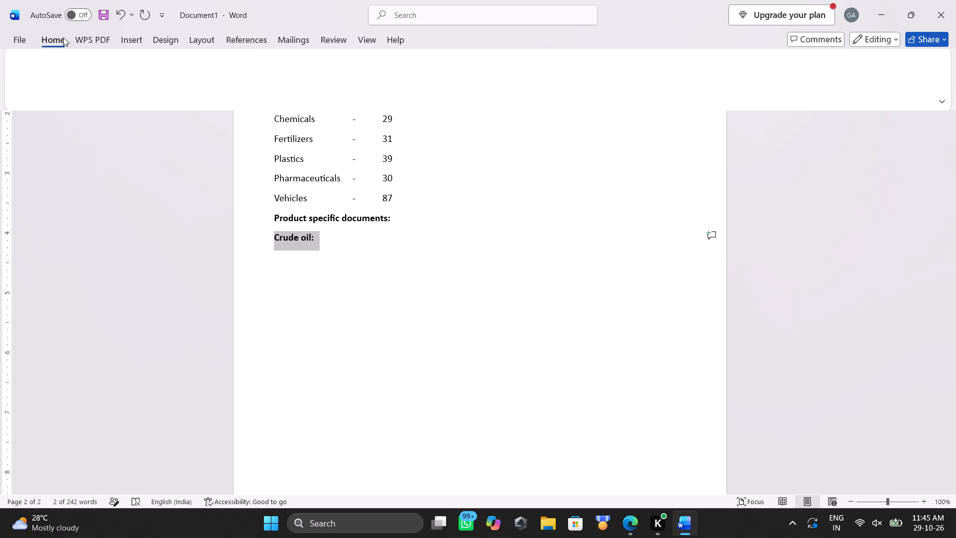
left_click(276, 66)
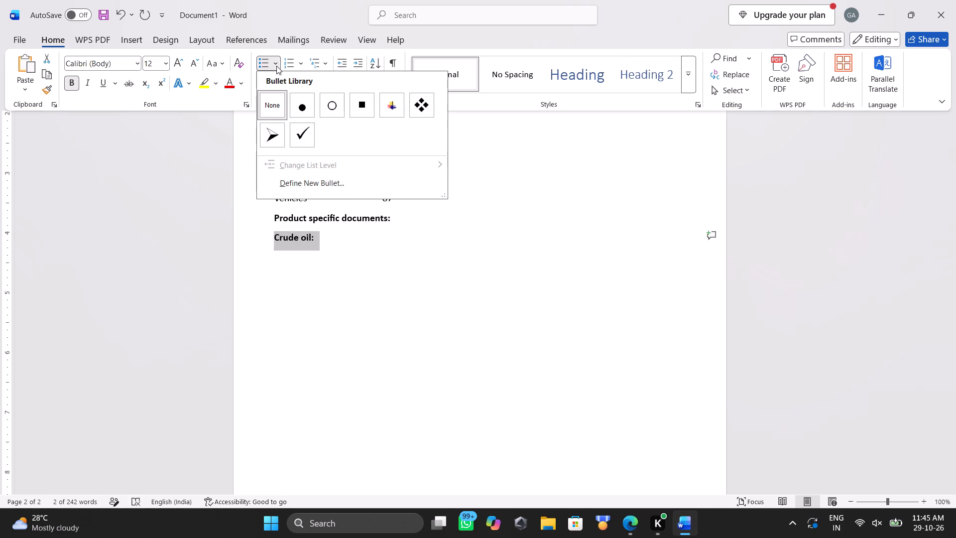
left_click(303, 68)
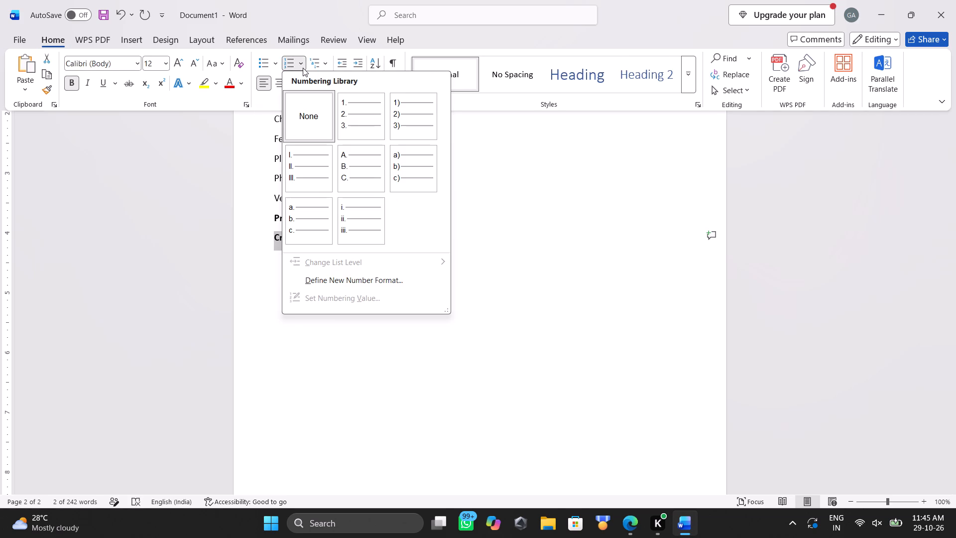
left_click(358, 107)
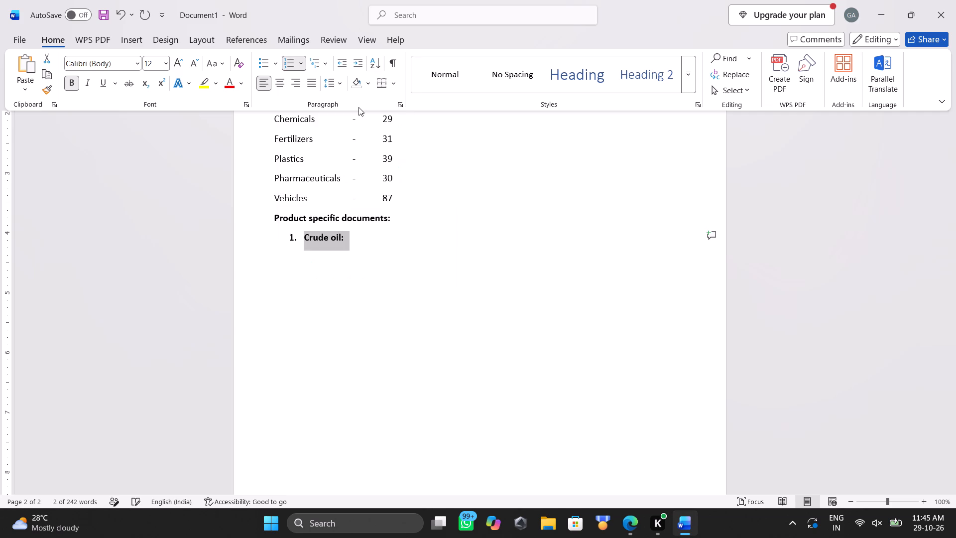
left_click(359, 286)
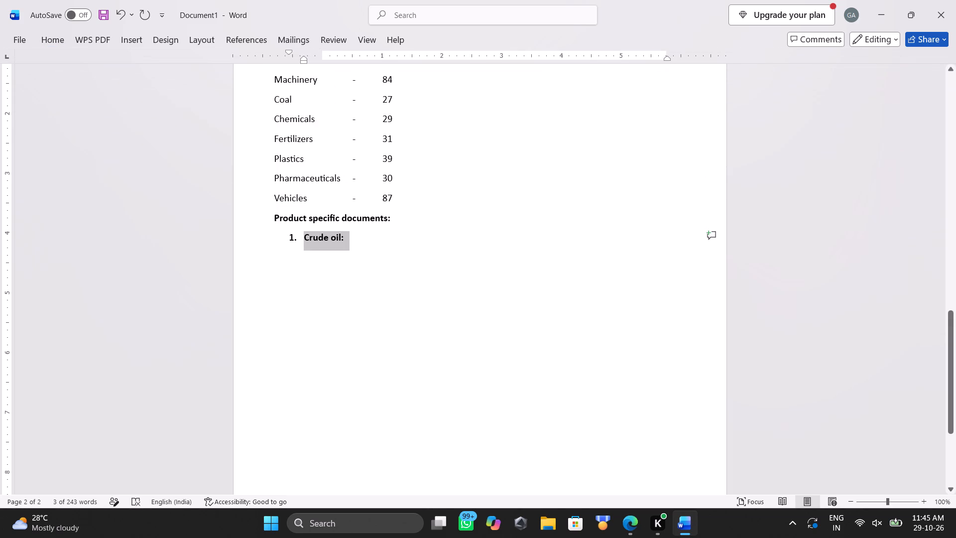
left_click(366, 251)
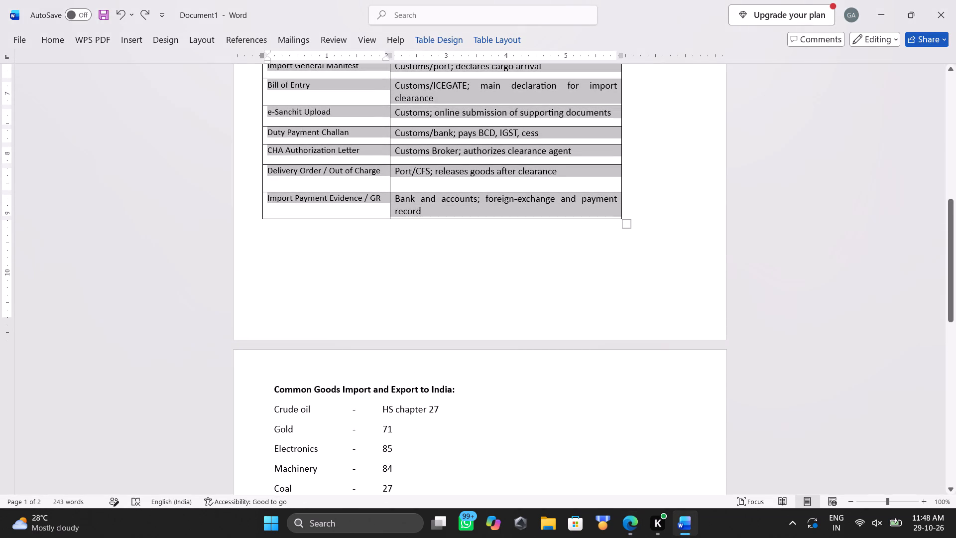
scroll(412, 216, "up", 3)
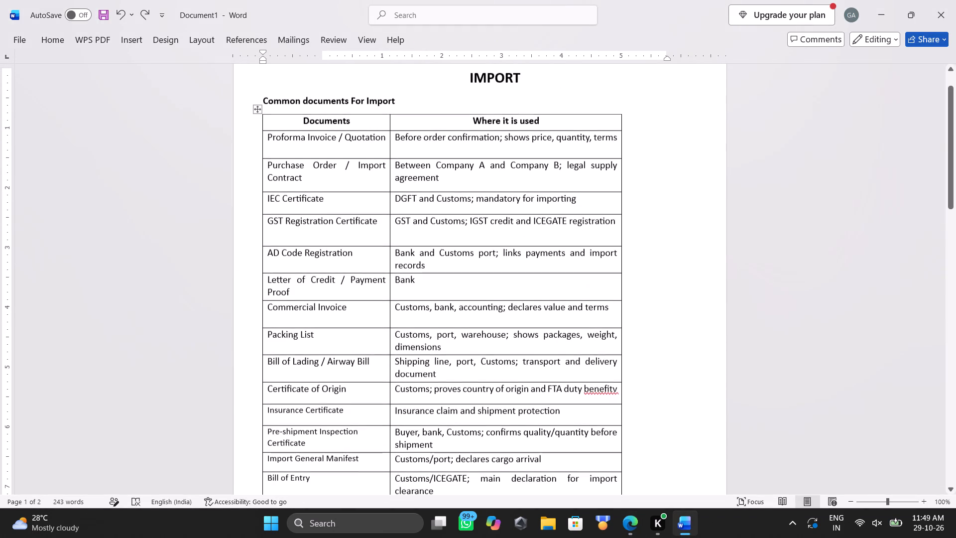
scroll(412, 216, "up", 1)
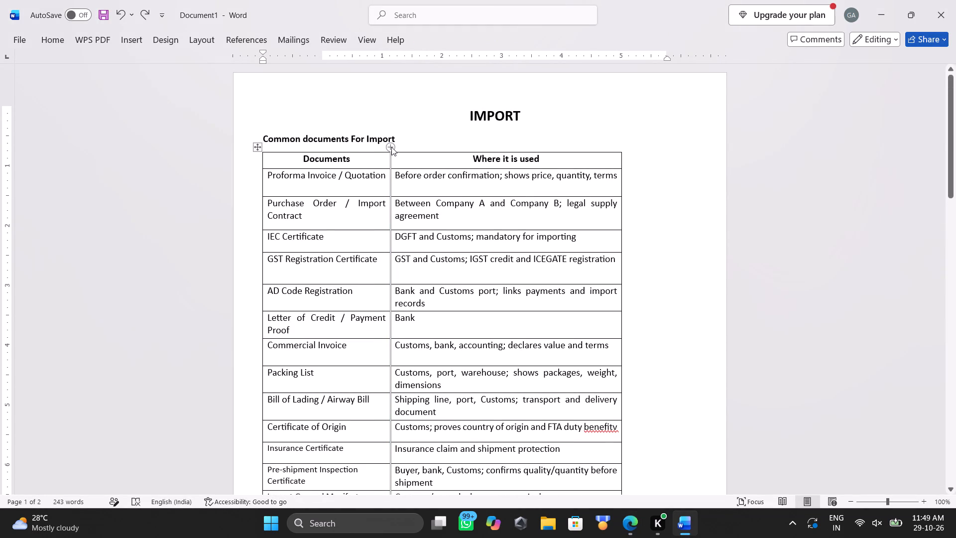
left_click(391, 147)
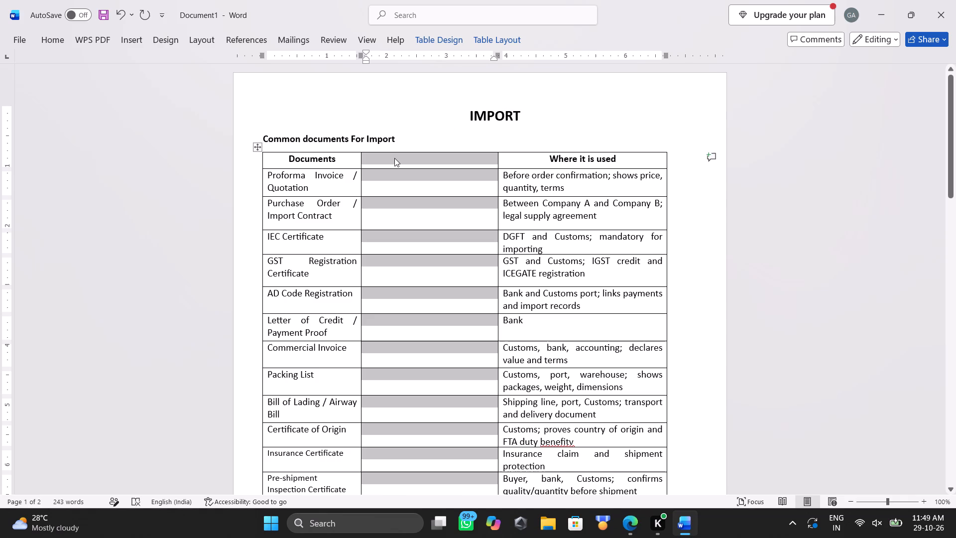
left_click(394, 157)
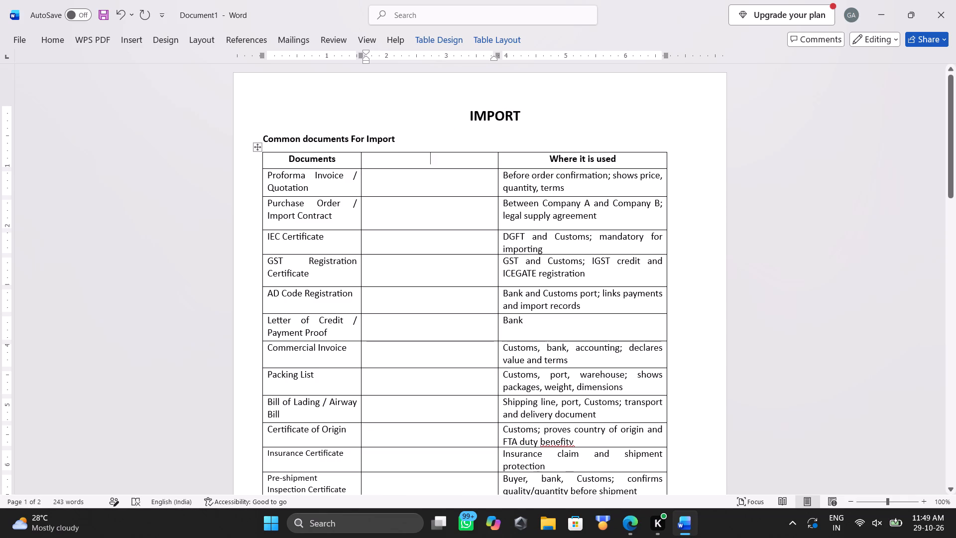
type("Common")
Check the Perplexity table again and enter "Conditional" in the Common column for Letter of Credit / Payment Proof.
key("alt+Tab")
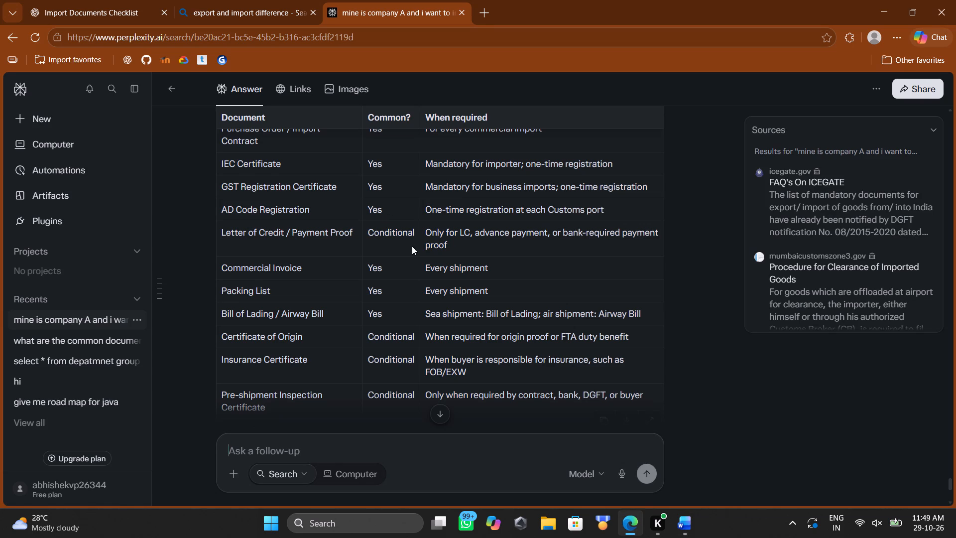
key("alt+Tab")
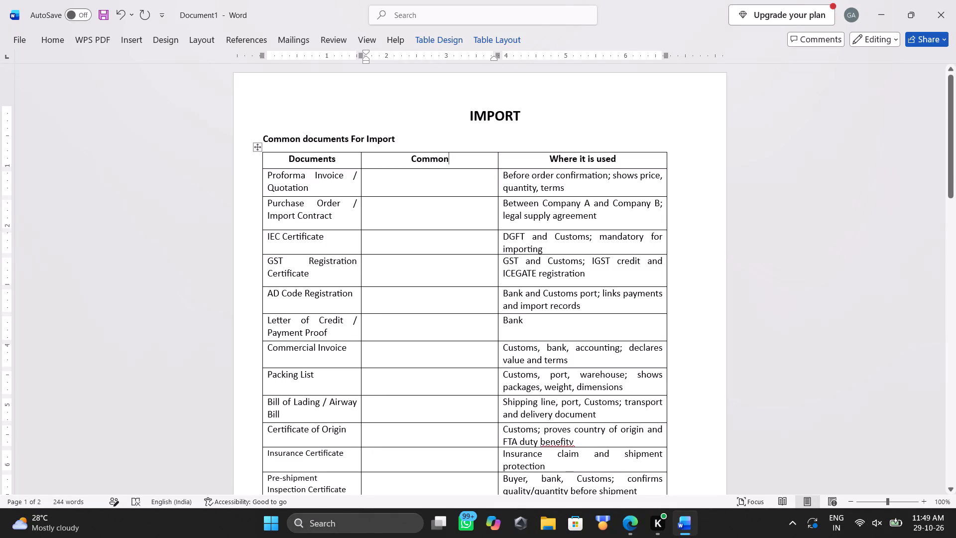
key("Return")
key("BackSpace")
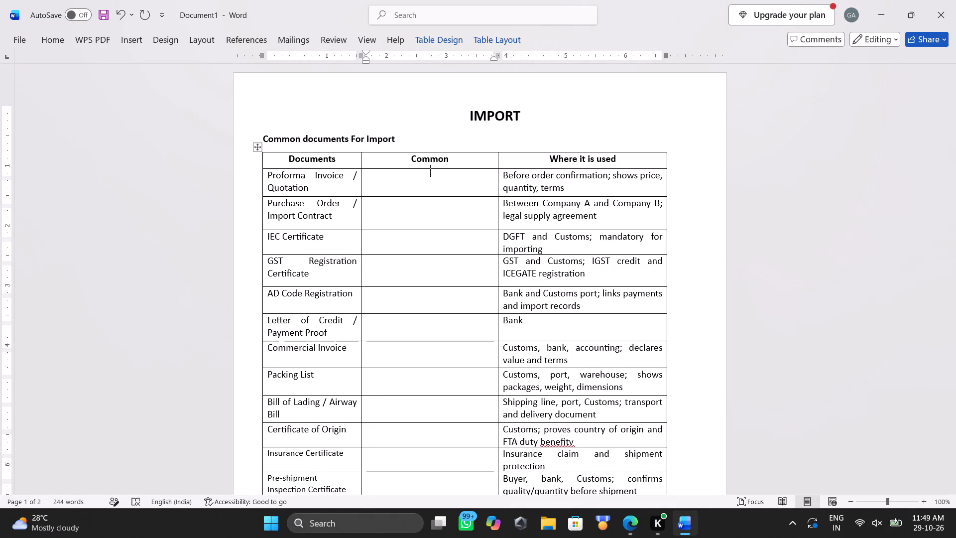
double_click(395, 321)
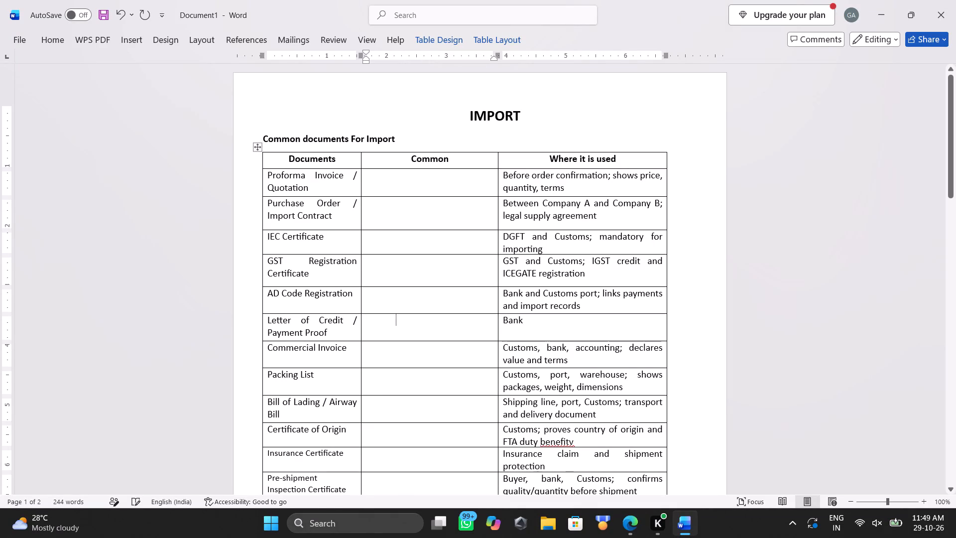
key("c")
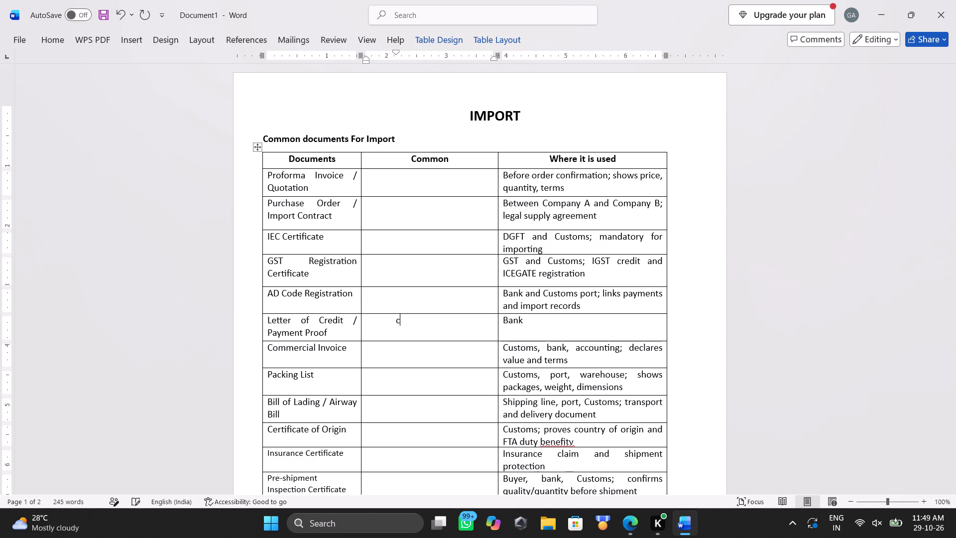
key("BackSpace")
type("Conditional")
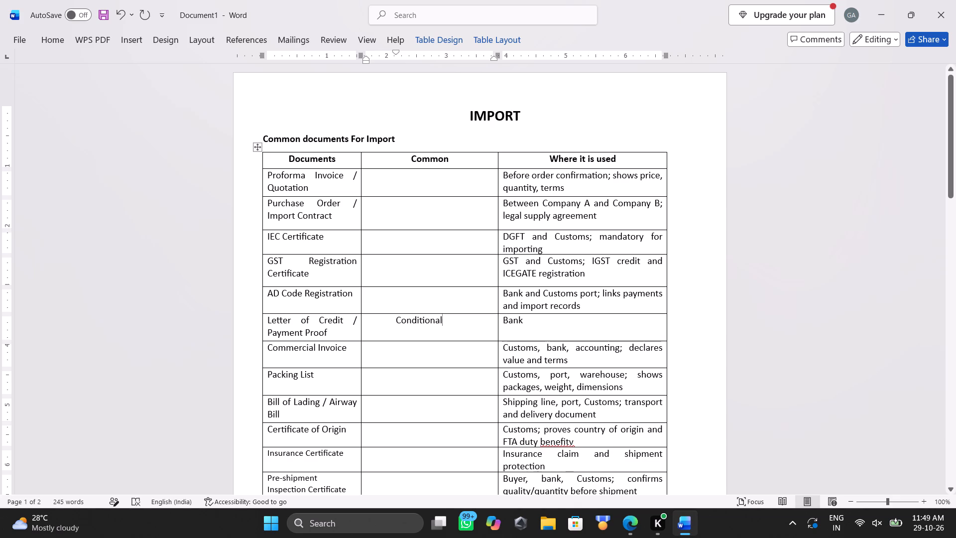
Widen the Documents column and narrow the Common column, giving the freed space to "Where it is used".
left_click_drag(361, 331, 377, 328)
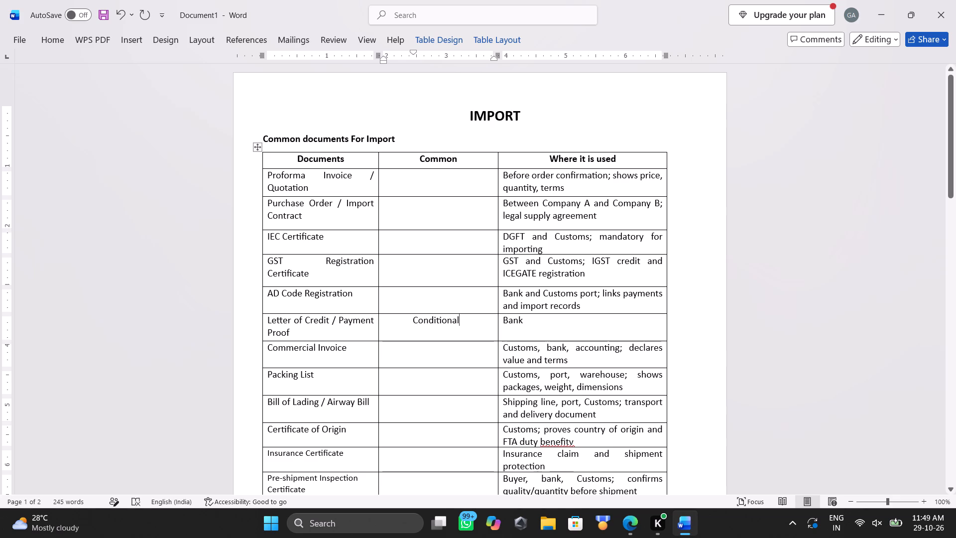
left_click_drag(497, 333, 465, 424)
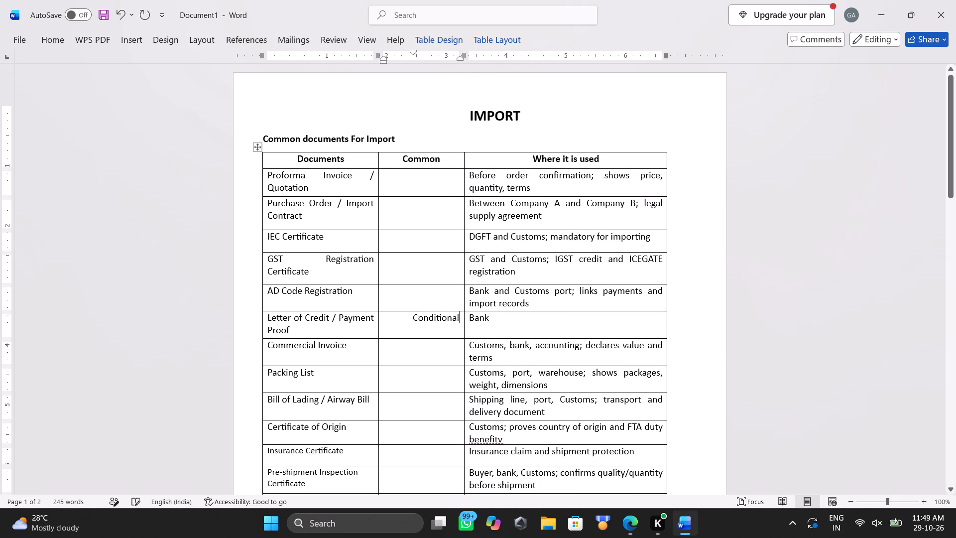
left_click_drag(378, 331, 406, 331)
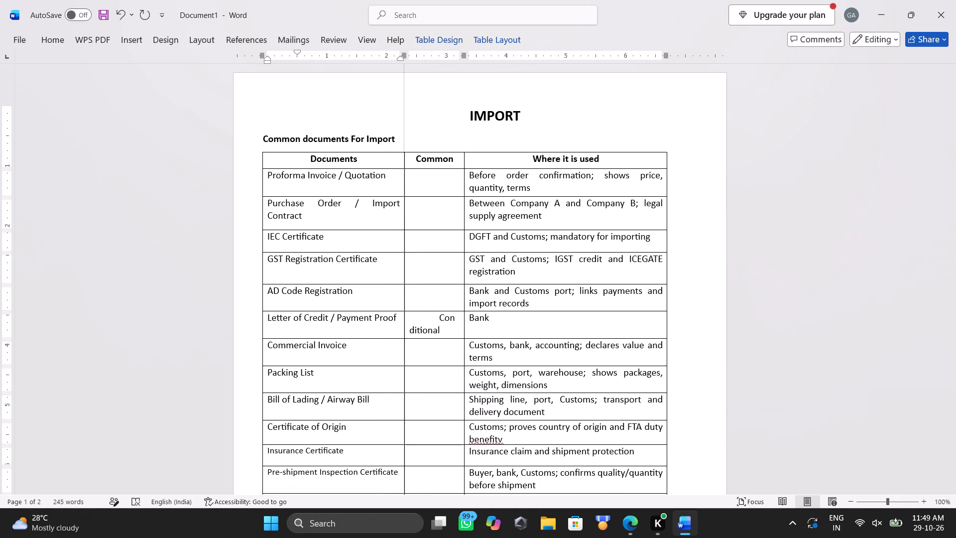
left_click_drag(406, 331, 400, 334)
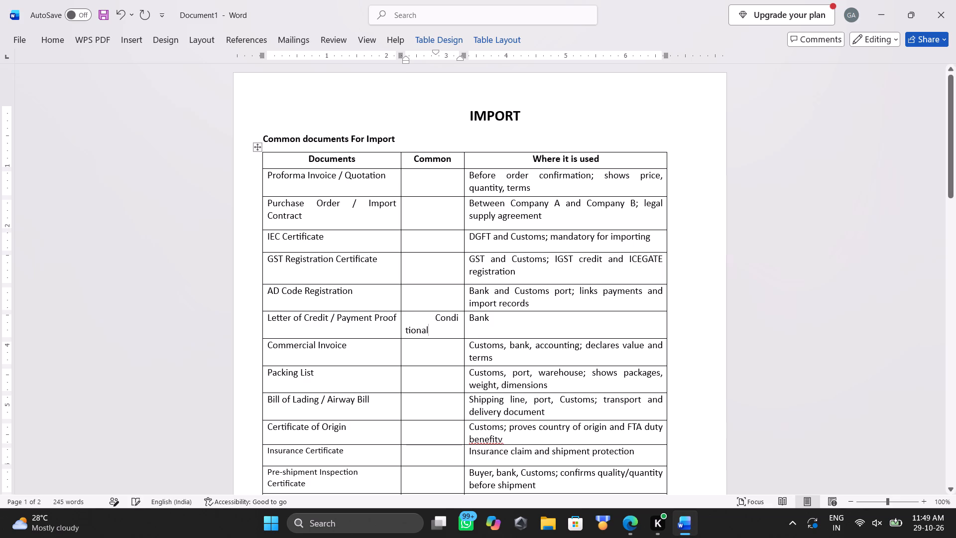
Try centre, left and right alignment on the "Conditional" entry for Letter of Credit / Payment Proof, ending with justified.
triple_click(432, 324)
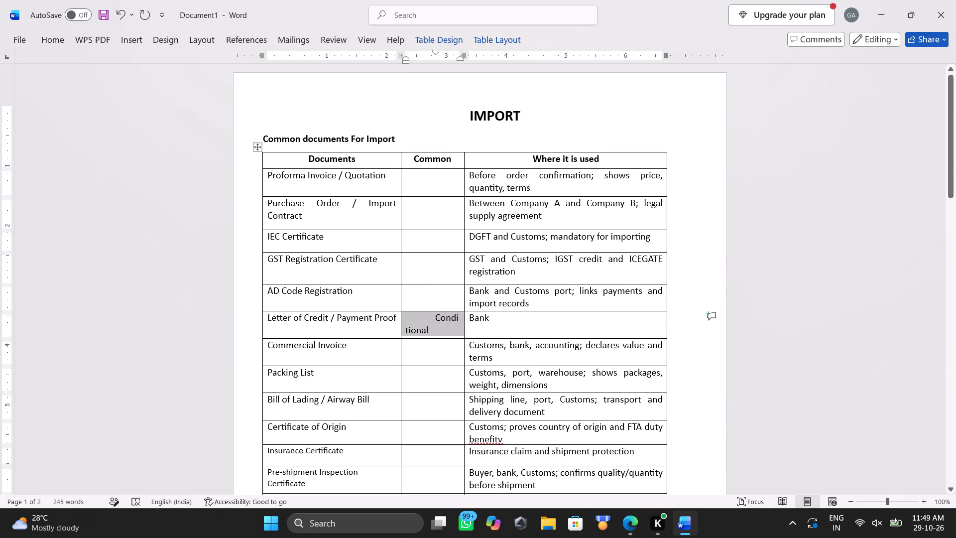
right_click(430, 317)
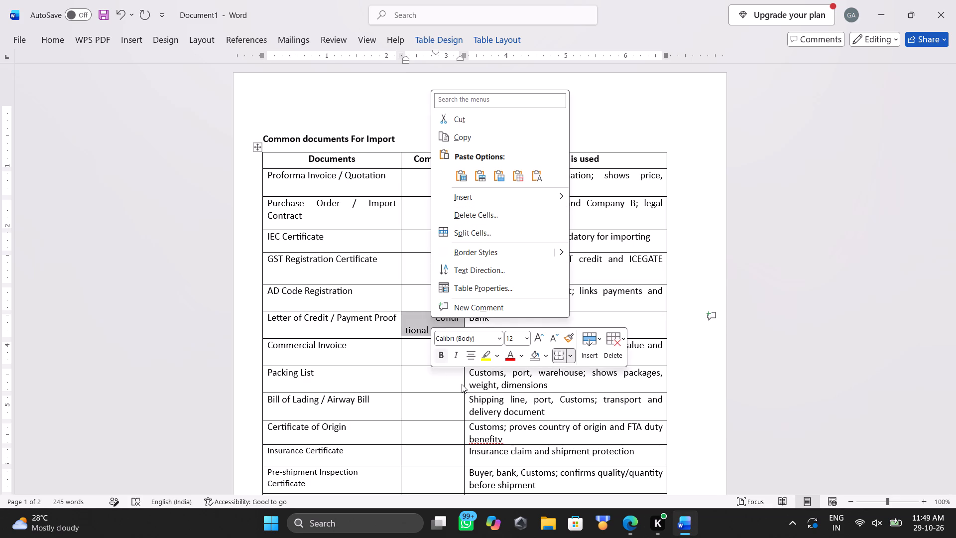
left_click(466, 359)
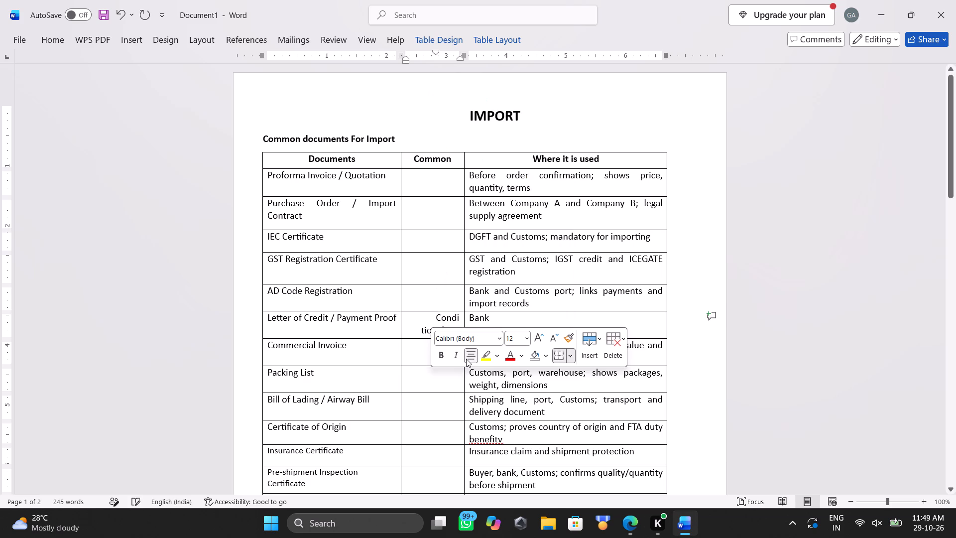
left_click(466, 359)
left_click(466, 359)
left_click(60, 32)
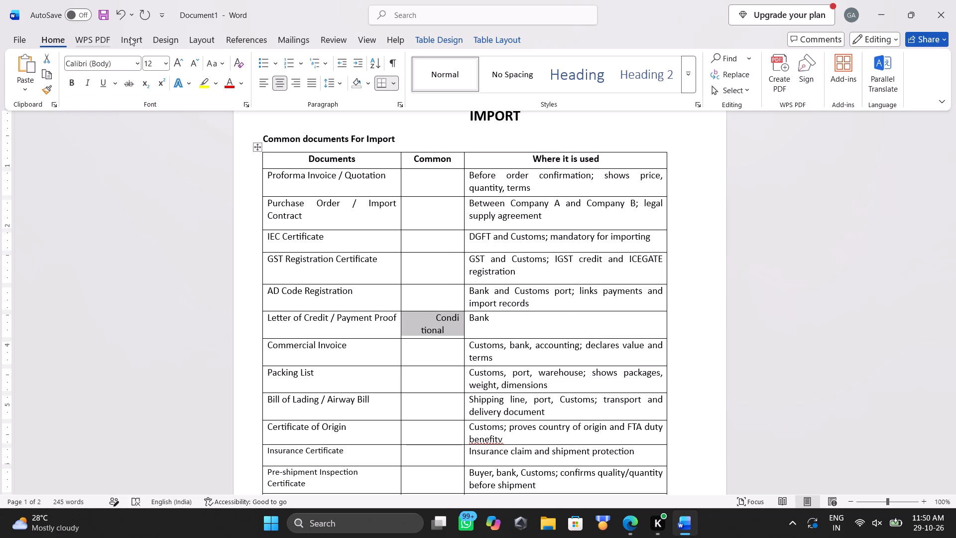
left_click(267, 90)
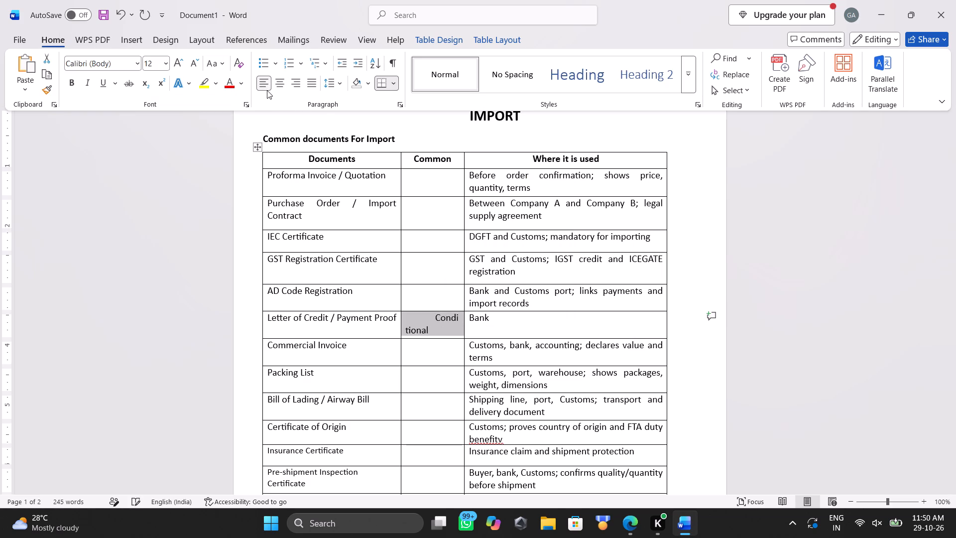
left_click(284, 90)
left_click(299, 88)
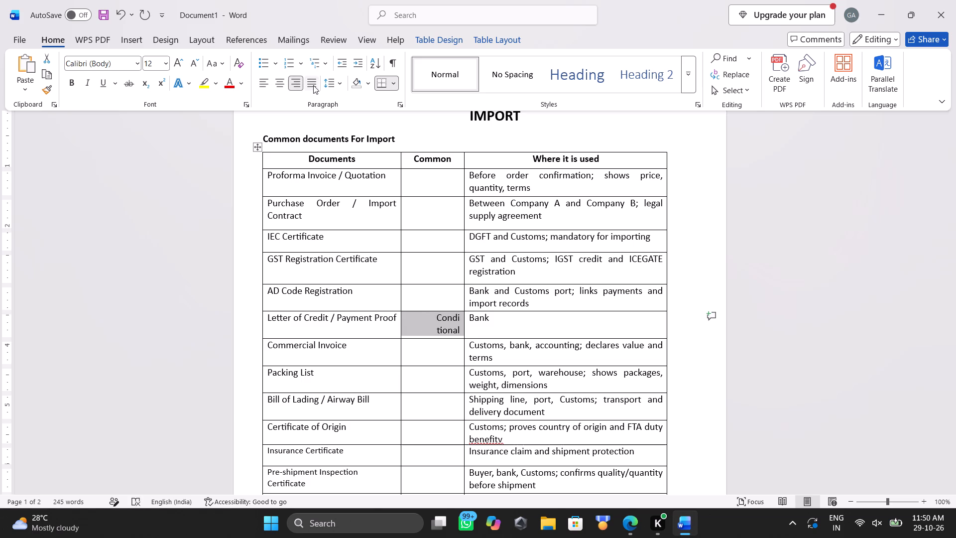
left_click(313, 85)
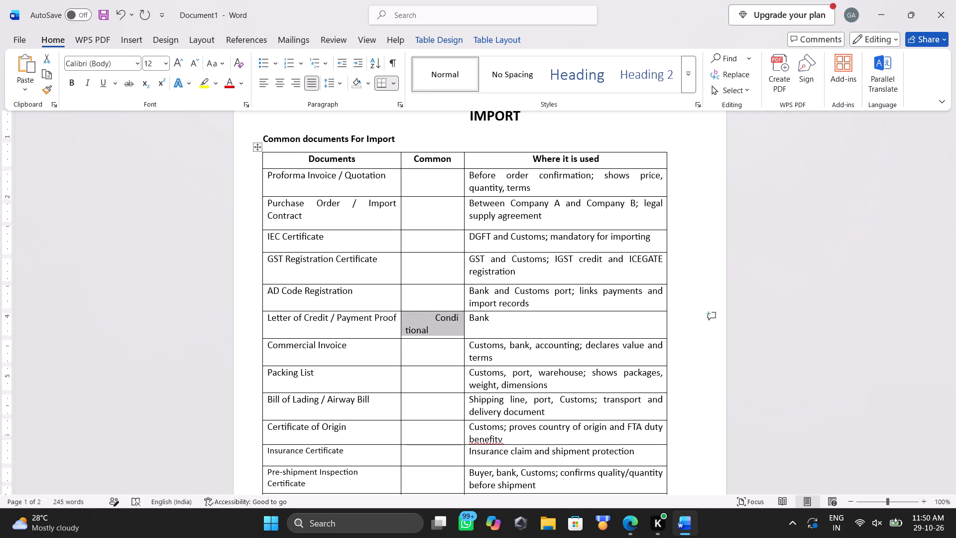
Narrow the Documents column so the Common column widens enough to hold "Conditional" on one line.
scroll(461, 323, "down", 5)
scroll(461, 323, "up", 2)
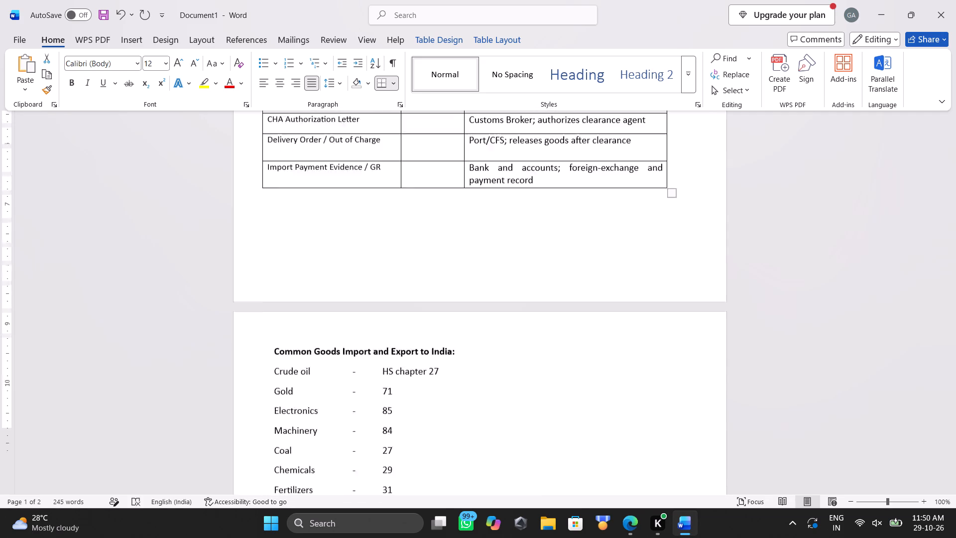
scroll(461, 323, "up", 3)
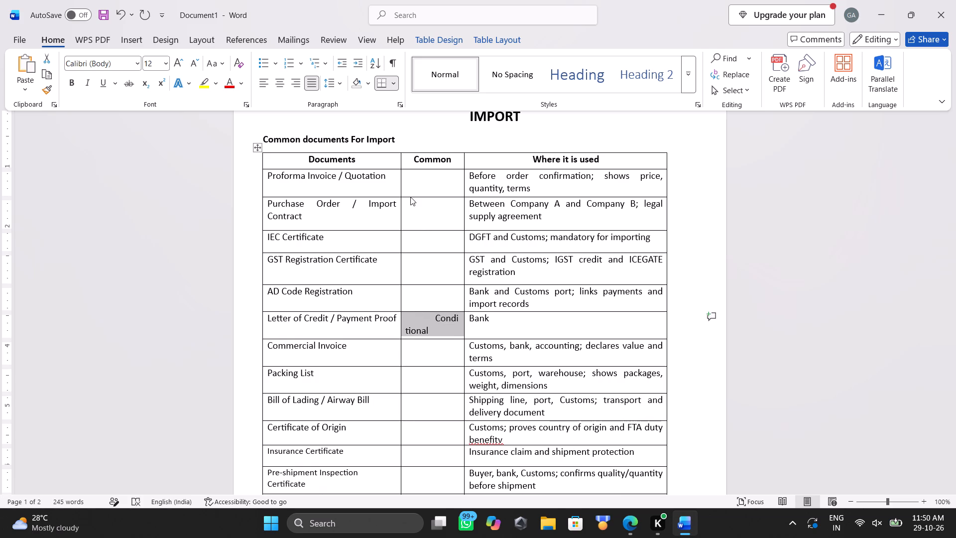
left_click(399, 160)
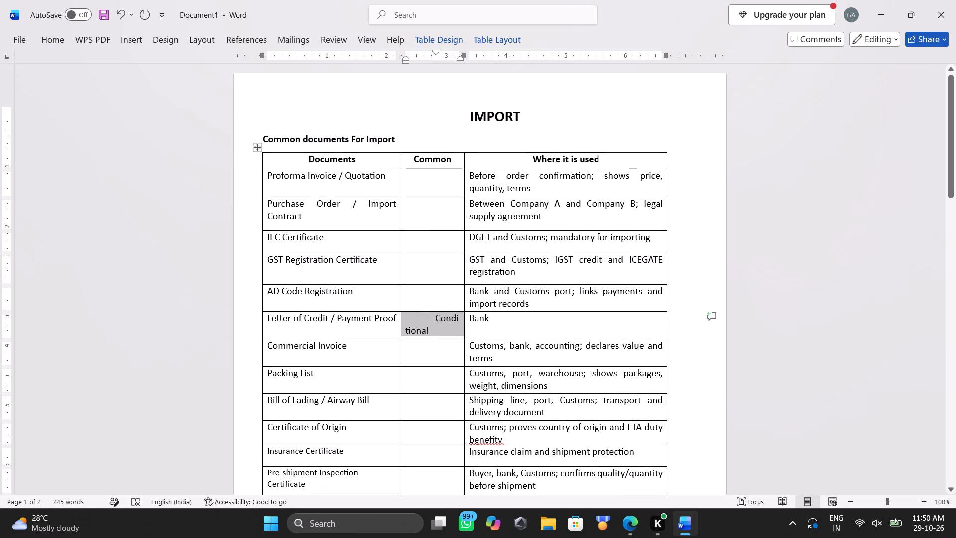
left_click_drag(400, 163, 400, 163)
left_click_drag(400, 163, 387, 169)
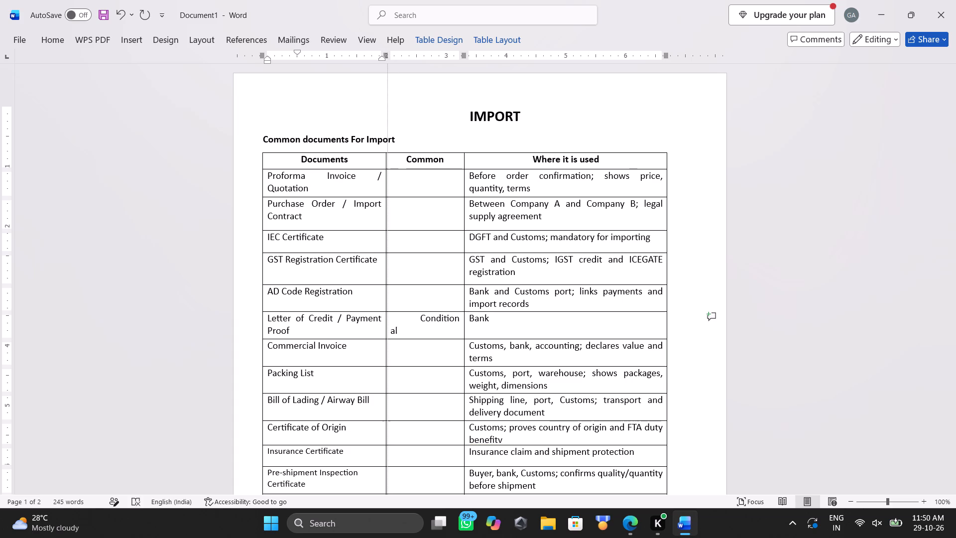
left_click_drag(387, 169, 381, 172)
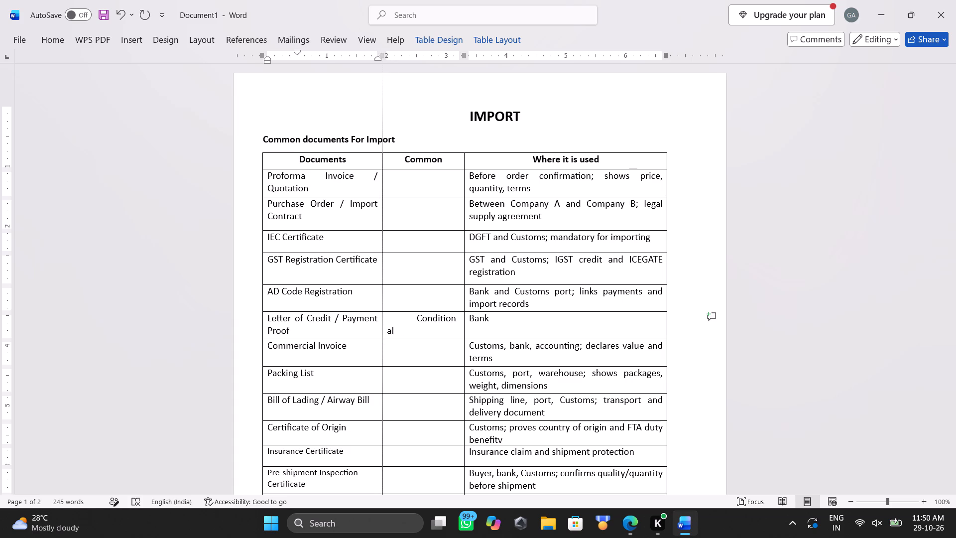
left_click_drag(381, 172, 378, 175)
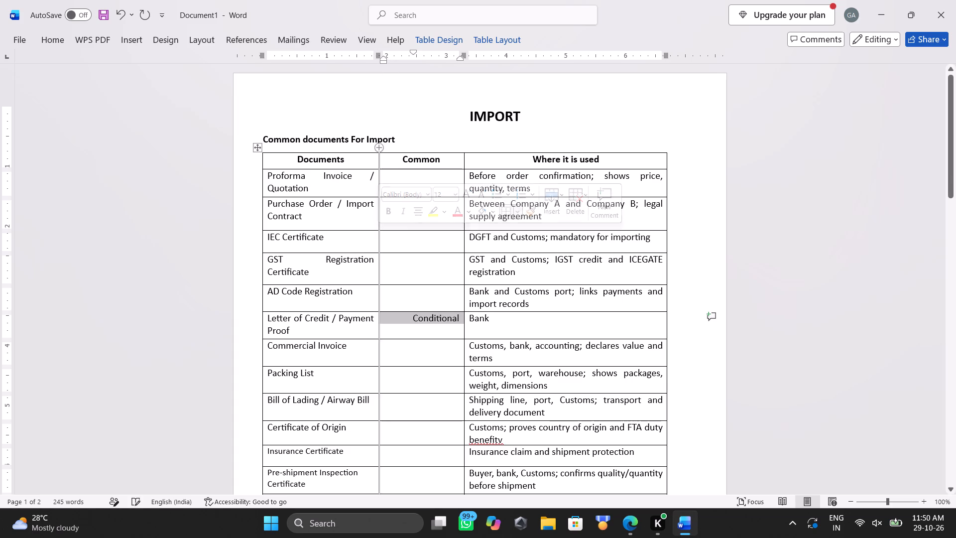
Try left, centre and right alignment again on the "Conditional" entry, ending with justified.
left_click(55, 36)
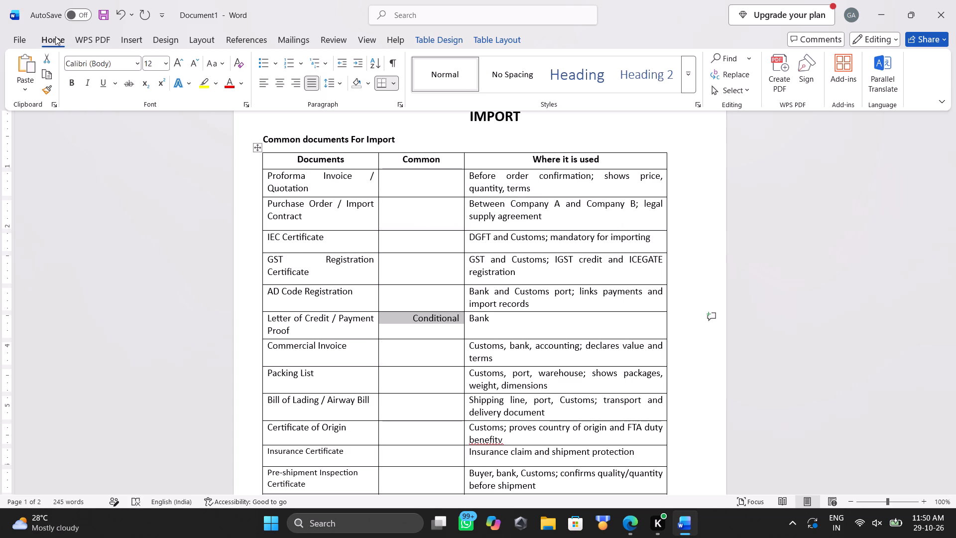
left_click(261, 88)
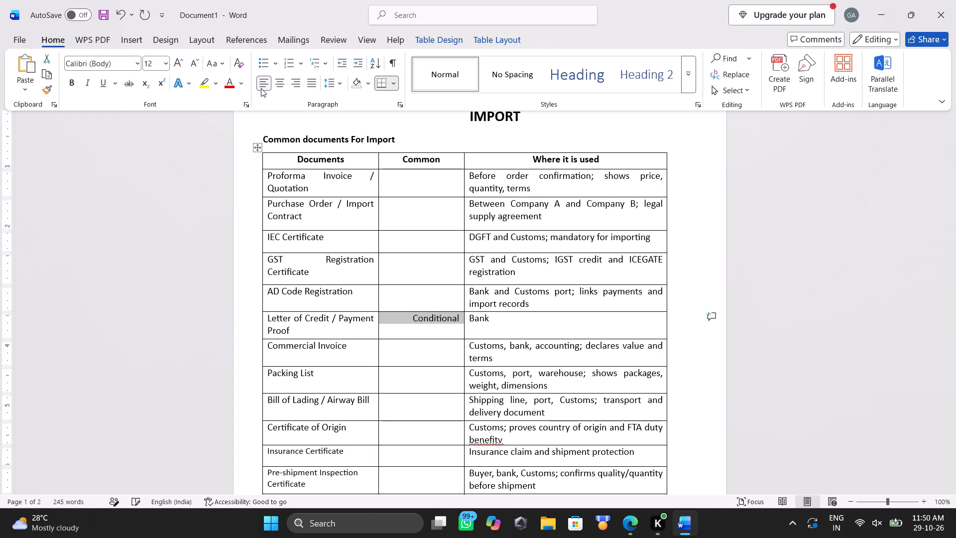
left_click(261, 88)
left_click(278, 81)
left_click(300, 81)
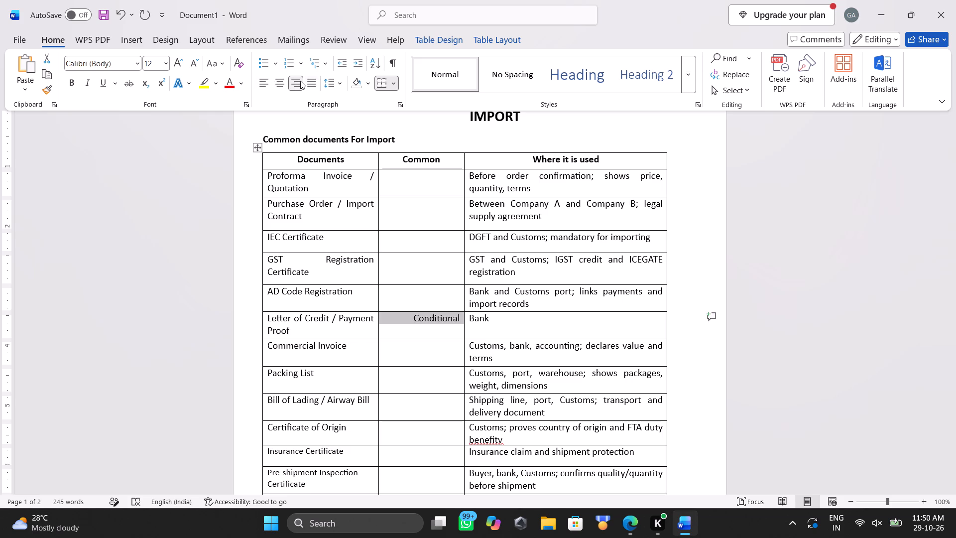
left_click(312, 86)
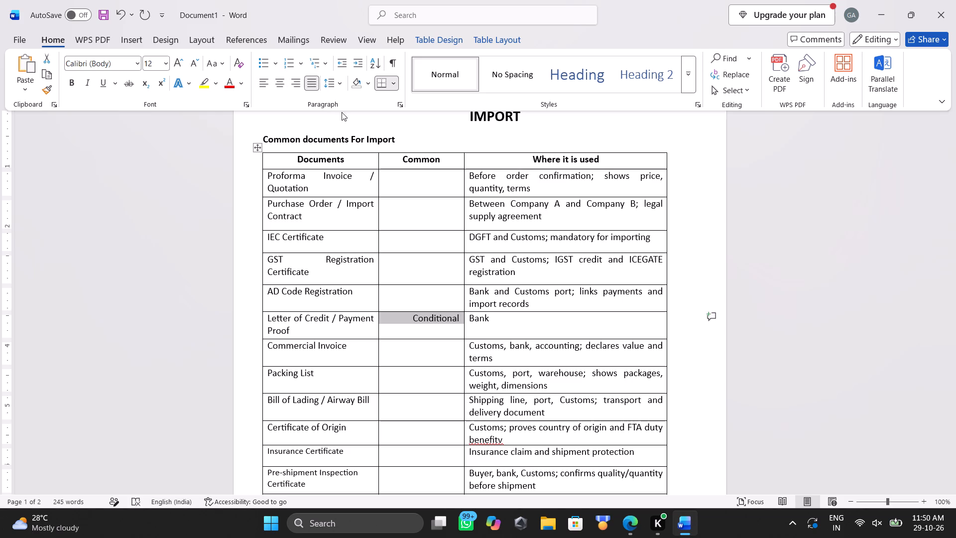
Clear the "Conditional" entry from the Common column of the Letter of Credit / Payment Proof row.
left_click(436, 321)
left_click(442, 317)
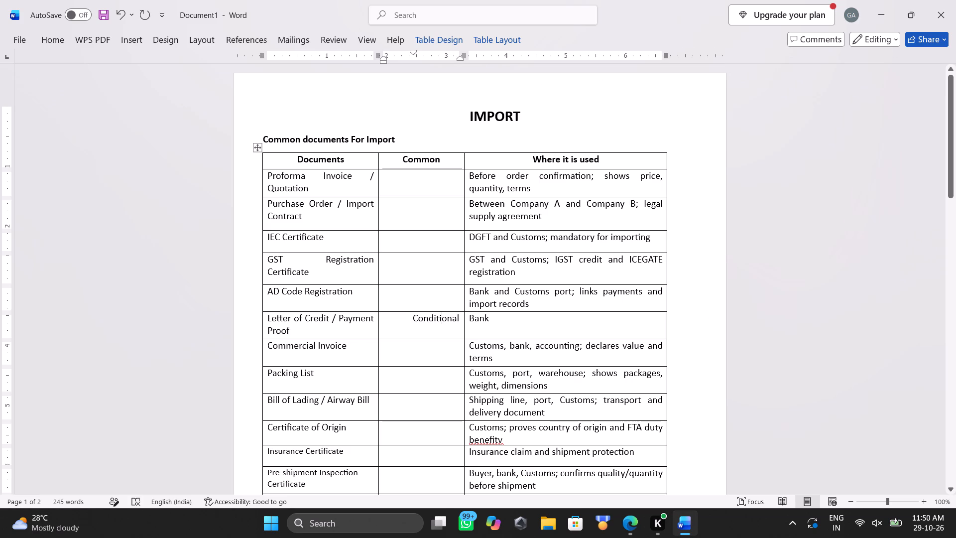
left_click(460, 324)
key("BackSpace")
key("BackSpace")
key("BackSpace")
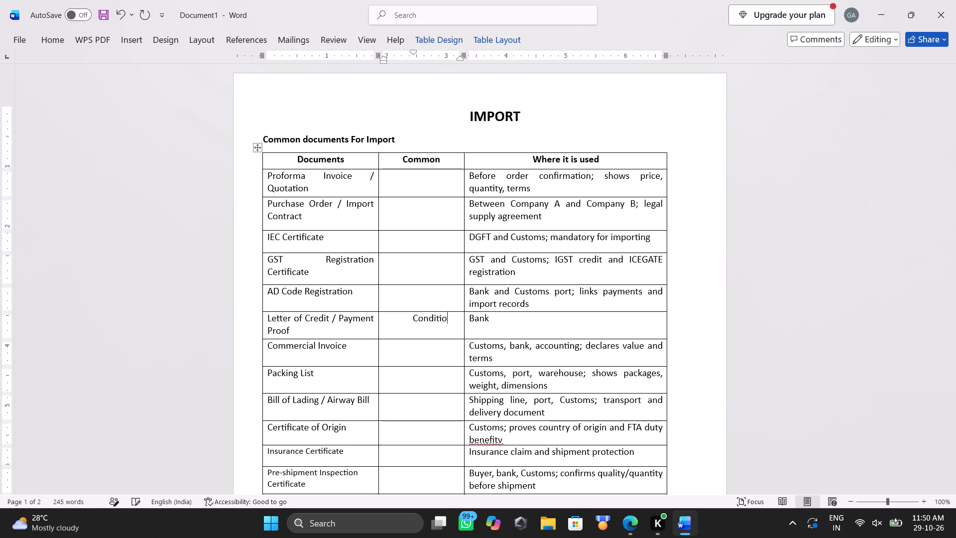
key("BackSpace")
key("BackSpace")
key("BackSpace")
key("BackSpace")
key("BackSpace")
key("BackSpace")
key("BackSpace")
key("BackSpace")
key("BackSpace")
key("BackSpace")
key("BackSpace")
key("BackSpace")
key("BackSpace")
key("BackSpace")
key("BackSpace")
key("BackSpace")
key("BackSpace")
key("BackSpace")
key("BackSpace")
Remove the first-line indent from the emptied Common cell and enter "Conditional" in it.
left_click_drag(412, 51, 392, 55)
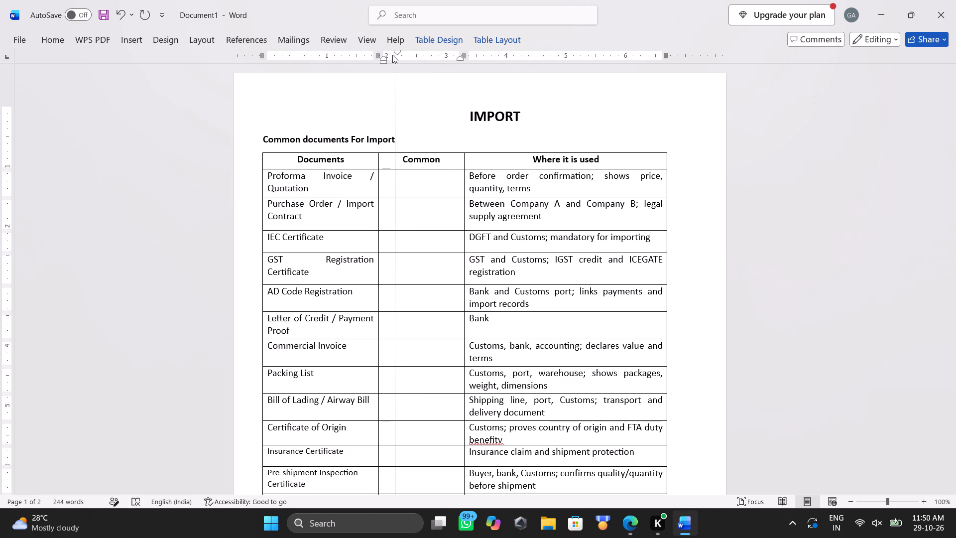
left_click_drag(392, 55, 380, 57)
key("shift+c")
type("onditional")
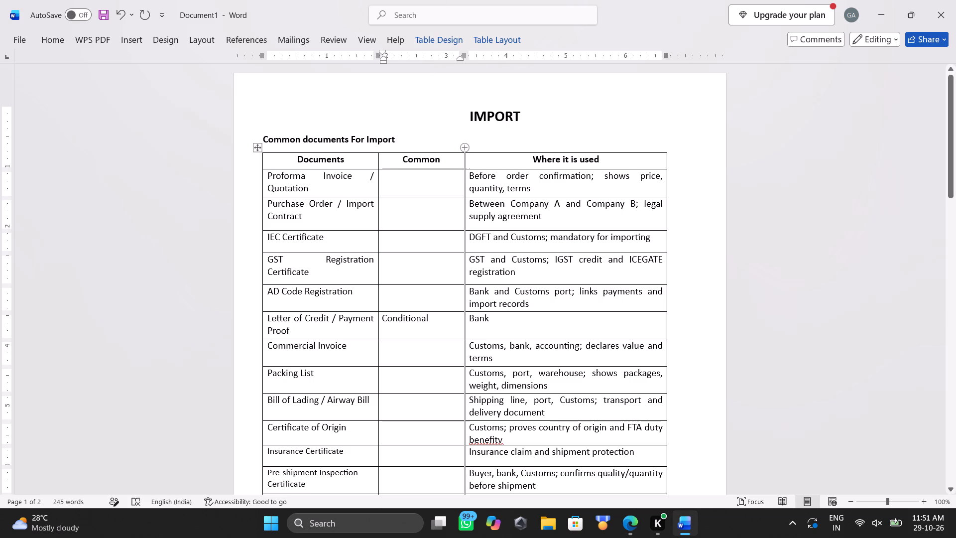
Narrow the Common column to just fit "Conditional", giving the freed space to "Where it is used" and slightly to Documents.
left_click_drag(463, 200, 442, 209)
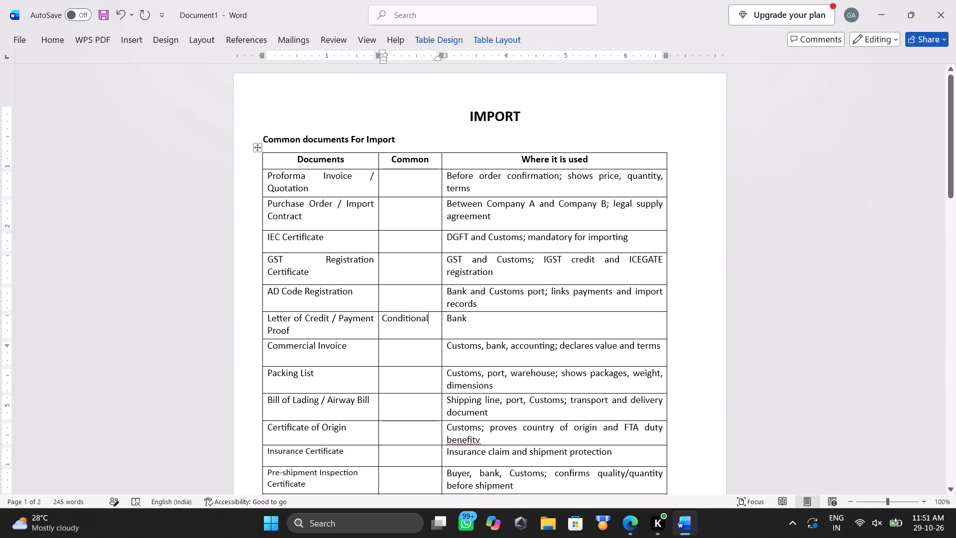
left_click_drag(377, 244, 381, 244)
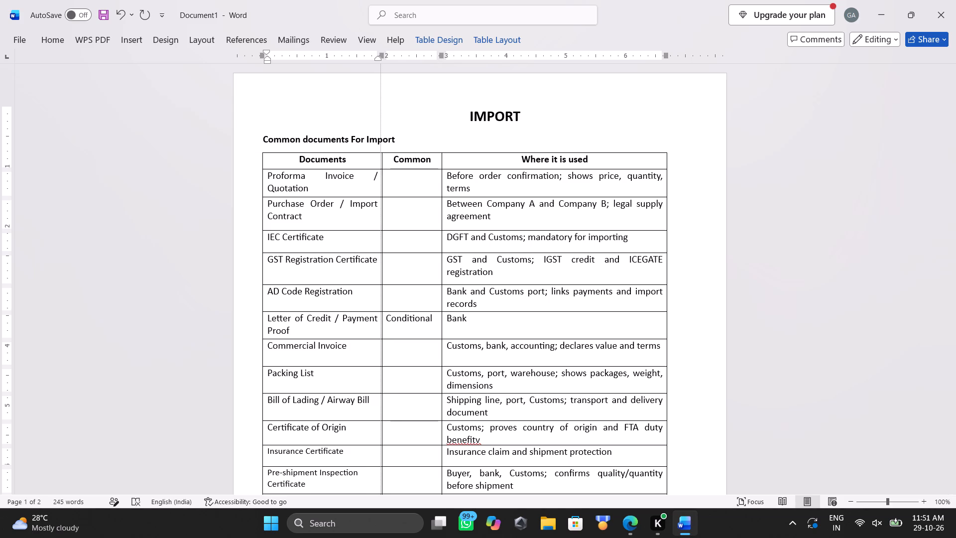
left_click_drag(381, 244, 386, 244)
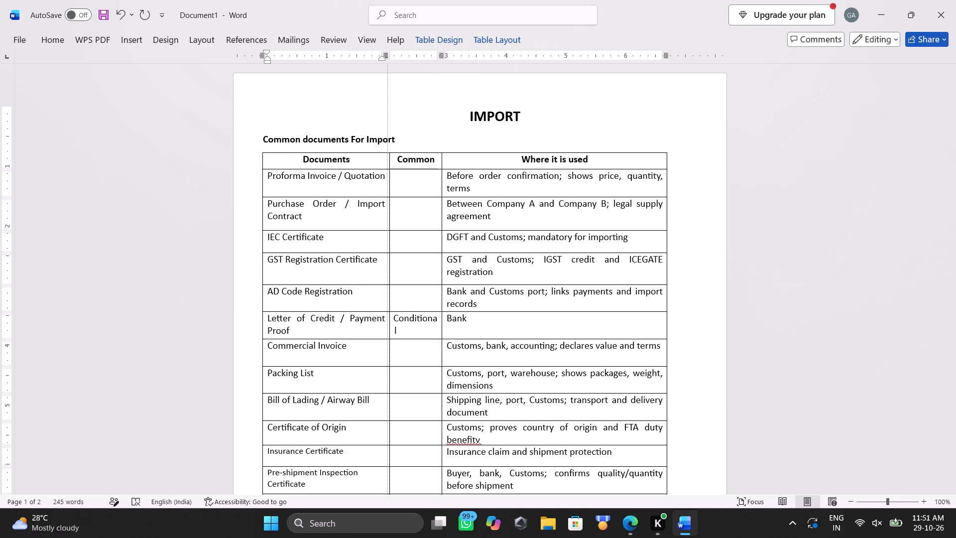
left_click_drag(386, 244, 385, 245)
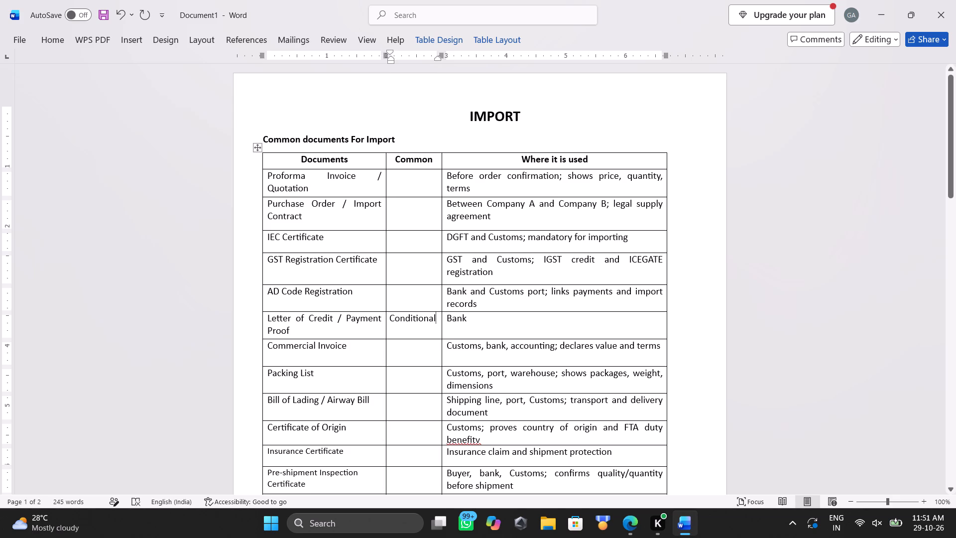
Check the Perplexity table and enter "Yes" in the Common cell of the Proforma Invoice / Quotation row.
left_click(410, 203)
key("alt+Tab")
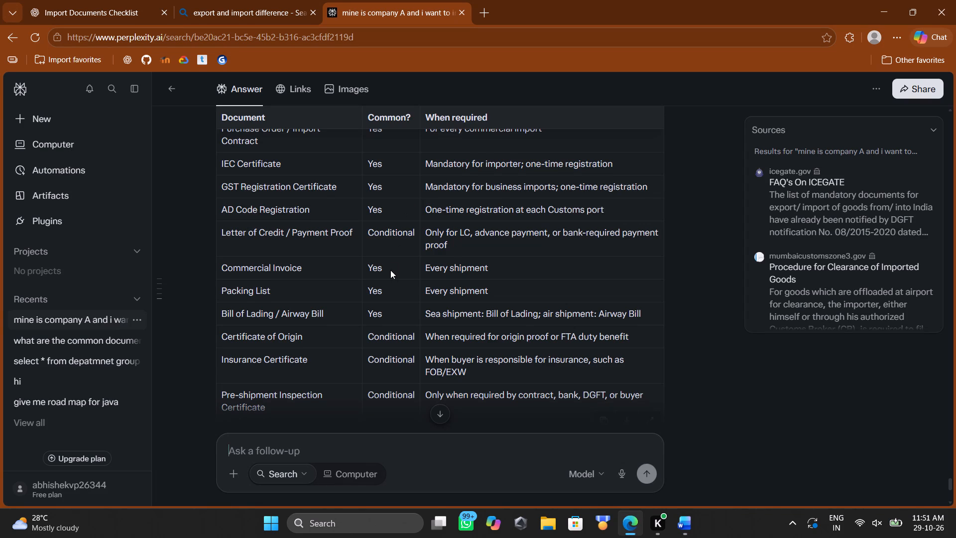
scroll(390, 270, "up", 1)
scroll(390, 270, "down", 1)
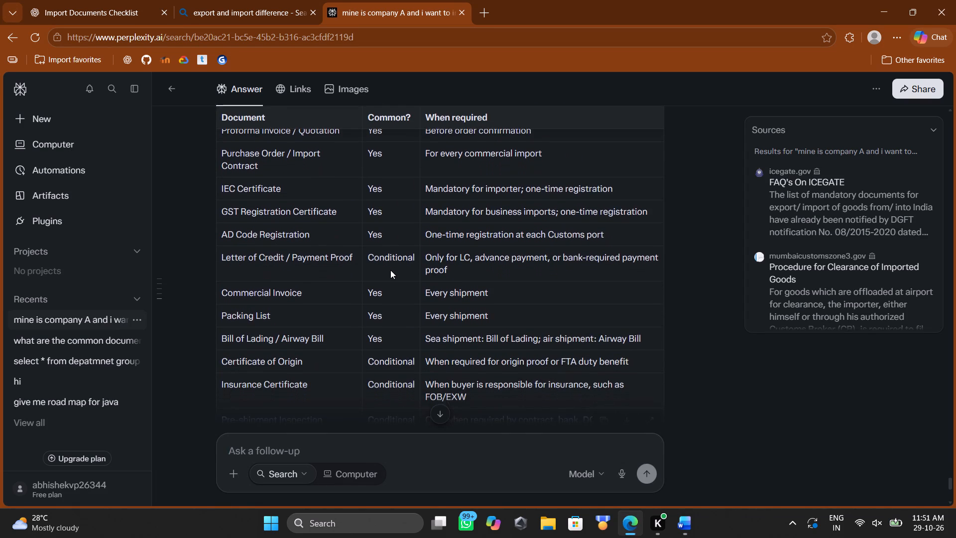
key("alt+Tab")
left_click(406, 188)
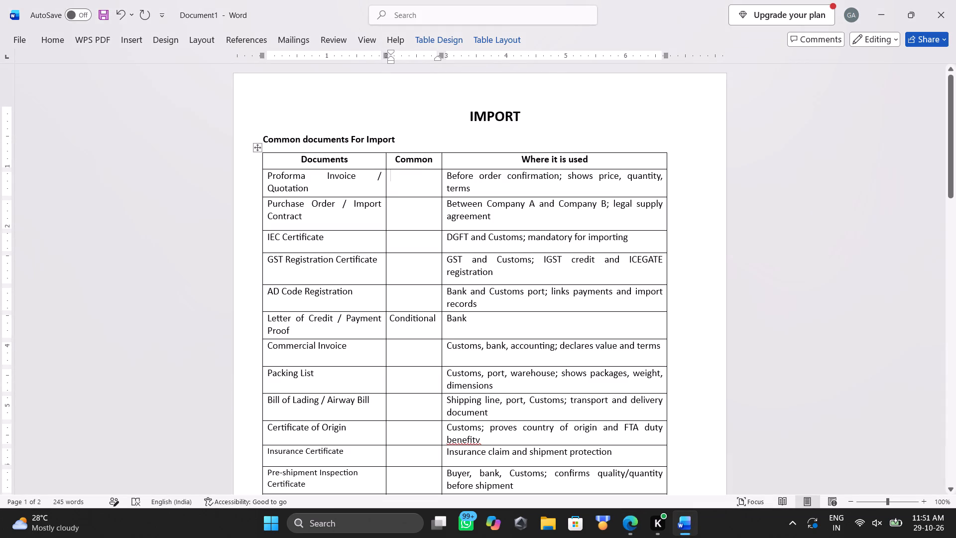
type("yes")
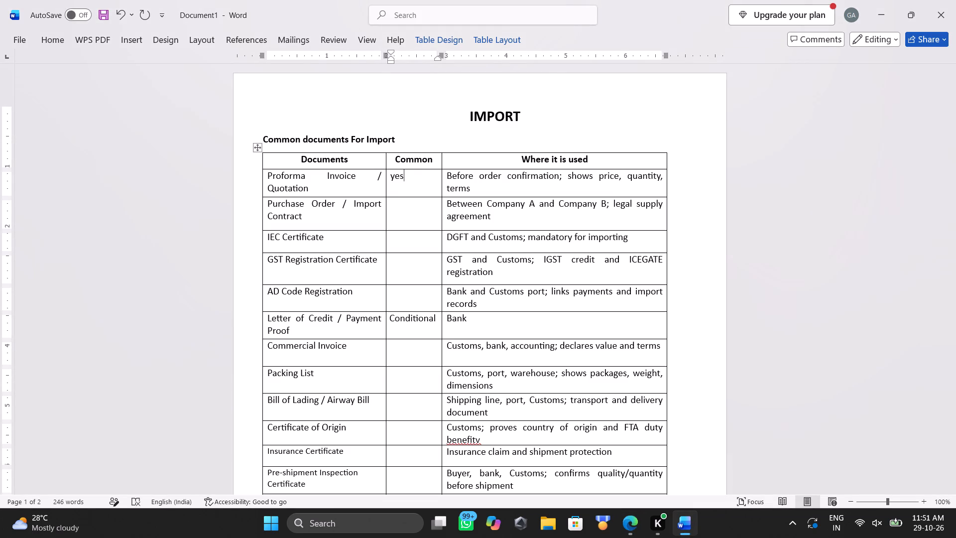
key("shift+Left")
key("shift+Left")
key("shift+Left")
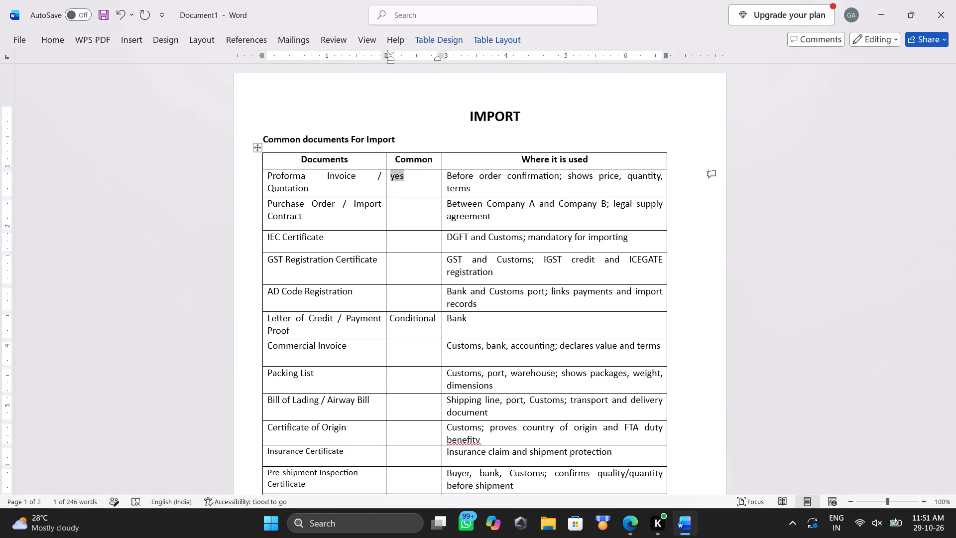
key("Right")
key("Left")
key("Left")
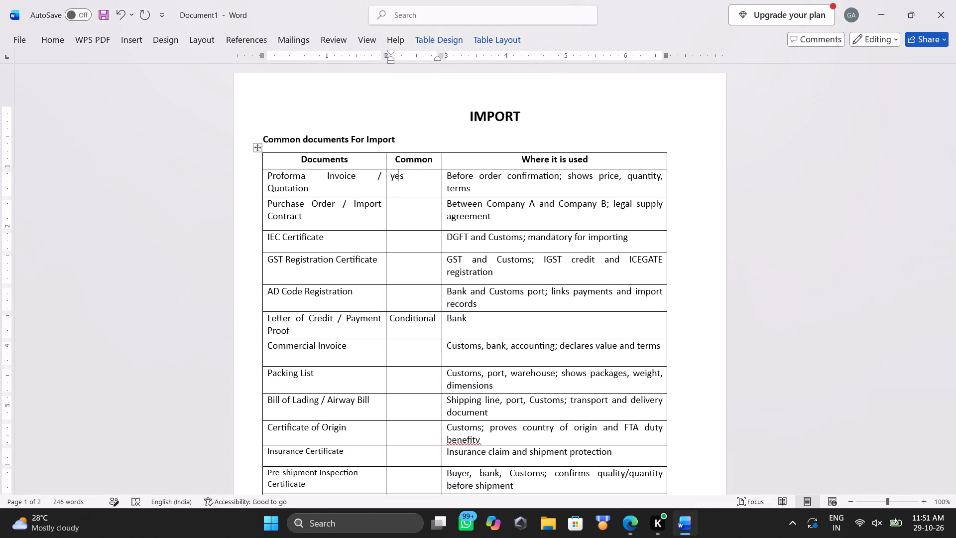
key("Left")
key("Right")
key("BackSpace")
key("shift+y")
key("Right")
key("Right")
Copy "Yes" into the Common cells of the Purchase Order / Import Contract, IEC Certificate, GST Registration Certificate and AD Code Registration rows.
key("shift+Left")
key("shift+Left")
key("shift+Left")
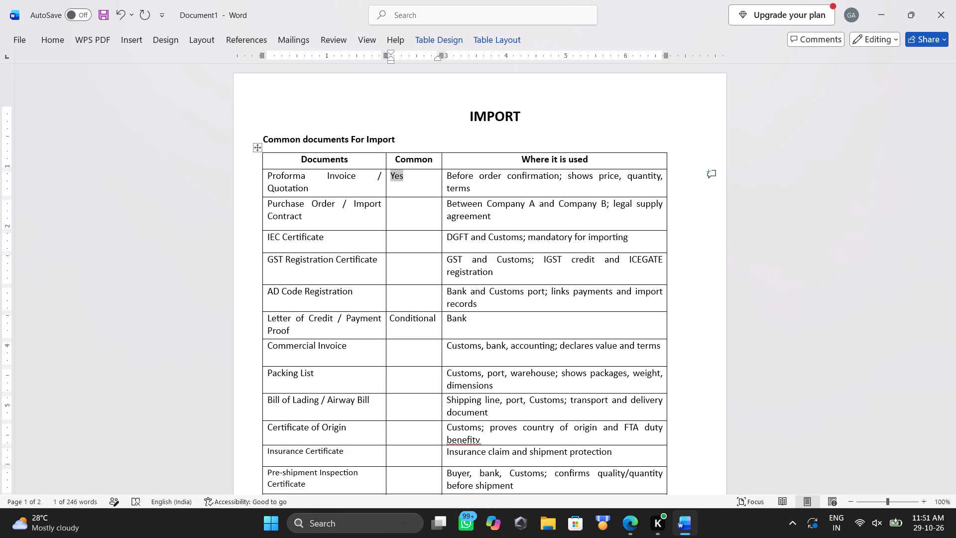
key("ctrl+c")
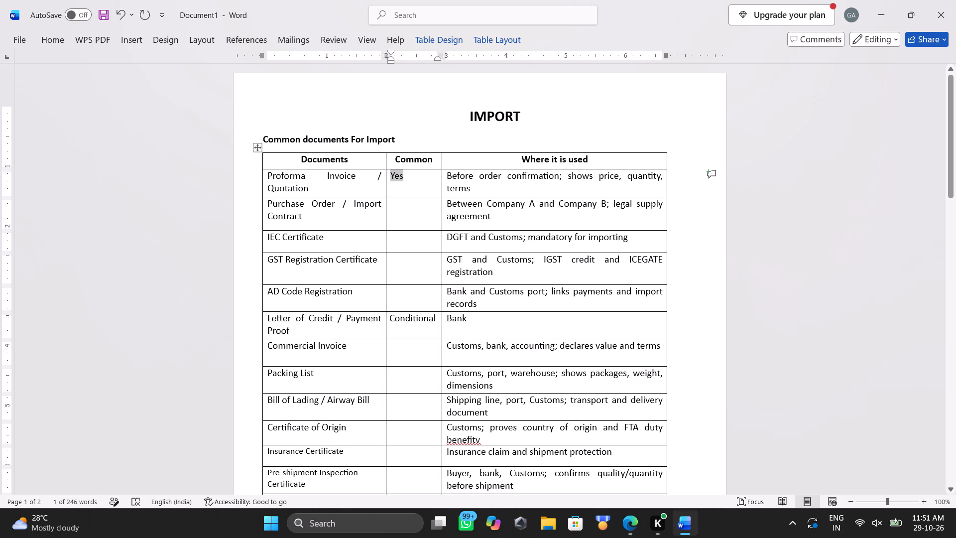
left_click(410, 224)
key("ctrl+v")
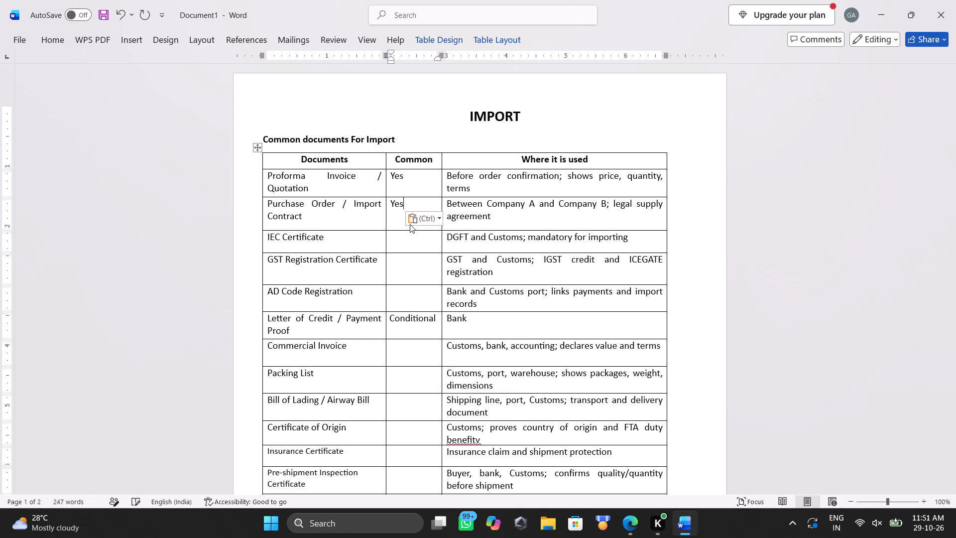
key("Down")
key("Down")
key("Up")
key("ctrl+v")
key("Down")
key("ctrl+v")
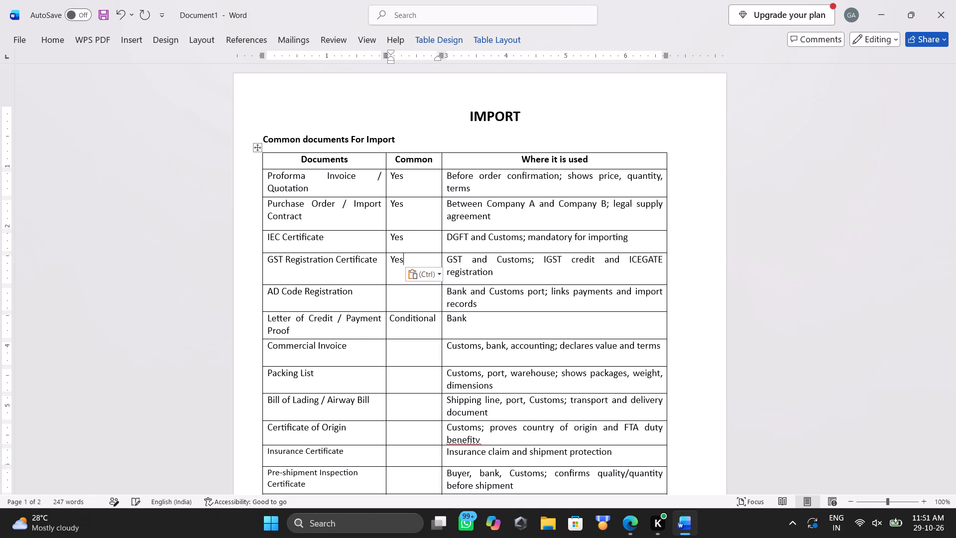
key("Down")
key("ctrl+v")
key("alt+Tab")
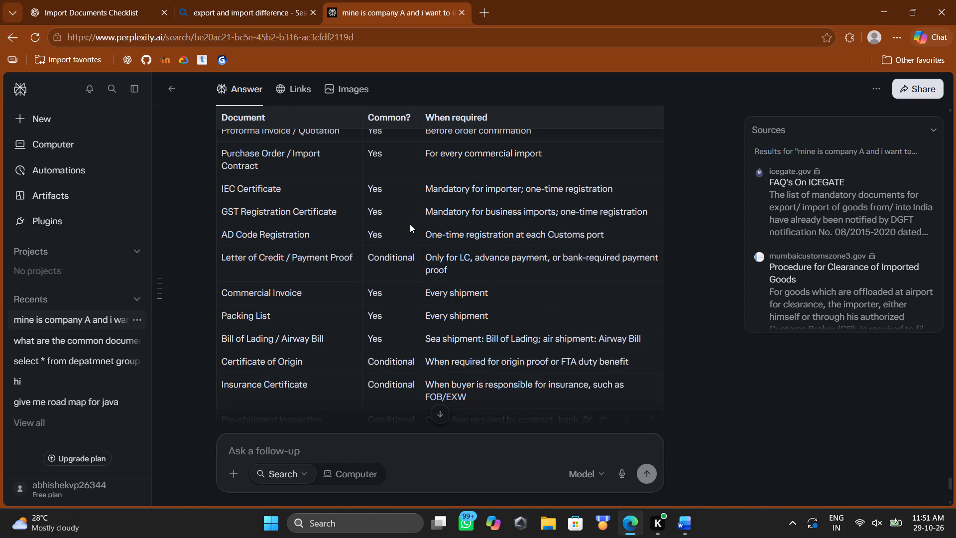
Check the Perplexity table and paste "Yes" into the Common cells of the Commercial Invoice, Packing List and Bill of Lading / Airway Bill rows.
scroll(410, 224, "down", 1)
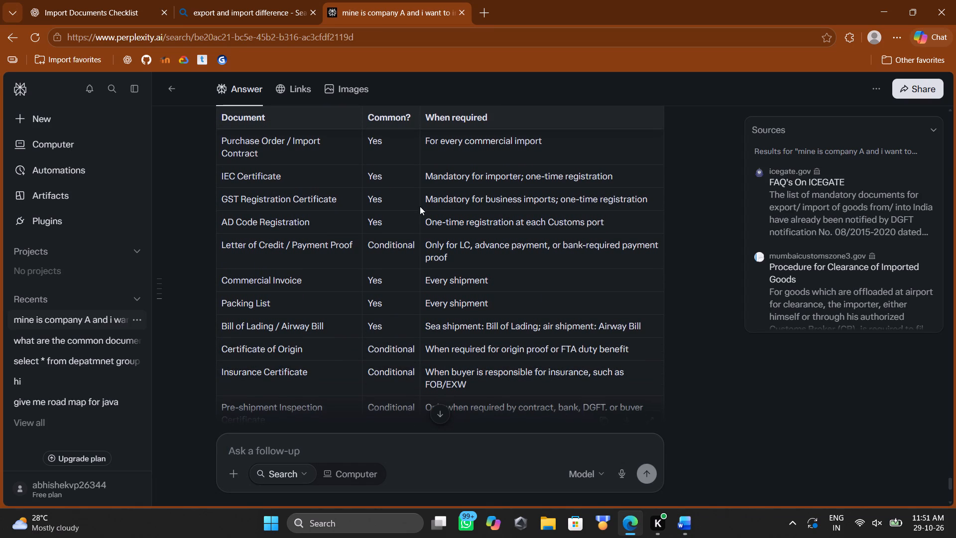
scroll(420, 206, "down", 1)
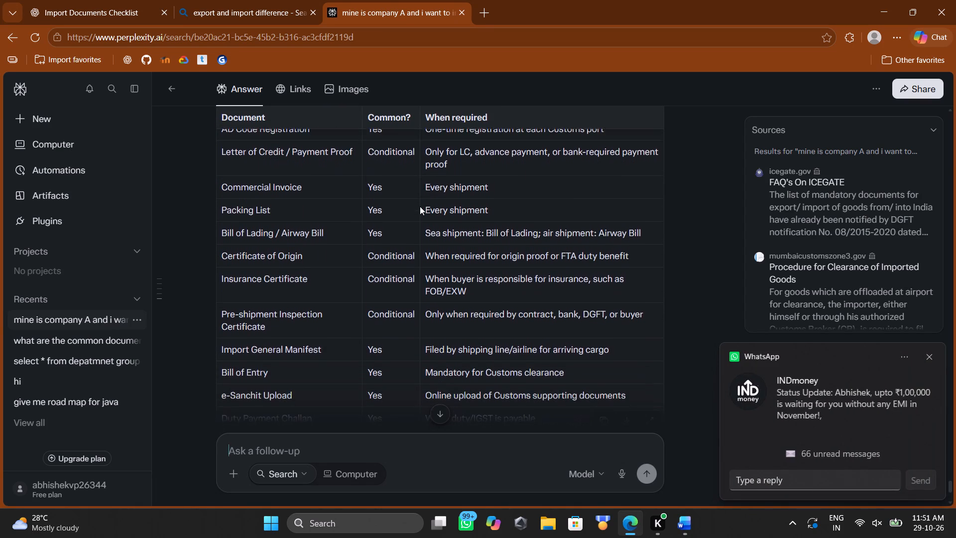
scroll(420, 206, "down", 1)
key("alt+Tab")
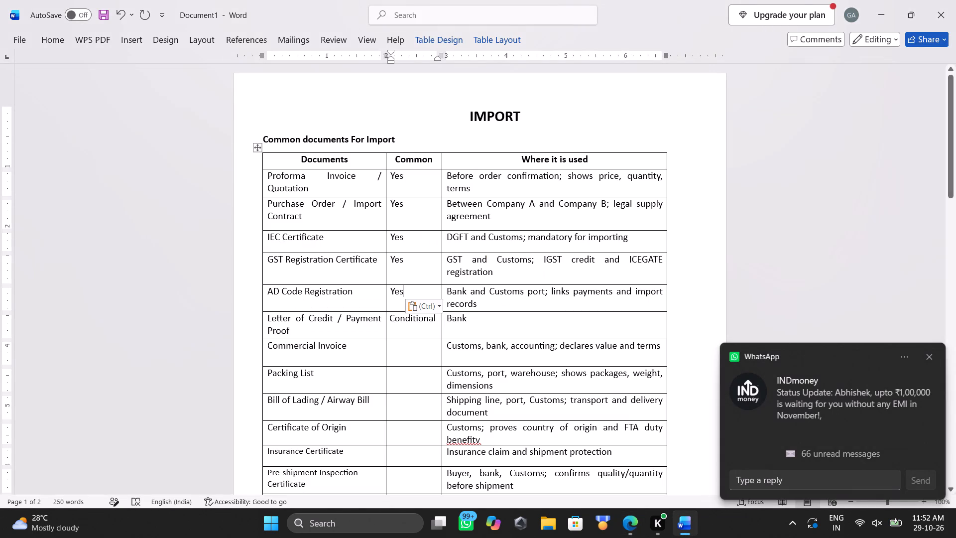
key("Down")
key("ctrl+Down")
key("Down")
key("Left")
key("ctrl+v")
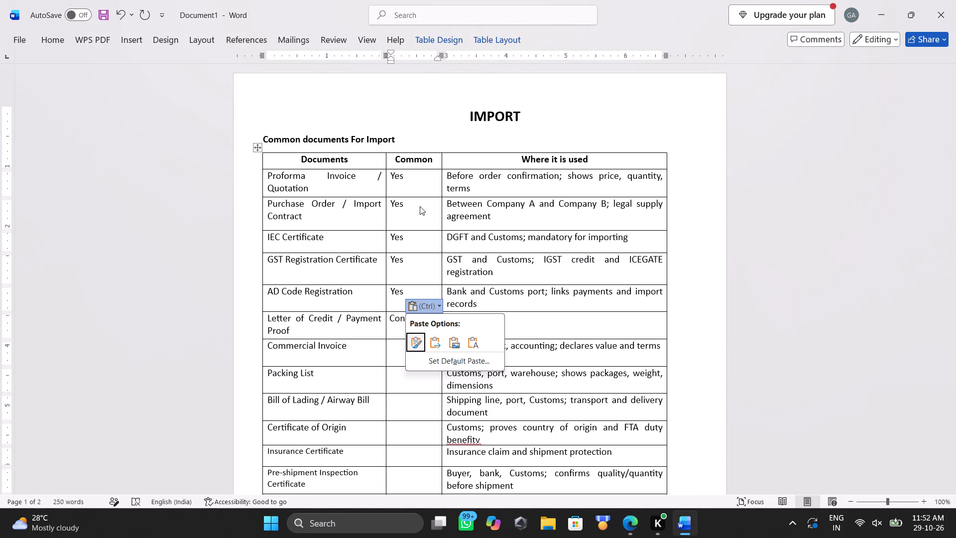
left_click(420, 206)
key("ctrl+v")
key("Down")
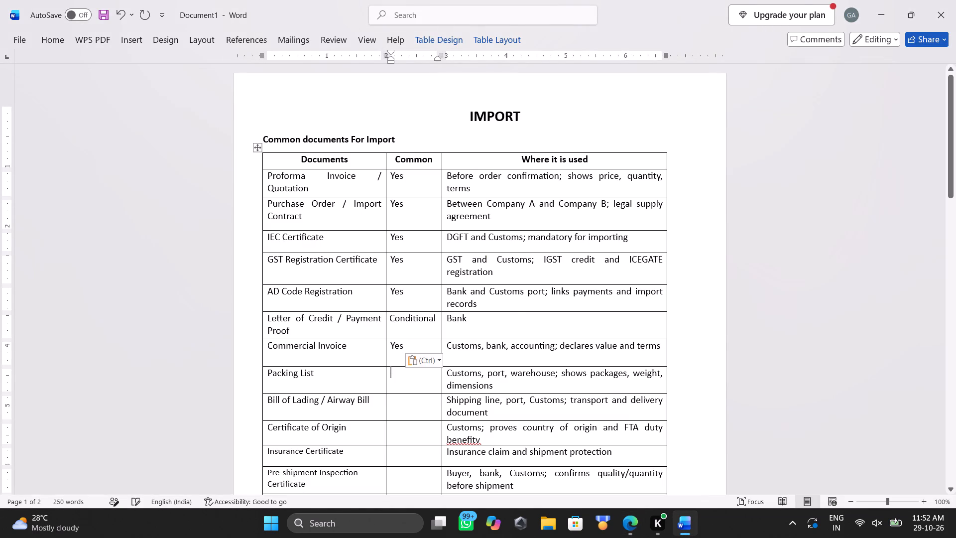
key("ctrl+v")
key("Down")
key("ctrl+v")
Check the Common? values of the remaining documents in the Perplexity table and return to Word at the Certificate of Origin row's Common cell.
key("alt+Tab")
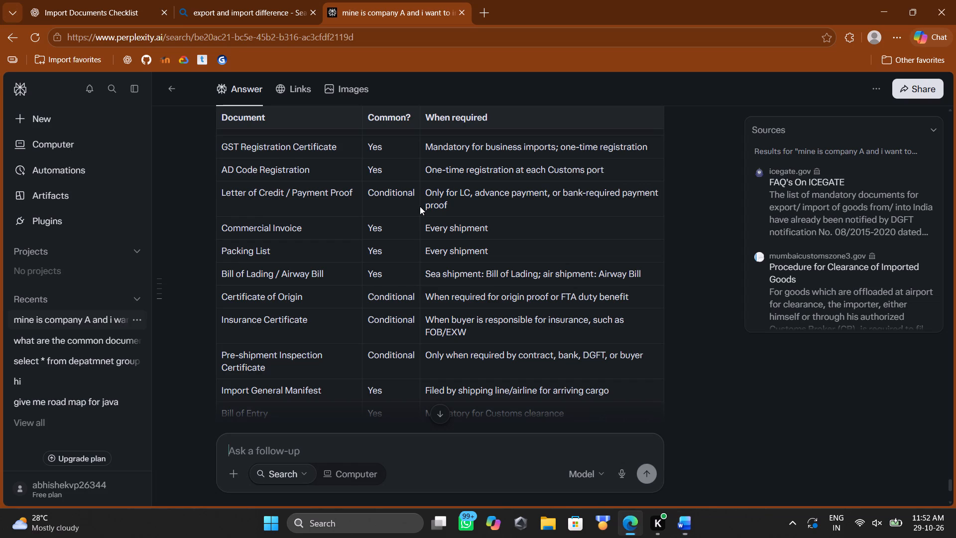
scroll(420, 206, "down", 2)
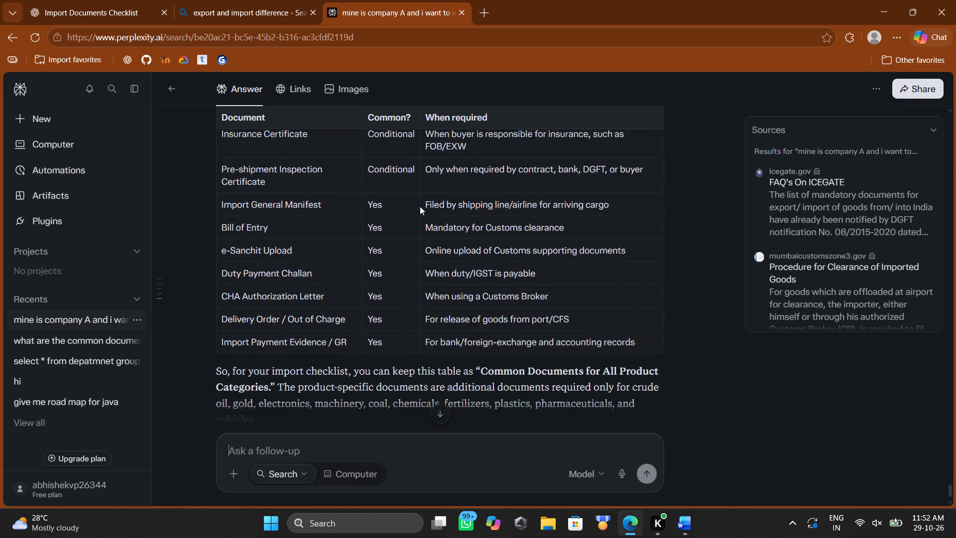
scroll(420, 206, "down", 1)
scroll(420, 206, "up", 1)
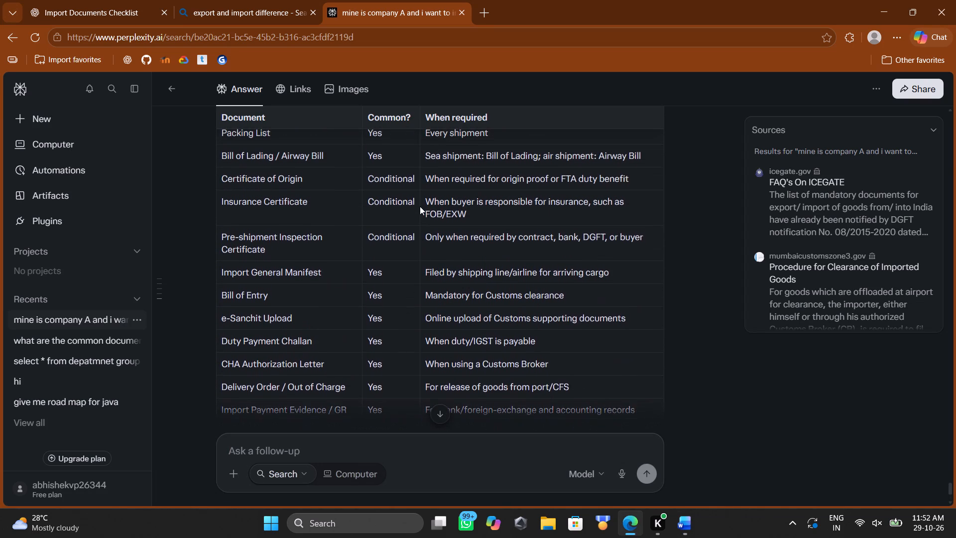
scroll(420, 206, "up", 1)
key("alt+Tab")
key("Down")
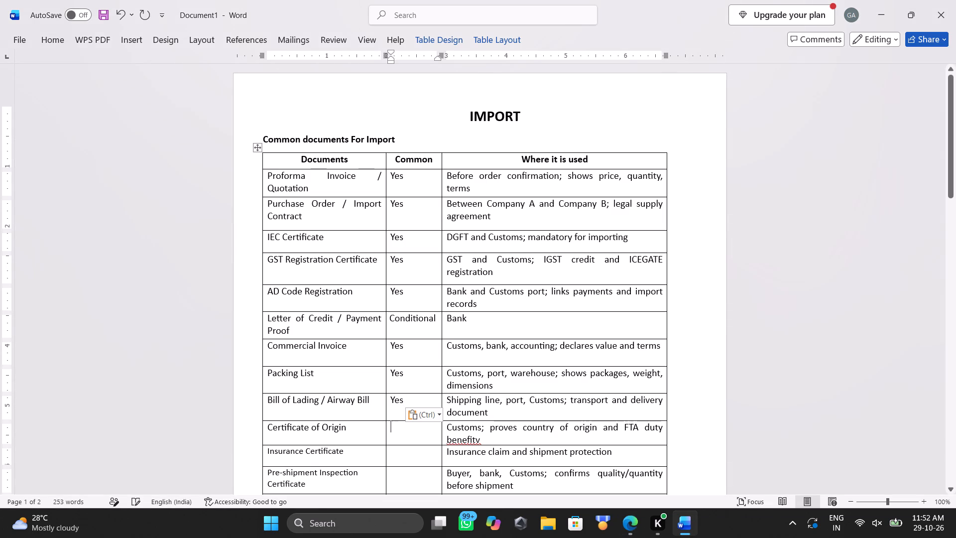
Paste "Yes" into the Common cell of every row from Import General Manifest through Import Payment Evidence / GR.
key("Down")
key("Down")
key("Down")
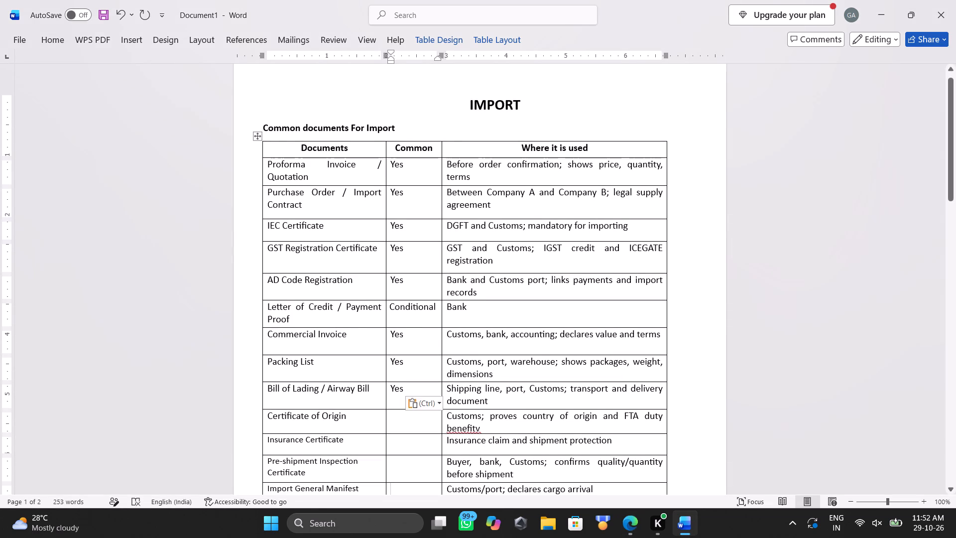
key("ctrl+v")
key("Down")
key("ctrl+v")
key("Down")
key("ctrl+v")
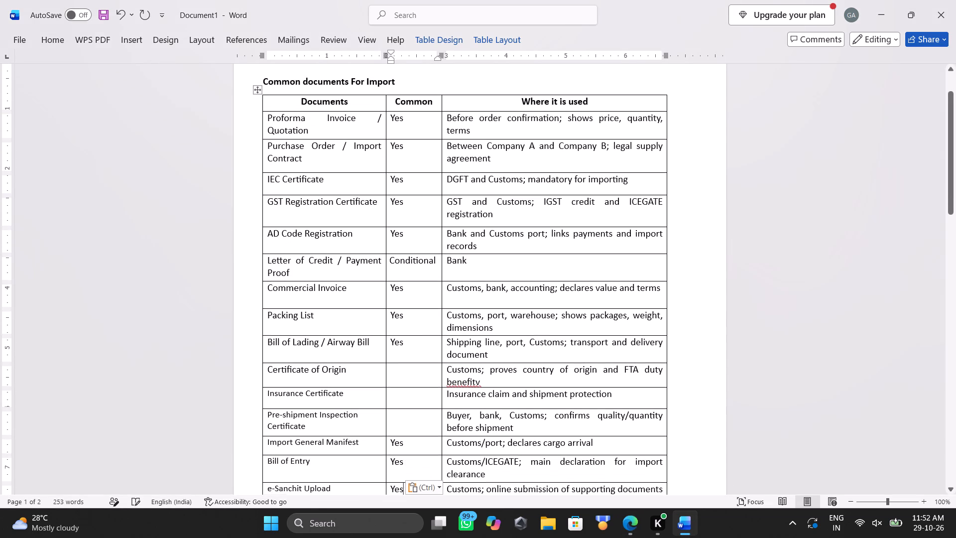
key("Down")
key("ctrl+v")
key("Down")
key("ctrl+v")
key("Down")
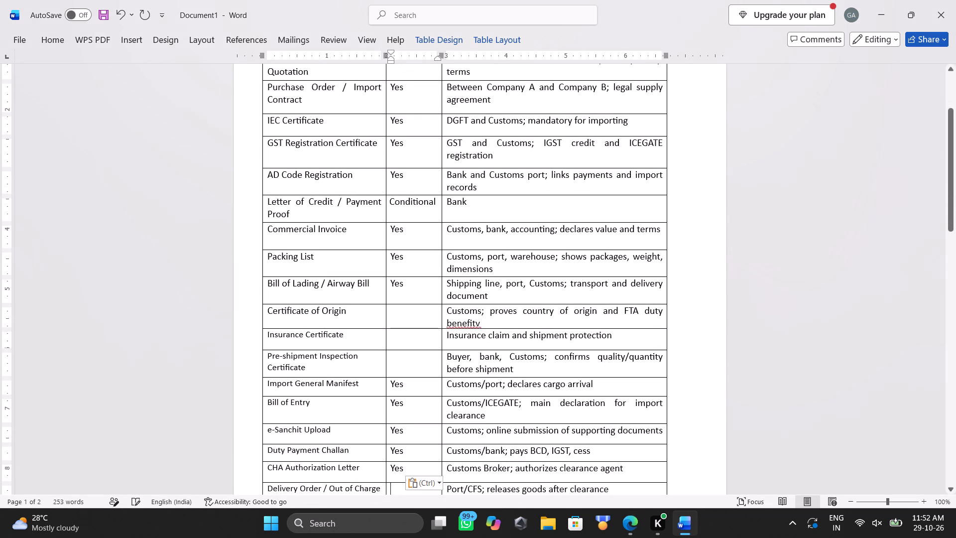
key("ctrl+v")
key("Down")
key("ctrl+v")
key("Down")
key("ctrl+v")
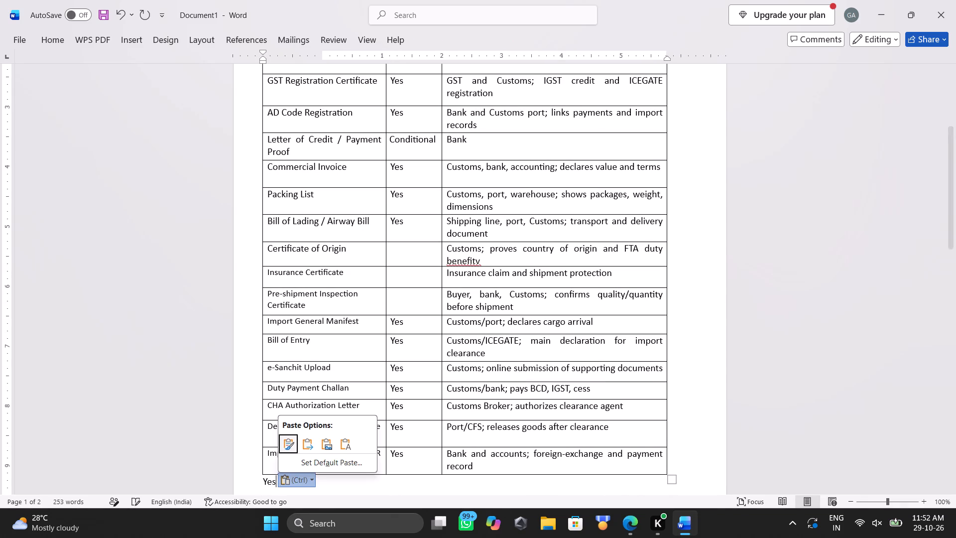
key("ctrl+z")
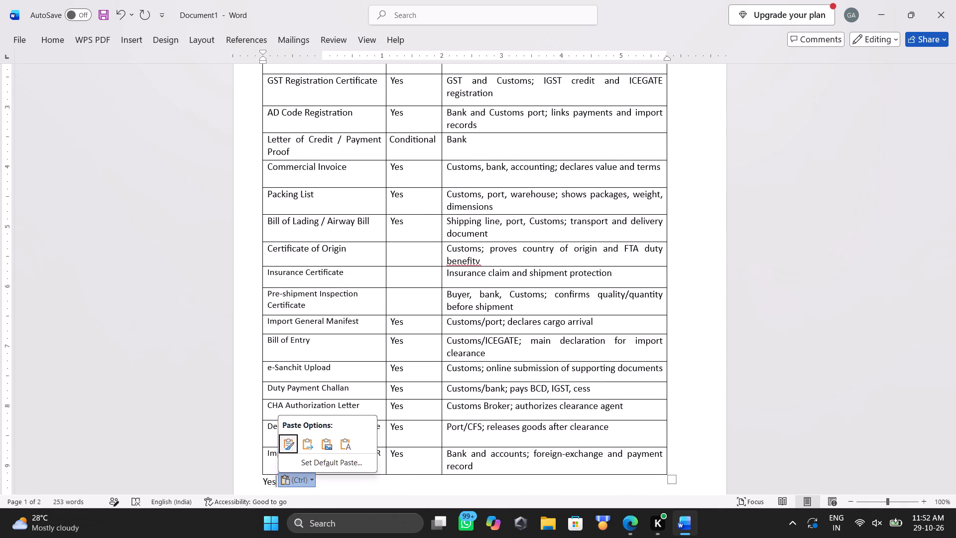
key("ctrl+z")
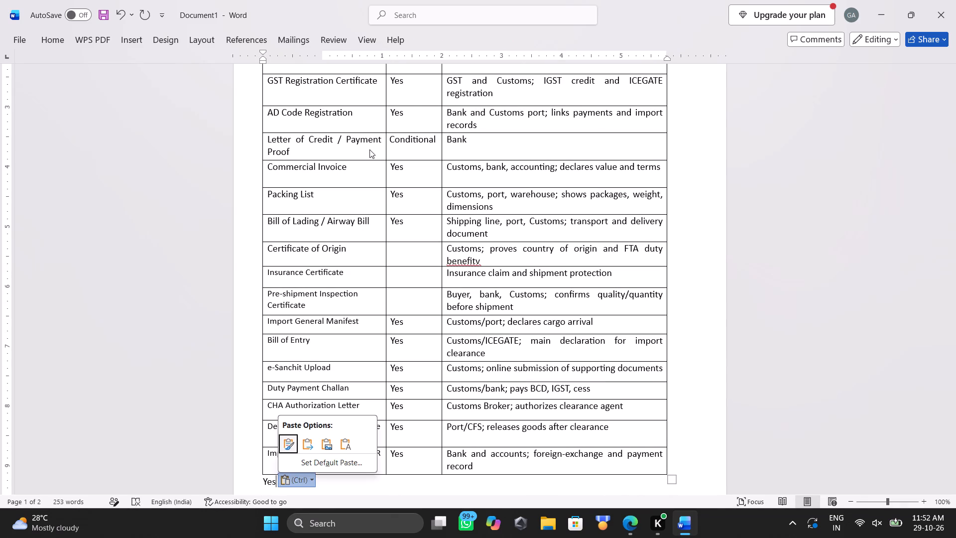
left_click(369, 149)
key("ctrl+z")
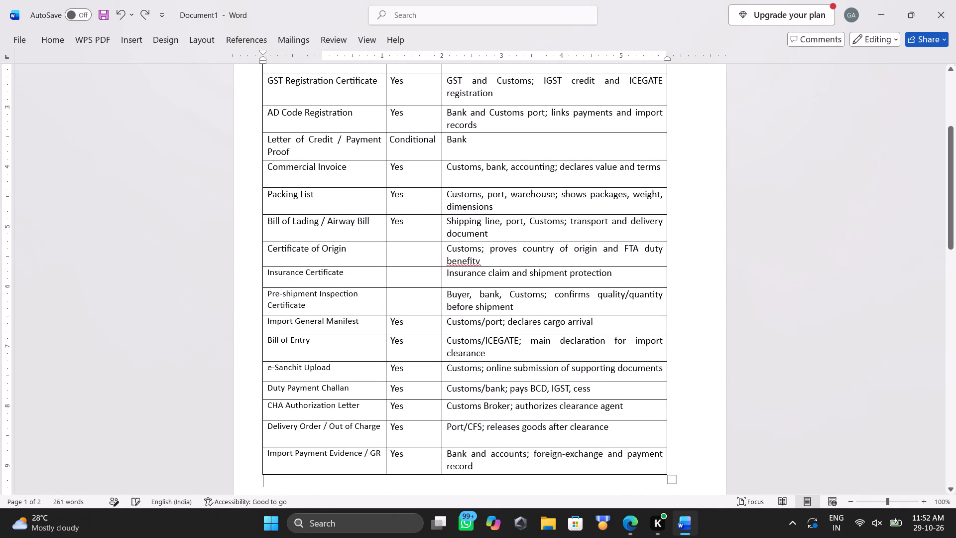
Copy "Conditional" from the Letter of Credit row into the Common cells for Certificate of Origin, Insurance Certificate and Pre-shipment Inspection Certificate.
scroll(408, 214, "up", 1)
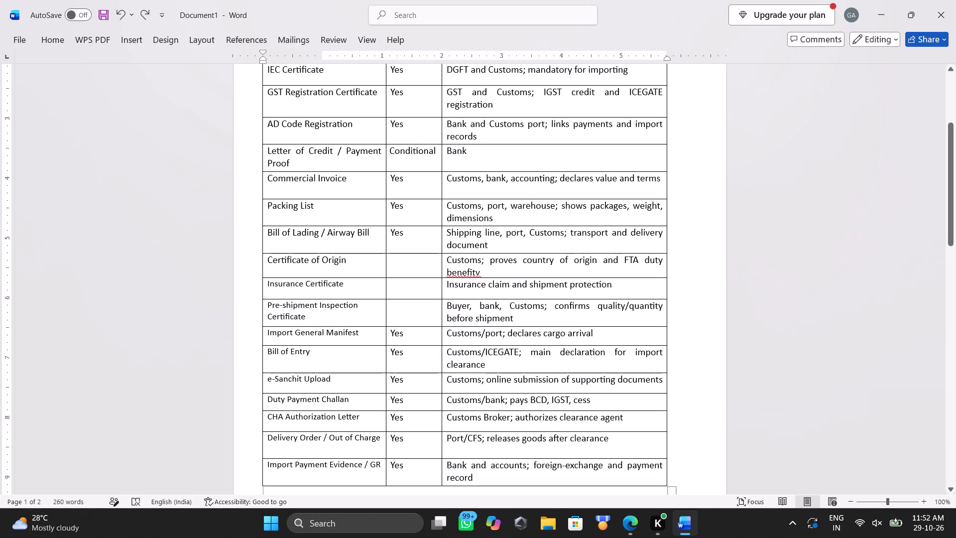
scroll(400, 249, "up", 1)
triple_click(398, 185)
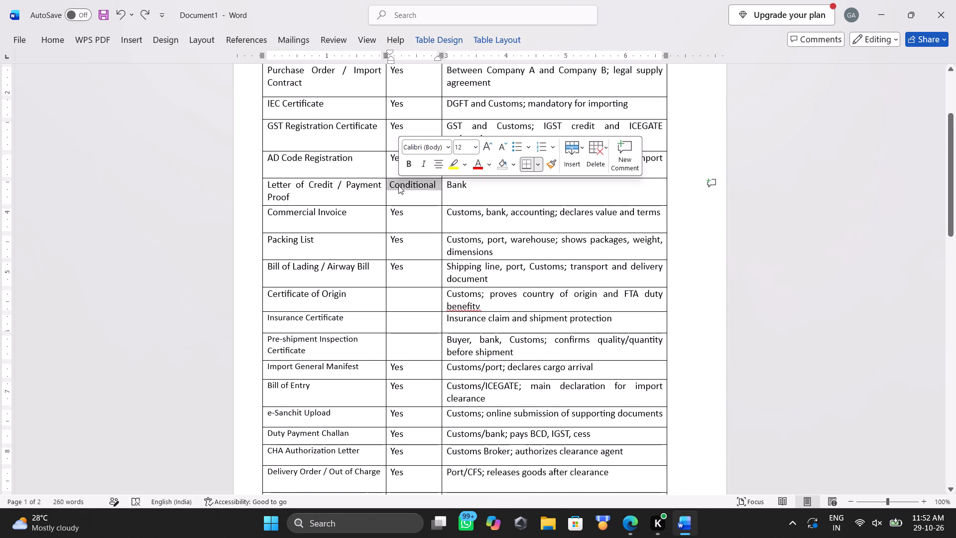
key("ctrl+c")
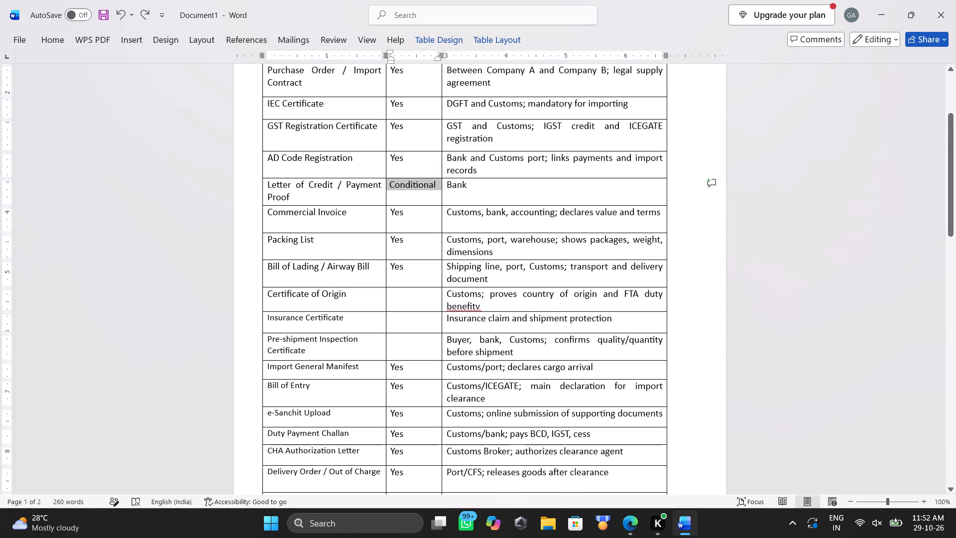
left_click(408, 307)
key("ctrl+c")
key("Down")
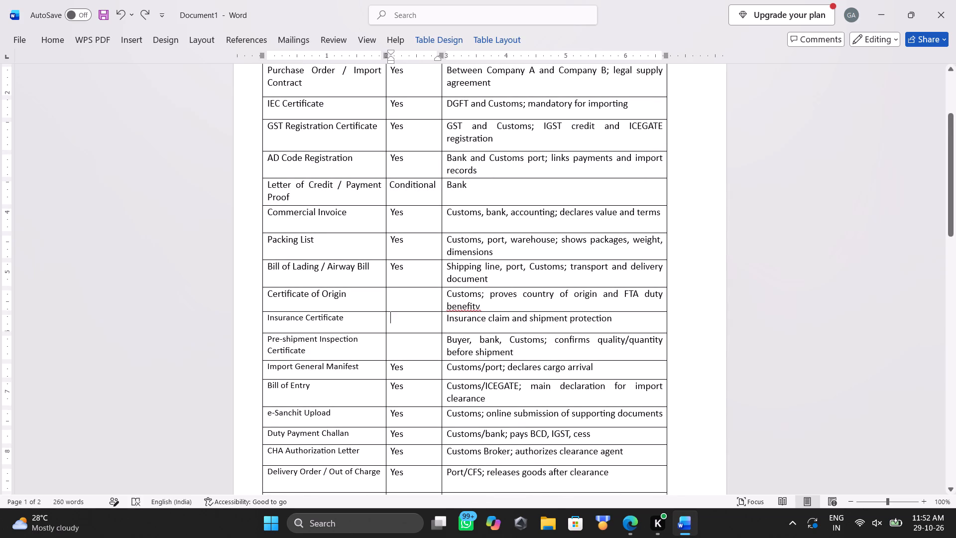
key("Up")
key("ctrl+v")
key("Down")
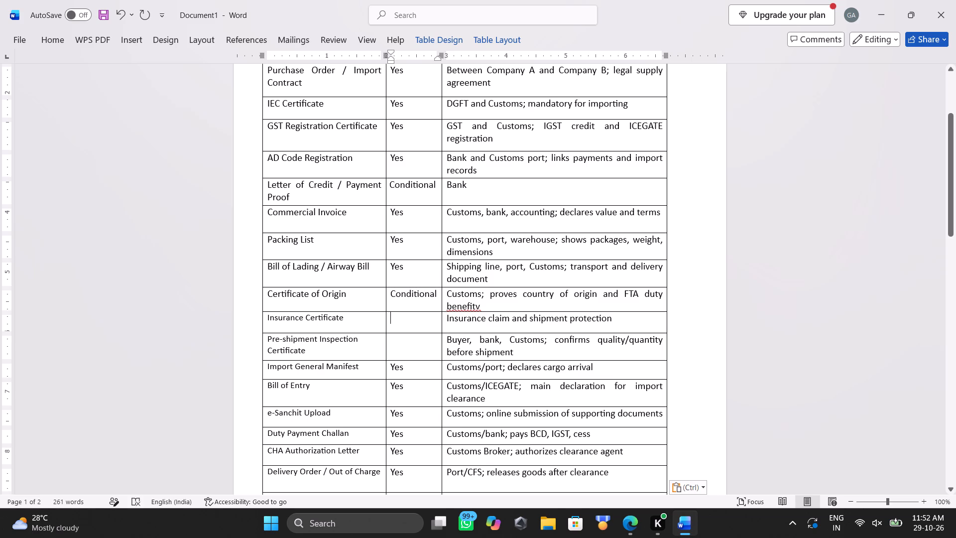
key("ctrl+v")
key("Down")
key("ctrl+v")
Review the Common column entries through the whole common documents table.
key("Down")
key("Down")
key("Down")
key("Down")
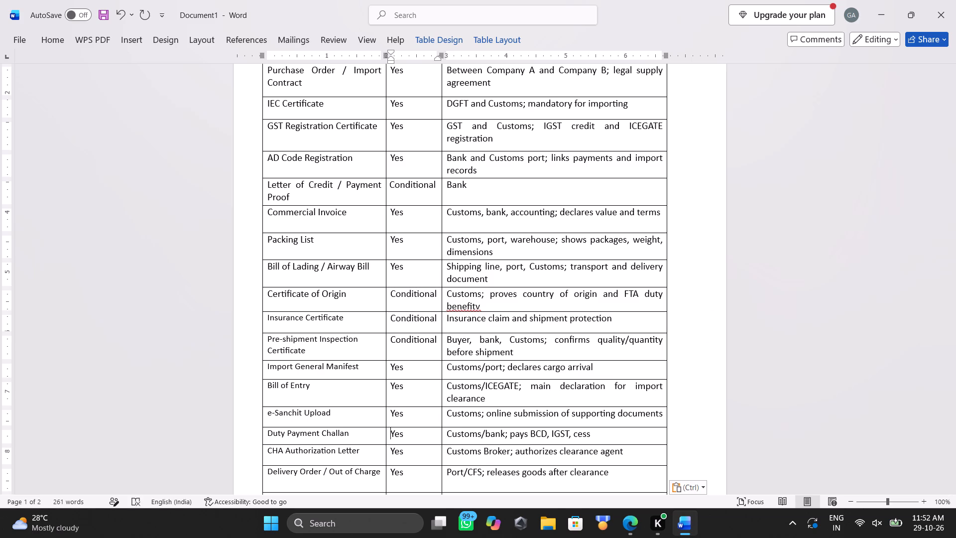
key("Down")
key("Down")
key("Down")
key("Down")
key("Down")
key("Up")
key("Up")
key("Up")
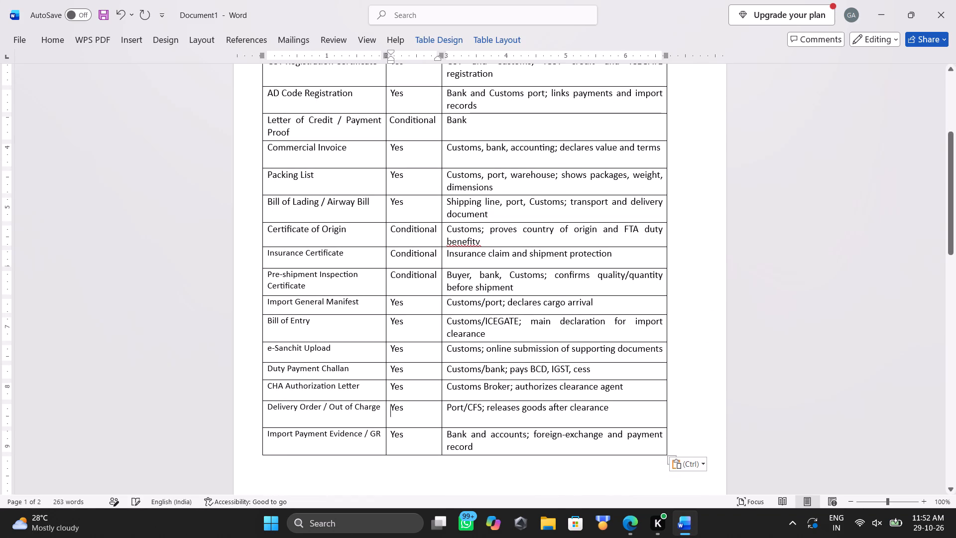
key("Up")
key("Up")
key("Up")
key("Up")
key("Up")
key("Up")
key("Up")
key("Up")
key("Up")
key("Up")
key("Up")
key("Up")
key("Up")
key("Up")
key("Up")
key("Up")
key("Up")
key("Up")
key("Up")
key("Up")
key("Up")
key("Up")
key("Up")
key("Up")
key("Up")
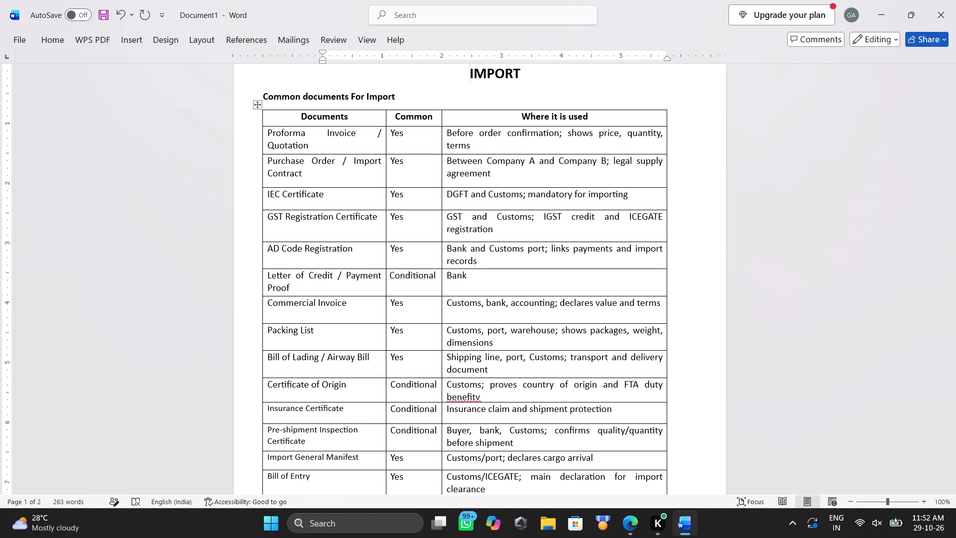
scroll(408, 307, "down", 1)
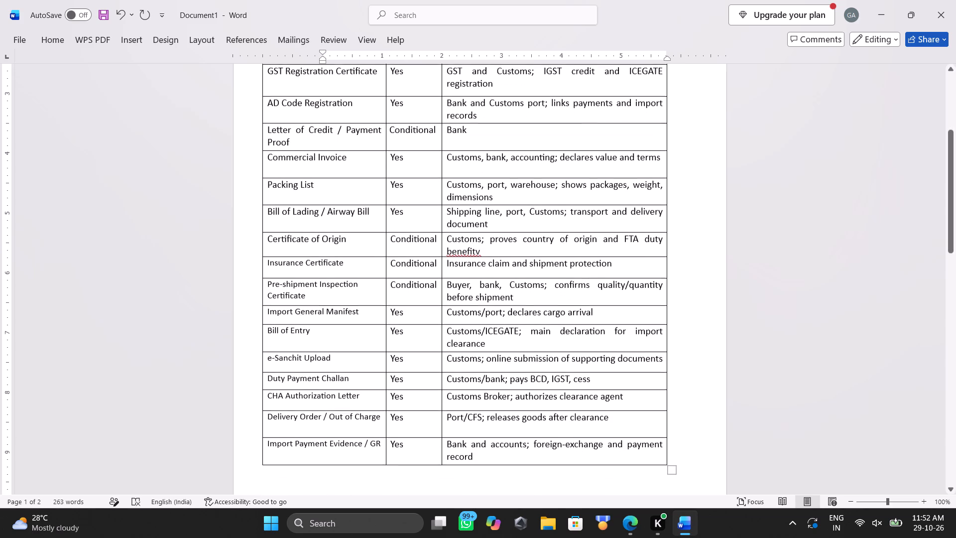
scroll(408, 307, "down", 1)
Delete the stray last letter of "benefity" in the Certificate of Origin row's "Where it is used" entry.
left_click(473, 239)
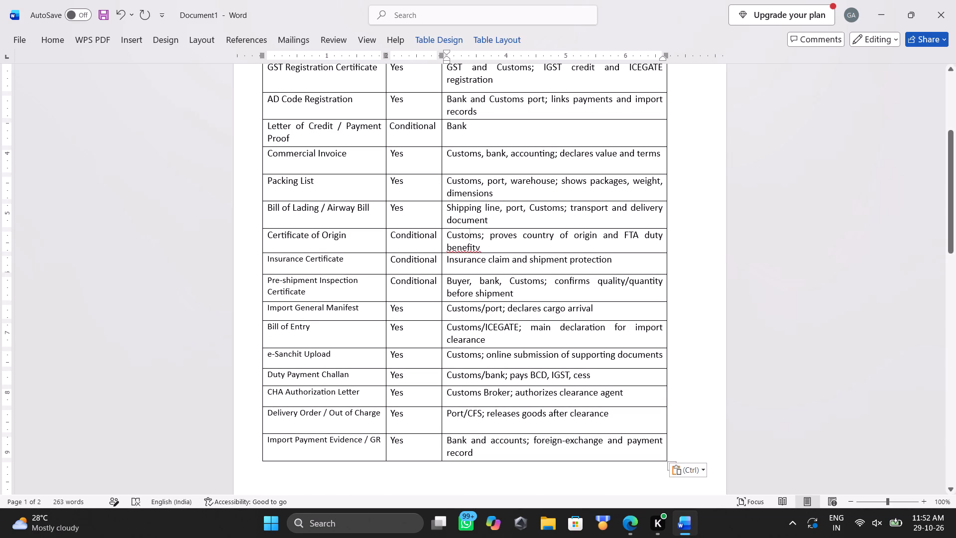
key("alt+Tab")
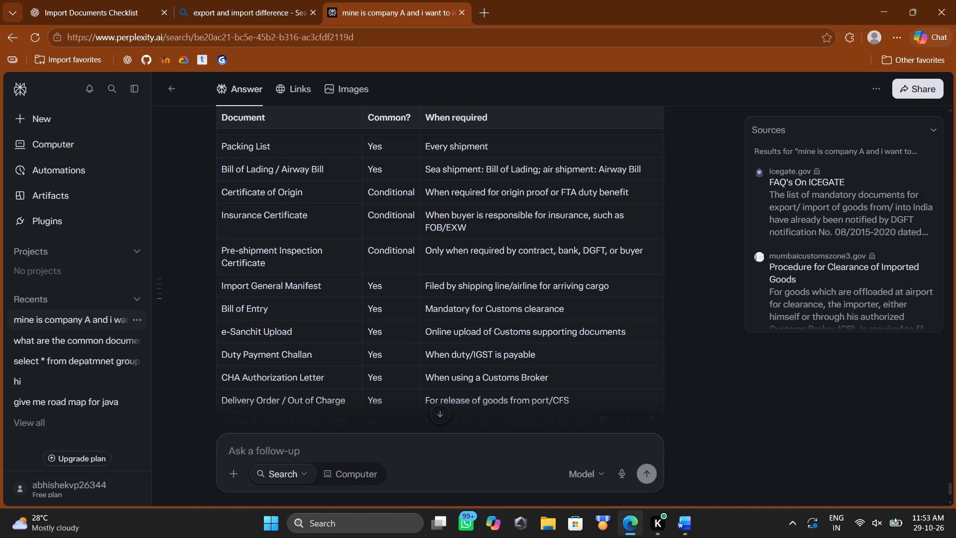
key("alt+Tab")
left_click(485, 245)
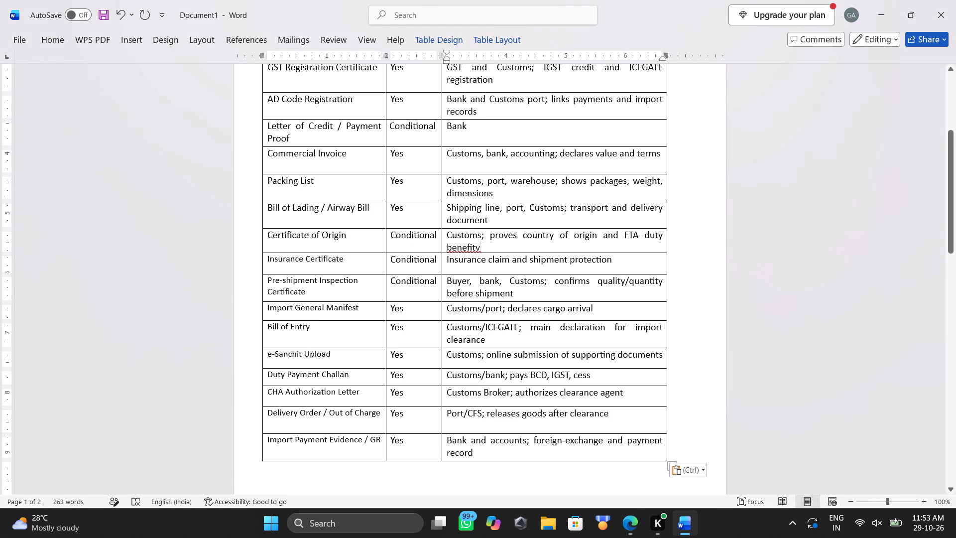
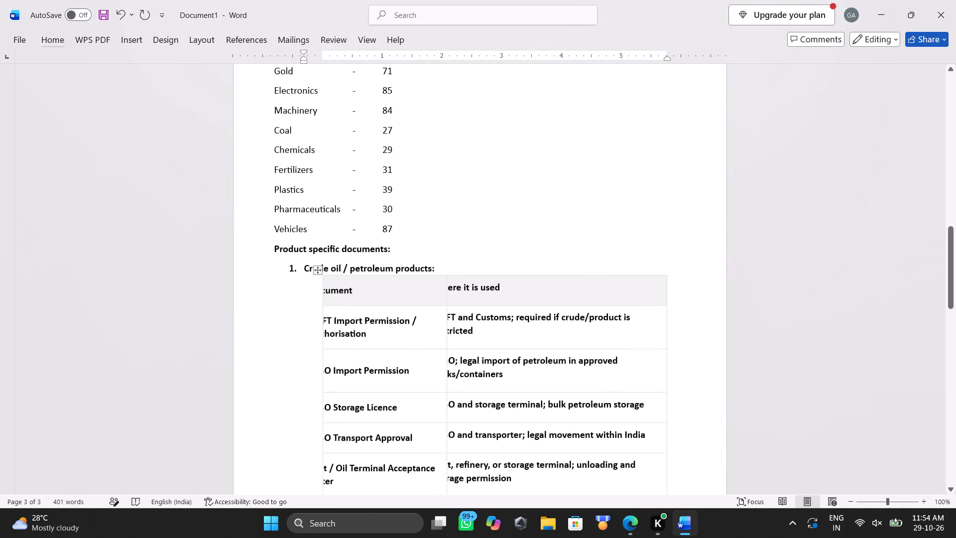
scroll(396, 175, "down", 1)
scroll(347, 108, "up", 1)
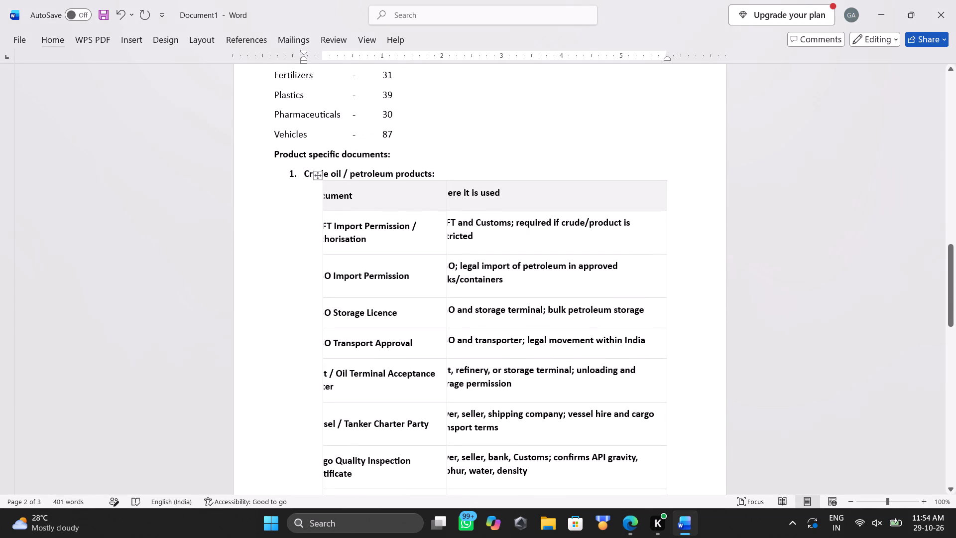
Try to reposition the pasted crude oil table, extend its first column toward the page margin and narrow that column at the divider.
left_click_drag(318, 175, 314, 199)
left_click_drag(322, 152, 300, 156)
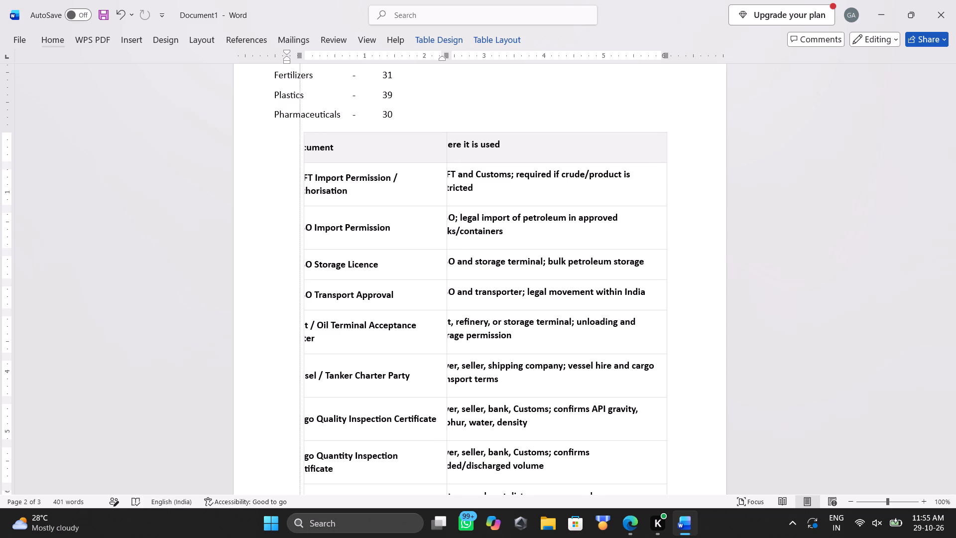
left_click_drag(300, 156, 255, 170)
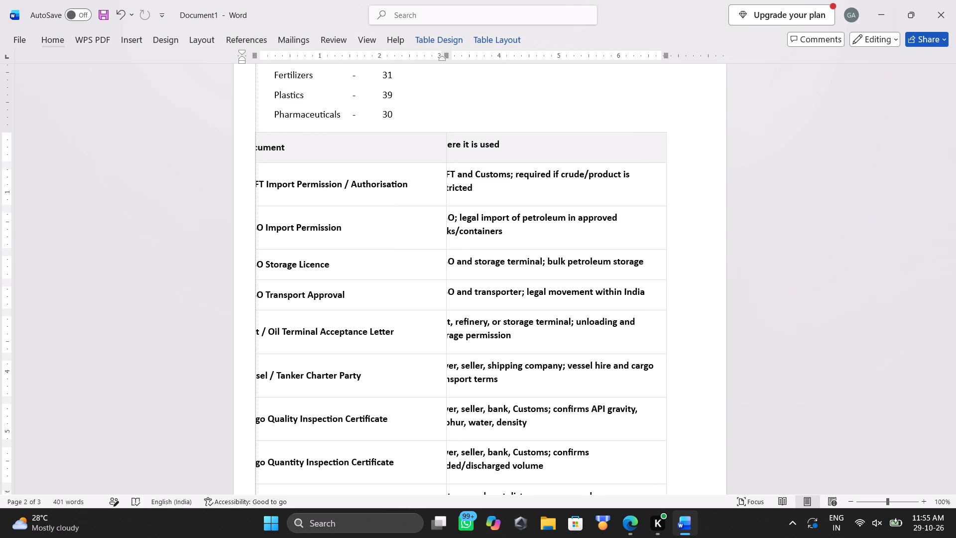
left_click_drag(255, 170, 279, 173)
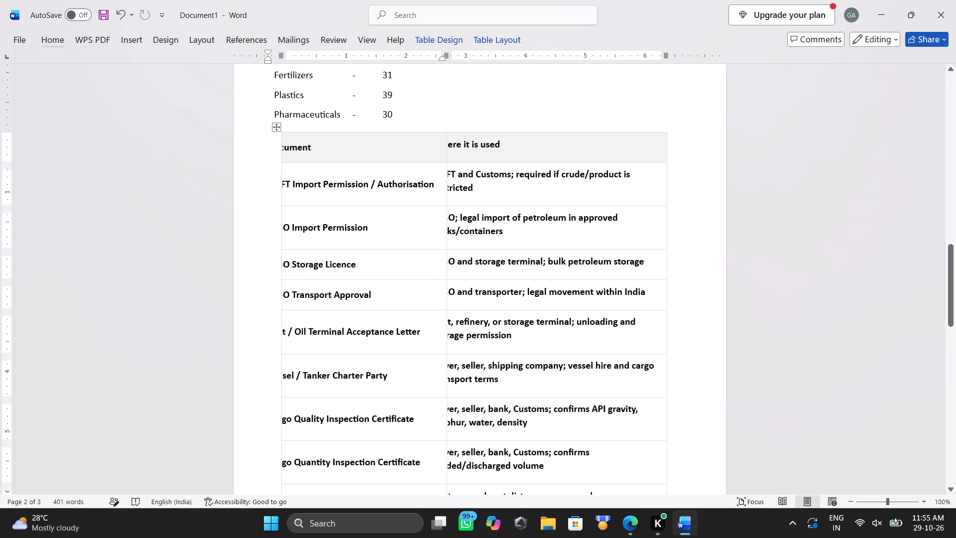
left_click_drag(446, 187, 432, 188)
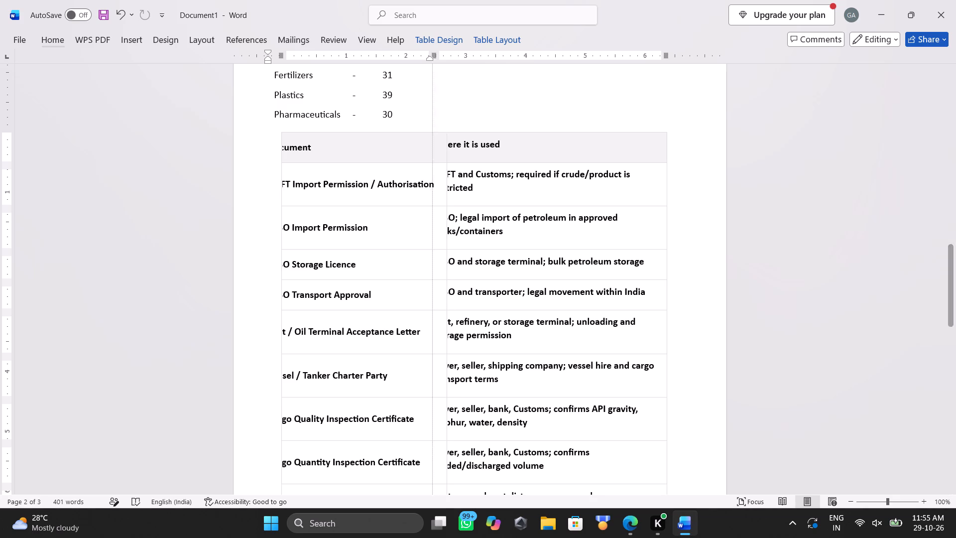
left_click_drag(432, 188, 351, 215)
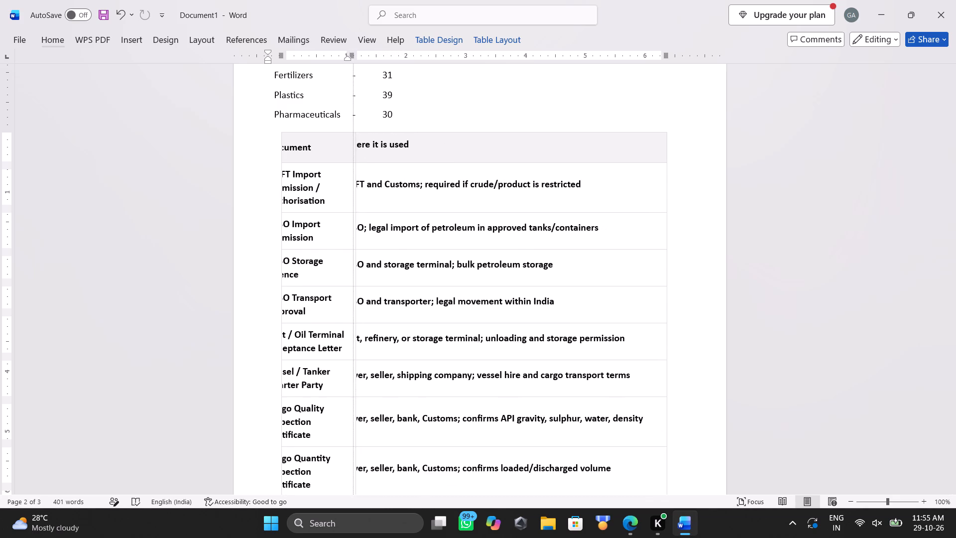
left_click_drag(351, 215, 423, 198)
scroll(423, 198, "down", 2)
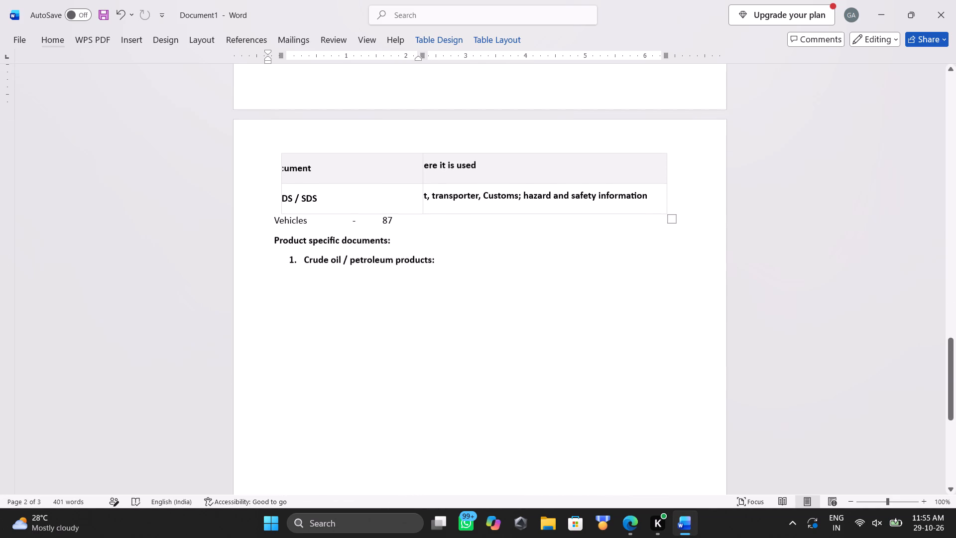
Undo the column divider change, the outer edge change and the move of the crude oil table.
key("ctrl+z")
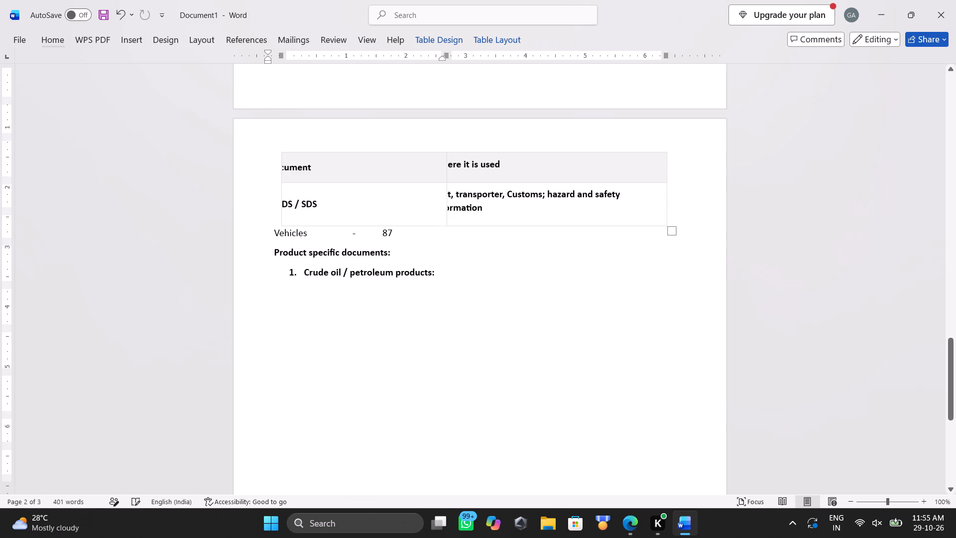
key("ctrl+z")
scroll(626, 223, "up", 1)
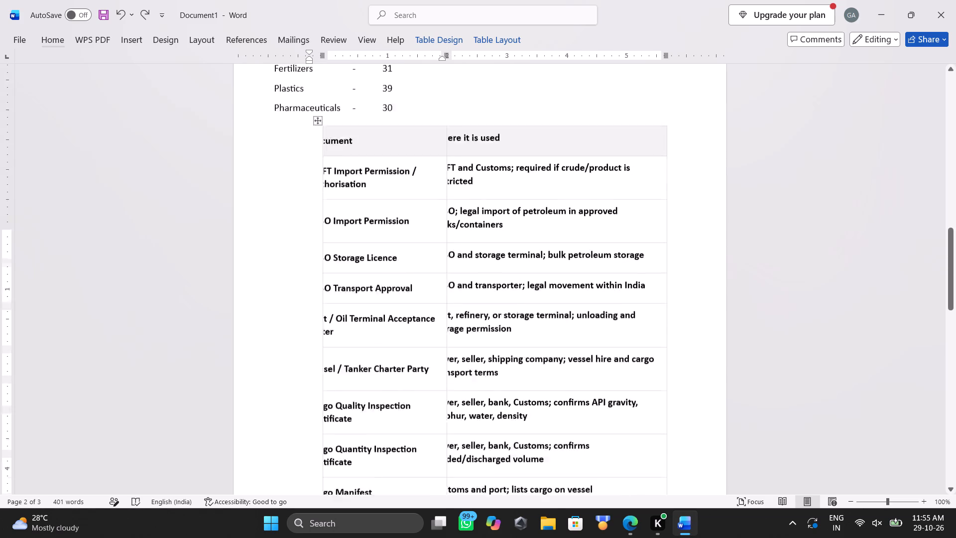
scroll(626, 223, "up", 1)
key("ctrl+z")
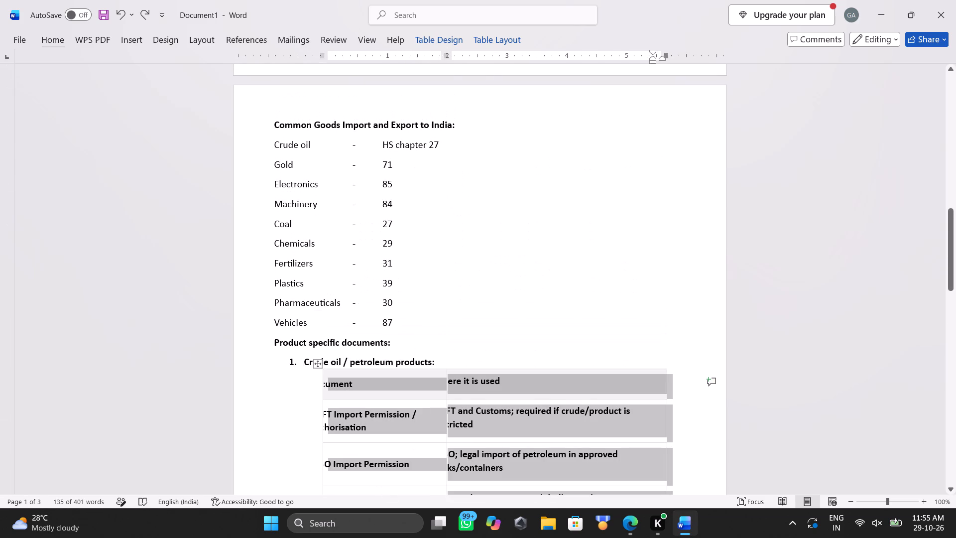
Shrink the crude oil table from its end corner to about 4.7 inches wide and tighten its height.
scroll(626, 223, "down", 4)
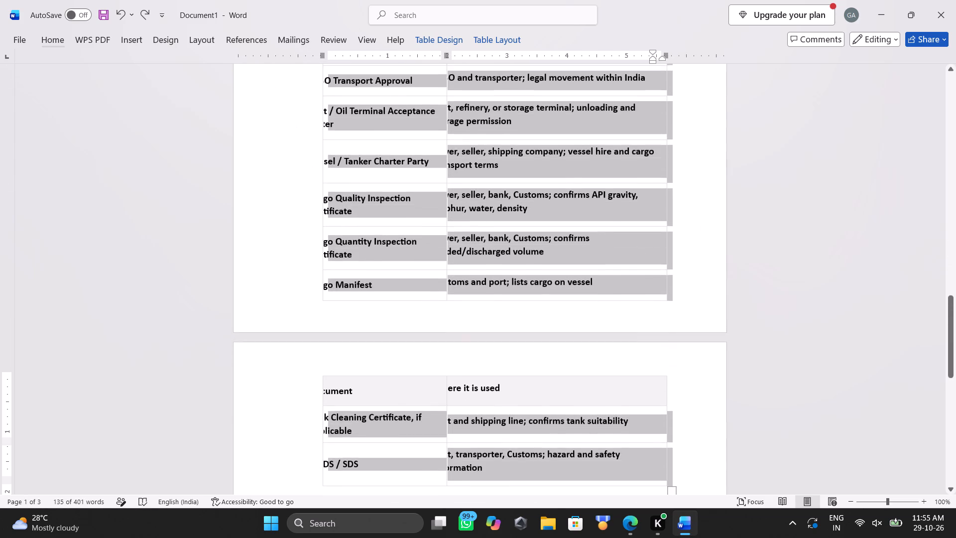
scroll(626, 223, "down", 1)
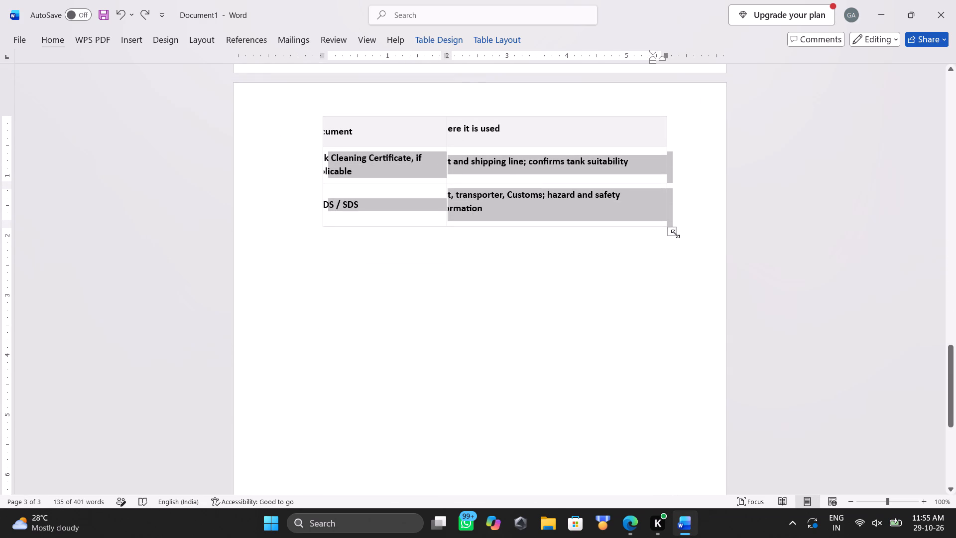
left_click_drag(675, 234, 607, 134)
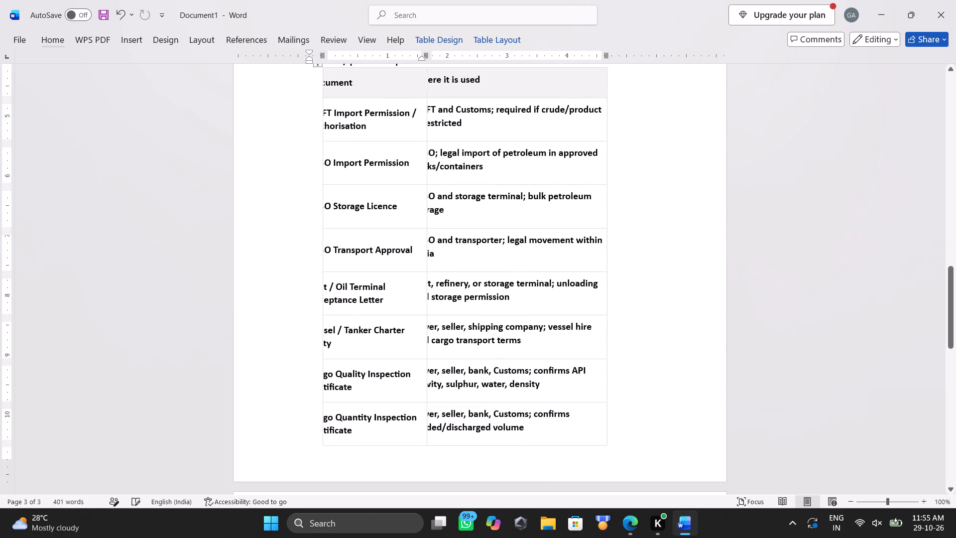
scroll(607, 134, "down", 1)
scroll(609, 308, "down", 1)
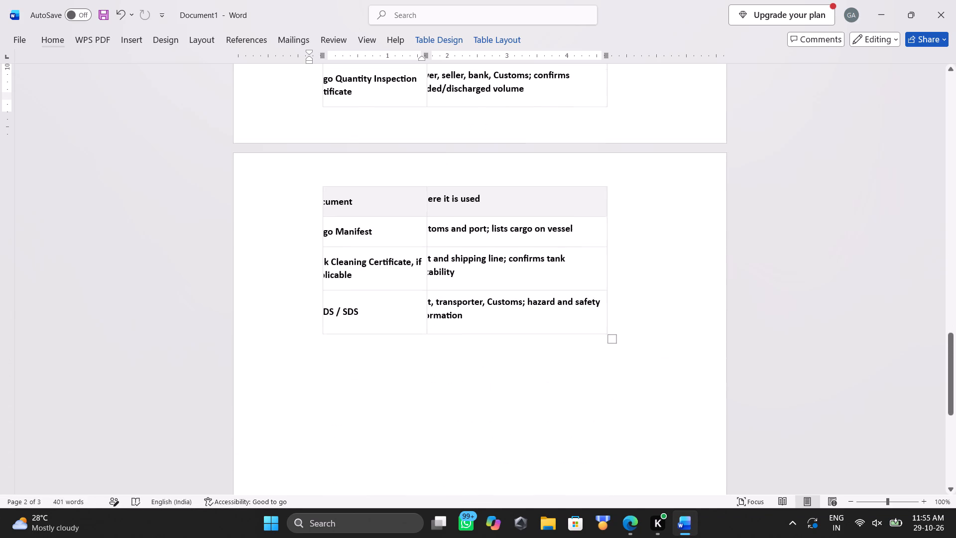
scroll(609, 308, "down", 1)
left_click_drag(611, 332, 613, 166)
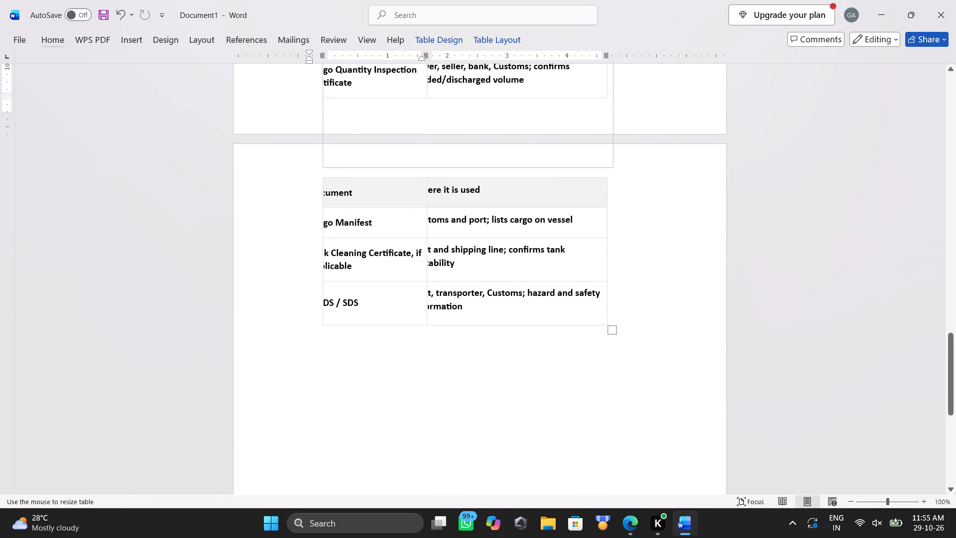
left_click_drag(613, 166, 605, 119)
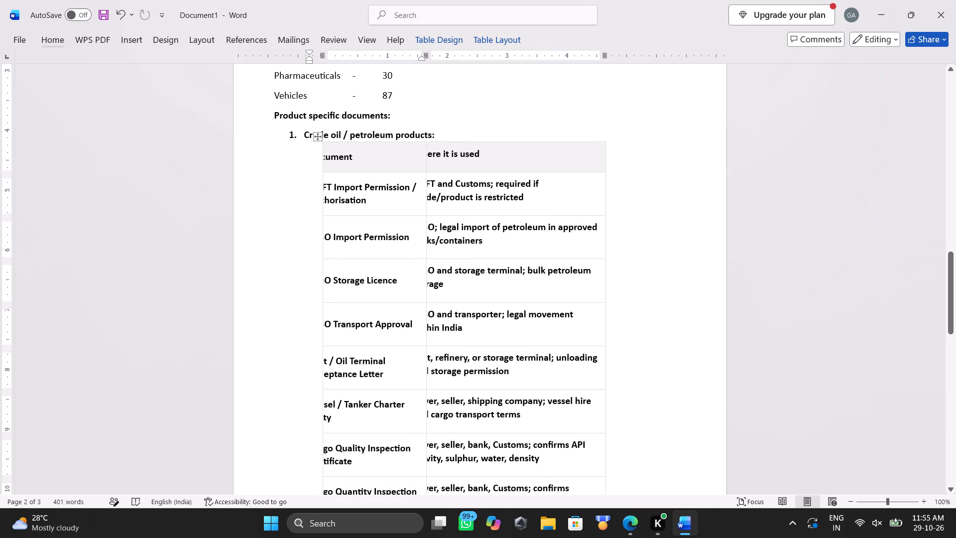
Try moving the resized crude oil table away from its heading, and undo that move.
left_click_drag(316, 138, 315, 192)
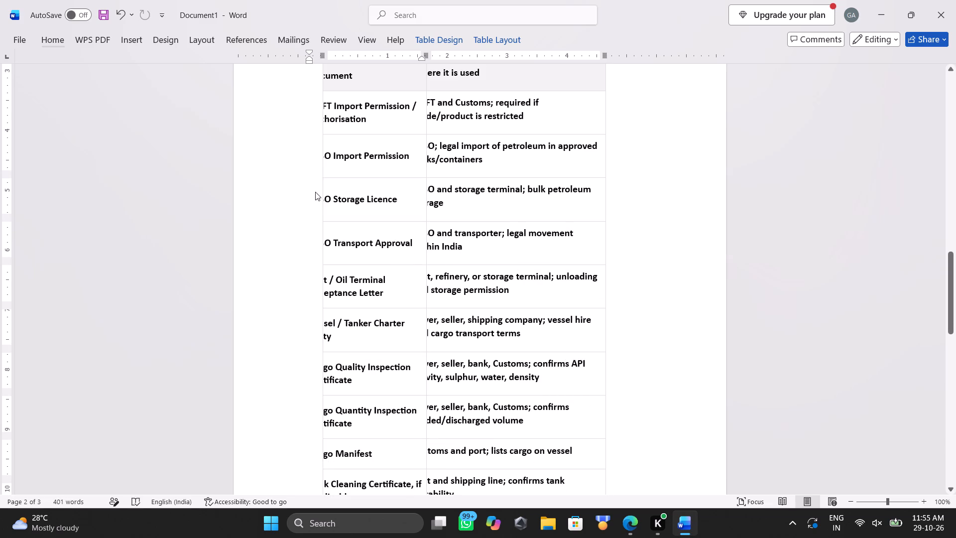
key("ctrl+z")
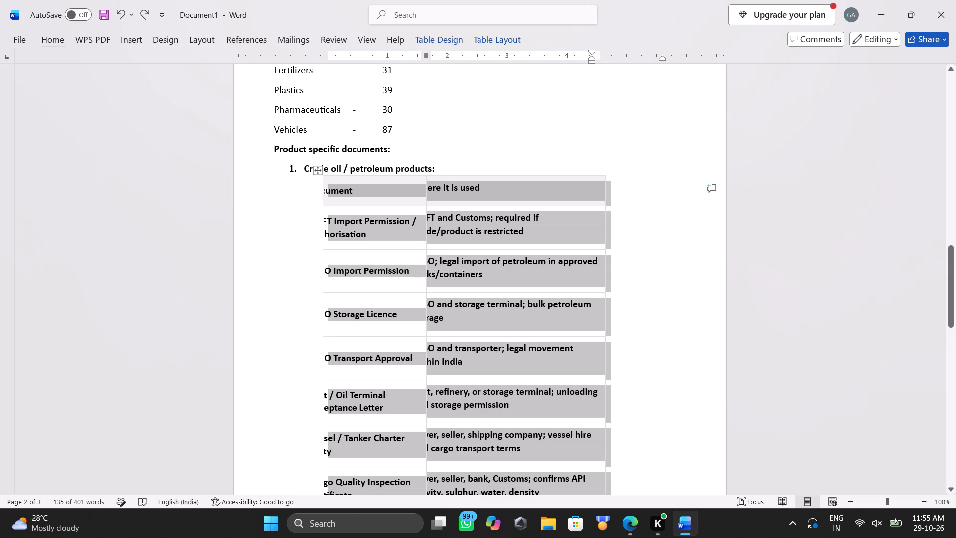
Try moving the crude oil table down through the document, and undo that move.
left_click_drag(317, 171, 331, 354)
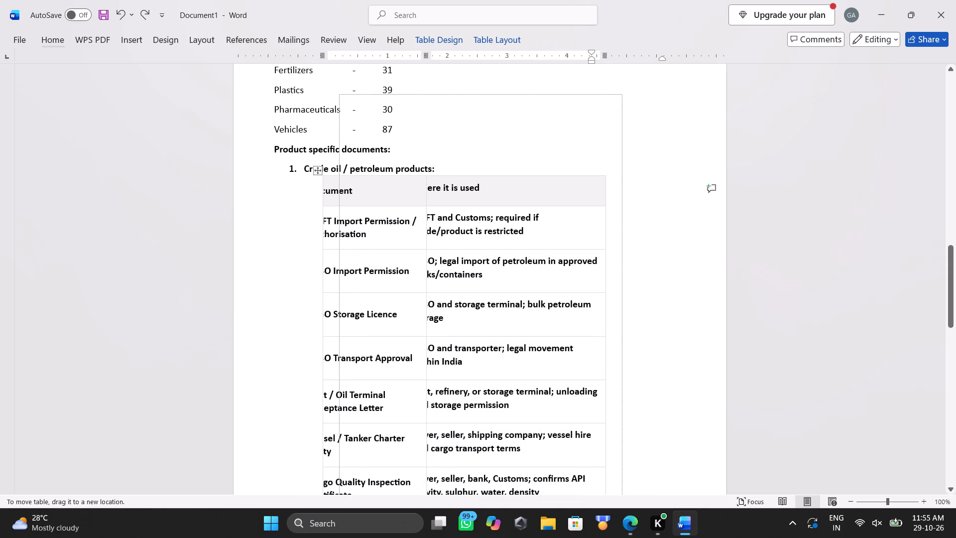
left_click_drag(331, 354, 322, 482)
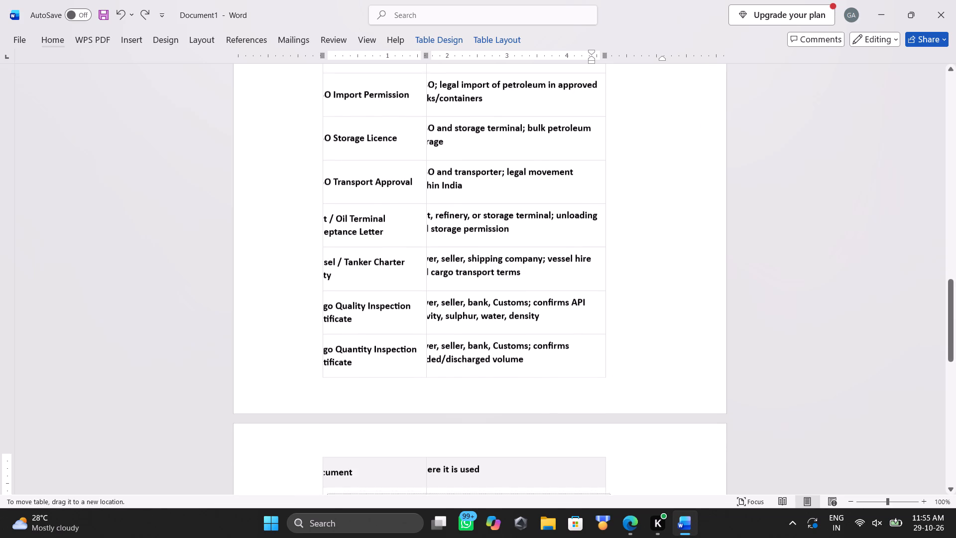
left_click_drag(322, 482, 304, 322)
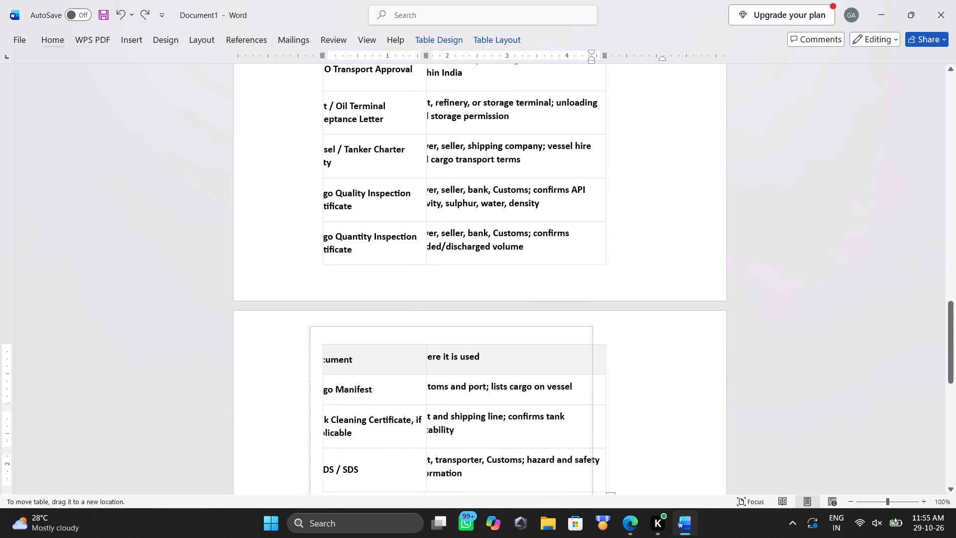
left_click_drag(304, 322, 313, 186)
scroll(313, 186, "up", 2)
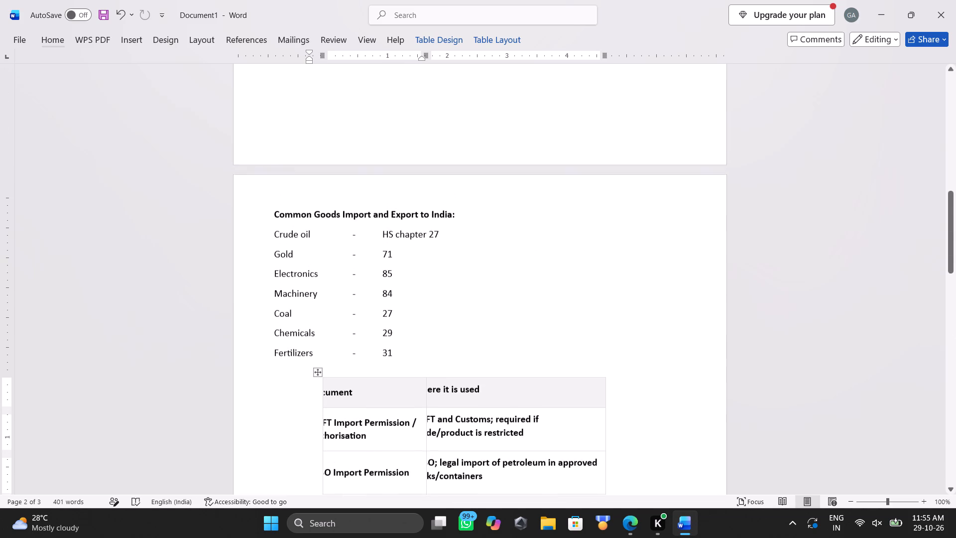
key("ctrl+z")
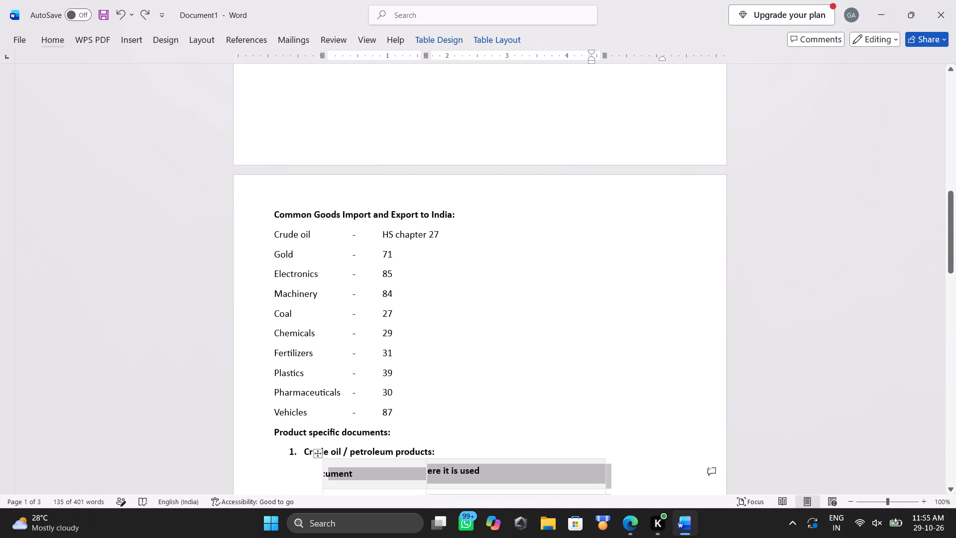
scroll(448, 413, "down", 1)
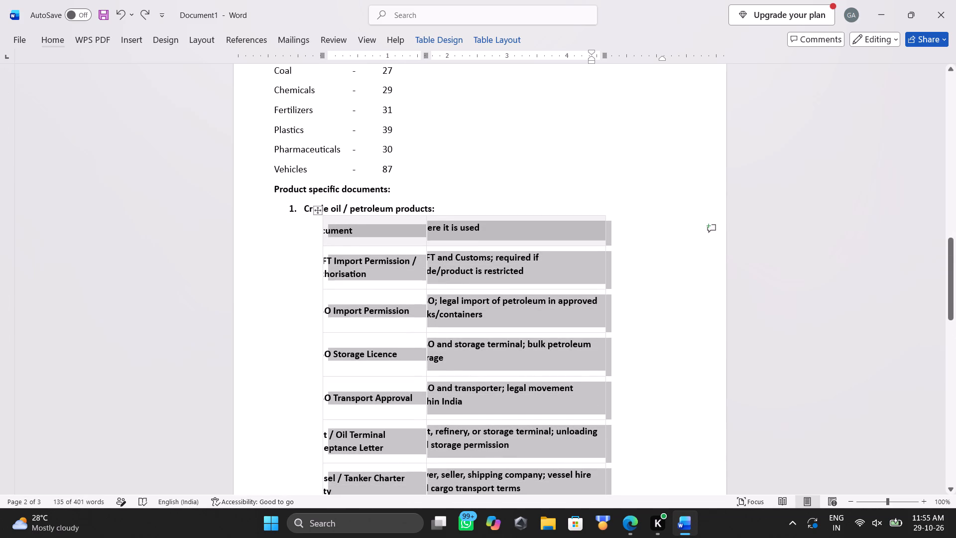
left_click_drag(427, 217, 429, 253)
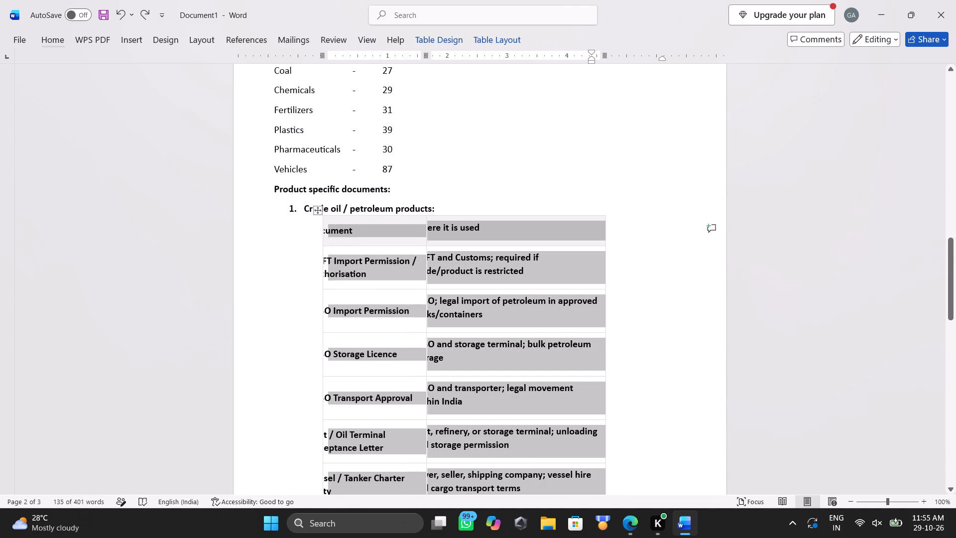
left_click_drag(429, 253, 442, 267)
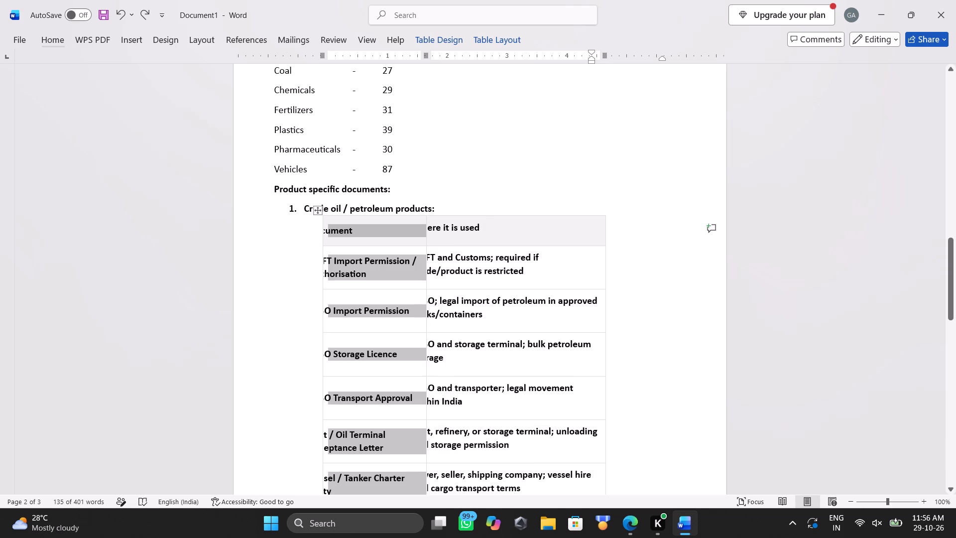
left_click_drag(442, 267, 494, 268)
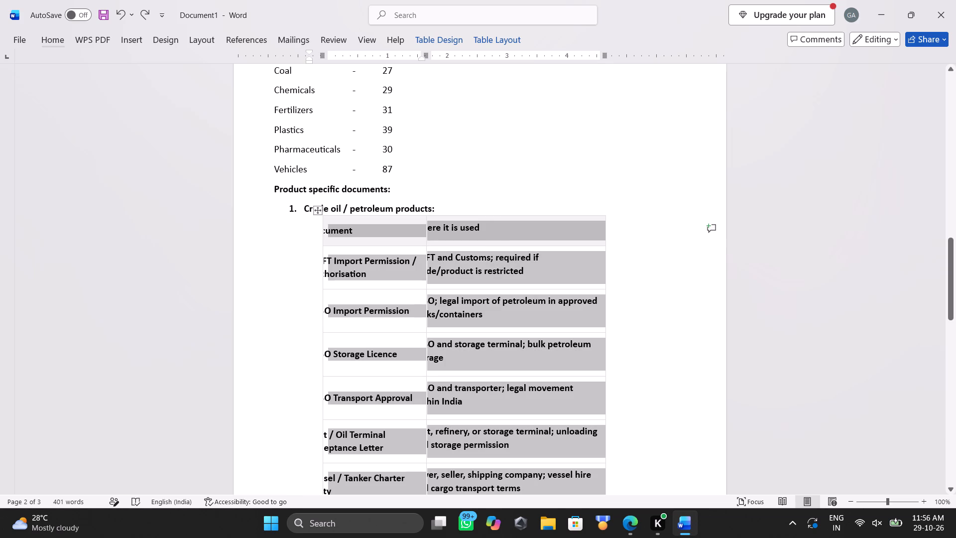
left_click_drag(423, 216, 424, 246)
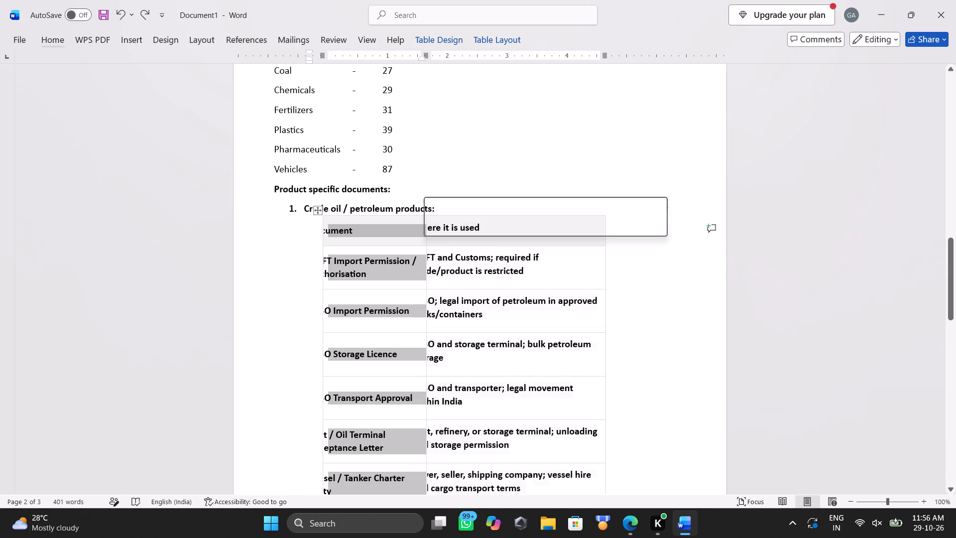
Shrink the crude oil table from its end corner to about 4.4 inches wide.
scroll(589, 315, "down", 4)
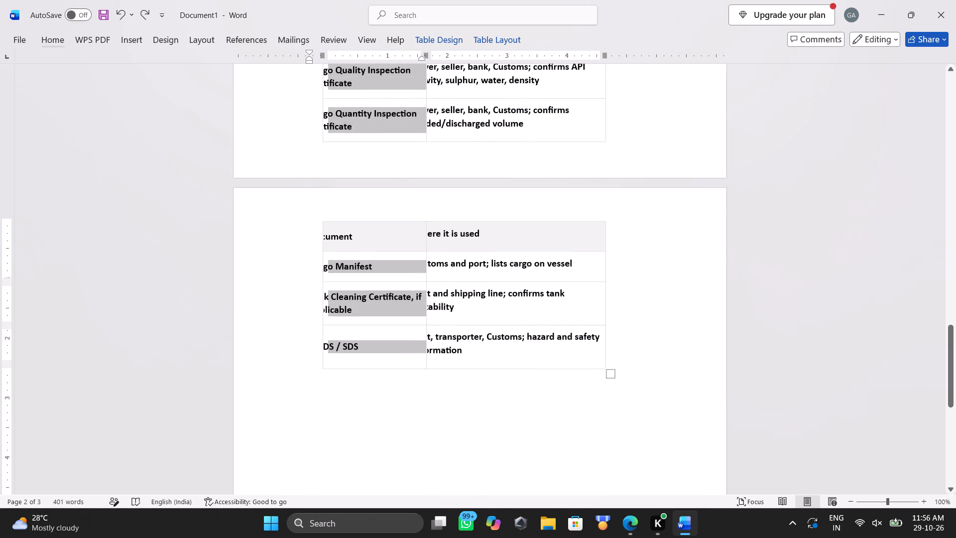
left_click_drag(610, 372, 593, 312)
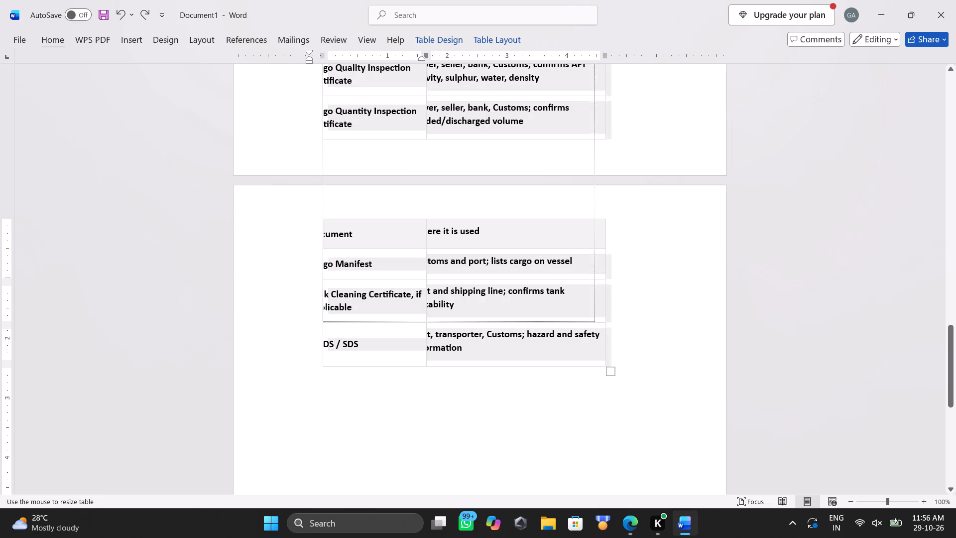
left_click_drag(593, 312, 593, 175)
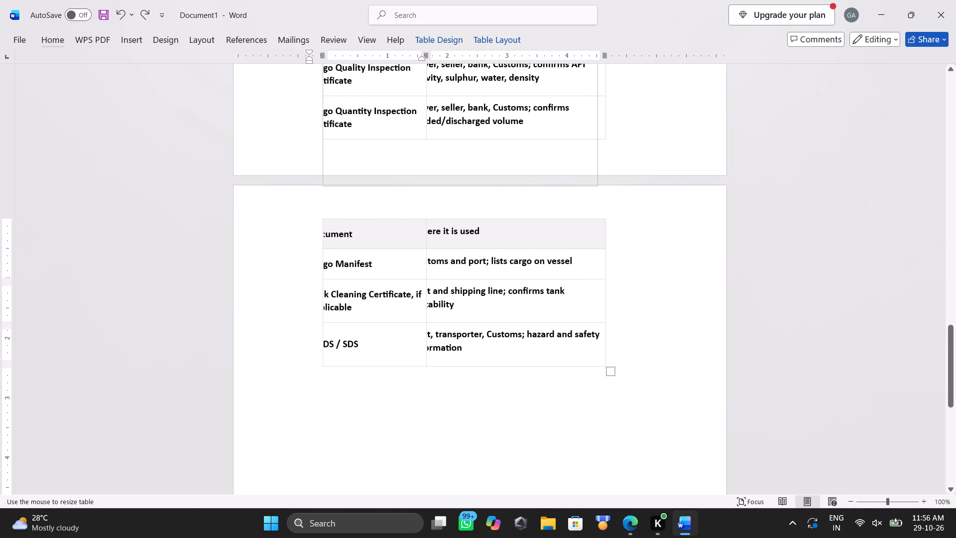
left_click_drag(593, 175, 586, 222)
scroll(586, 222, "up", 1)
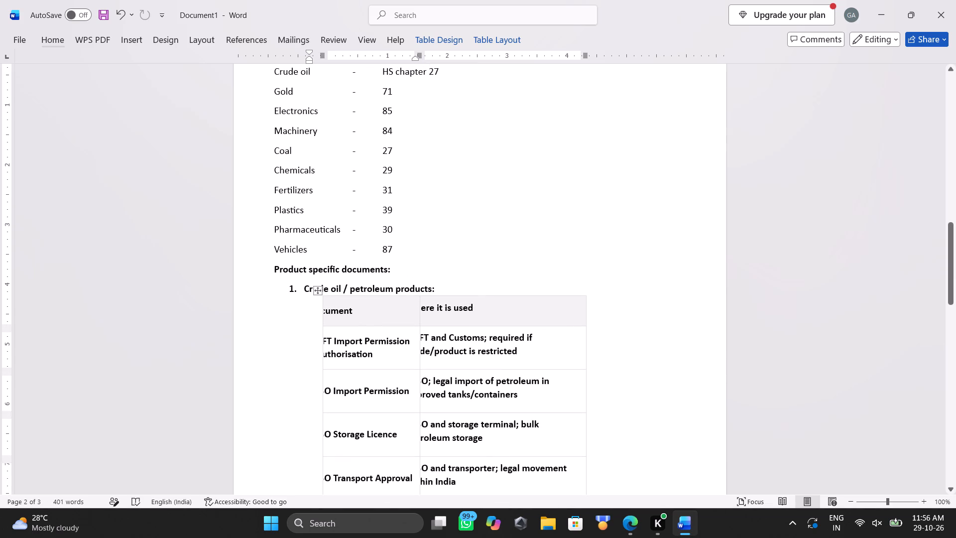
Resize the crude oil table from its end corner to about 5.3 inches wide.
scroll(513, 365, "down", 2)
scroll(564, 361, "down", 1)
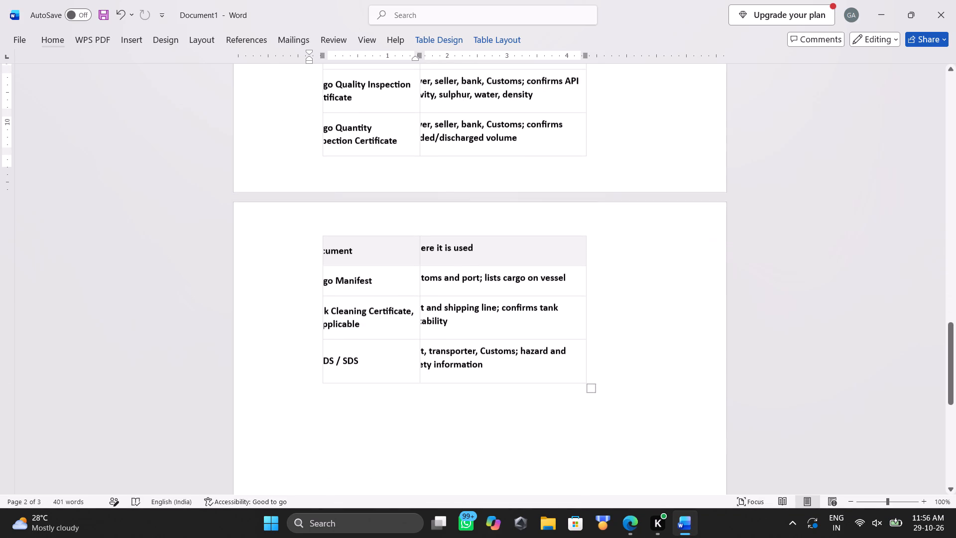
left_click_drag(593, 385, 644, 338)
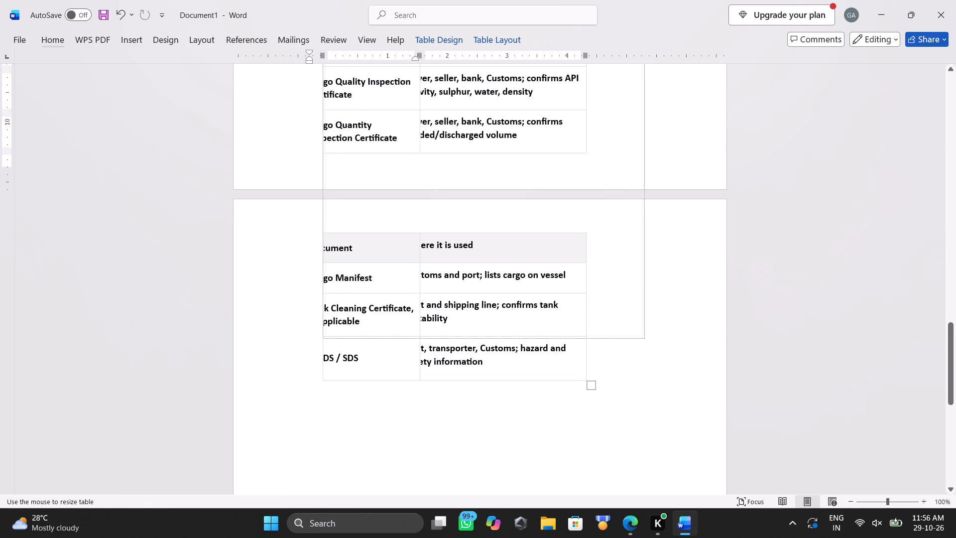
left_click_drag(644, 338, 652, 158)
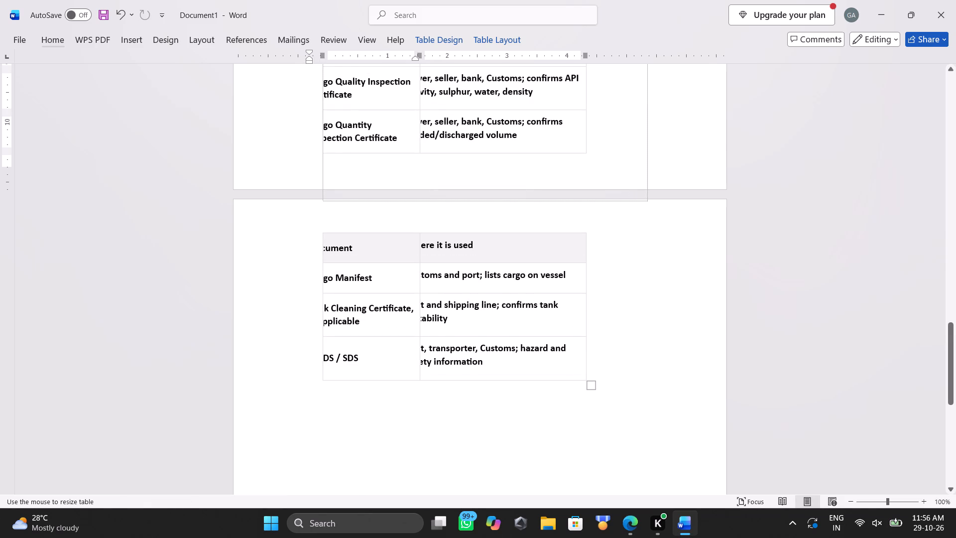
left_click_drag(652, 158, 640, 168)
scroll(640, 168, "down", 1)
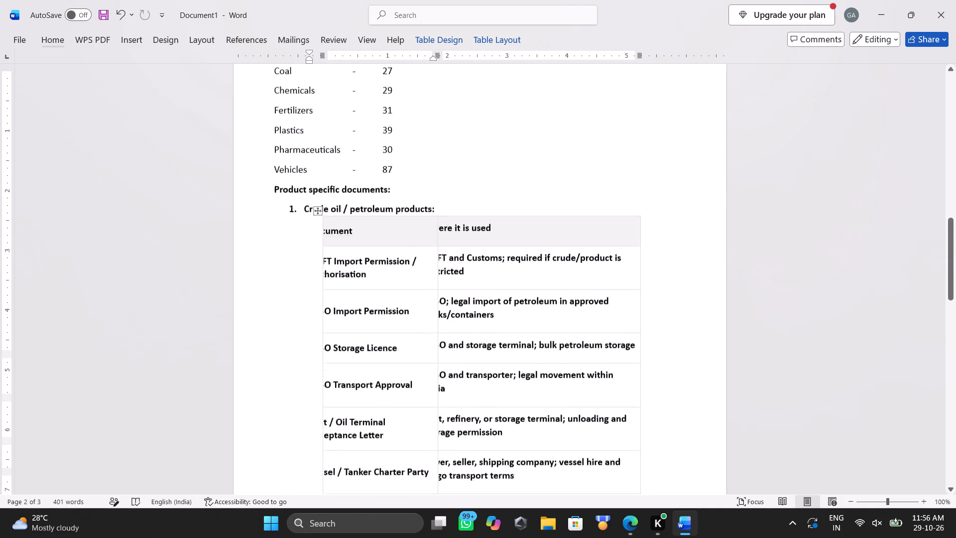
Narrow the crude oil table's first column to about 1.5 inches by moving the divider between its two columns.
scroll(640, 168, "down", 2)
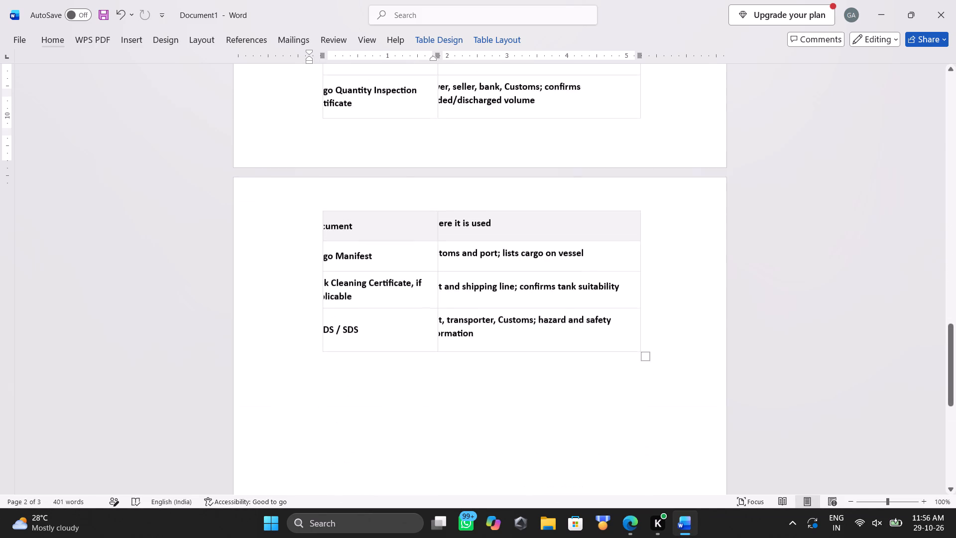
scroll(640, 168, "down", 1)
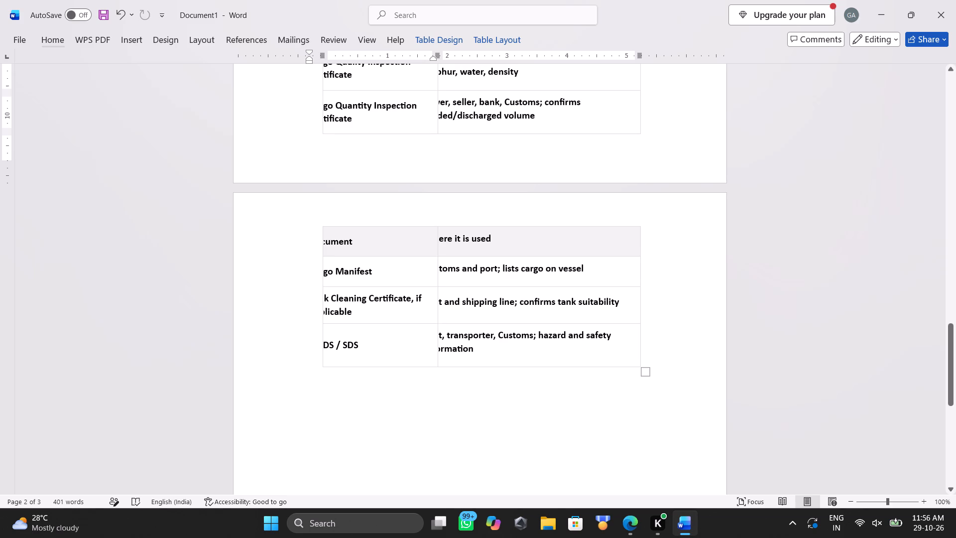
left_click_drag(438, 281, 411, 288)
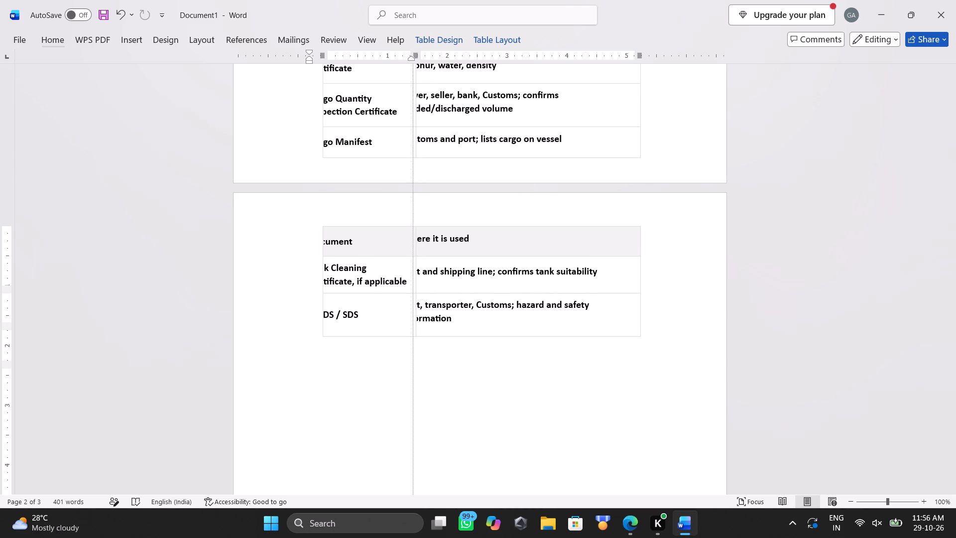
left_click_drag(411, 288, 411, 289)
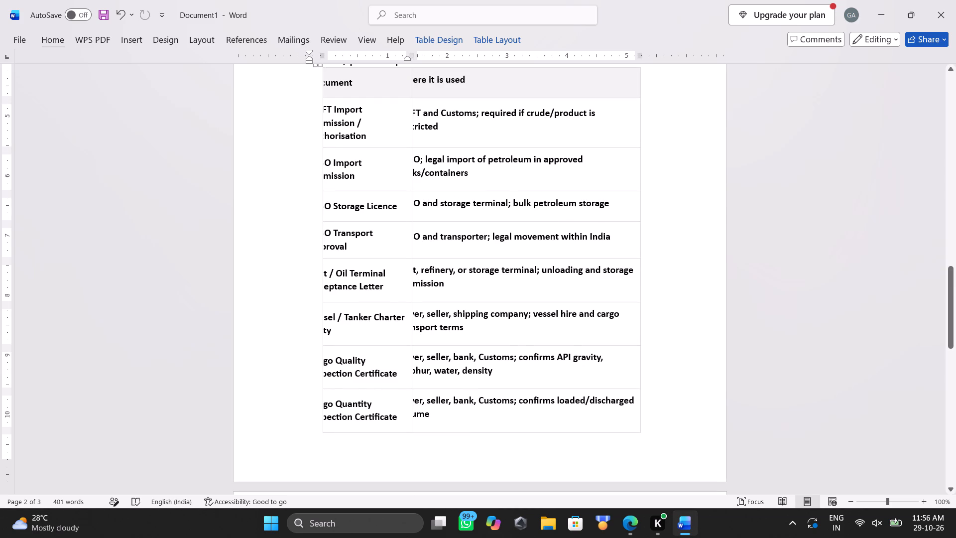
Extend the right indent of the crude oil table's Document header cell to about 2.2 inches on the ruler.
scroll(420, 233, "up", 1)
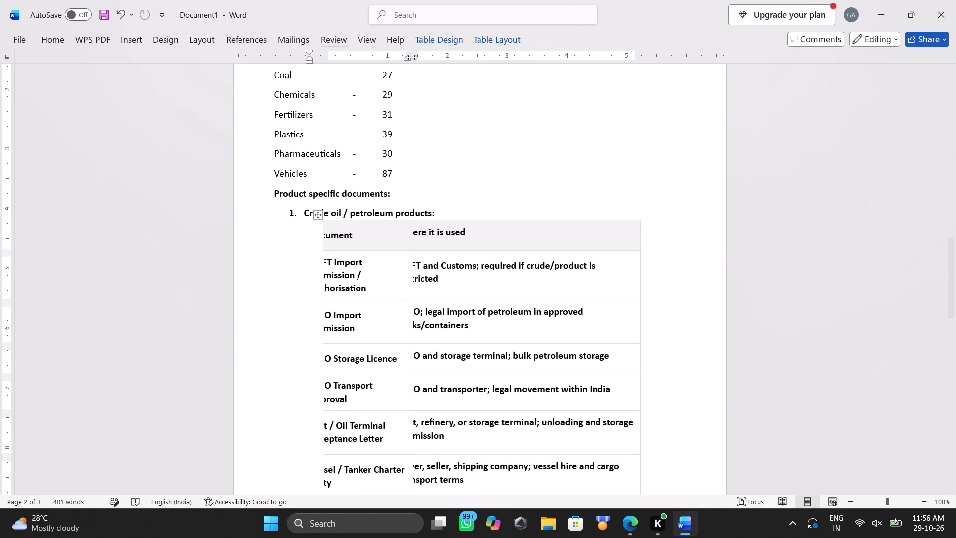
left_click_drag(406, 58, 442, 62)
left_click_drag(442, 62, 459, 62)
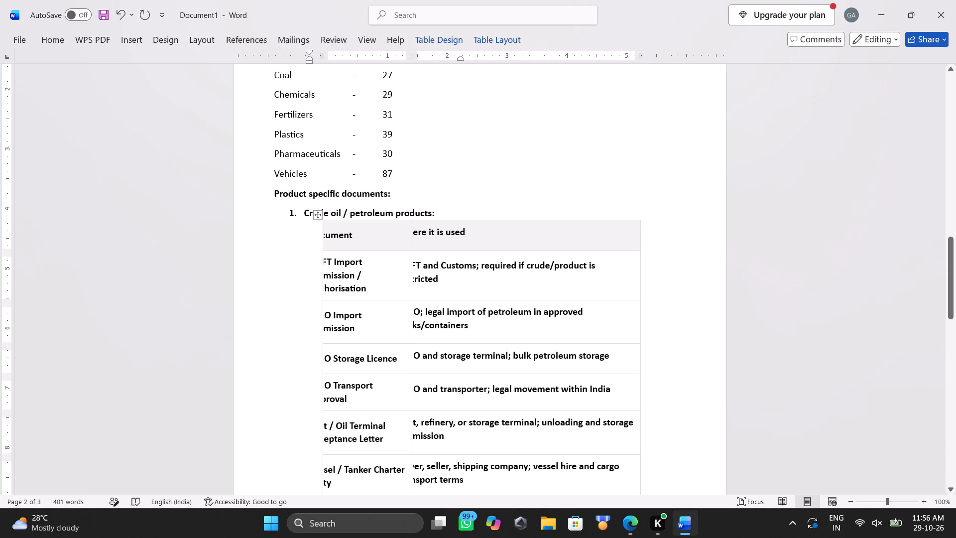
Extend the crude oil table's outer first-column edge to the page's text margin, making that column about 2.25 inches wide.
left_click_drag(323, 235, 297, 237)
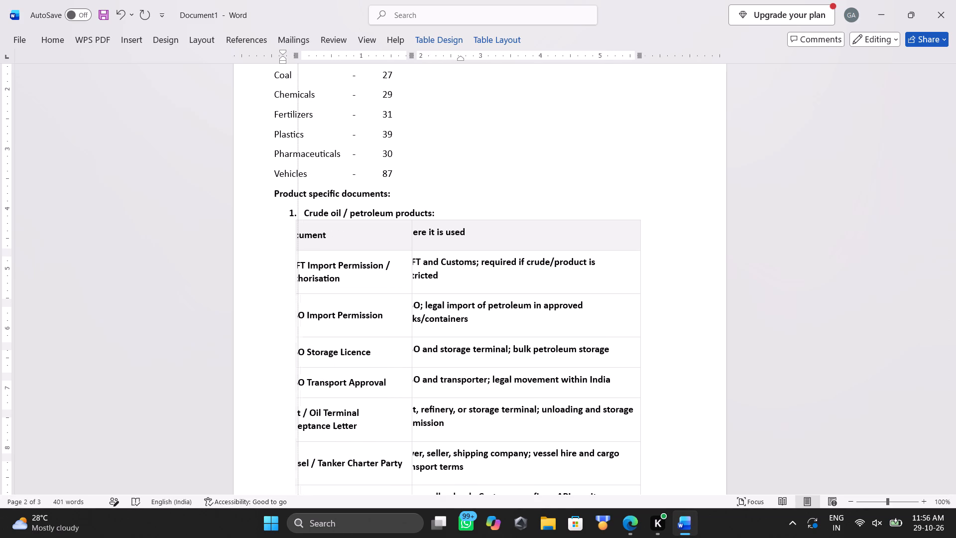
left_click_drag(297, 237, 277, 240)
Centre the first-column text from the Document header through the PESO Transport Approval row in the crude oil table.
left_click_drag(284, 237, 312, 370)
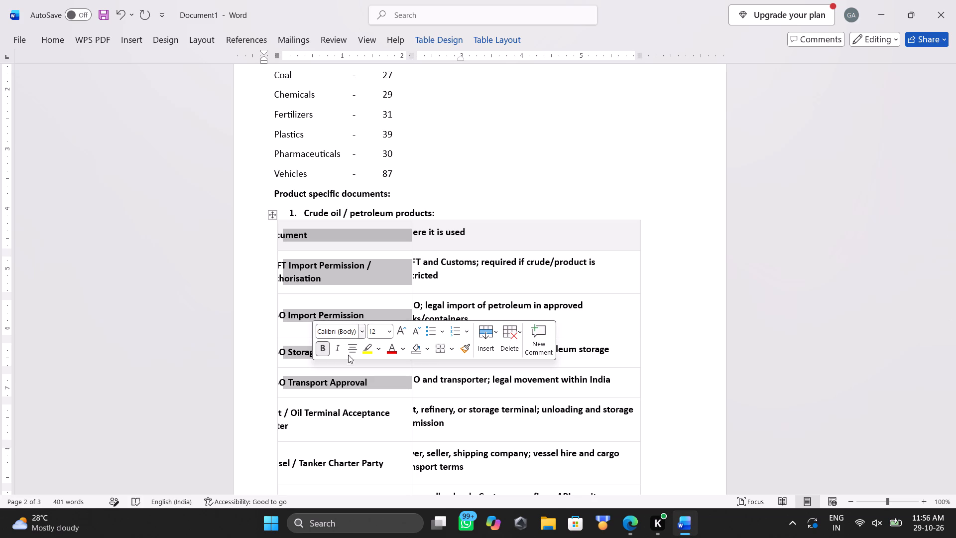
left_click(349, 350)
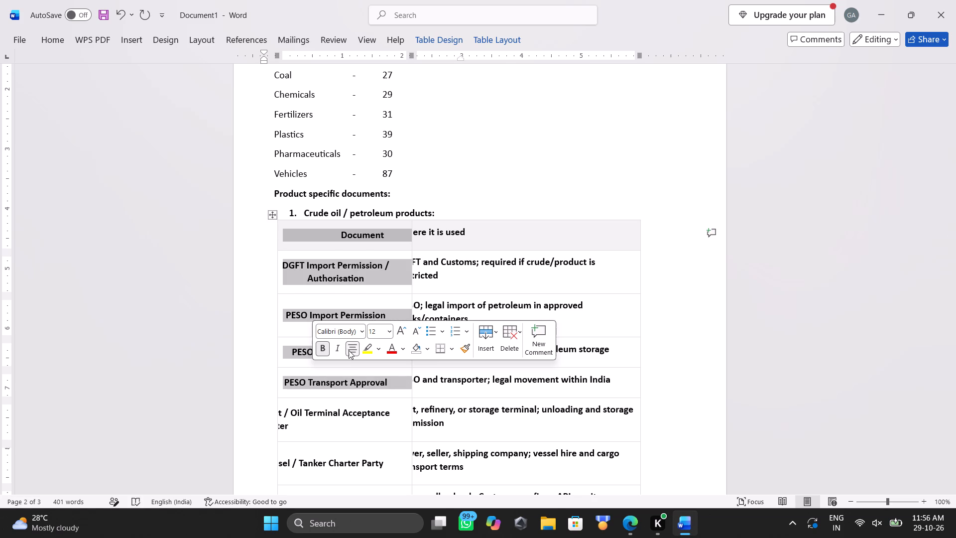
left_click(325, 413)
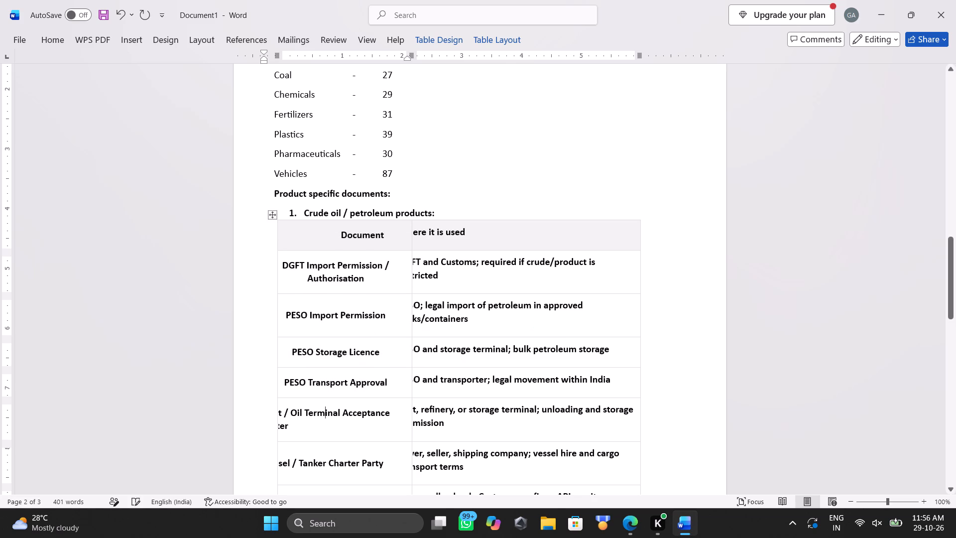
Remove bold from all the text in the crude oil table, from the header row through MSDS / SDS.
scroll(325, 413, "down", 1)
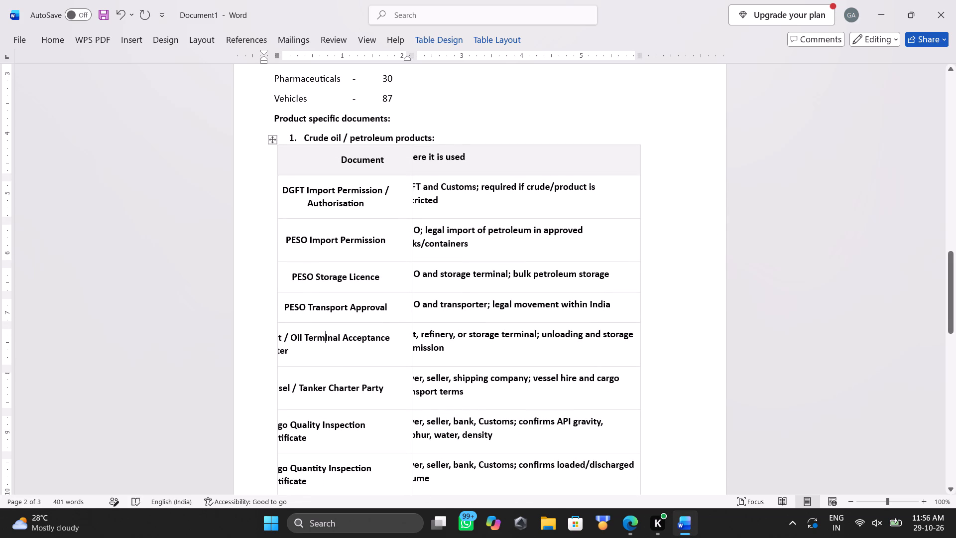
left_click_drag(295, 166, 394, 281)
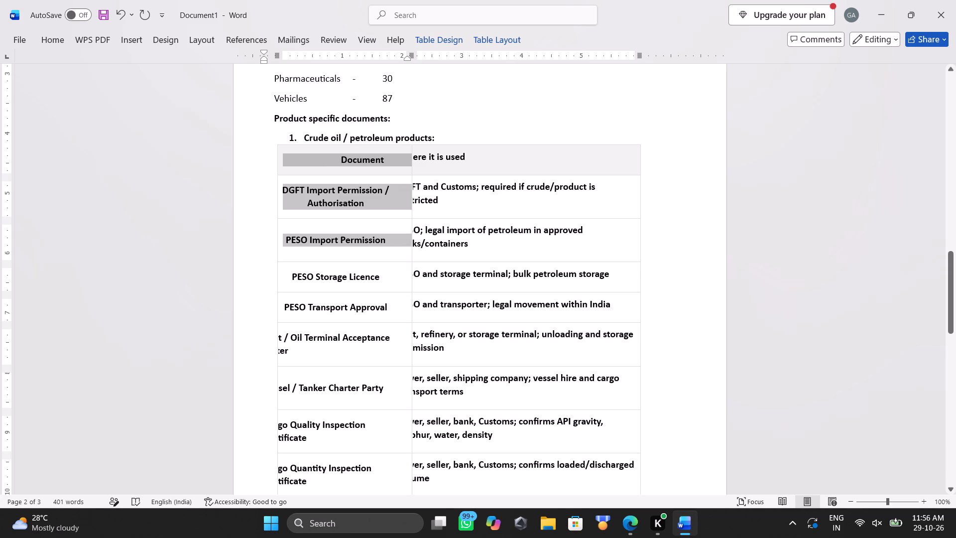
left_click_drag(394, 281, 467, 513)
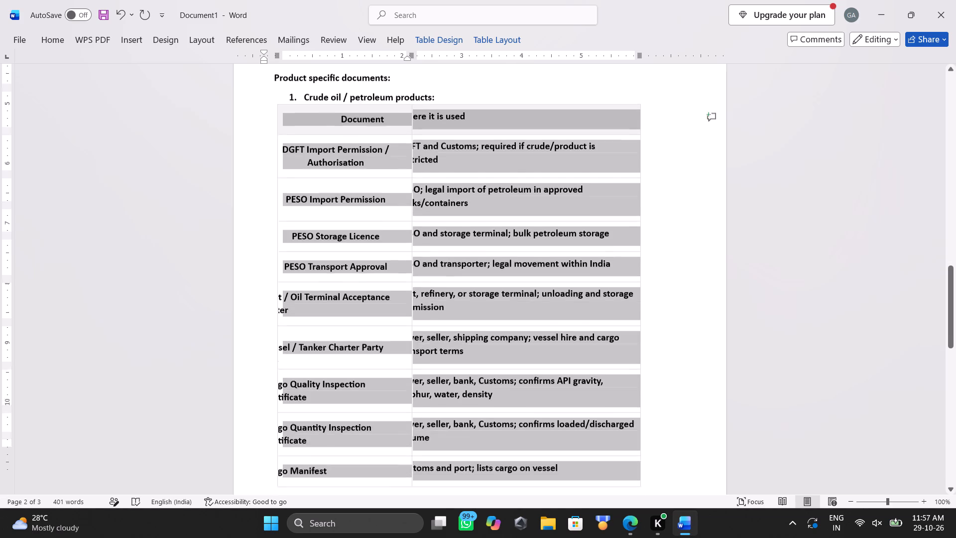
left_click_drag(467, 513, 526, 444)
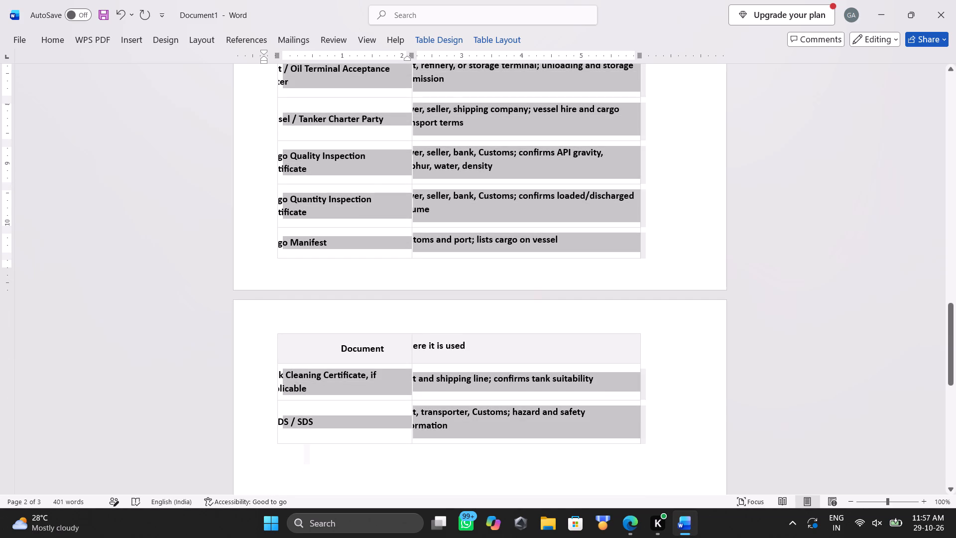
left_click_drag(526, 444, 519, 429)
key("ctrl+b")
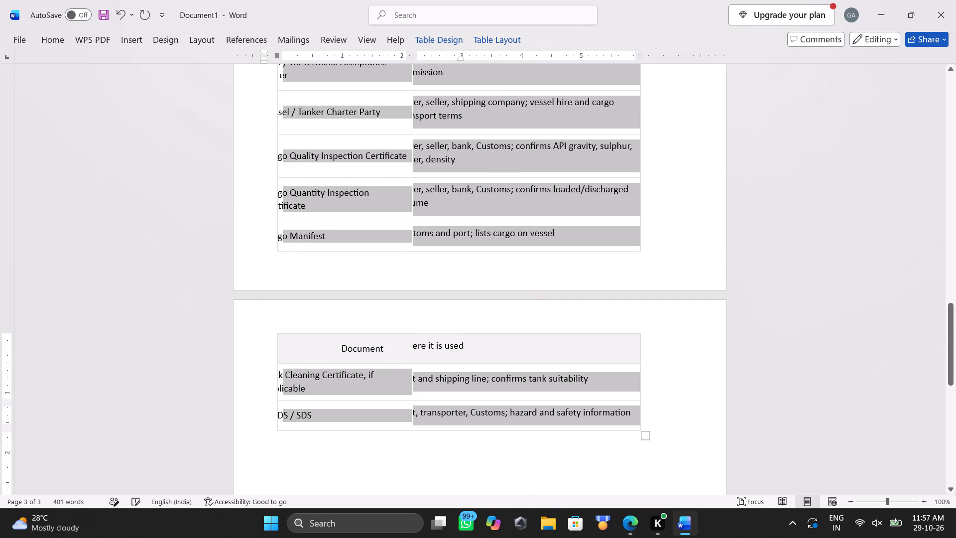
scroll(409, 254, "up", 5)
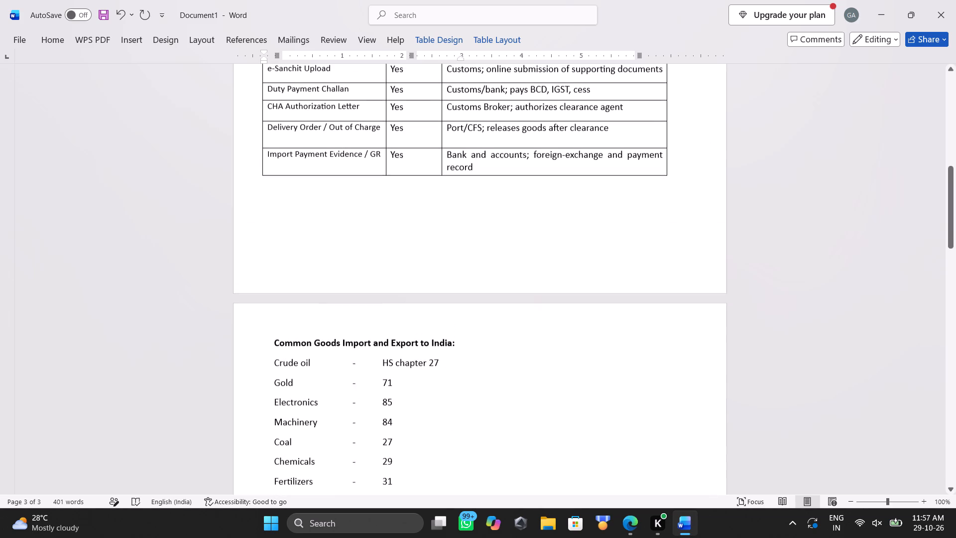
Centre all the text in both columns of the crude oil table after trying justified alignment.
left_click(58, 35)
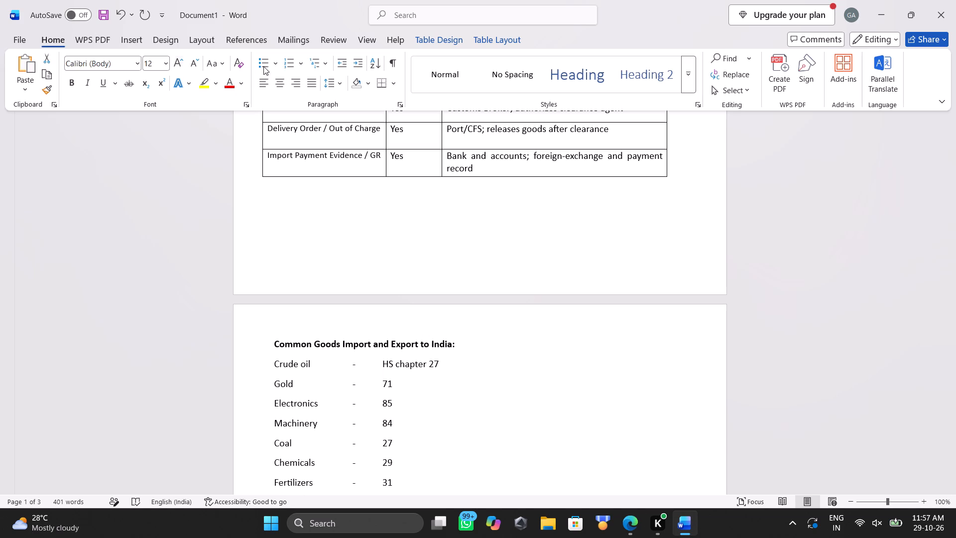
left_click(316, 81)
scroll(351, 205, "down", 3)
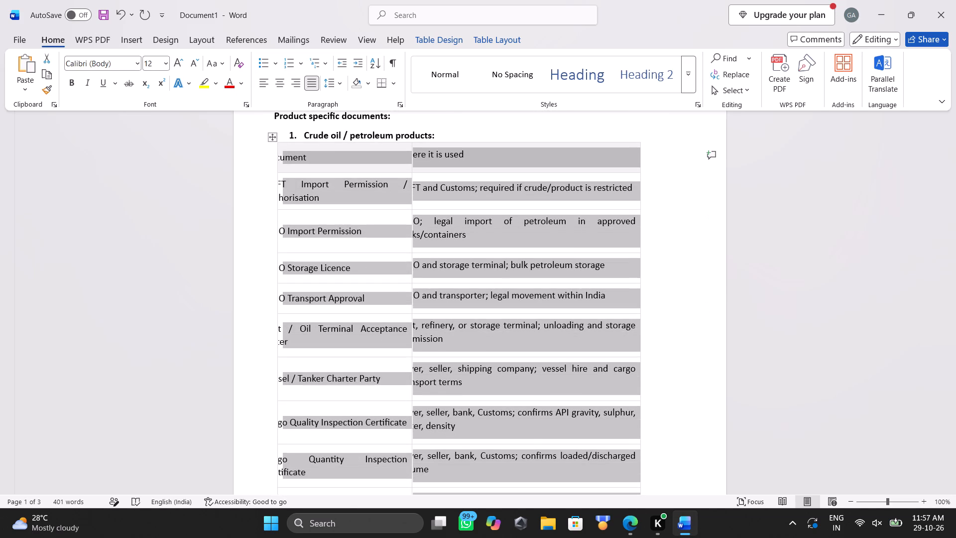
left_click(276, 82)
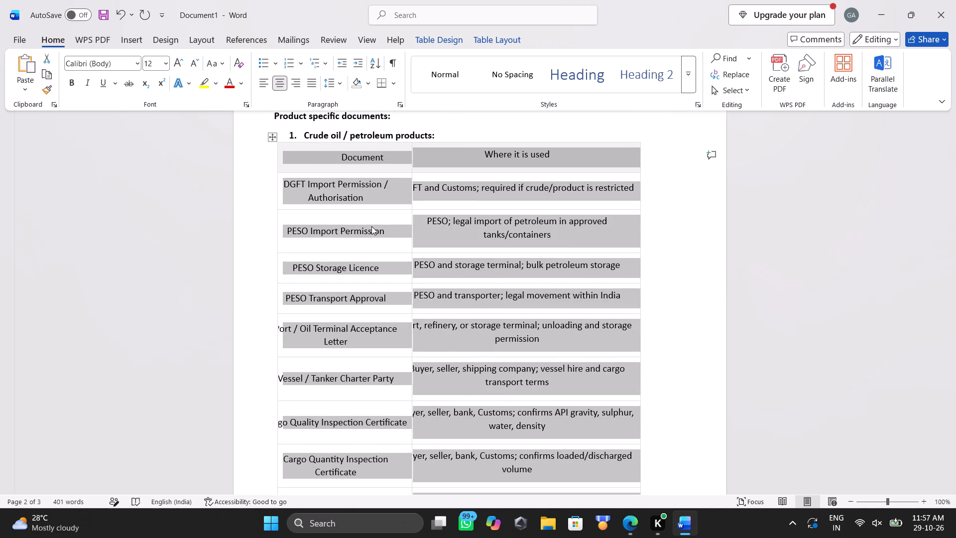
left_click(694, 229)
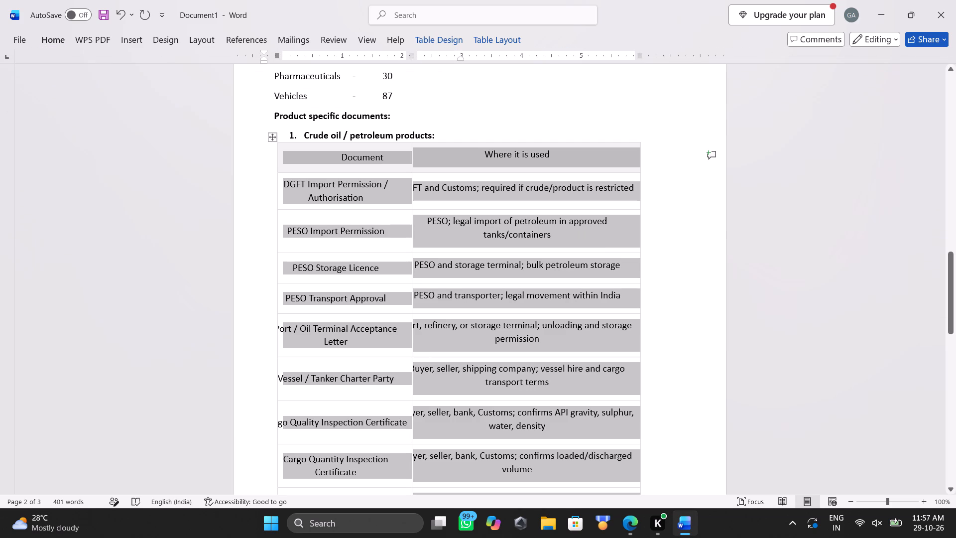
left_click(657, 225)
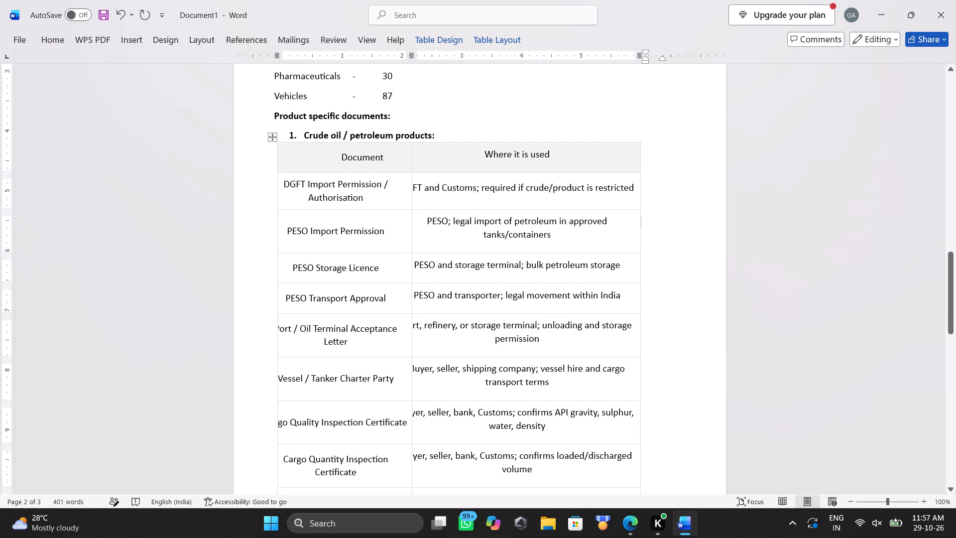
Bold the crude oil table's two header cells, "Where it is used" and "Document".
left_click_drag(562, 150, 488, 154)
key("ctrl+b")
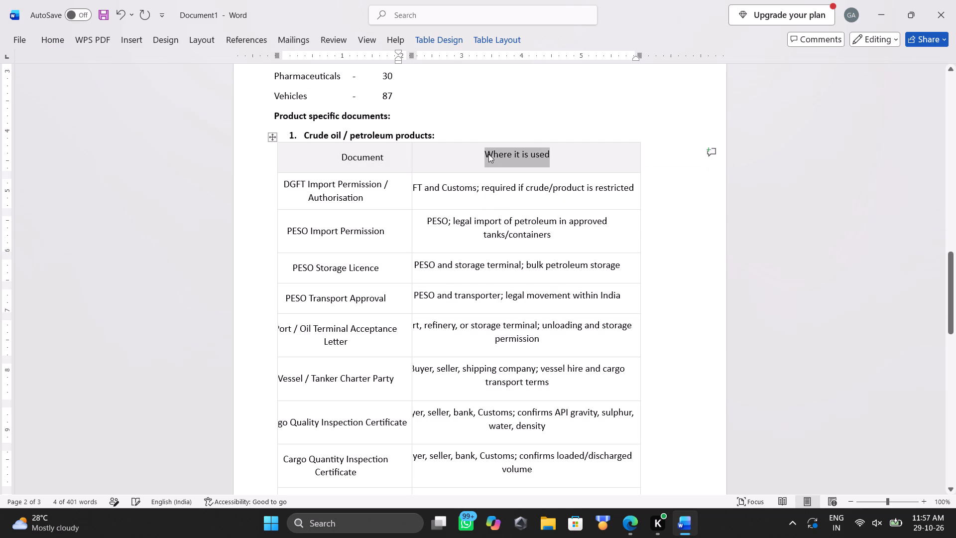
left_click_drag(386, 154, 329, 157)
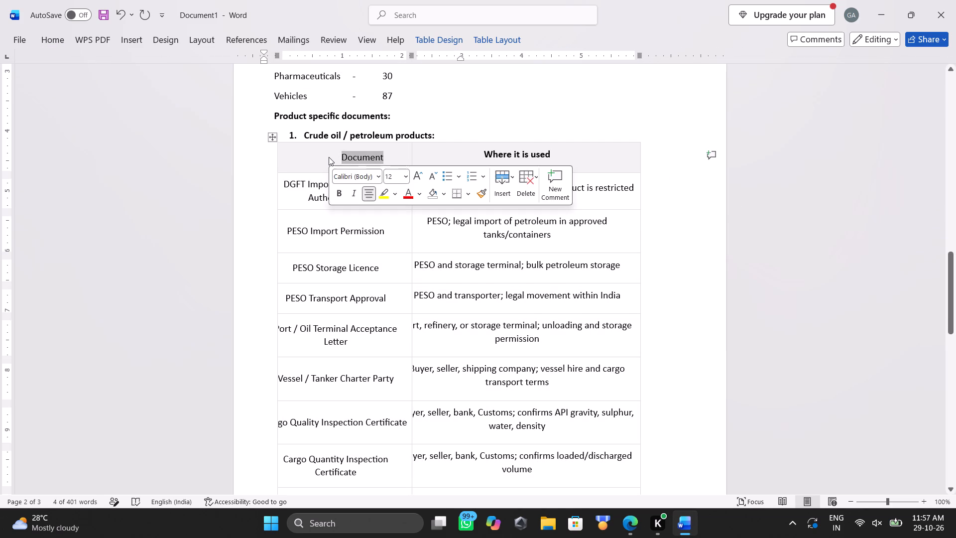
key("ctrl+b")
left_click(348, 229)
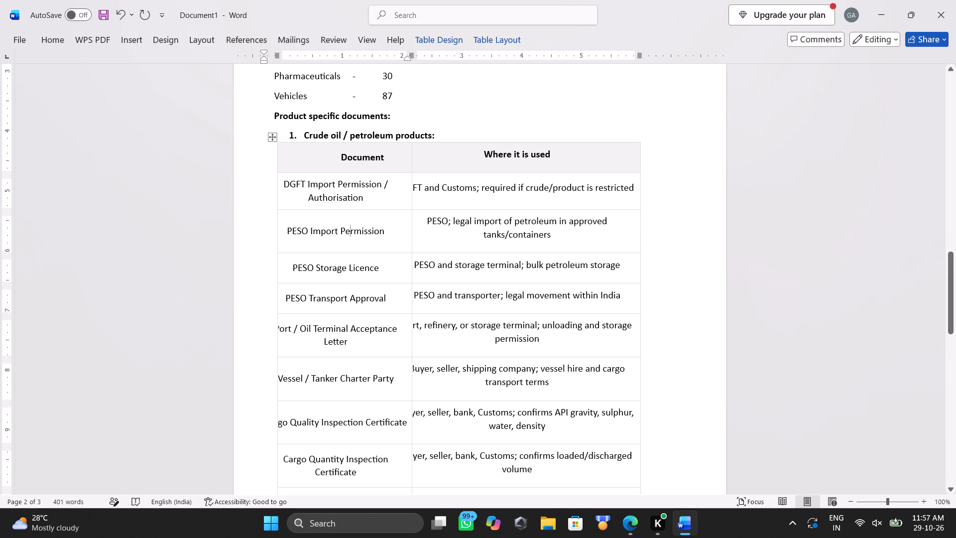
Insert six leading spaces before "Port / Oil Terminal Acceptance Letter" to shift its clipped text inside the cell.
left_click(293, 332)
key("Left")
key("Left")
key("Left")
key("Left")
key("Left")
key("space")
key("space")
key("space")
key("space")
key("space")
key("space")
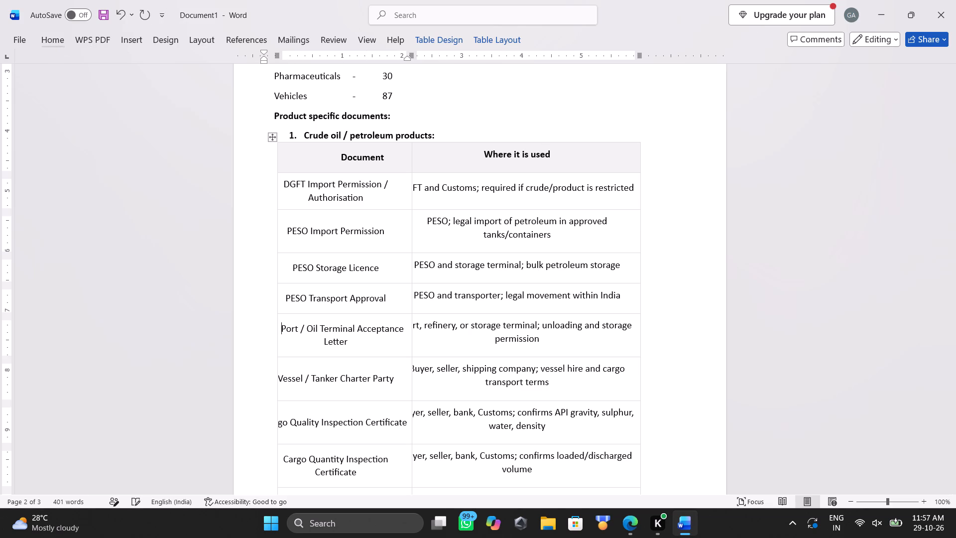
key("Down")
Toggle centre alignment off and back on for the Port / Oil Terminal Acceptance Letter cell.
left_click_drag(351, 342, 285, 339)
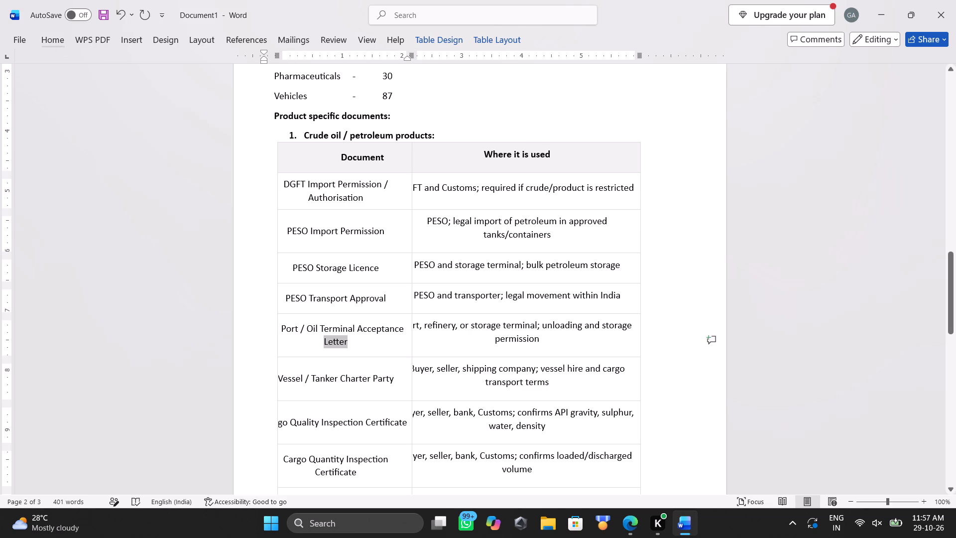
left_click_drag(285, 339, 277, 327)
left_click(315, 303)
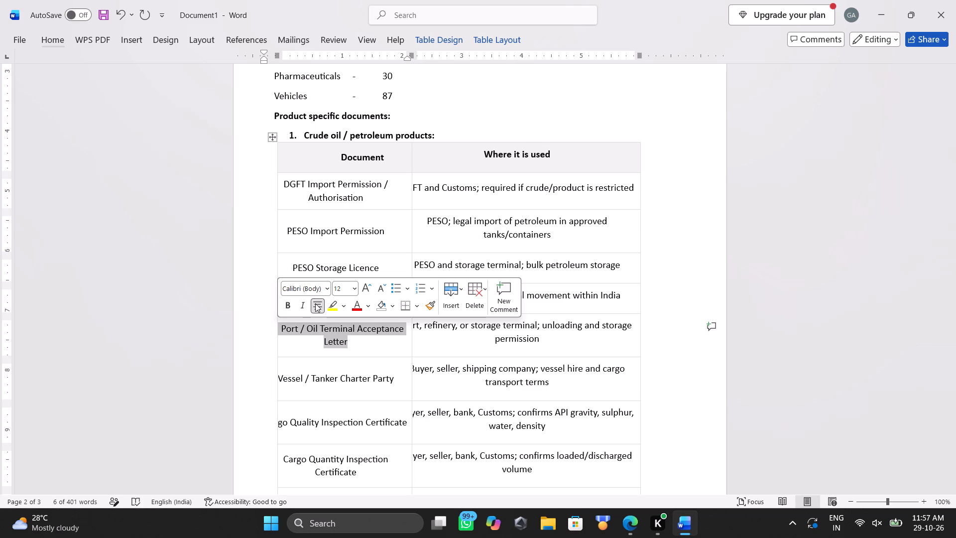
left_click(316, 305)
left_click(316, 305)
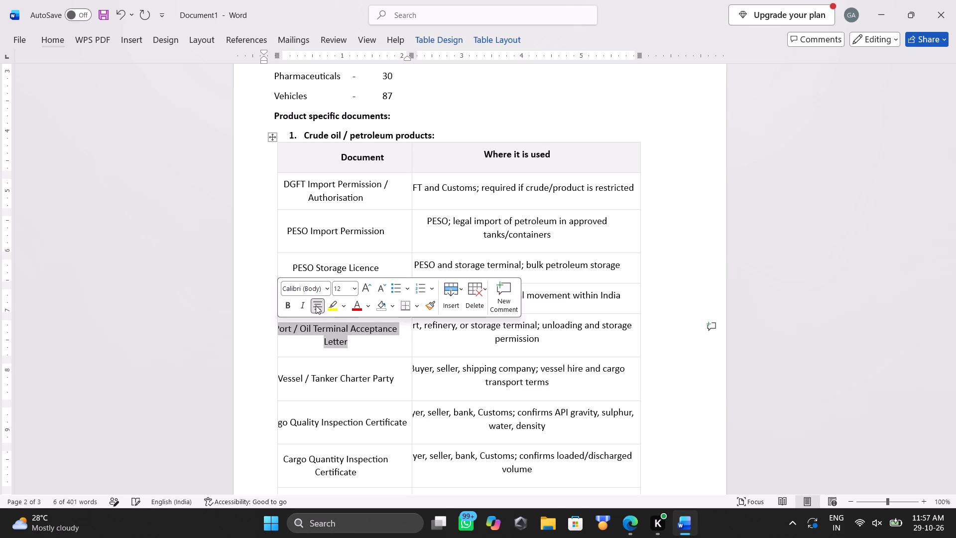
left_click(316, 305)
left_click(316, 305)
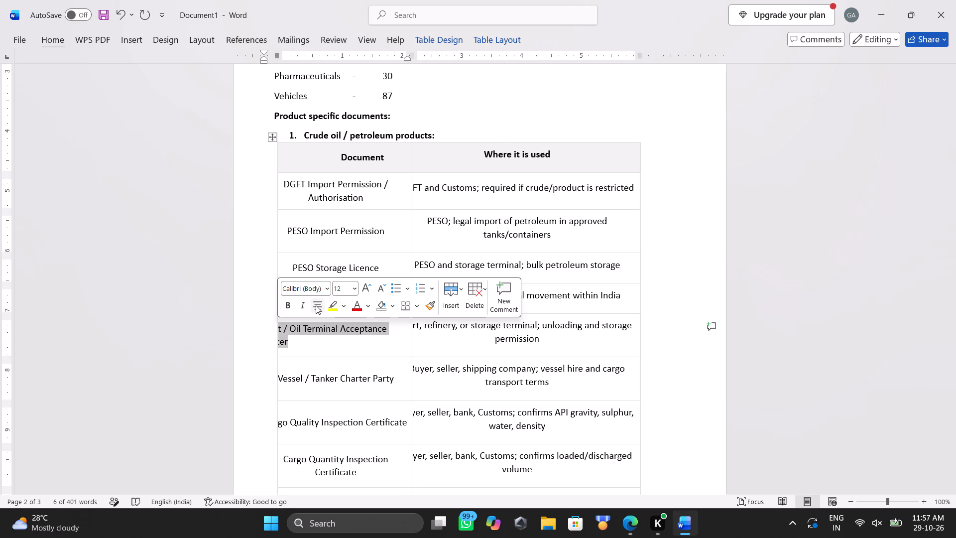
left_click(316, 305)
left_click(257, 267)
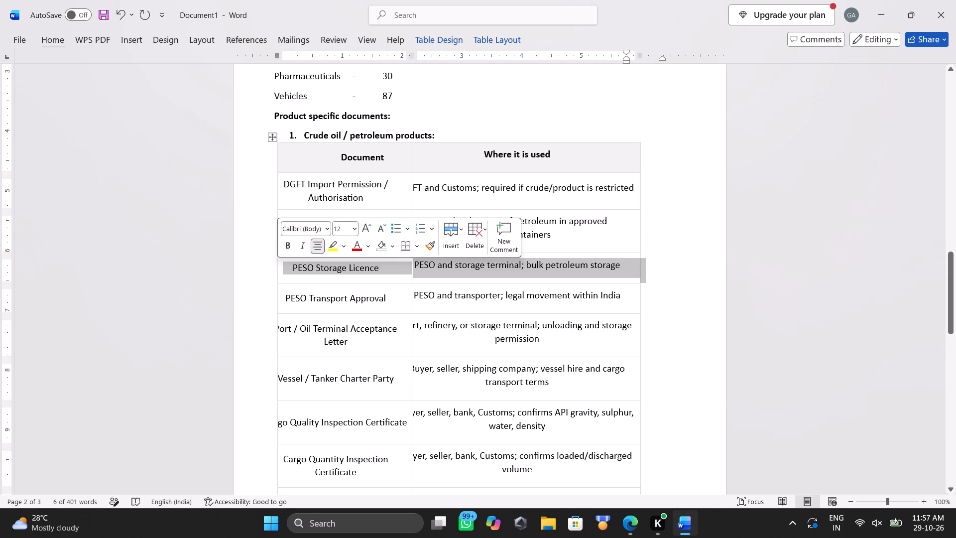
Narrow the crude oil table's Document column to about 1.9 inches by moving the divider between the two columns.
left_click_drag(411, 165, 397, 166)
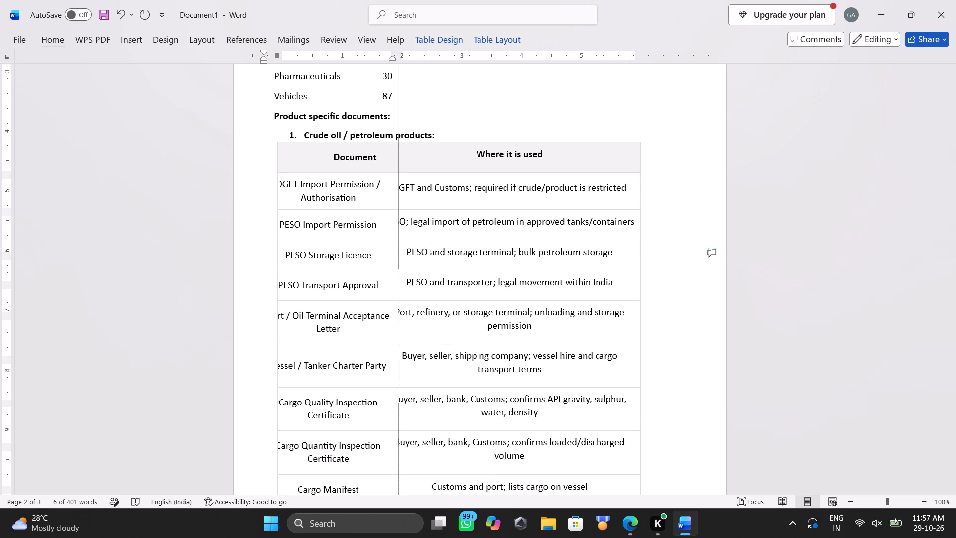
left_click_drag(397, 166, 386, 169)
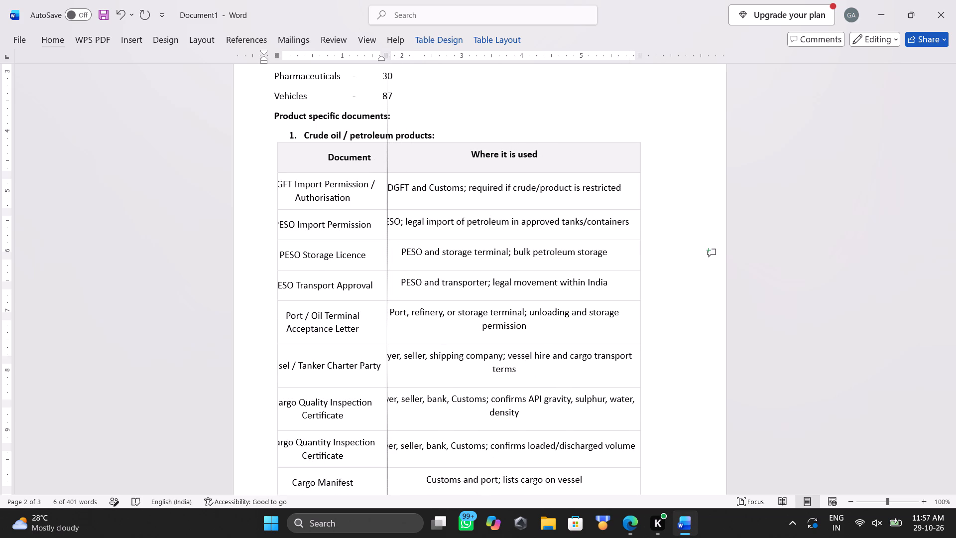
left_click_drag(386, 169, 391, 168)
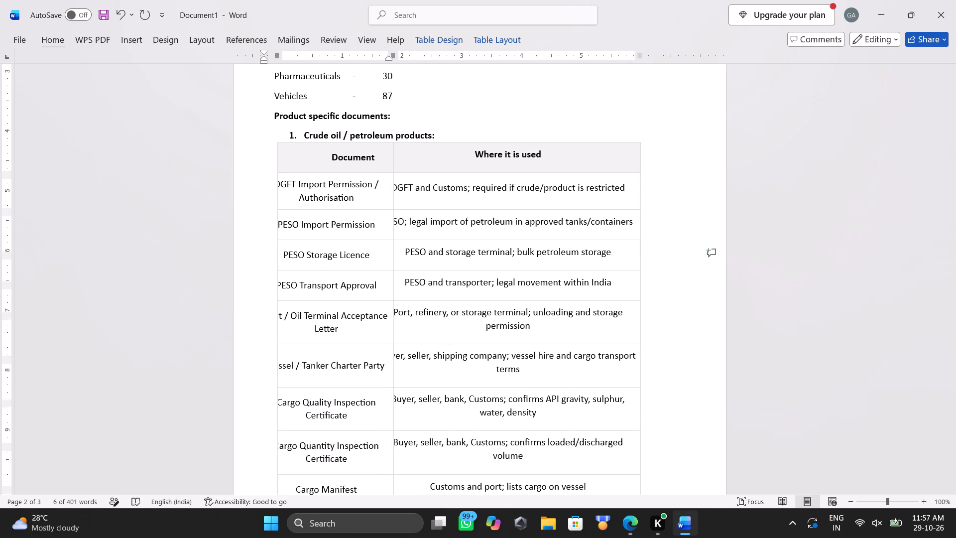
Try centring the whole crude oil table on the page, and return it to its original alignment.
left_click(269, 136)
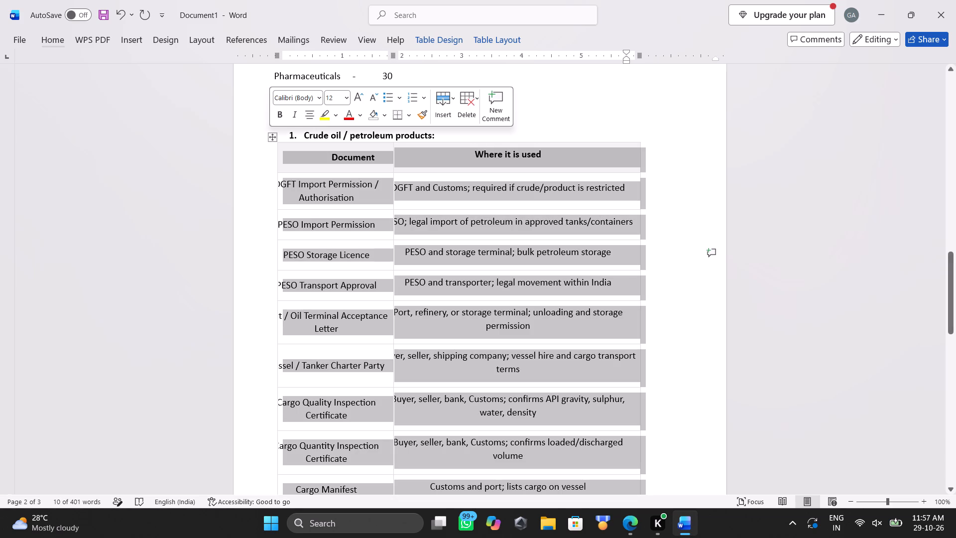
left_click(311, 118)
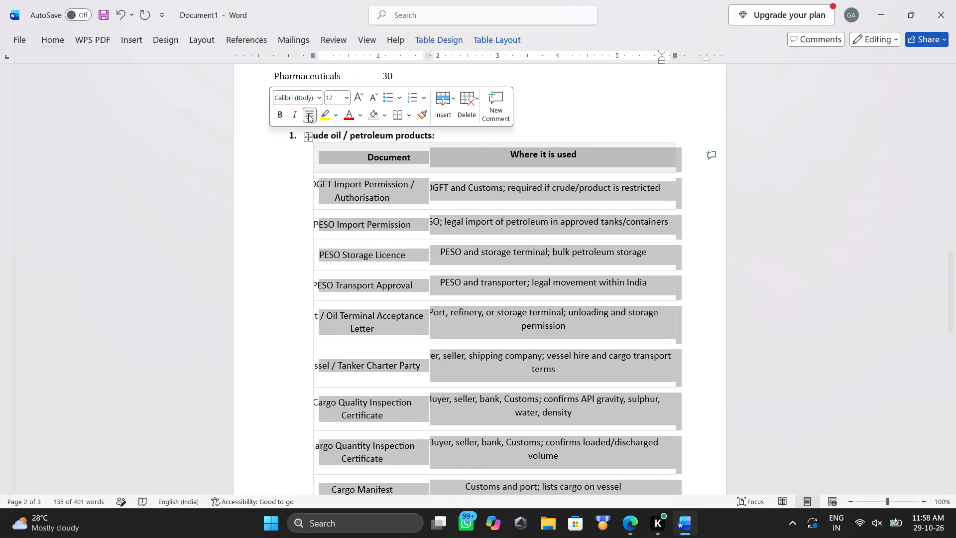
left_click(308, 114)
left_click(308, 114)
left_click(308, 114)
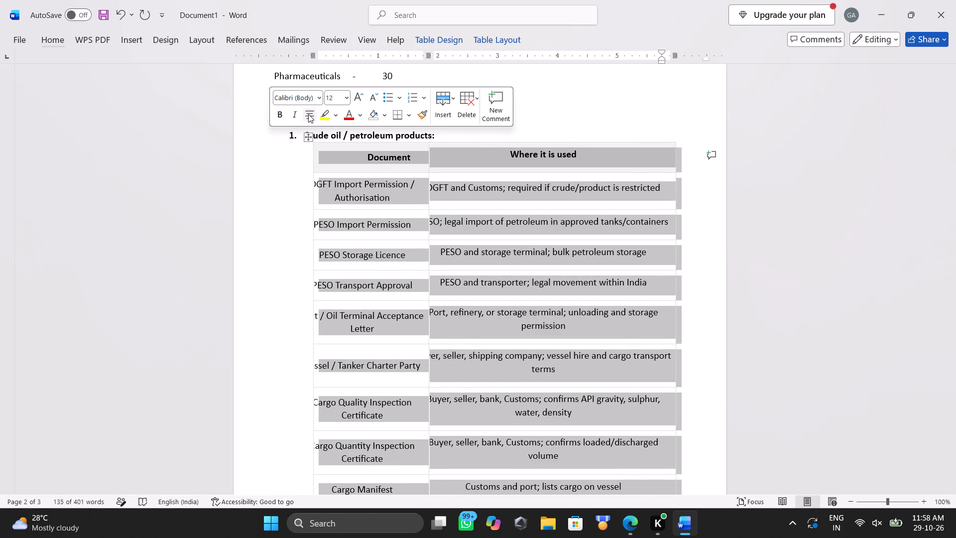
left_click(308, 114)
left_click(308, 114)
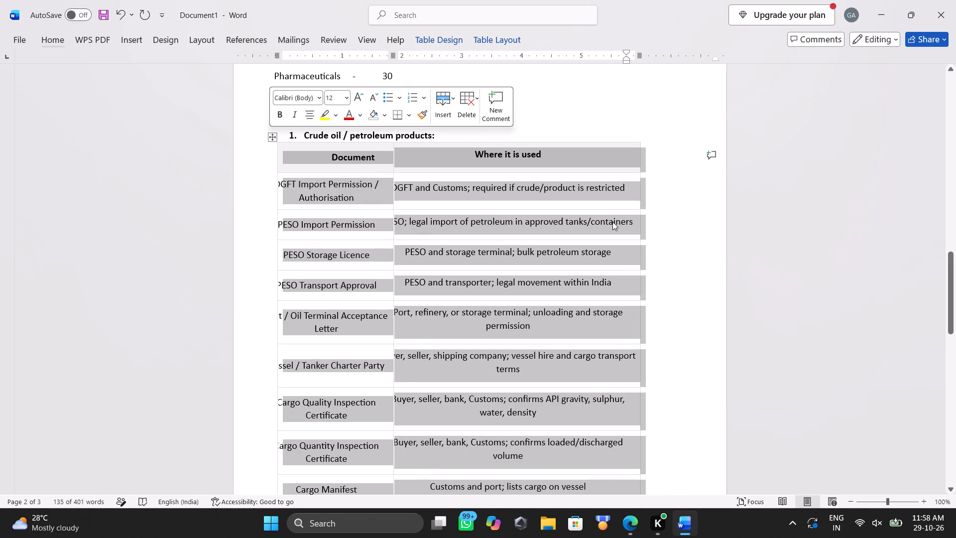
Extend the outer edge of the "Where it is used" column, making it about 4.6 inches wide.
left_click_drag(639, 161, 640, 161)
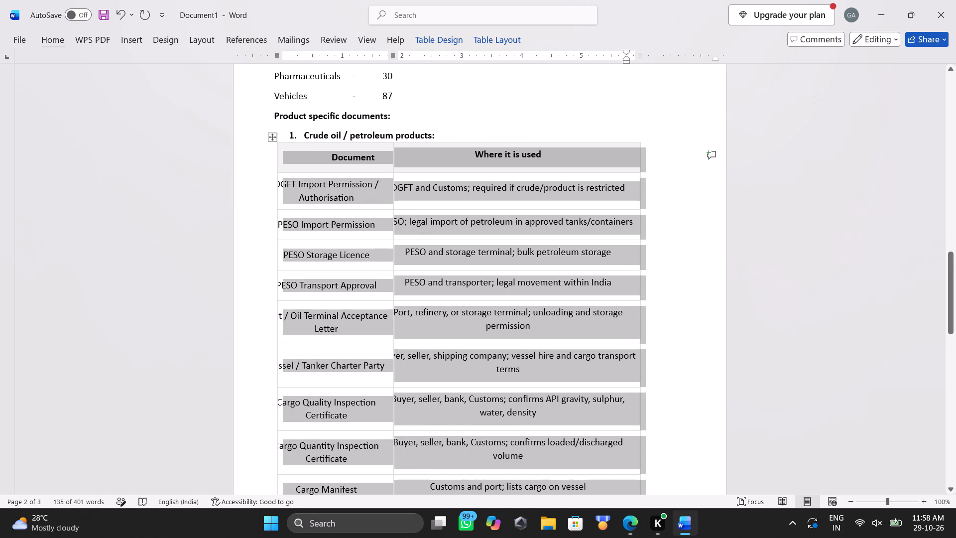
left_click_drag(640, 161, 670, 156)
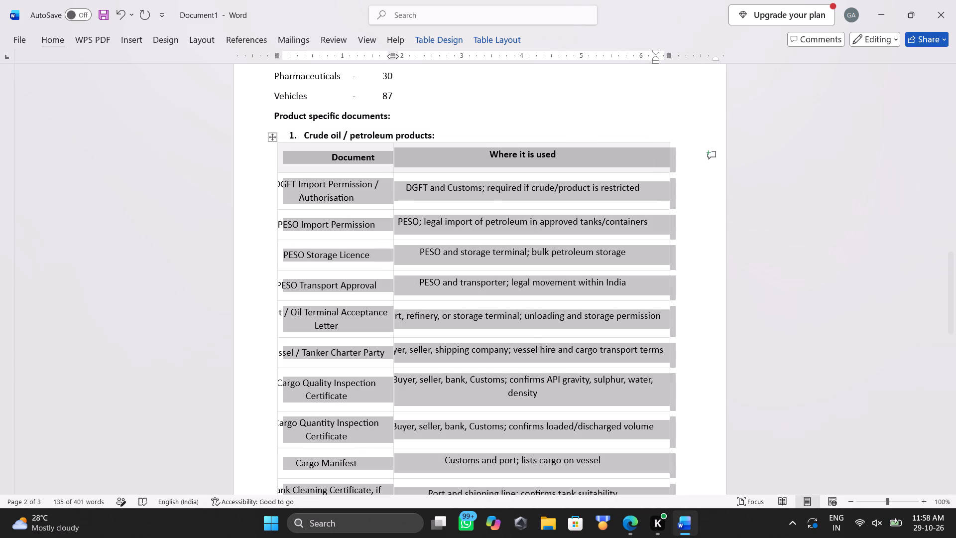
Widen the crude oil table's Document column to about 2.3 inches, keeping the second column's width.
left_click_drag(389, 56, 406, 58)
left_click_drag(391, 55, 428, 56)
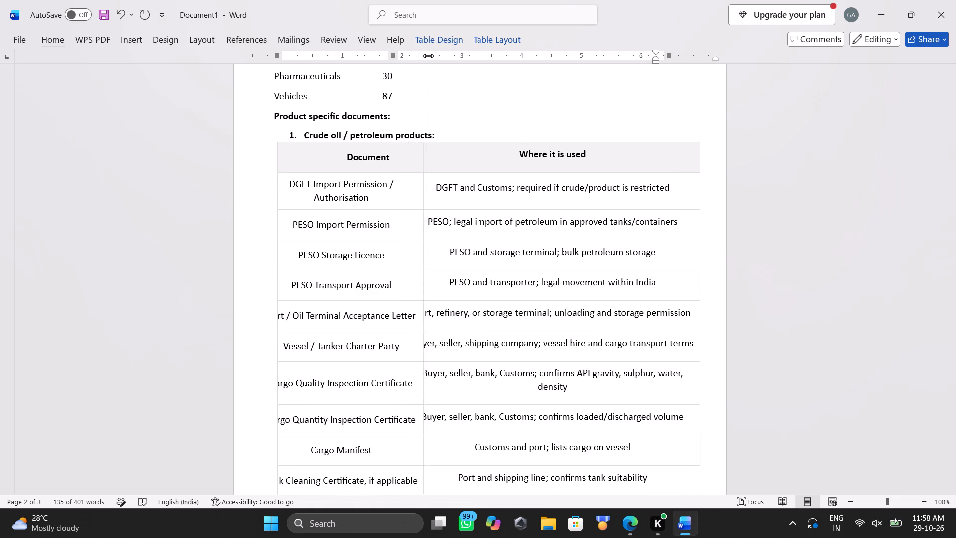
left_click_drag(428, 56, 517, 60)
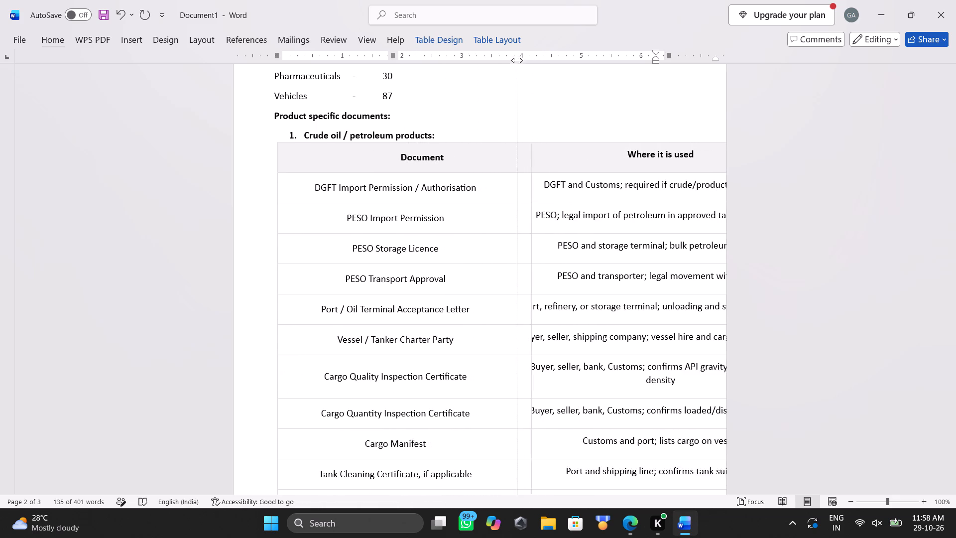
left_click_drag(517, 60, 433, 84)
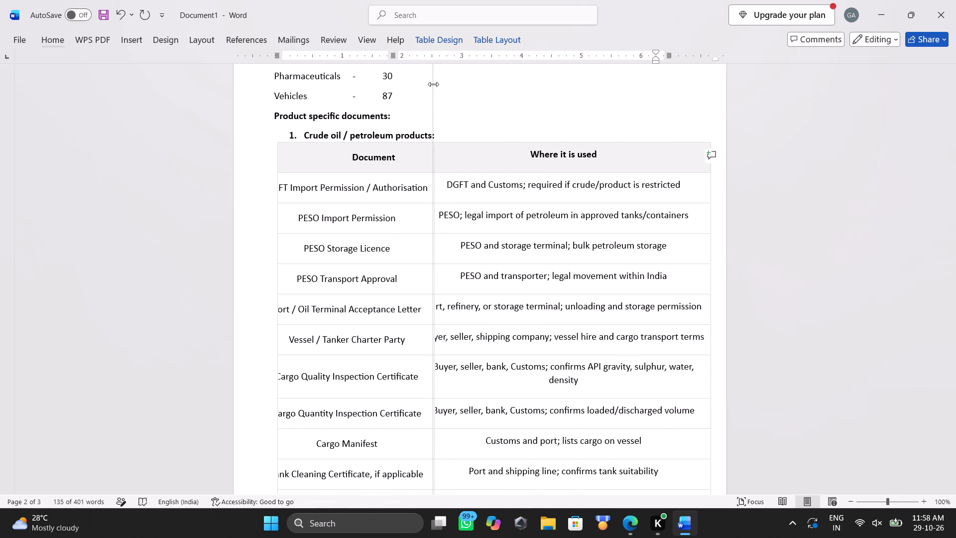
left_click_drag(433, 84, 417, 105)
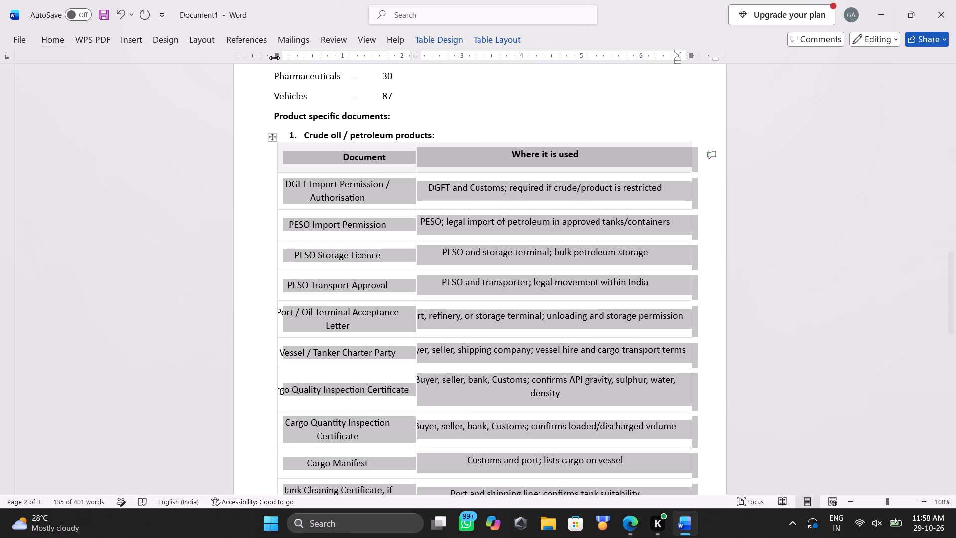
Shift the whole crude oil table about 0.25 inch outward past the text margin, keeping its column widths.
left_click_drag(276, 56, 264, 61)
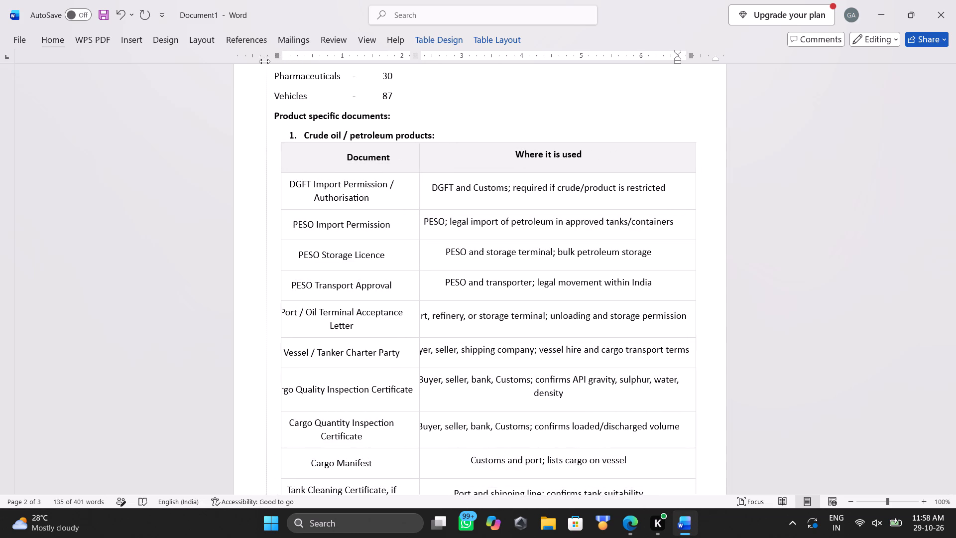
left_click_drag(264, 61, 262, 68)
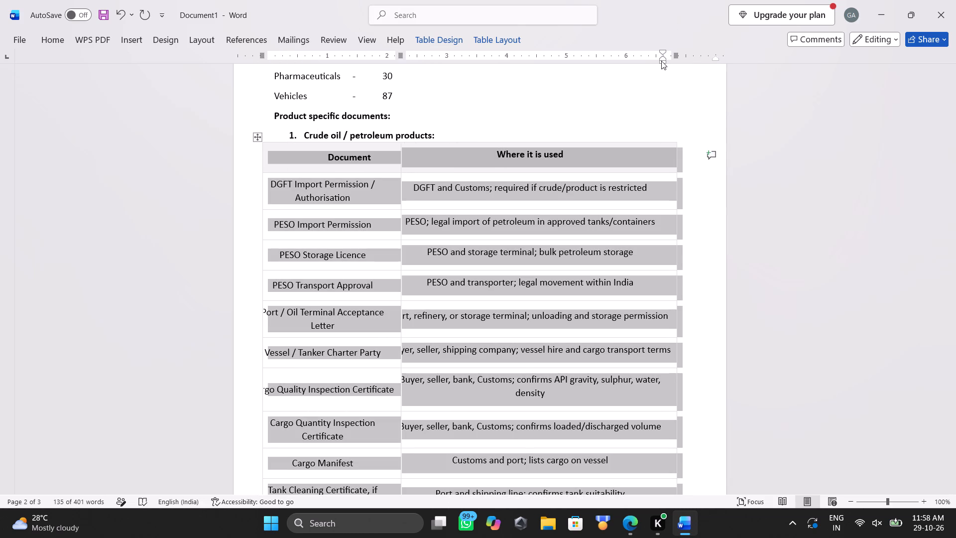
Adjust the crude oil table text's indents to about 6.55 inches for first lines and 6.7 inches for following lines.
left_click_drag(661, 61, 662, 61)
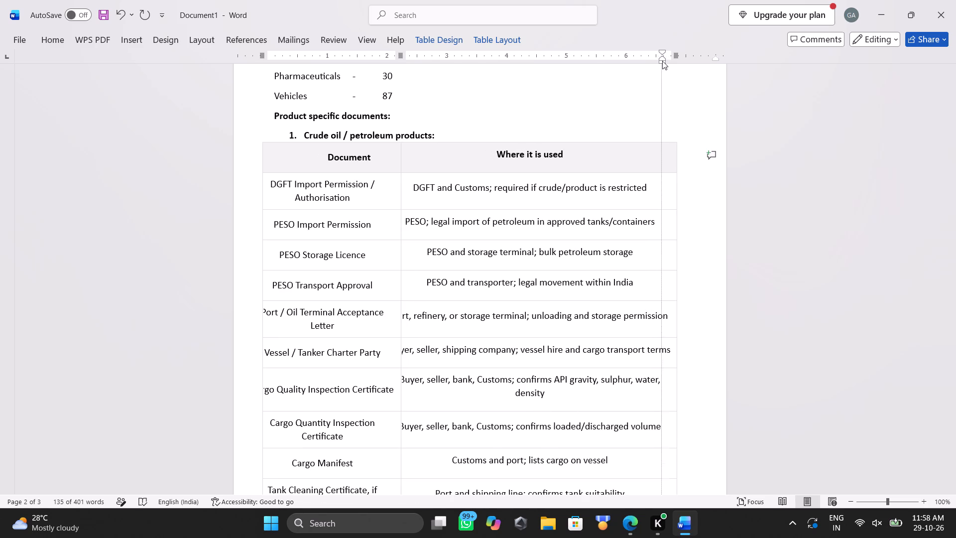
left_click_drag(662, 61, 666, 61)
left_click_drag(667, 52, 656, 52)
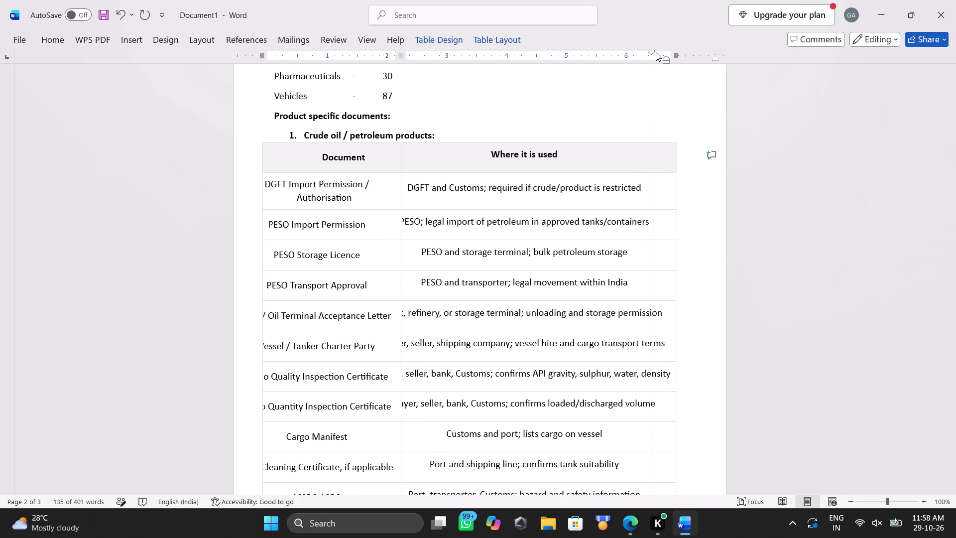
left_click_drag(656, 52, 660, 52)
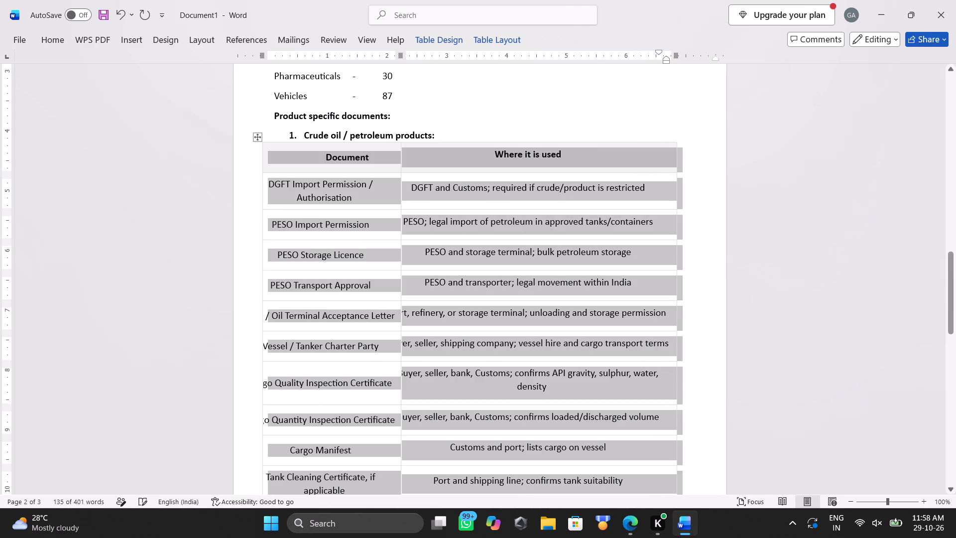
Try justified and left alignment on the whole crude oil table, settling on centring it on the page.
scroll(589, 181, "down", 1)
scroll(367, 207, "up", 5)
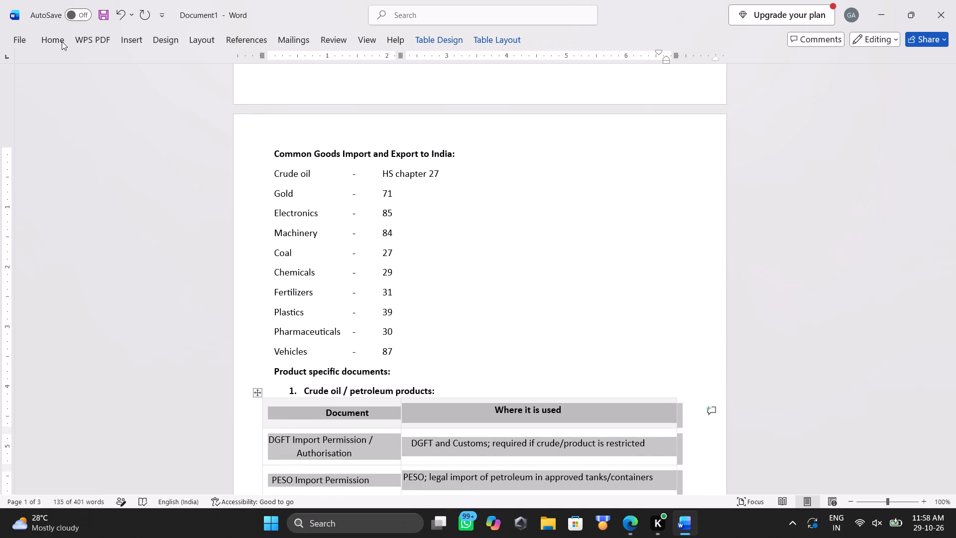
left_click(62, 41)
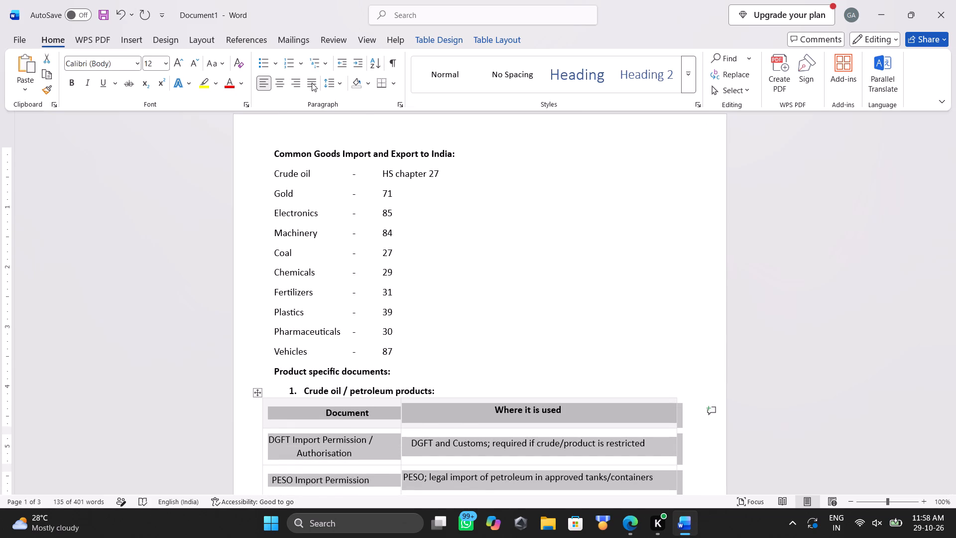
left_click(312, 83)
scroll(379, 254, "down", 2)
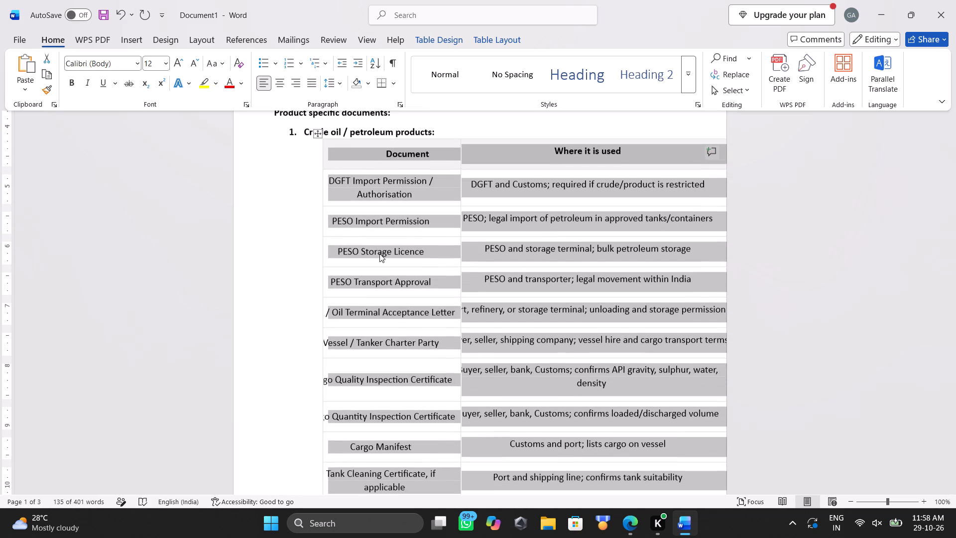
left_click(313, 79)
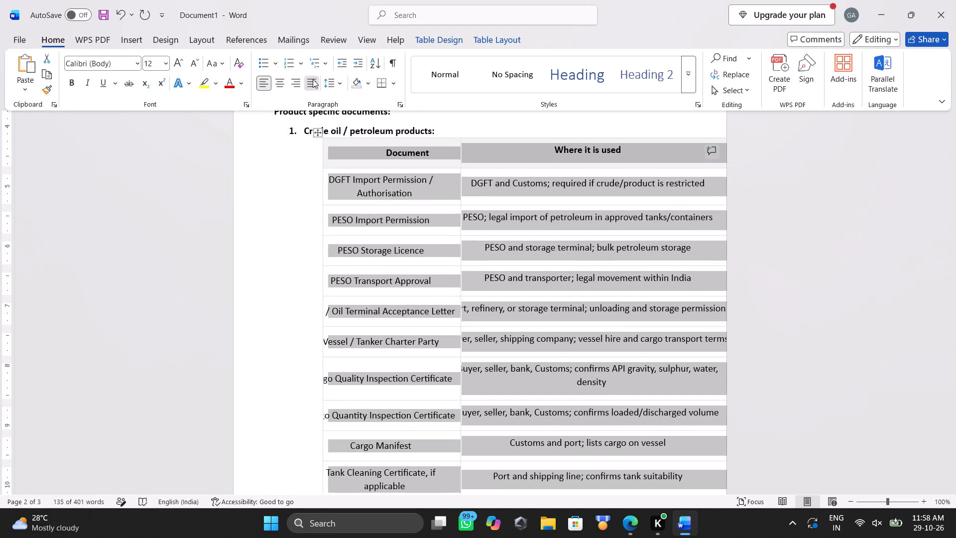
left_click(267, 76)
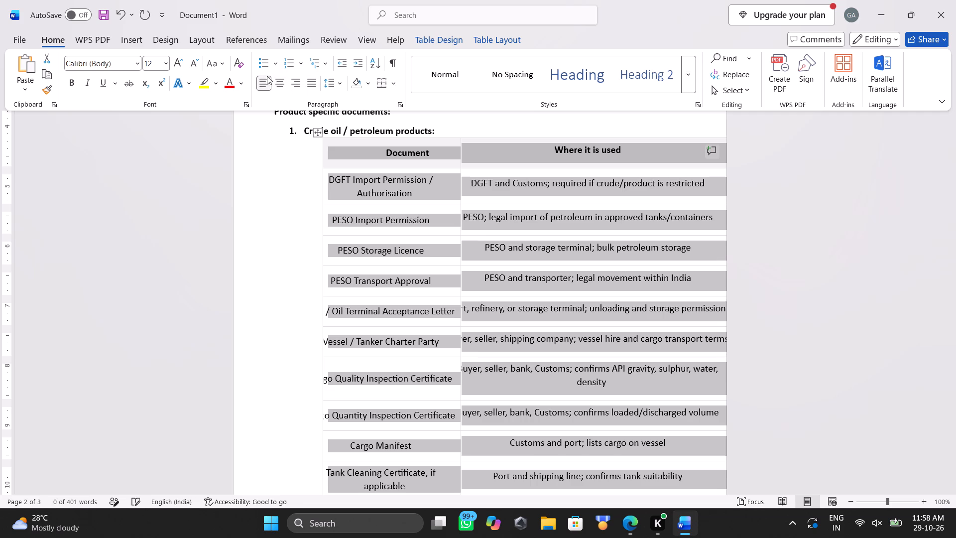
left_click(267, 76)
left_click_drag(267, 76, 281, 79)
left_click(281, 79)
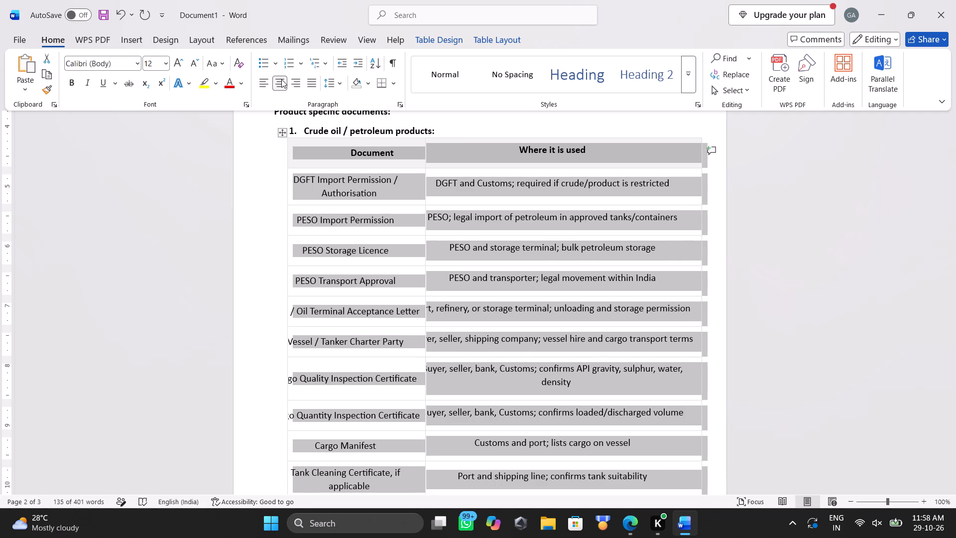
left_click(263, 345)
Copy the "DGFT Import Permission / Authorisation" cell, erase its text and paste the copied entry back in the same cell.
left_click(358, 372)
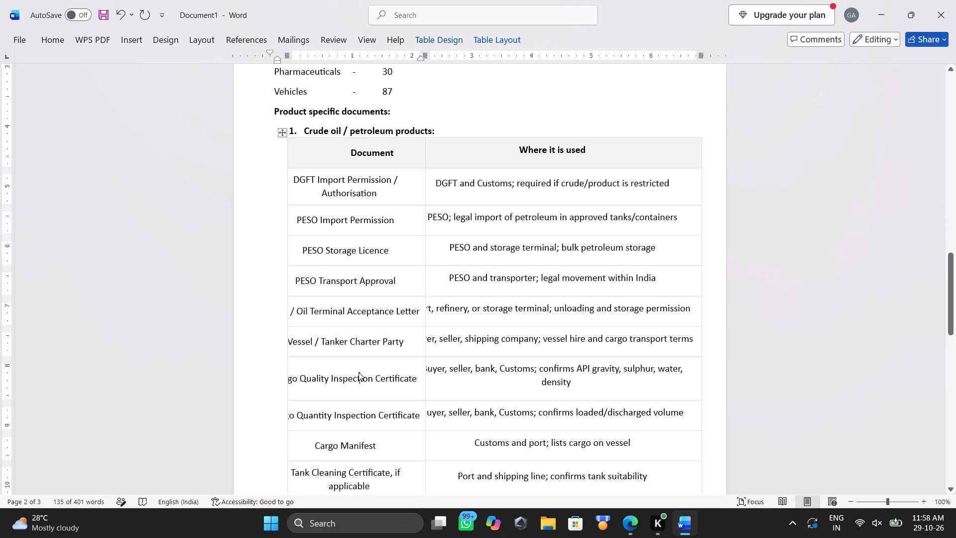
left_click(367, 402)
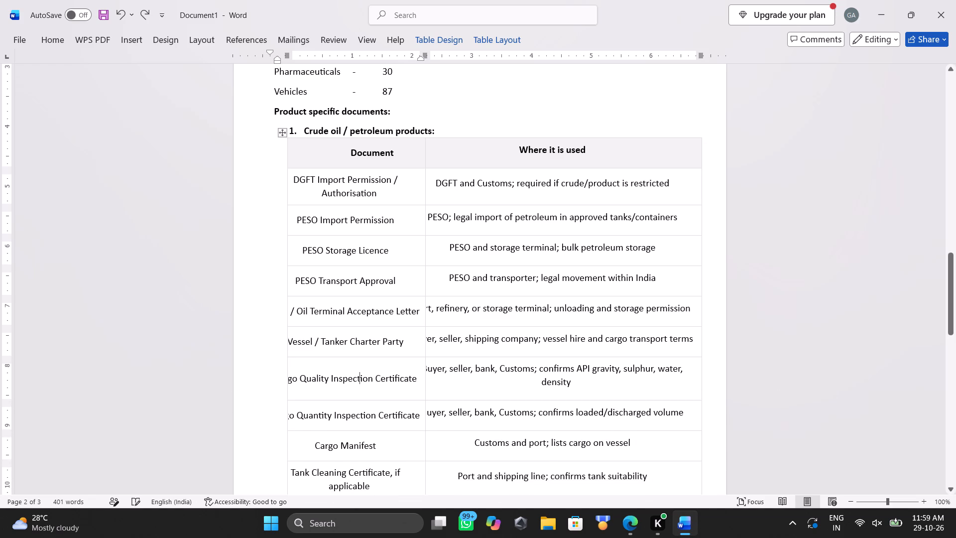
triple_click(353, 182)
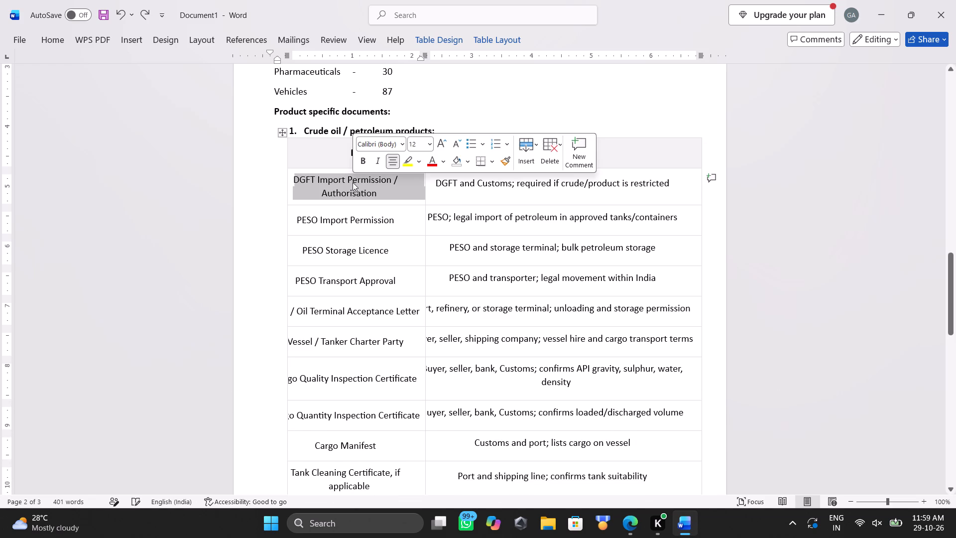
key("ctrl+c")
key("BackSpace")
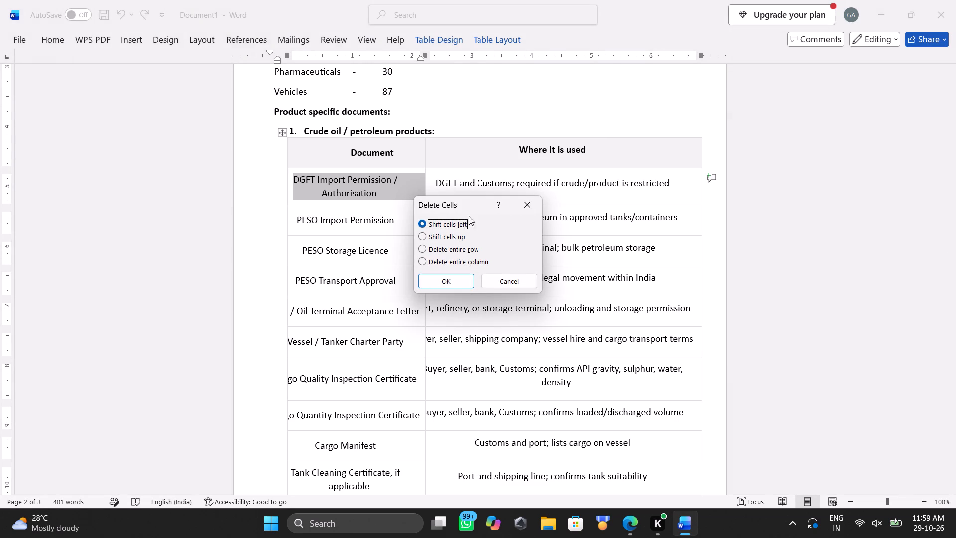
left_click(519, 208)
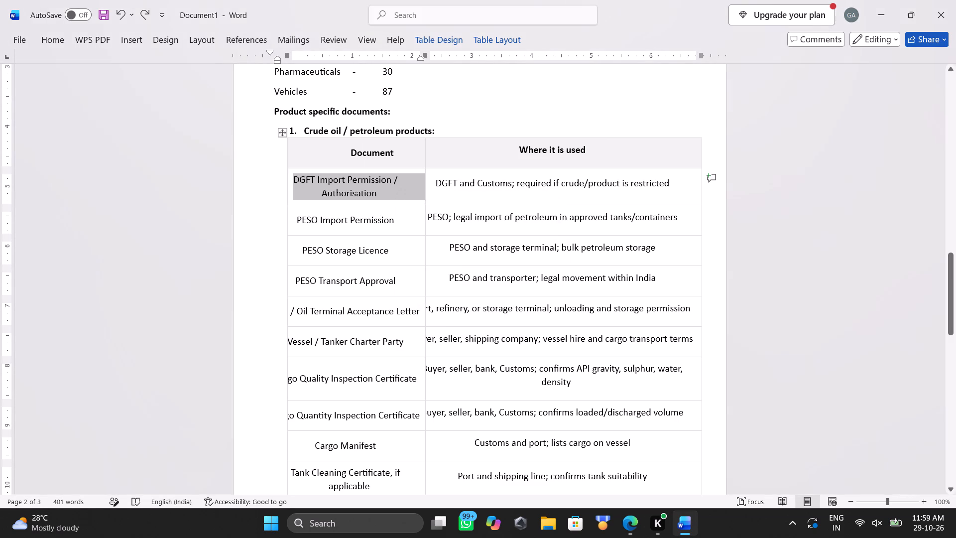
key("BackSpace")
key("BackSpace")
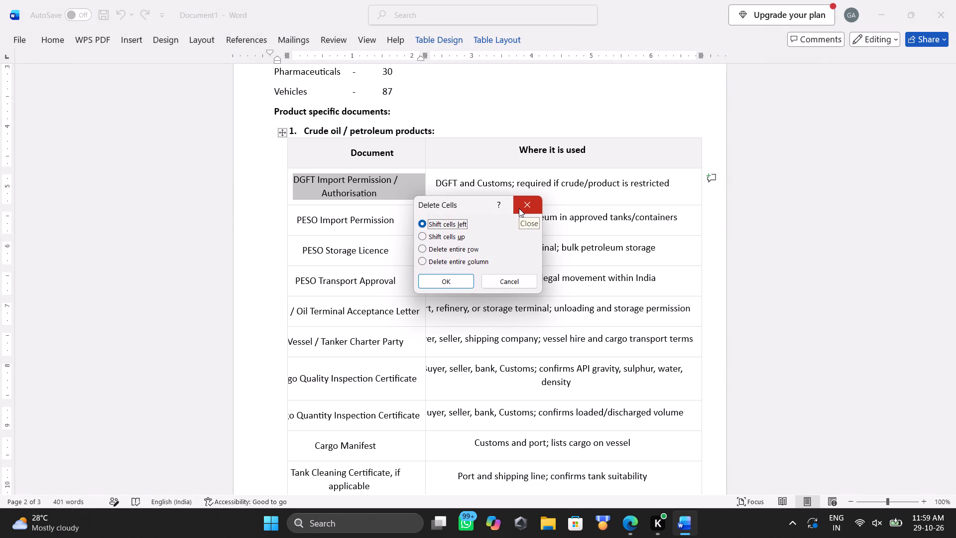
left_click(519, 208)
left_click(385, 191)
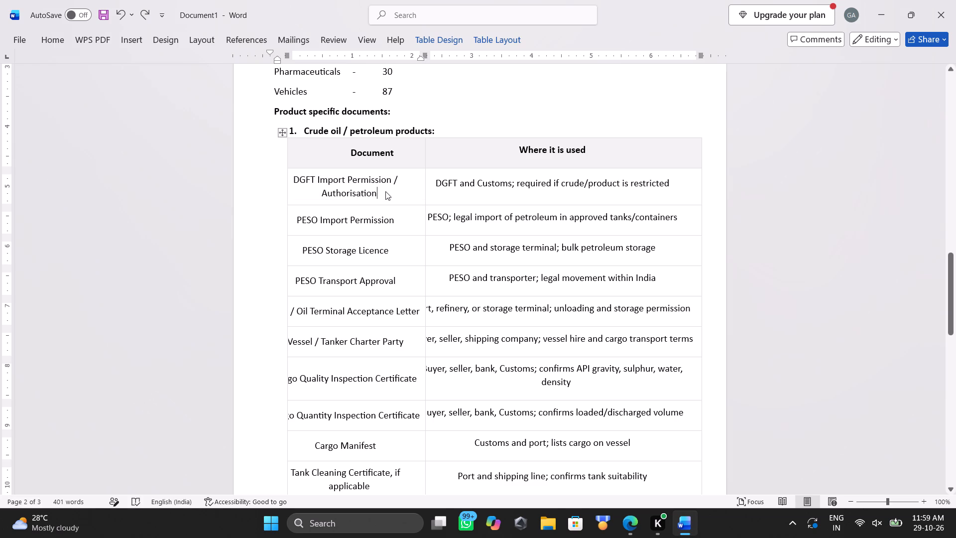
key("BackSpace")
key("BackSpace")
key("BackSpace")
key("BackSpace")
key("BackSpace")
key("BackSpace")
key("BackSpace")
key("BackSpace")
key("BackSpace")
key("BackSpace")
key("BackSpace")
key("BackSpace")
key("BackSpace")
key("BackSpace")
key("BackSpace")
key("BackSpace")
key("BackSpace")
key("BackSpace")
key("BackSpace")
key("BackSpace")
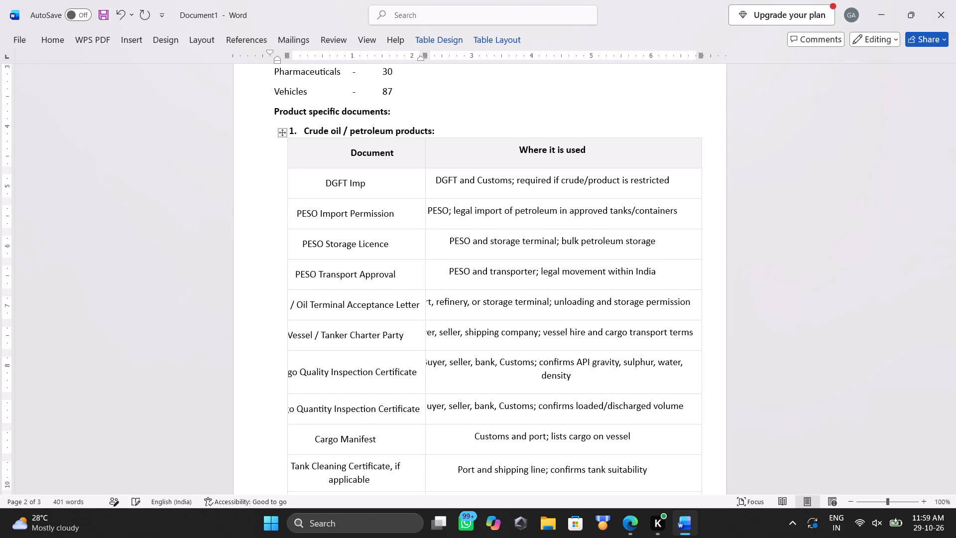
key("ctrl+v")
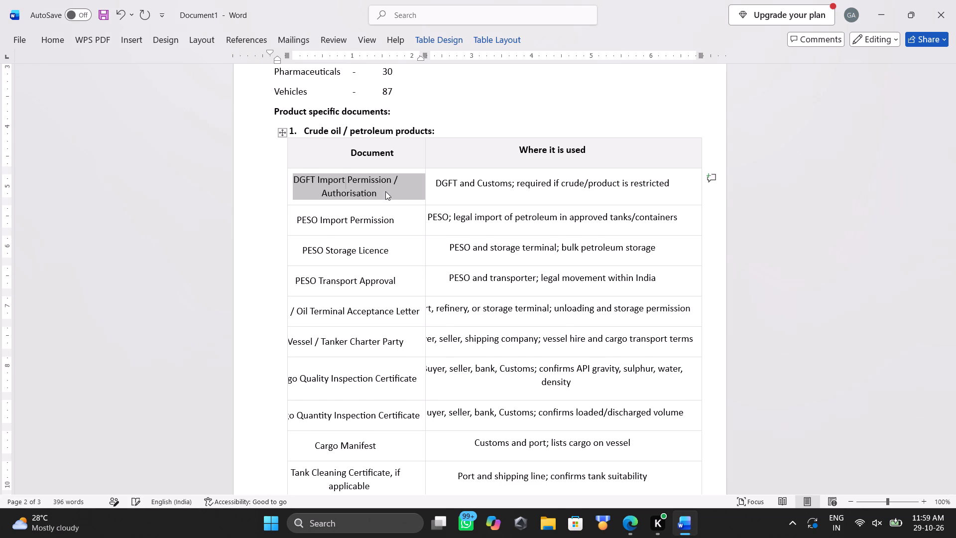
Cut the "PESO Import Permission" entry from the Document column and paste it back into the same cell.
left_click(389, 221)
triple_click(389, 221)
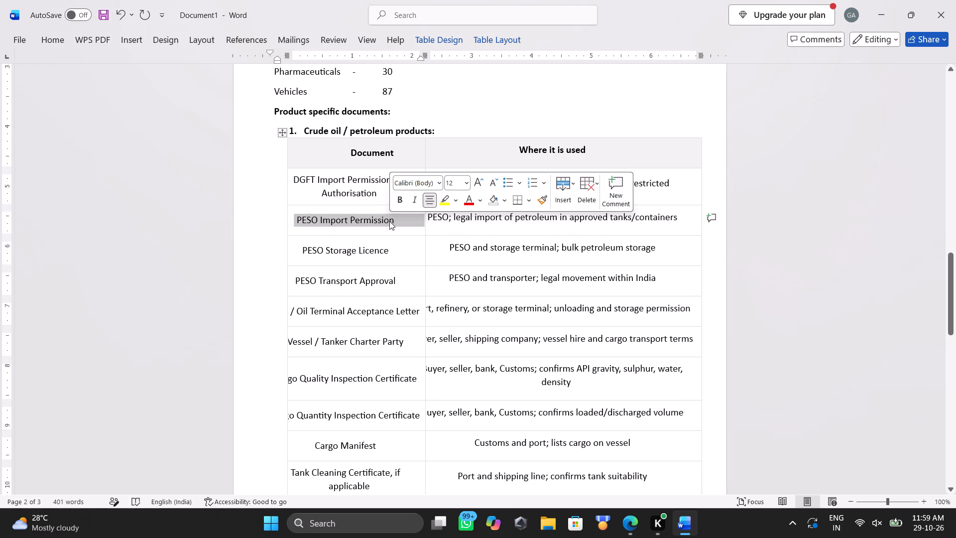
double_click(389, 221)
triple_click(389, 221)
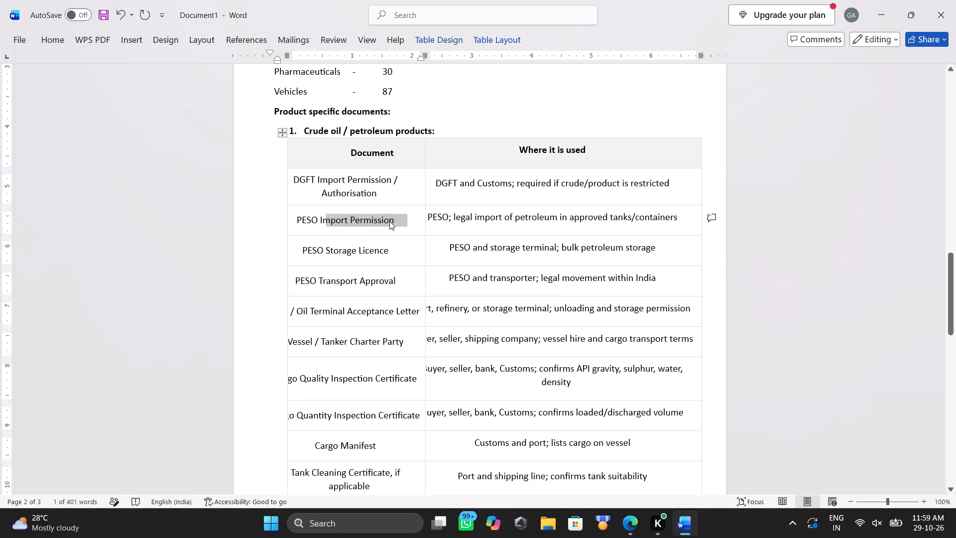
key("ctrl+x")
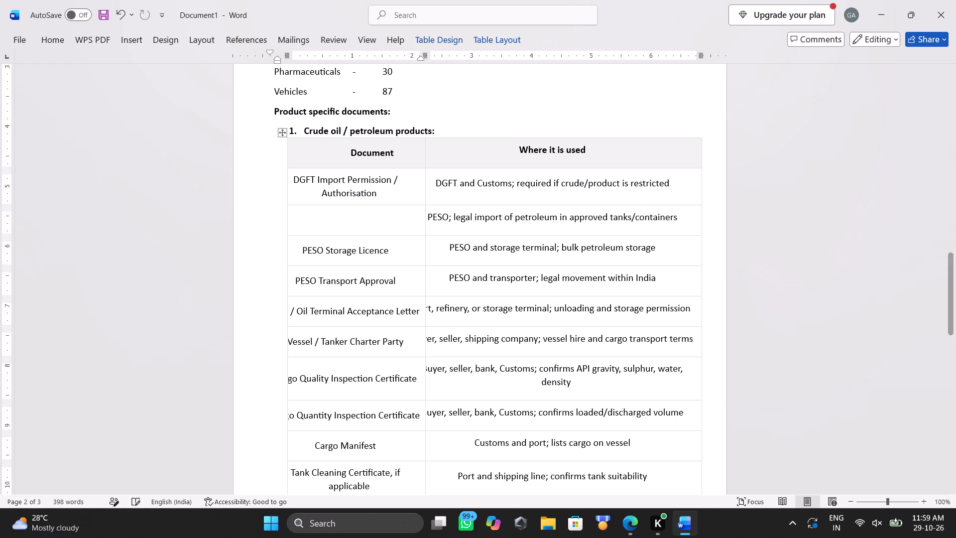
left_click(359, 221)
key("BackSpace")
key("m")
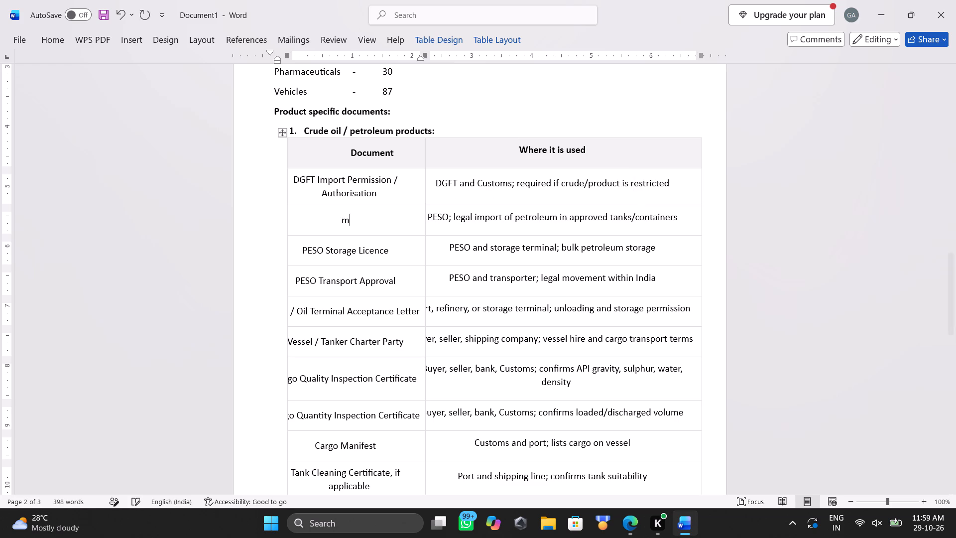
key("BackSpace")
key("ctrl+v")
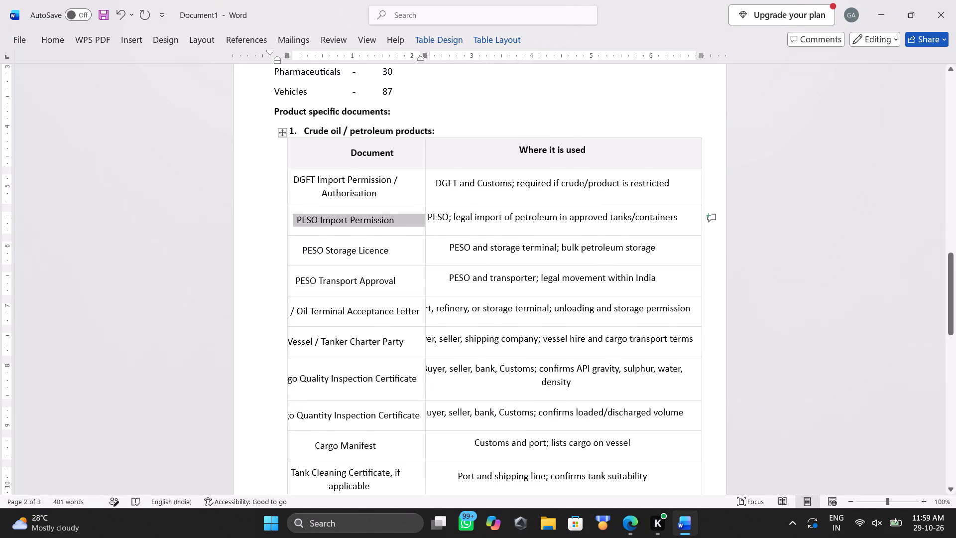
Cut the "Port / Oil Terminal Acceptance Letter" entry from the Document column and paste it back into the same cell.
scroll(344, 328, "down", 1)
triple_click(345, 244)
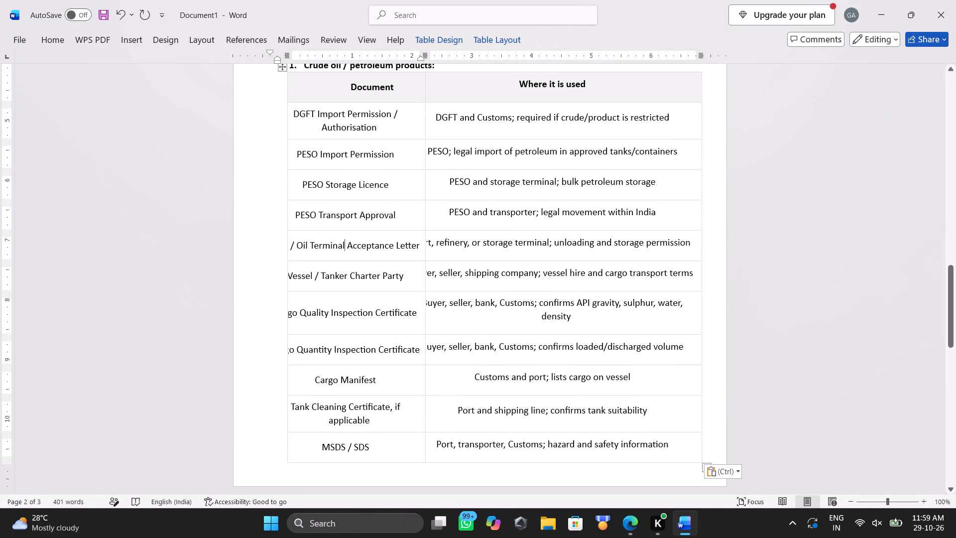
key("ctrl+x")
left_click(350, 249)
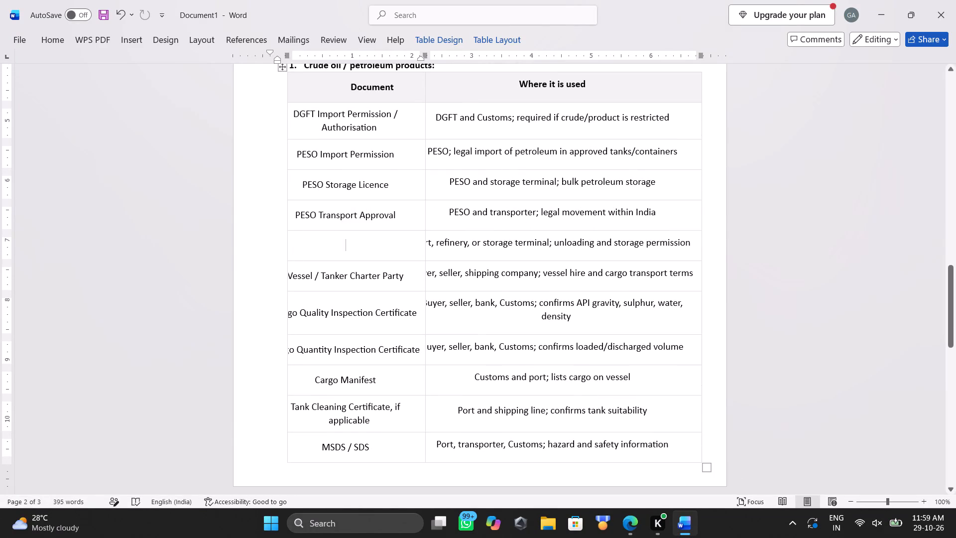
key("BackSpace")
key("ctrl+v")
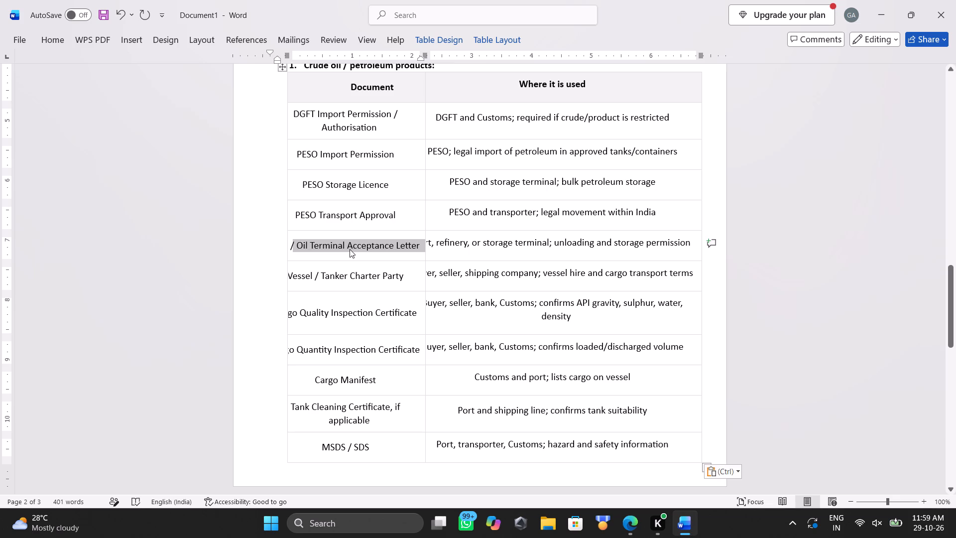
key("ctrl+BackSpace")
Move the whole crude oil table down onto the following page, away from its "Crude oil / petroleum products" heading.
scroll(461, 154, "up", 1)
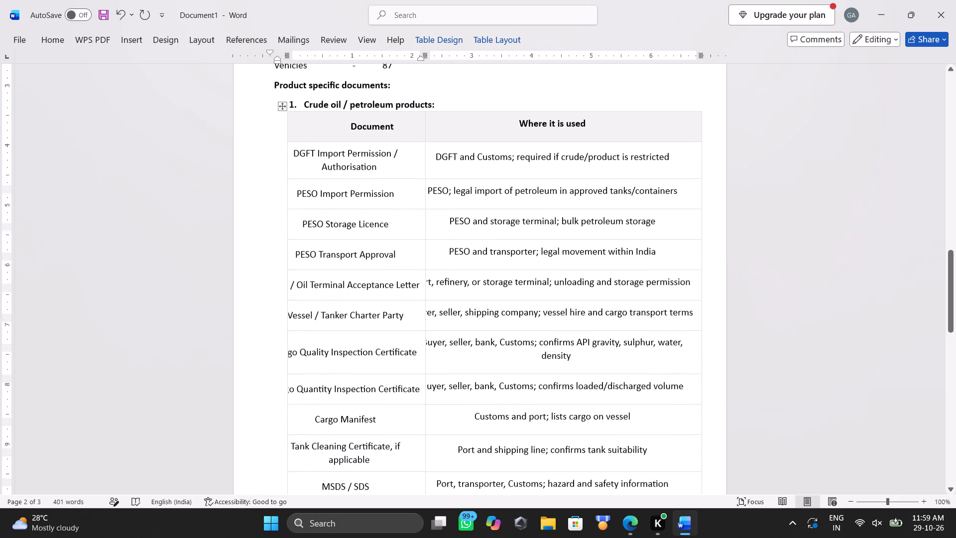
scroll(461, 154, "up", 1)
scroll(461, 154, "down", 1)
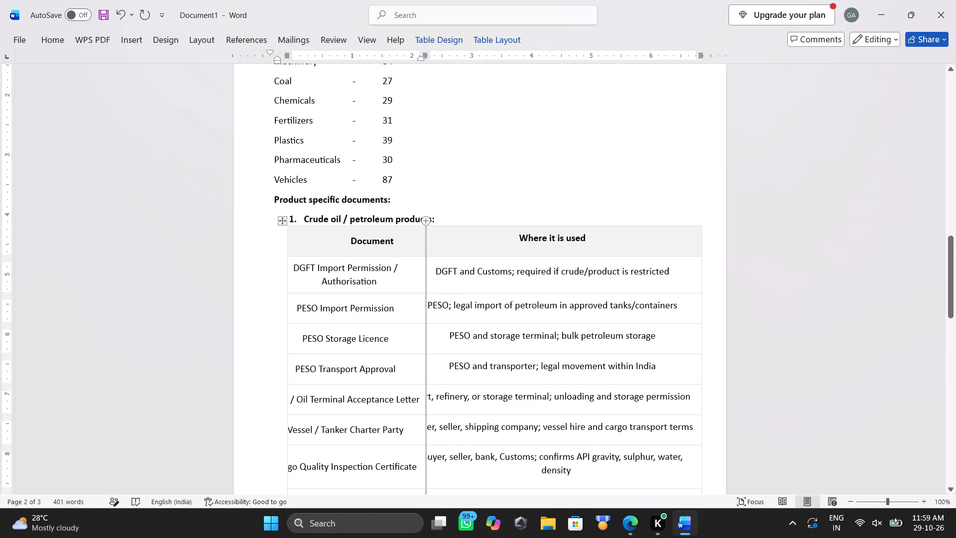
left_click_drag(285, 221, 278, 401)
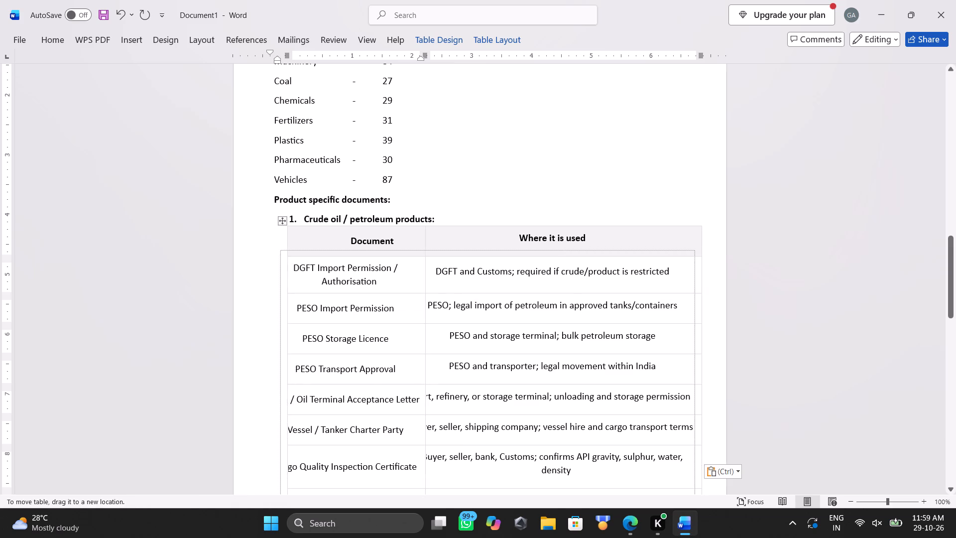
left_click_drag(278, 401, 277, 419)
Insert a new table of two columns and six rows in the crude oil table's Document header cell.
scroll(350, 308, "up", 1)
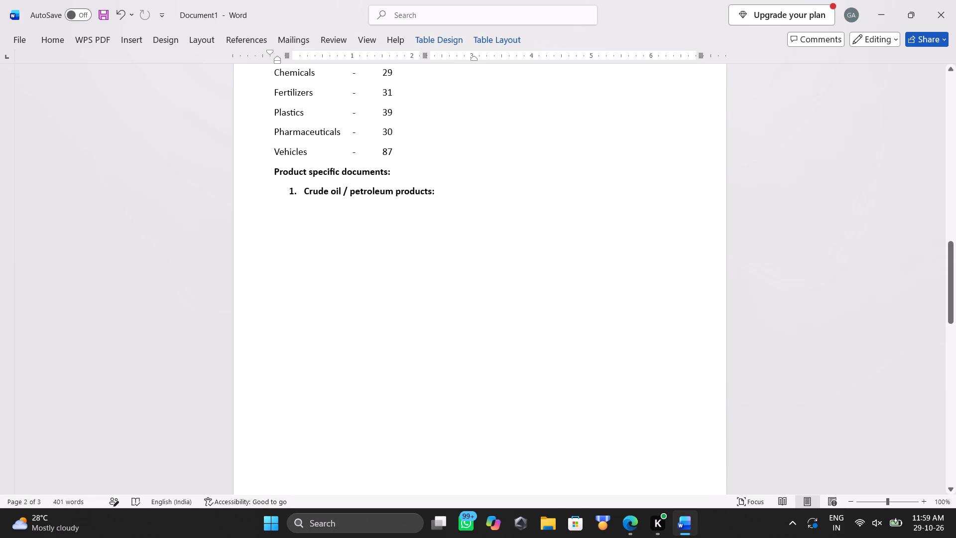
left_click(130, 42)
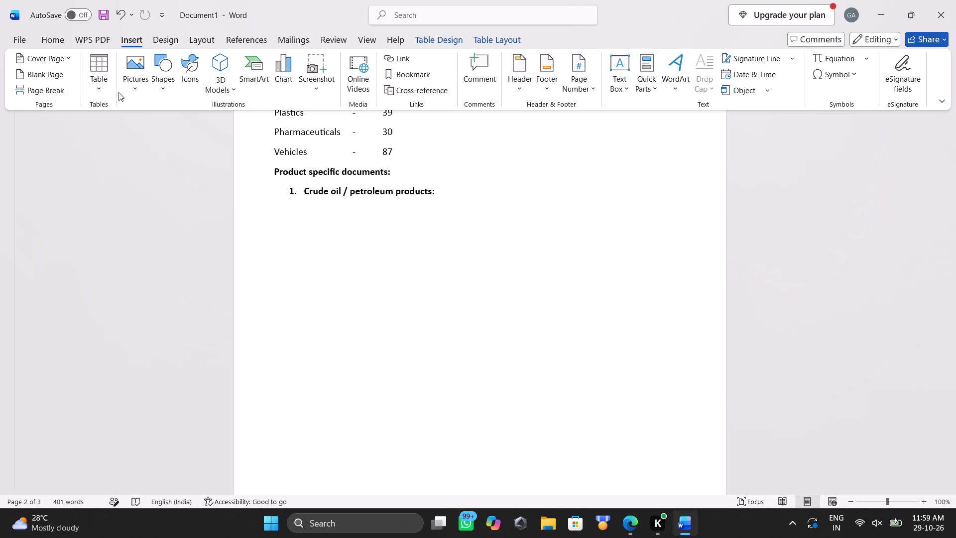
left_click(100, 86)
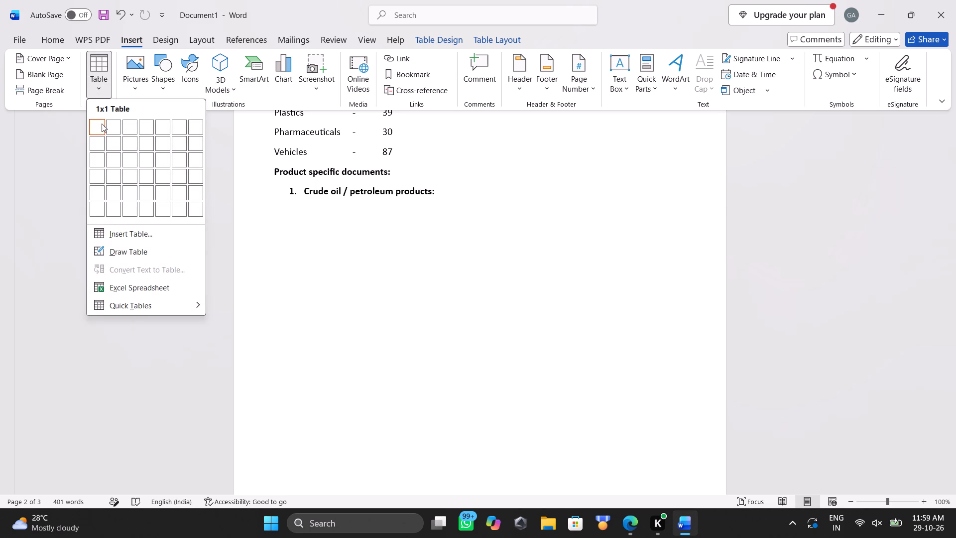
left_click(115, 215)
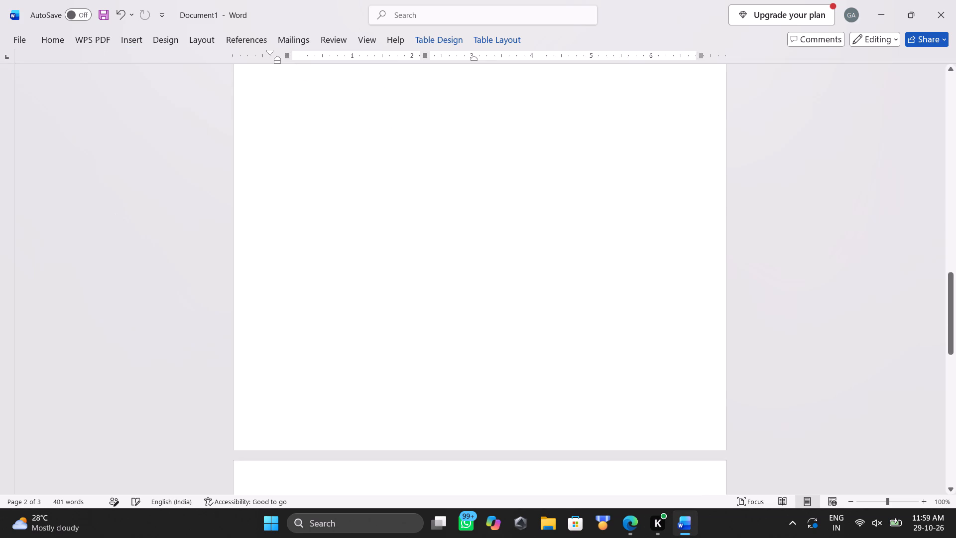
scroll(304, 133, "down", 3)
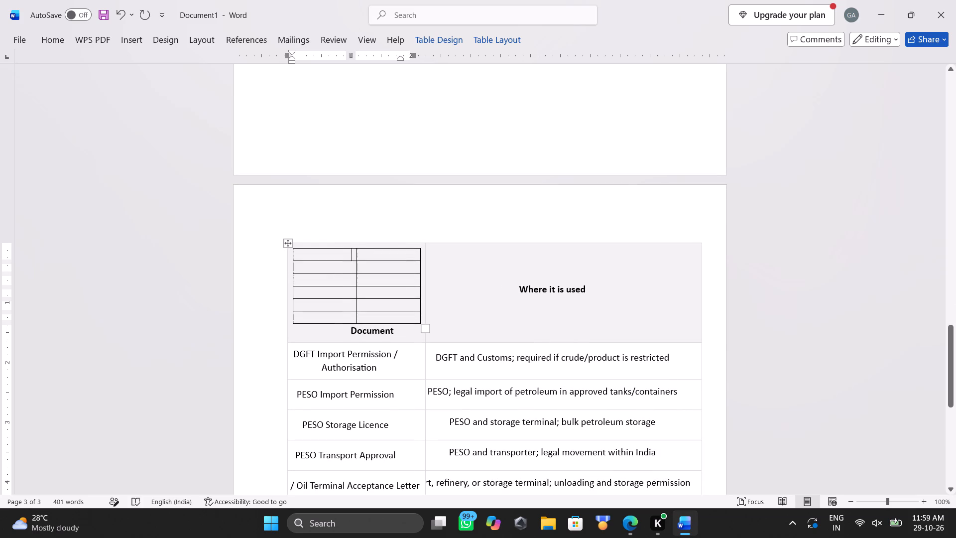
Move the empty two-column table out of the Document header cell to directly below the "Crude oil / petroleum products" heading.
left_click_drag(290, 243, 310, 121)
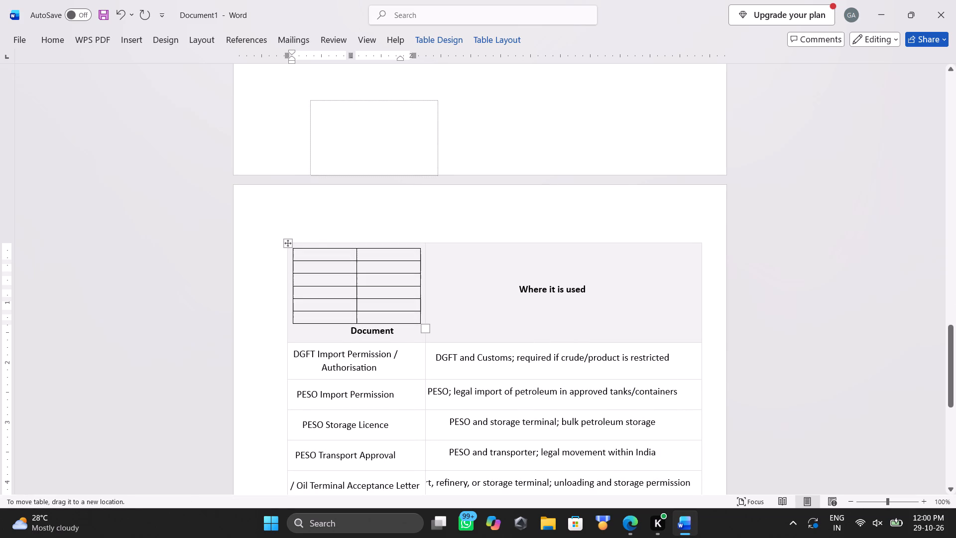
left_click_drag(310, 121, 313, 78)
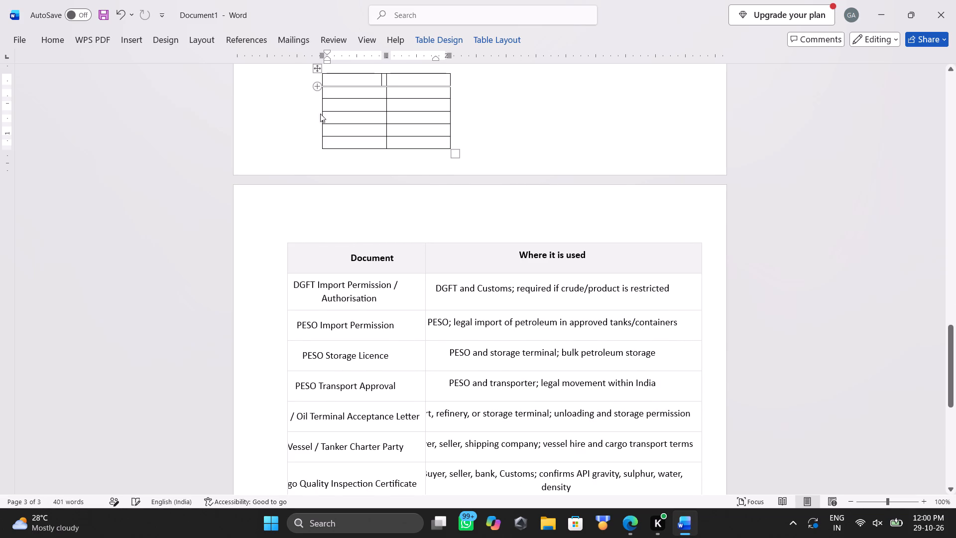
scroll(332, 183, "up", 1)
left_click_drag(319, 278, 334, 83)
scroll(336, 165, "up", 1)
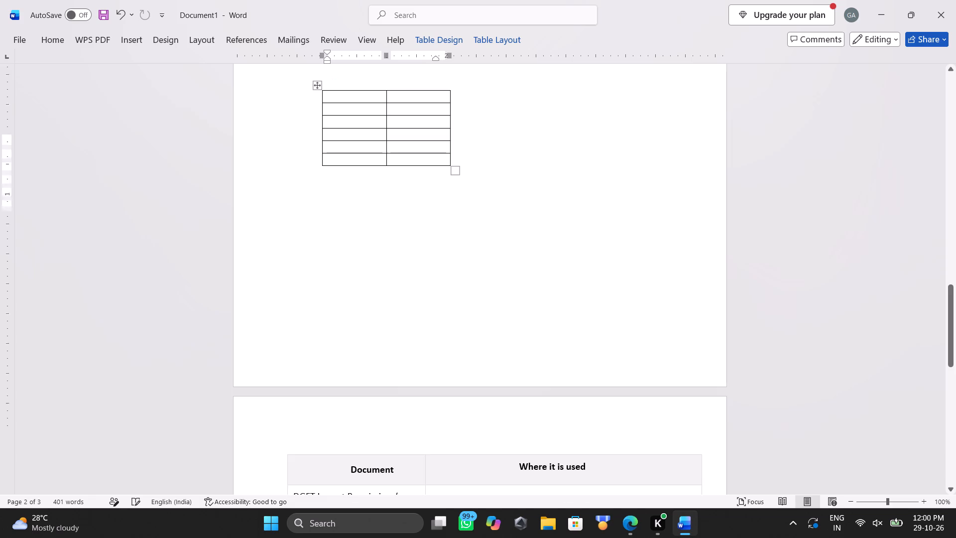
scroll(336, 165, "up", 2)
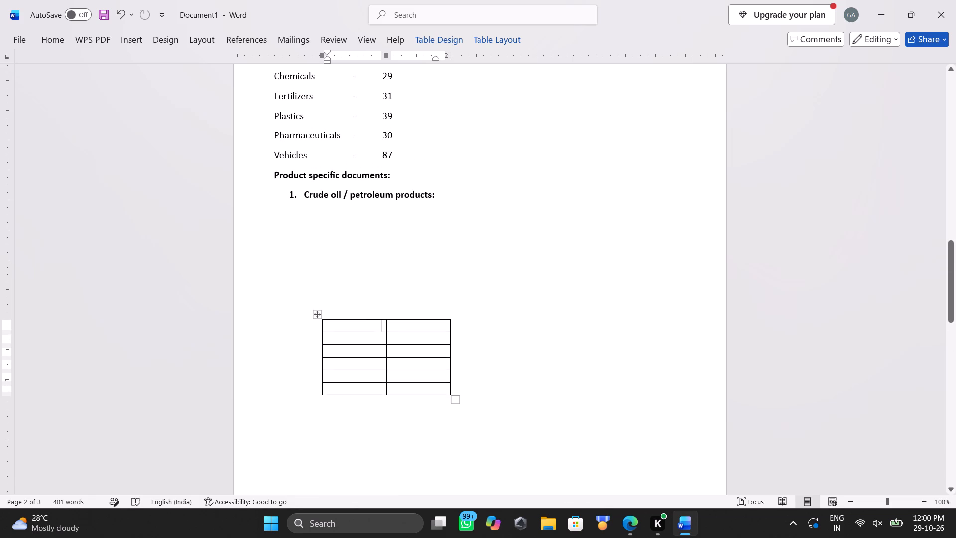
left_click_drag(315, 313, 268, 205)
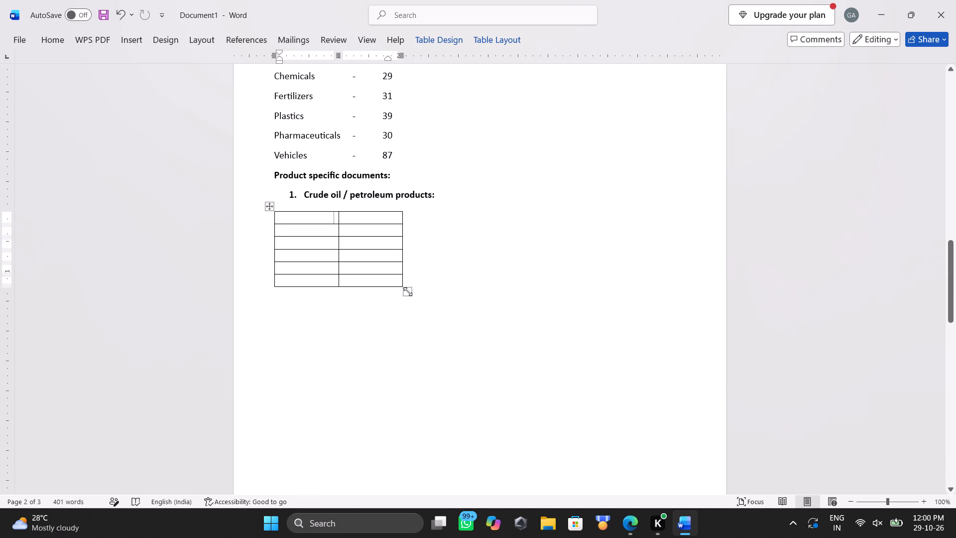
Enlarge the empty table to about 5.8 inches wide, extending it down to near the bottom of the page.
left_click_drag(408, 291, 534, 487)
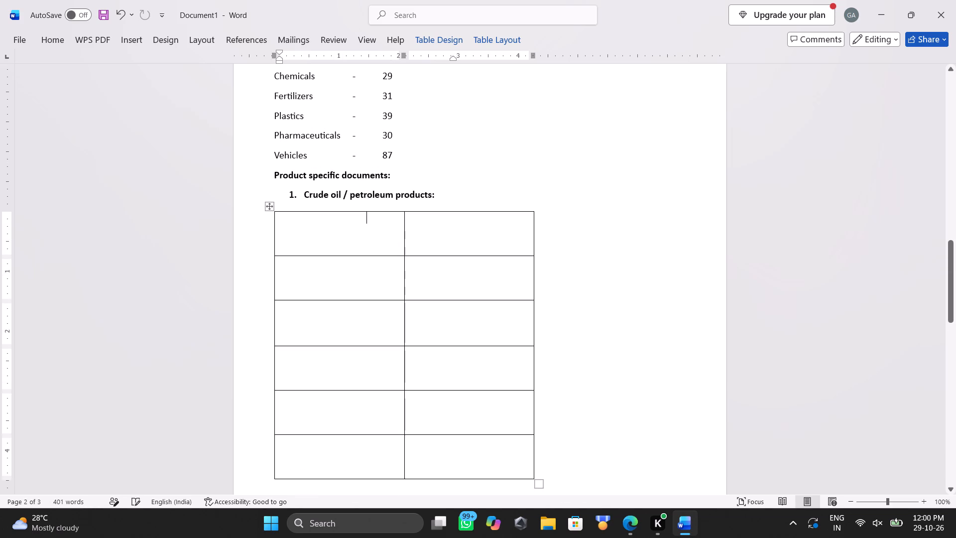
scroll(534, 487, "down", 1)
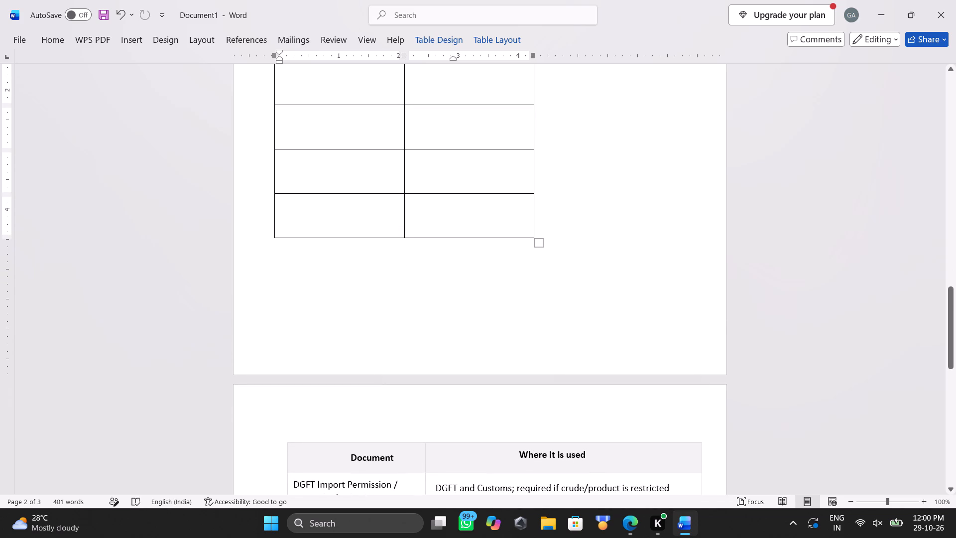
left_click_drag(537, 241, 612, 332)
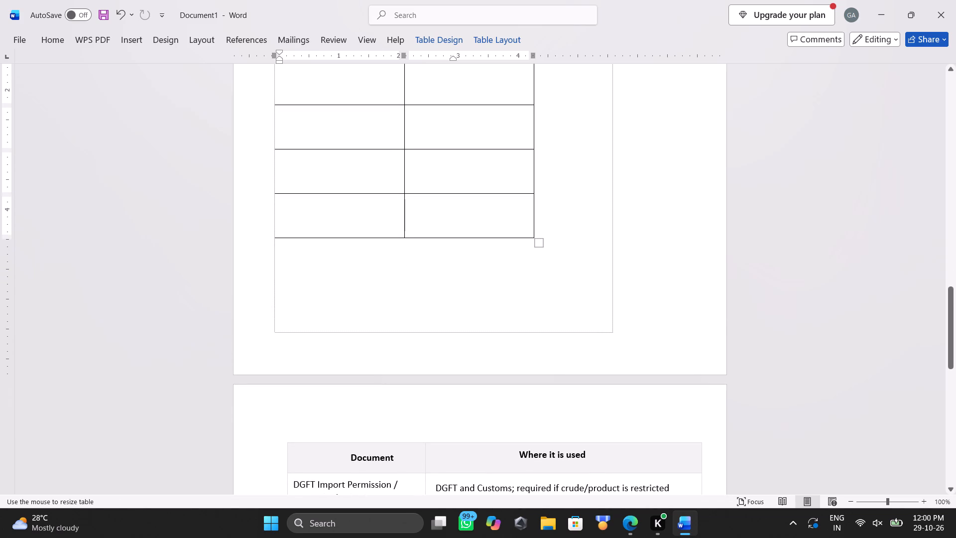
left_click_drag(612, 332, 623, 340)
Copy the "Document" heading from the old crude oil table into the first header cell of the new table.
triple_click(389, 455)
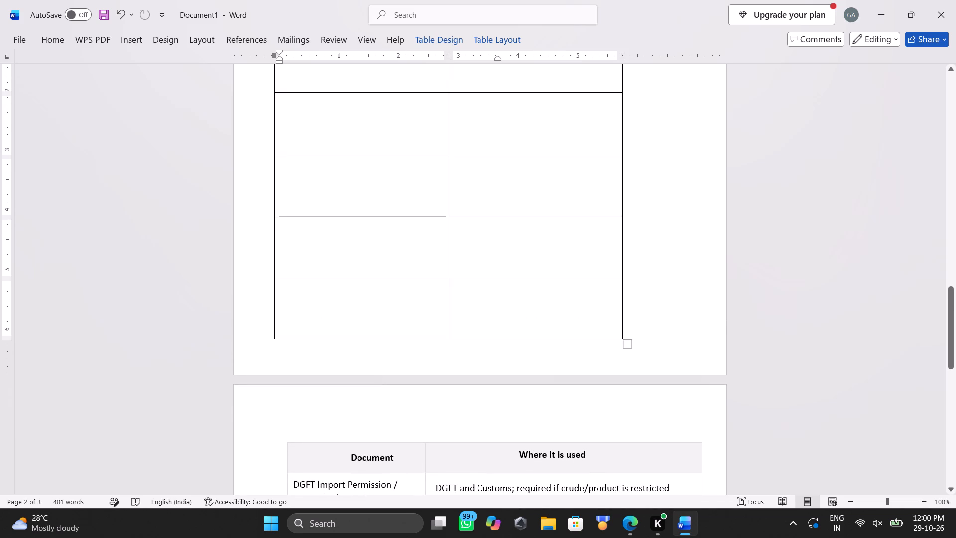
key("ctrl+c")
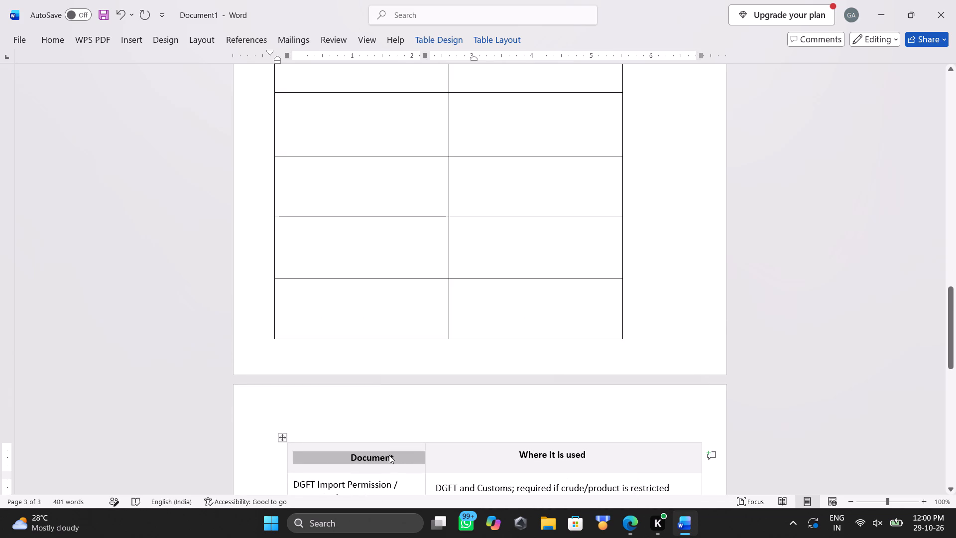
scroll(389, 455, "up", 3)
left_click(344, 250)
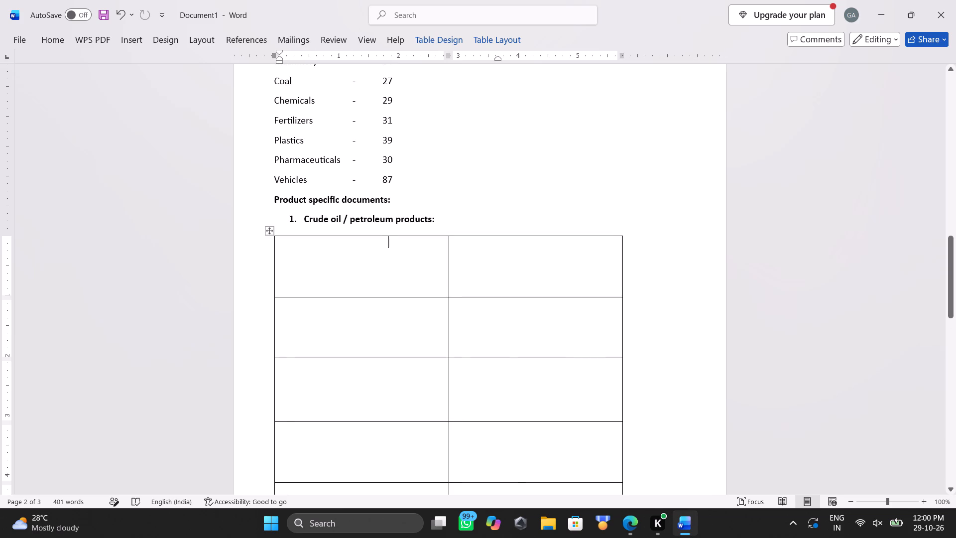
key("ctrl+v")
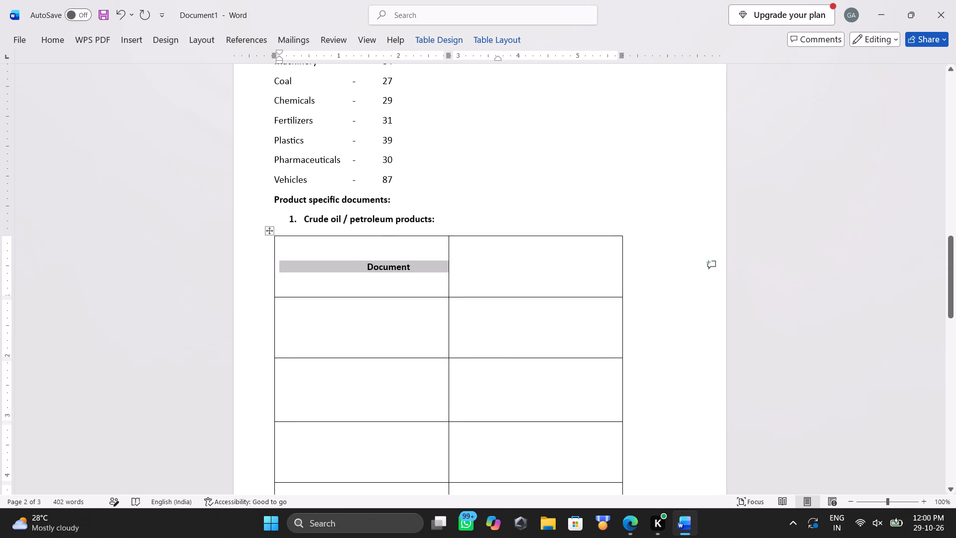
Centre the "Document" heading in its cell by bringing its right indent back to the column's edge.
triple_click(379, 270)
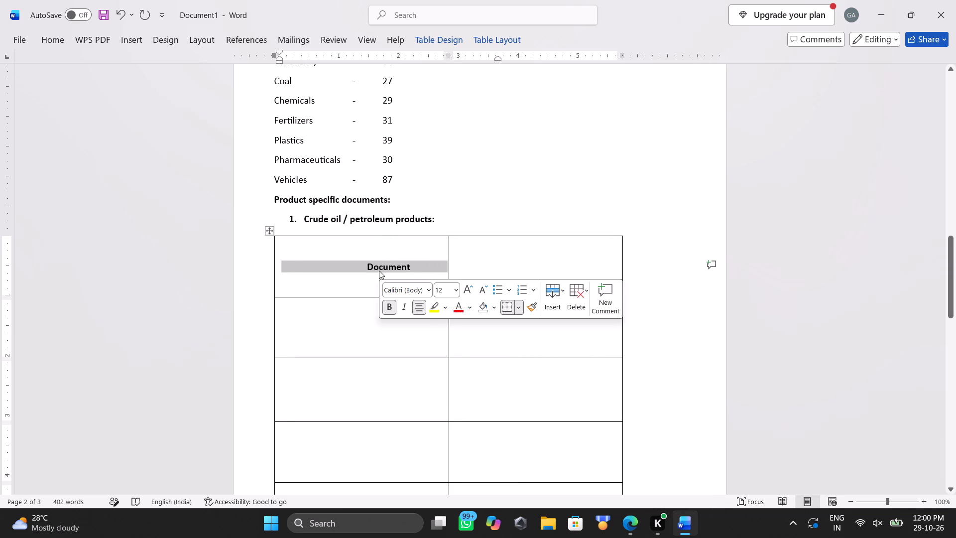
left_click(421, 307)
left_click(421, 307)
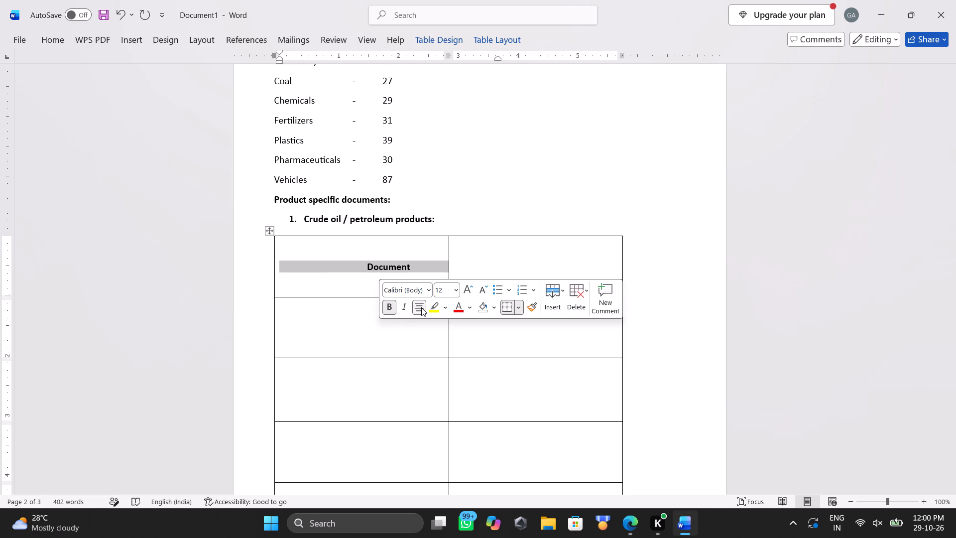
left_click(421, 307)
left_click(421, 307)
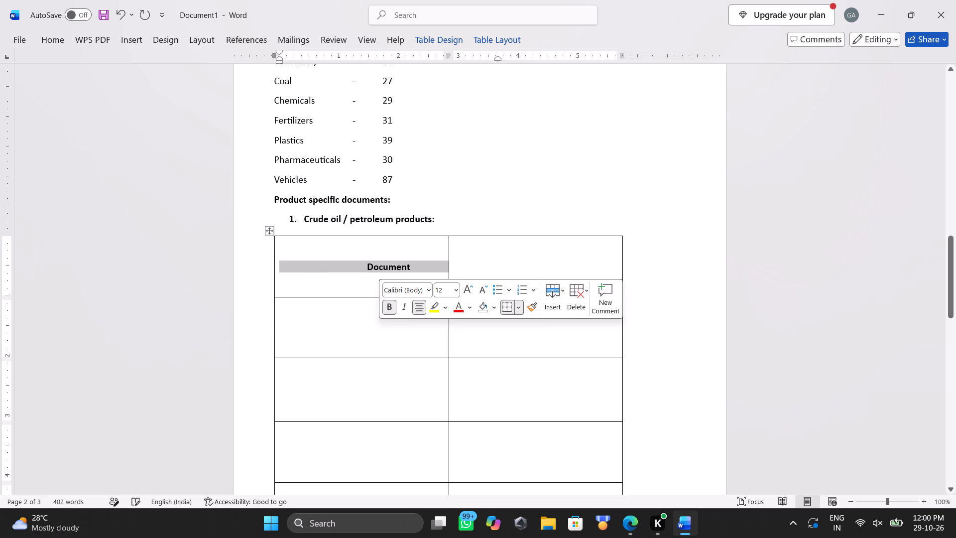
left_click_drag(497, 58, 462, 61)
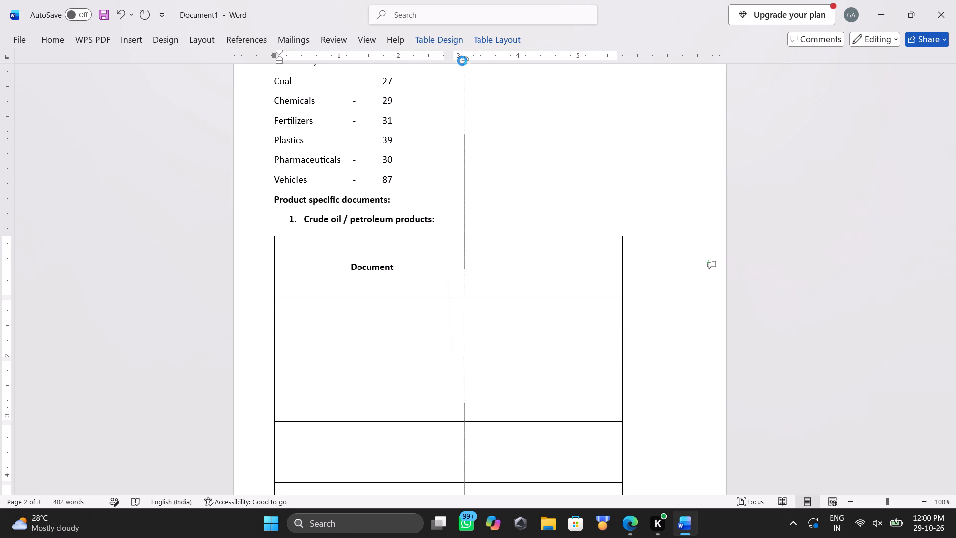
left_click_drag(462, 61, 448, 68)
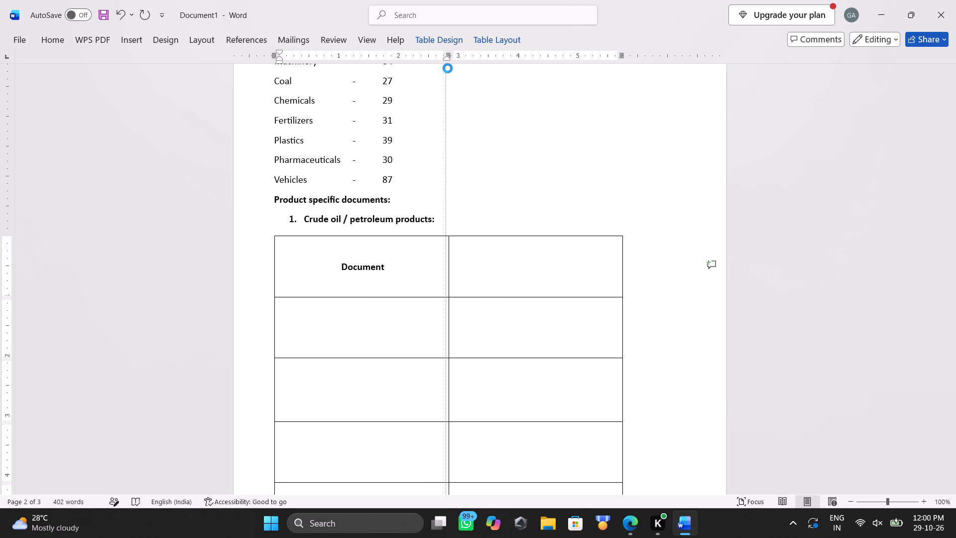
left_click_drag(448, 68, 449, 68)
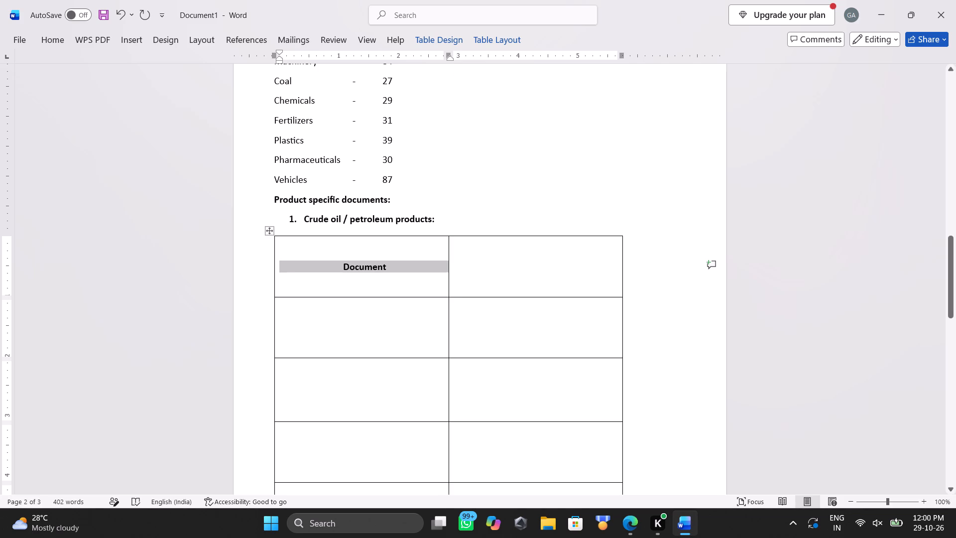
Reduce the header row's height to fit the single line of heading text.
left_click_drag(407, 298, 414, 264)
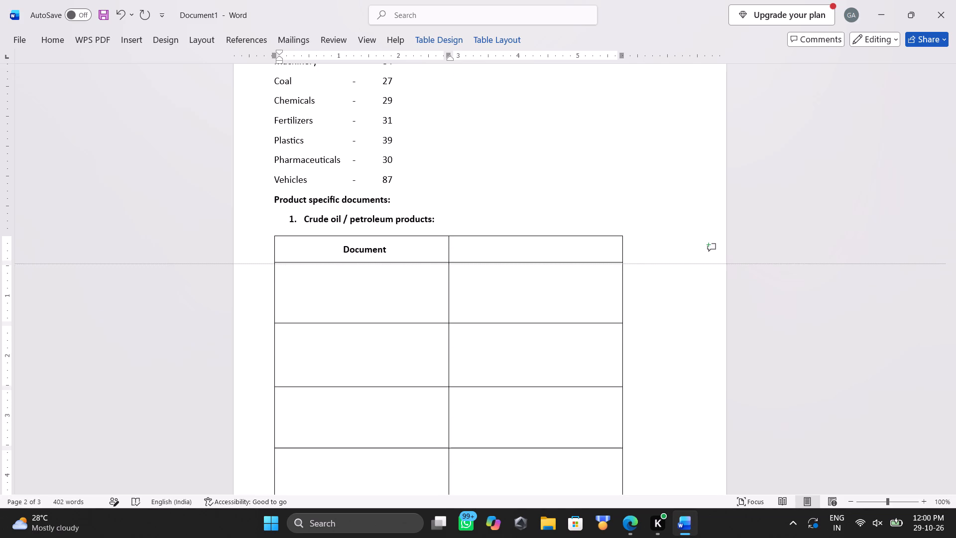
left_click_drag(414, 264, 429, 254)
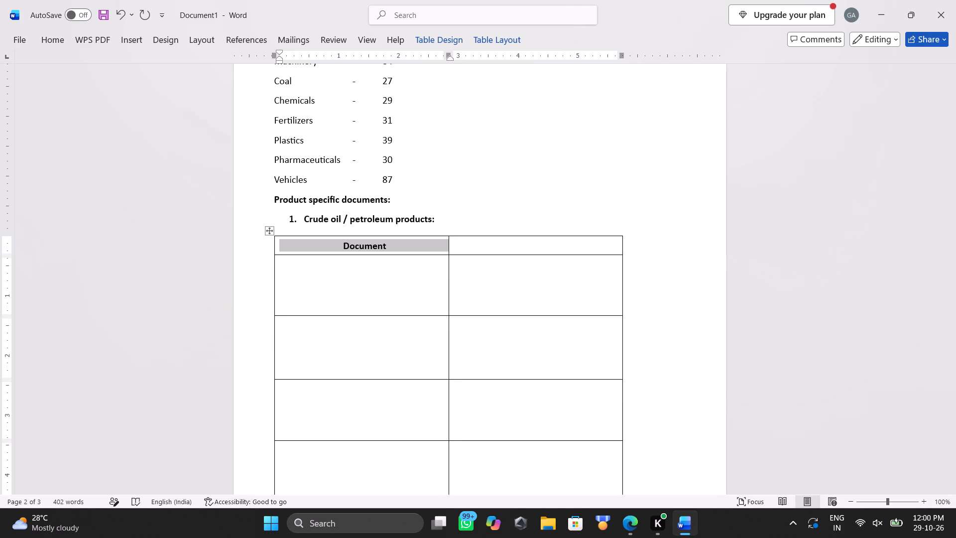
Bring the right indent of the empty second header cell back to the table's outer edge.
left_click(488, 249)
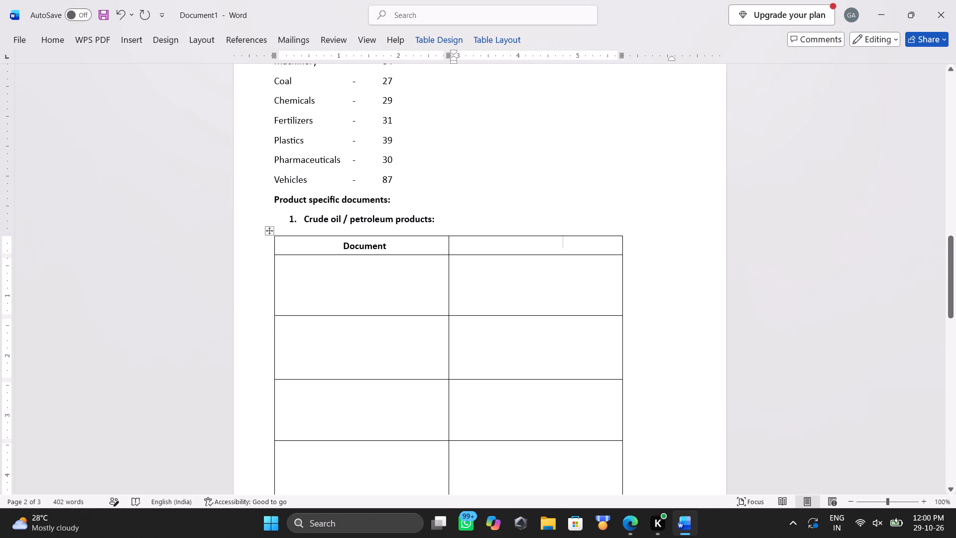
left_click_drag(671, 57, 669, 57)
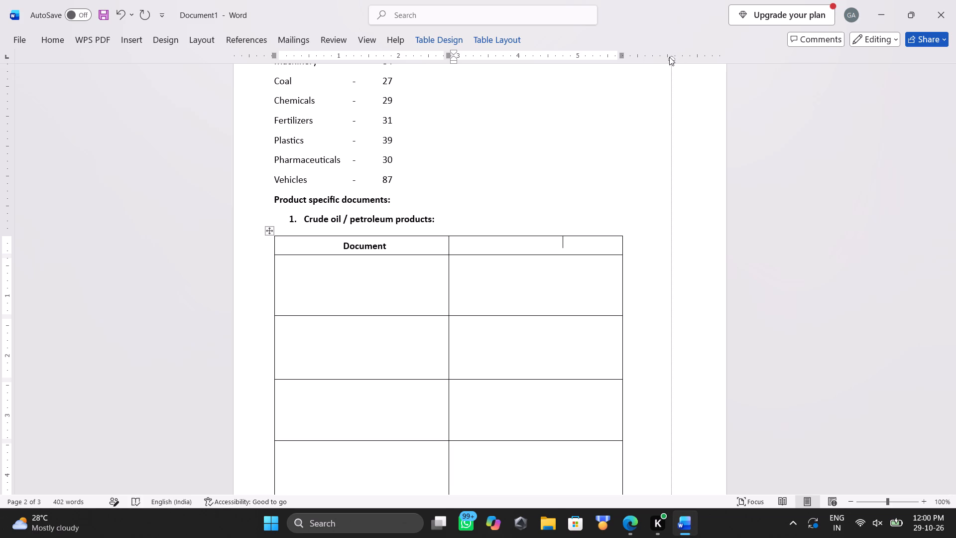
left_click_drag(669, 57, 621, 62)
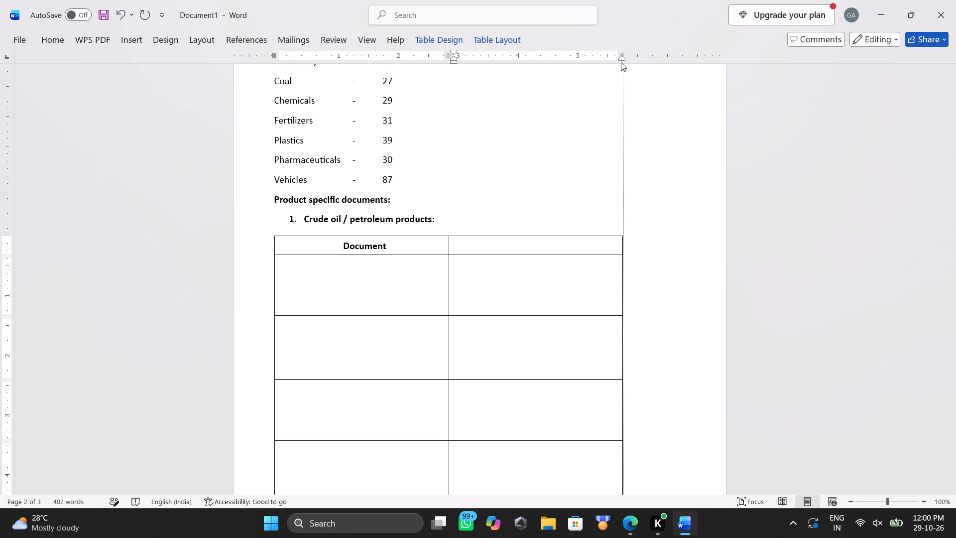
left_click_drag(621, 62, 620, 63)
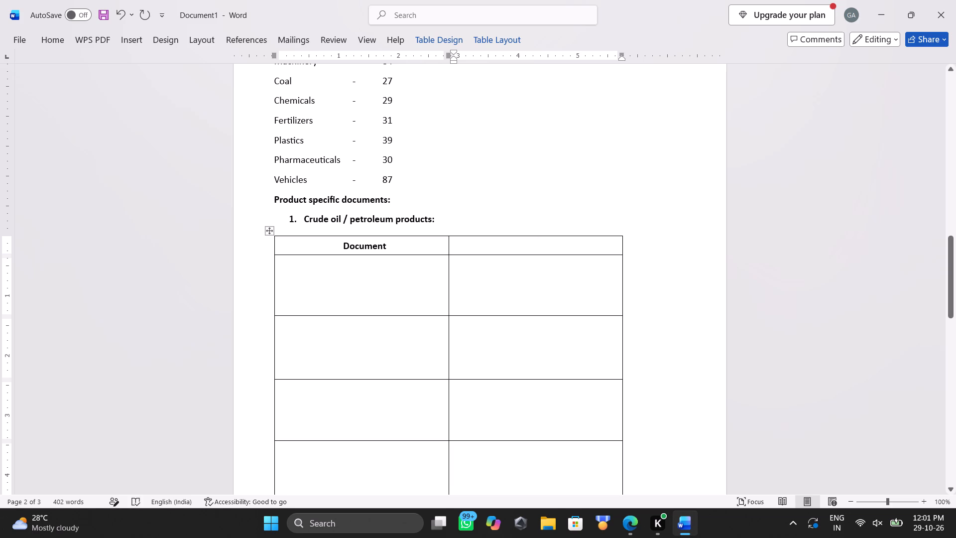
Narrow the Document column to about 2.2 inches and widen the second column to about 4.2 inches.
left_click_drag(448, 249, 420, 250)
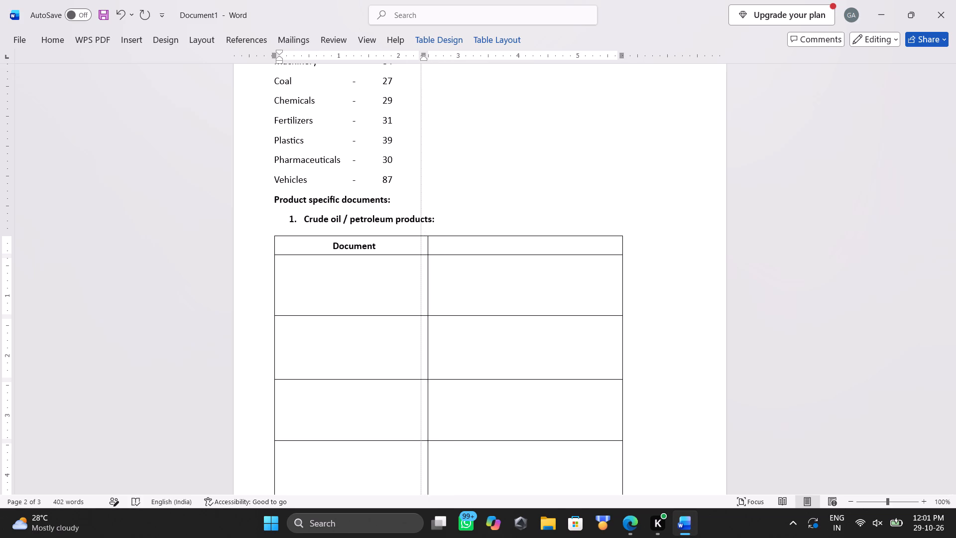
left_click_drag(420, 250, 404, 256)
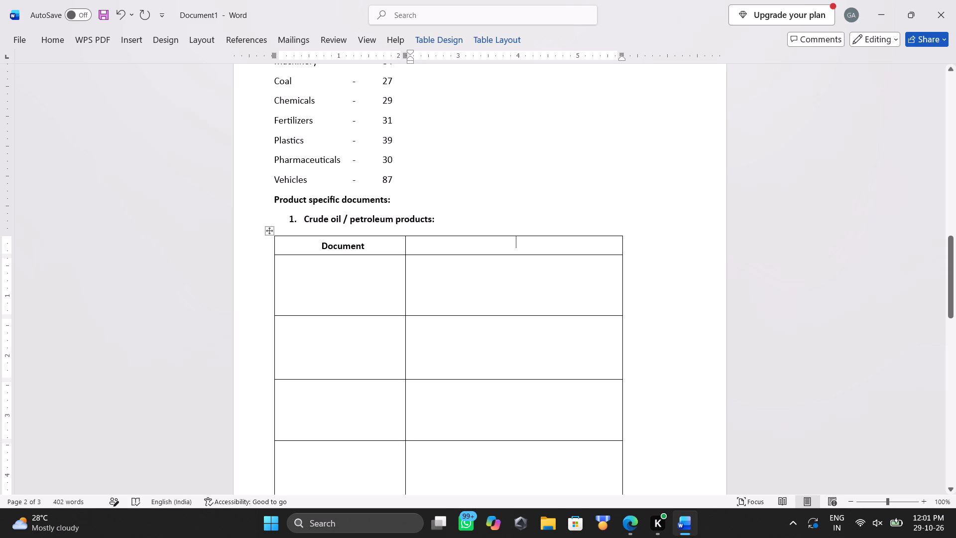
left_click_drag(622, 266, 657, 267)
scroll(657, 267, "down", 1)
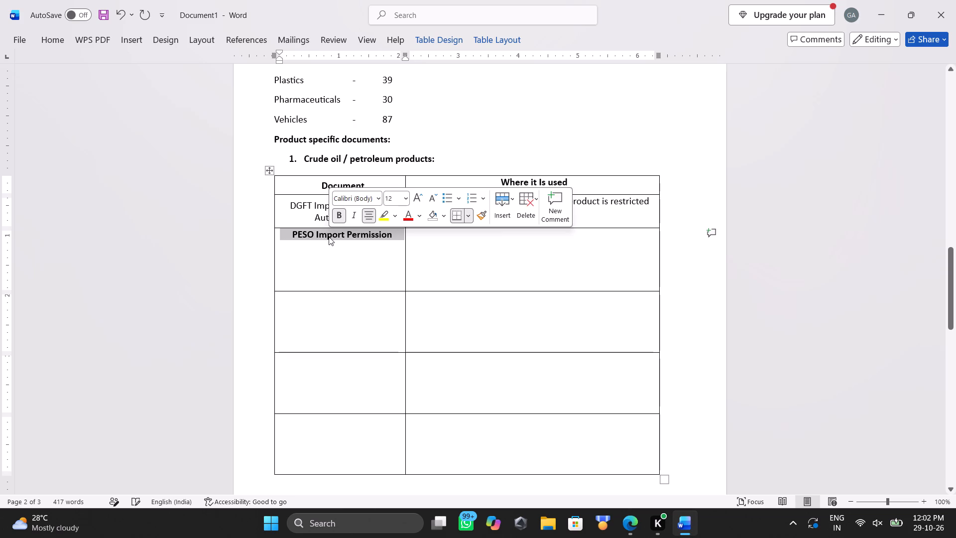
key("ctrl+b")
left_click(345, 256)
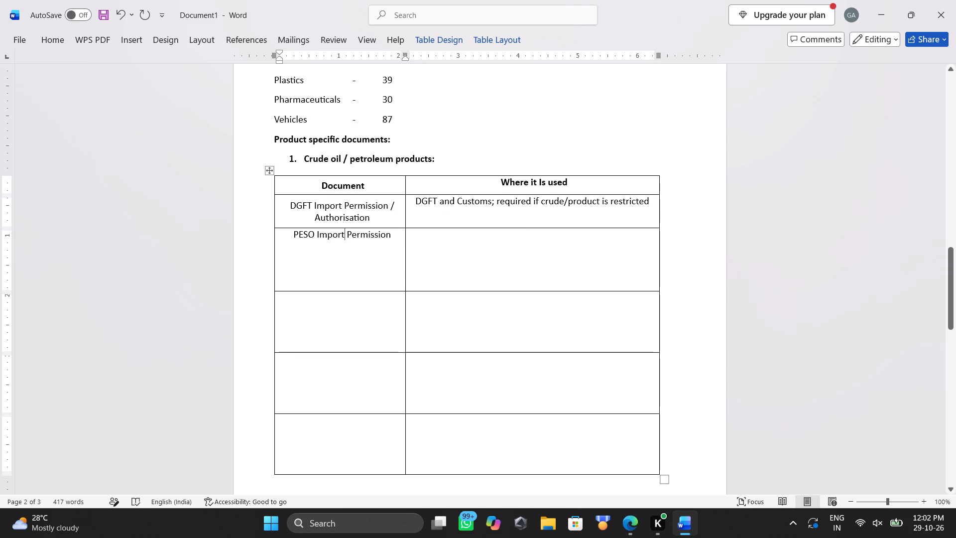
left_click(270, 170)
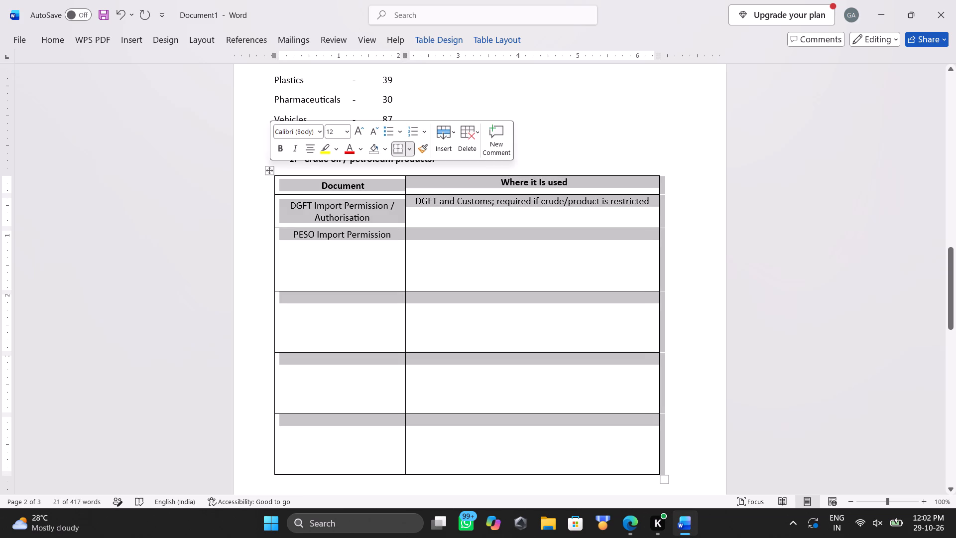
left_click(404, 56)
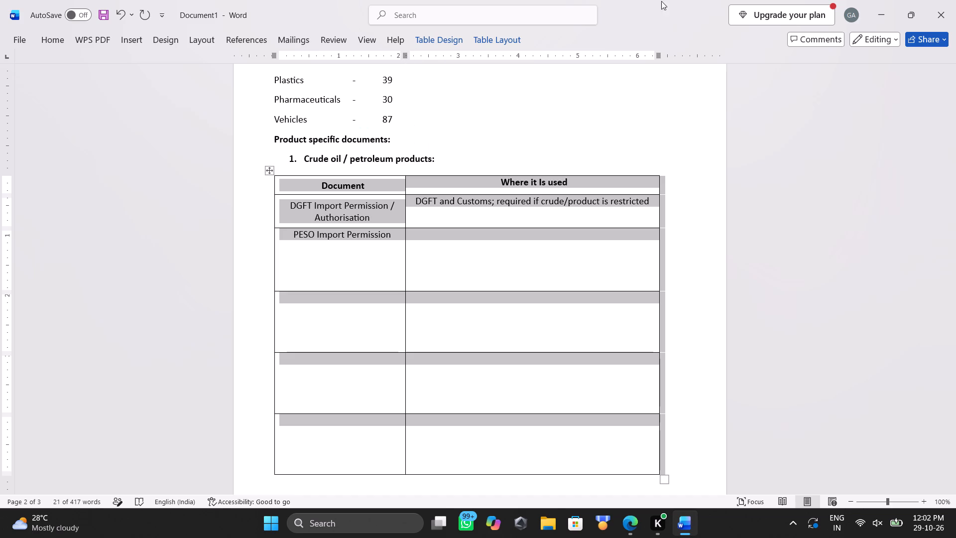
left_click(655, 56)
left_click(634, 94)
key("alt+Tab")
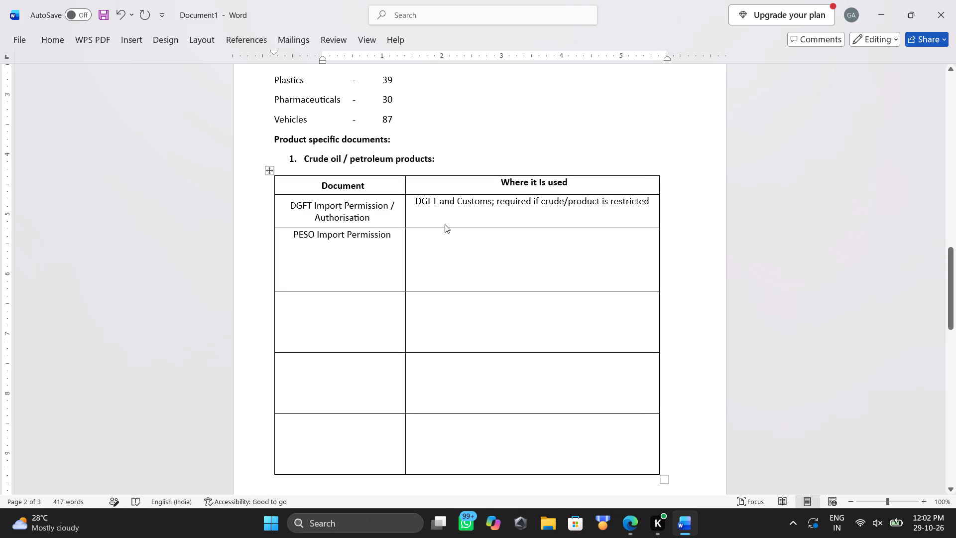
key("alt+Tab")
Move "PESO; legal import of petroleum in approved tanks/containers" from the old table into the new table's cell beside "PESO Import Permission".
scroll(394, 313, "down", 1)
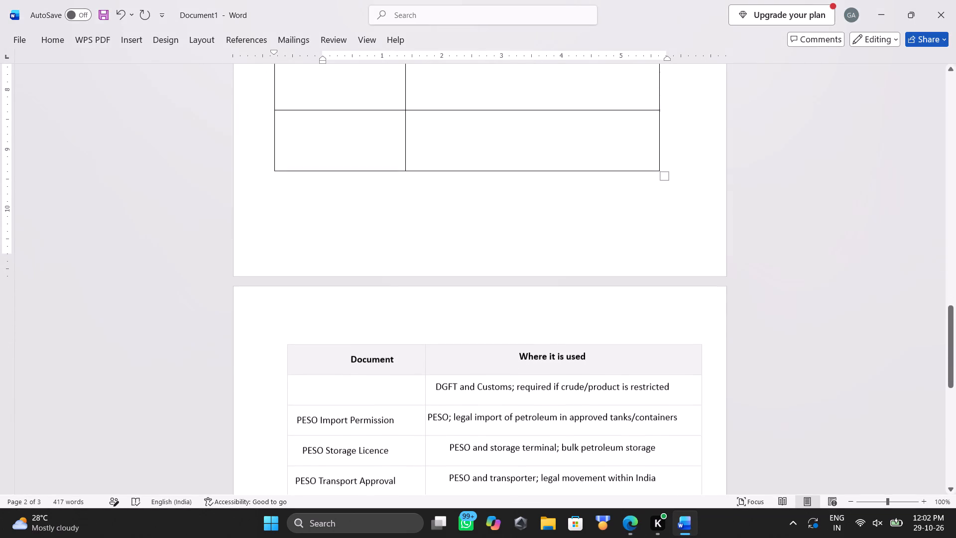
scroll(394, 313, "down", 1)
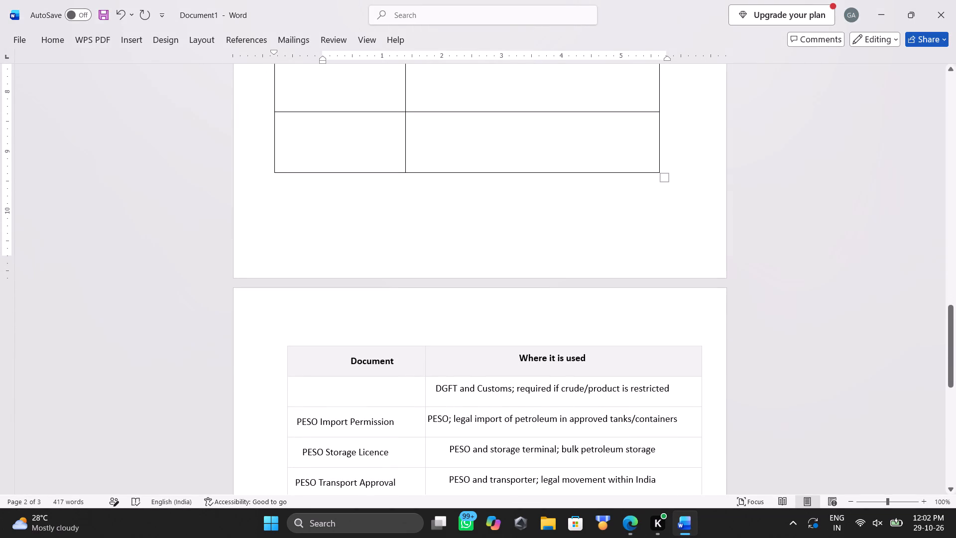
triple_click(464, 416)
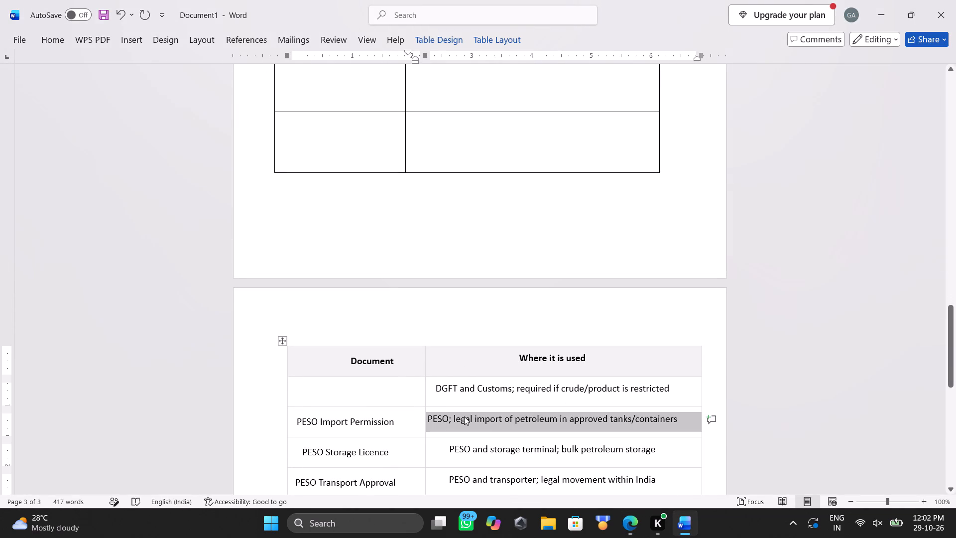
key("ctrl+x")
scroll(464, 416, "up", 2)
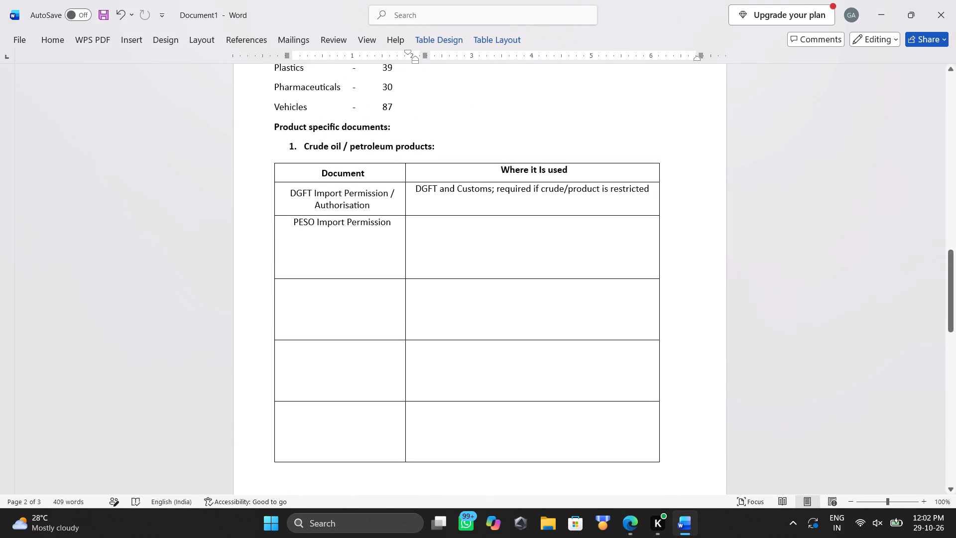
left_click(442, 234)
key("ctrl+v")
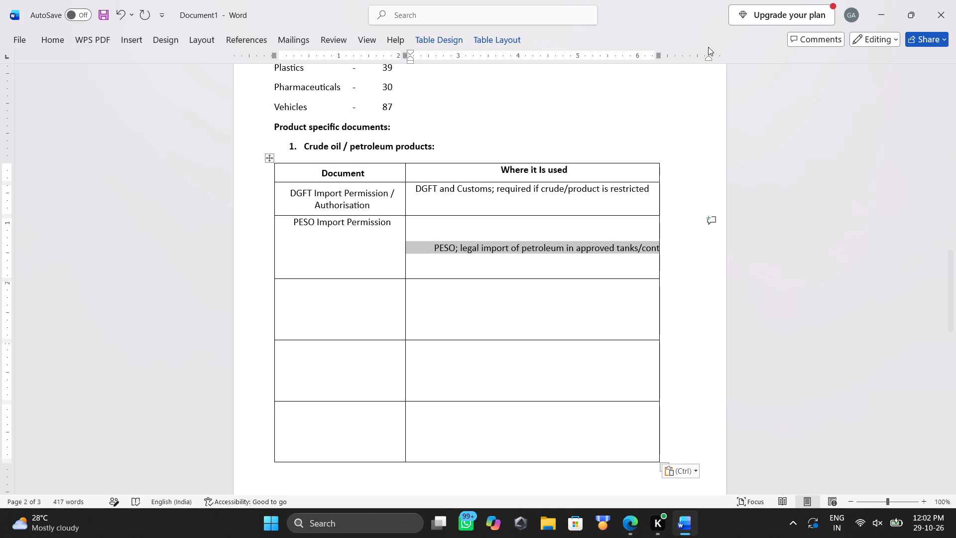
Fit the "PESO; legal import" entry's right indent to the table's outer edge and shorten its row to two text lines.
left_click_drag(706, 59, 658, 50)
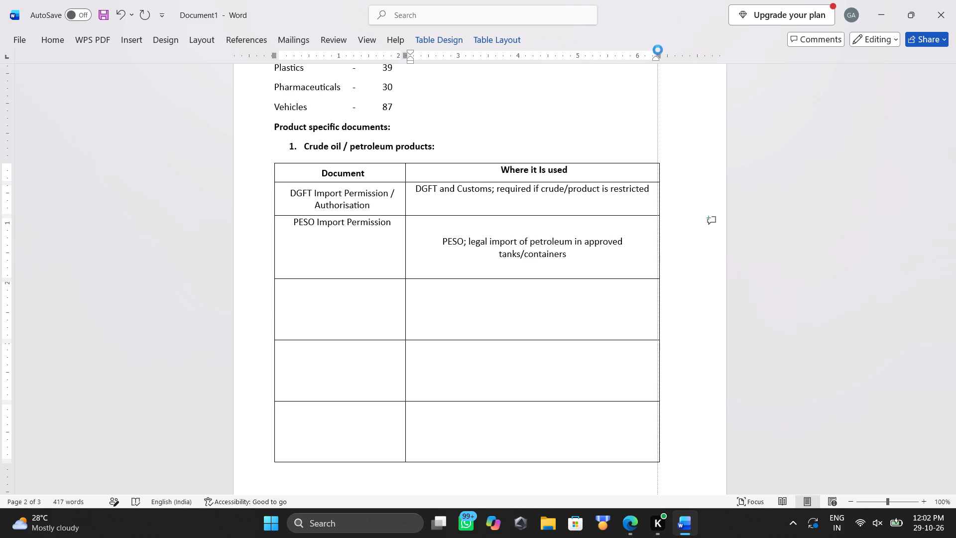
left_click_drag(658, 50, 660, 54)
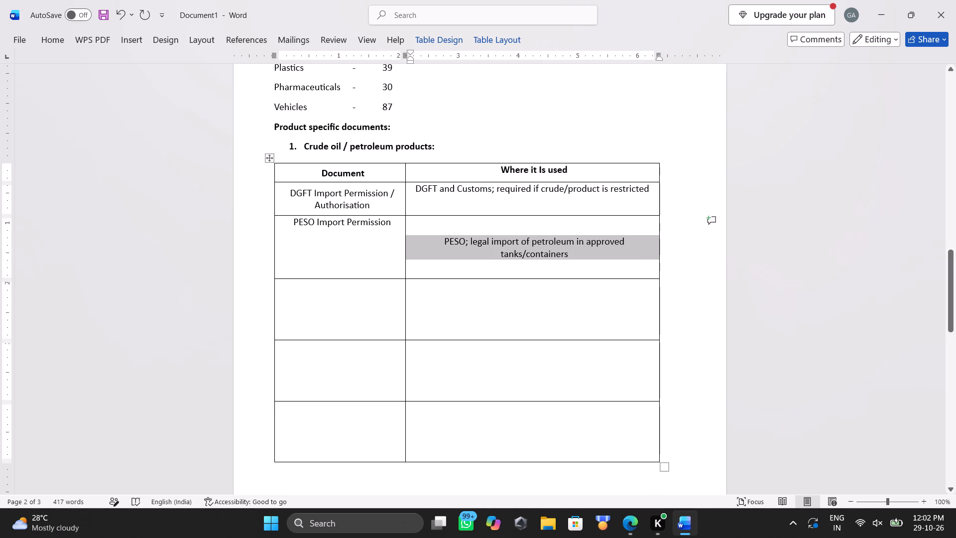
left_click_drag(427, 279, 451, 241)
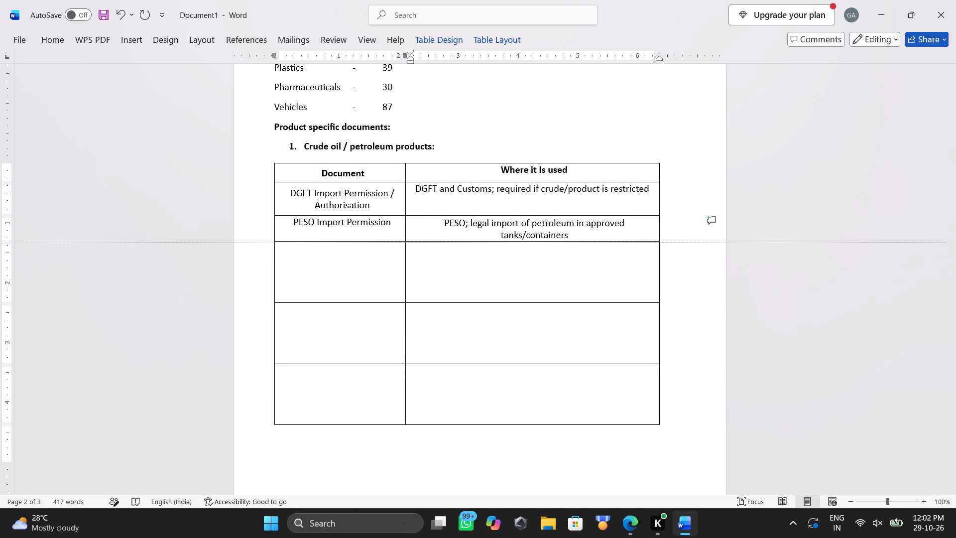
left_click_drag(451, 241, 452, 241)
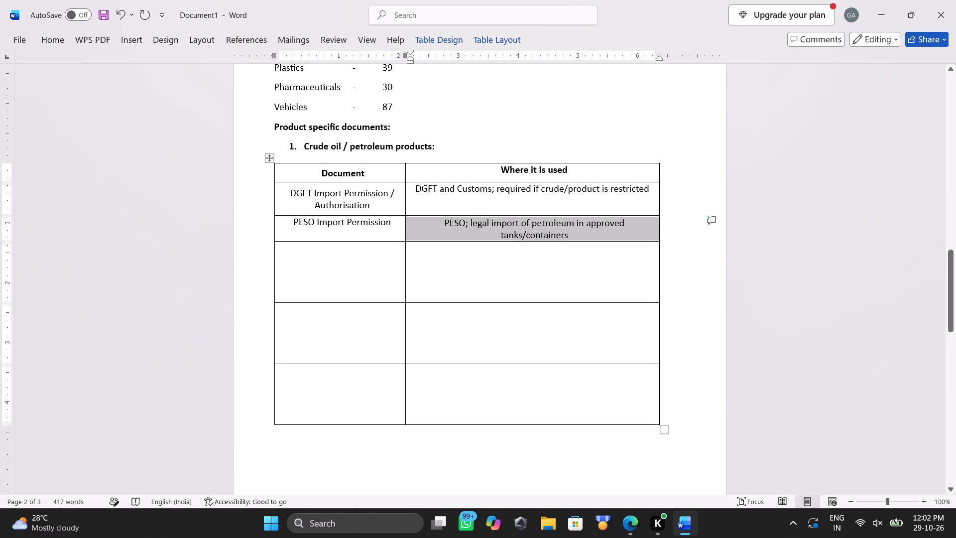
Shorten the first empty row below "PESO Import Permission" to about 0.4 inches and the second to about 0.6 inches.
left_click_drag(448, 303, 461, 266)
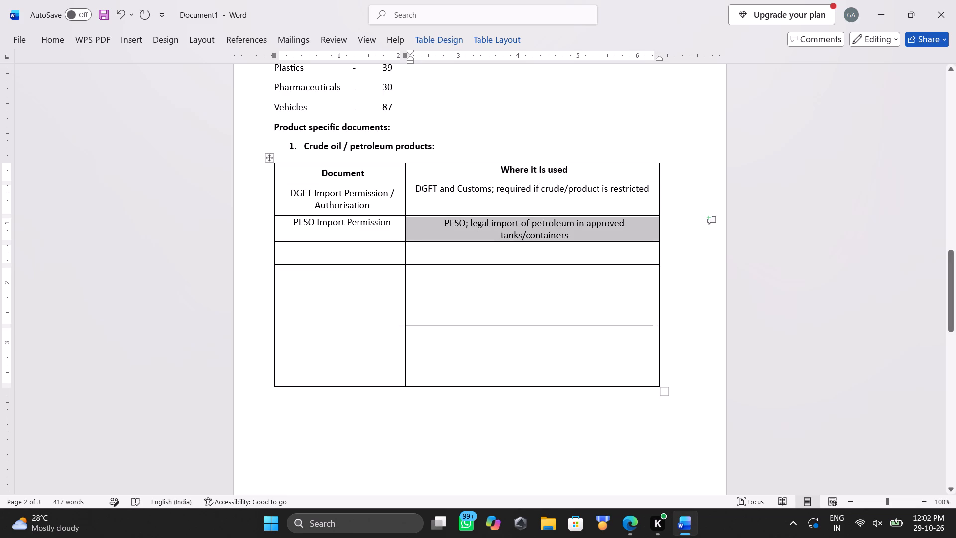
left_click_drag(449, 326, 452, 288)
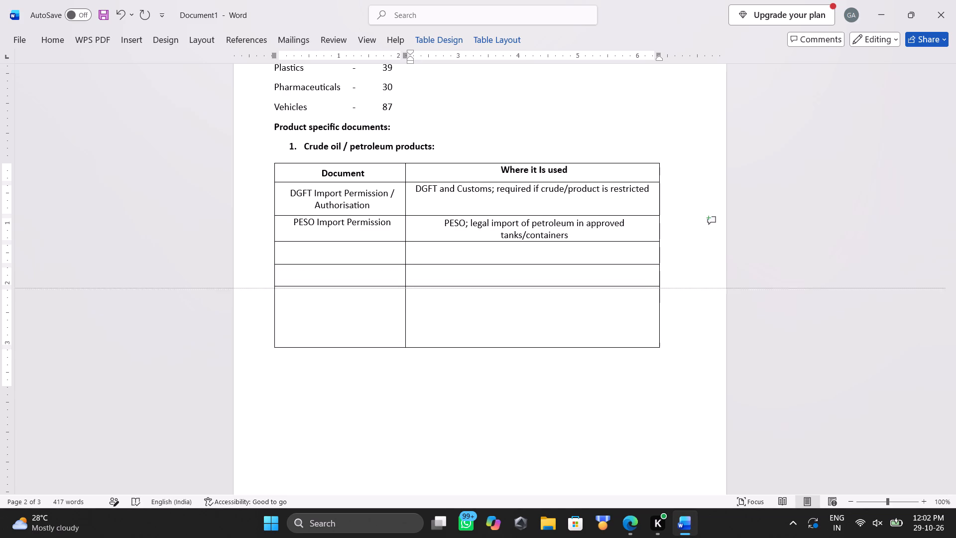
left_click_drag(452, 288, 451, 297)
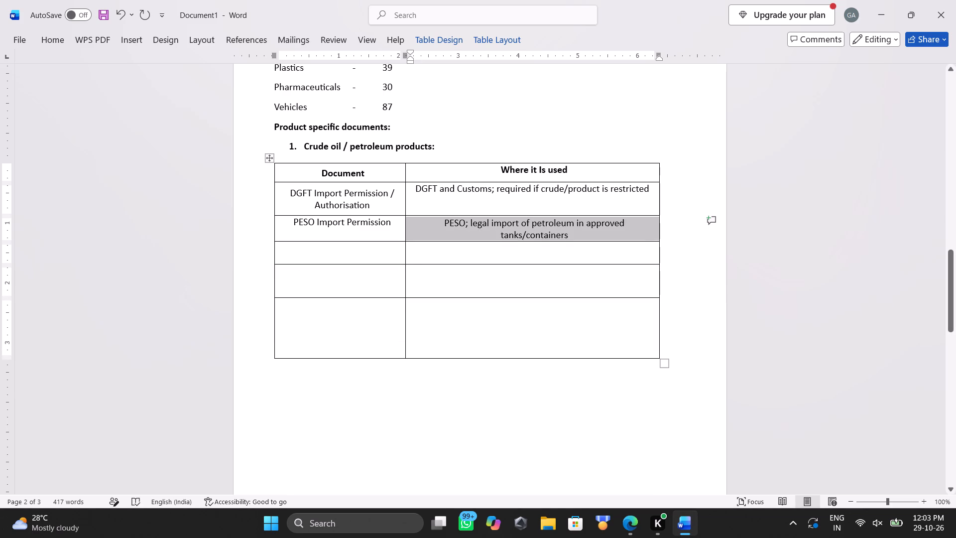
left_click(447, 359)
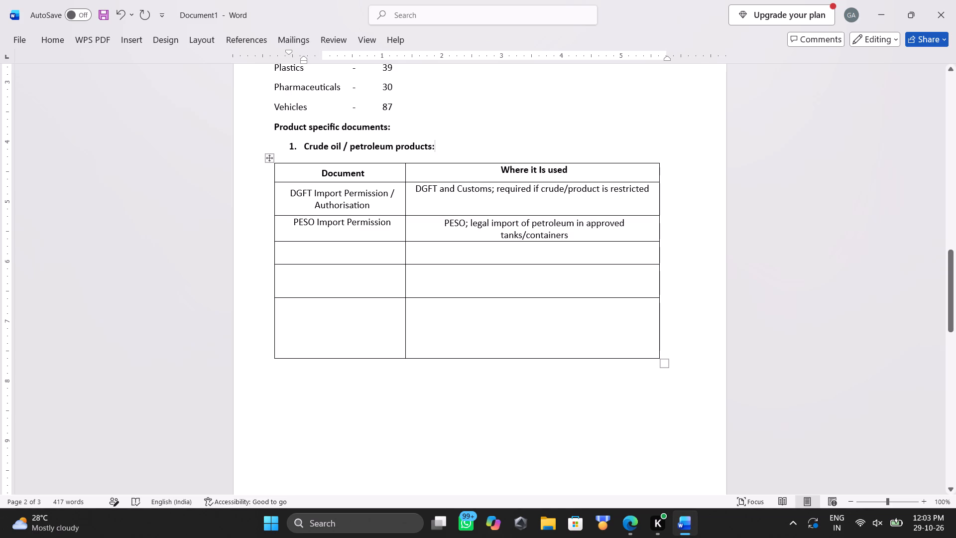
Shorten the last empty row of the new crude oil table to about 0.4 inches.
left_click_drag(453, 357, 459, 321)
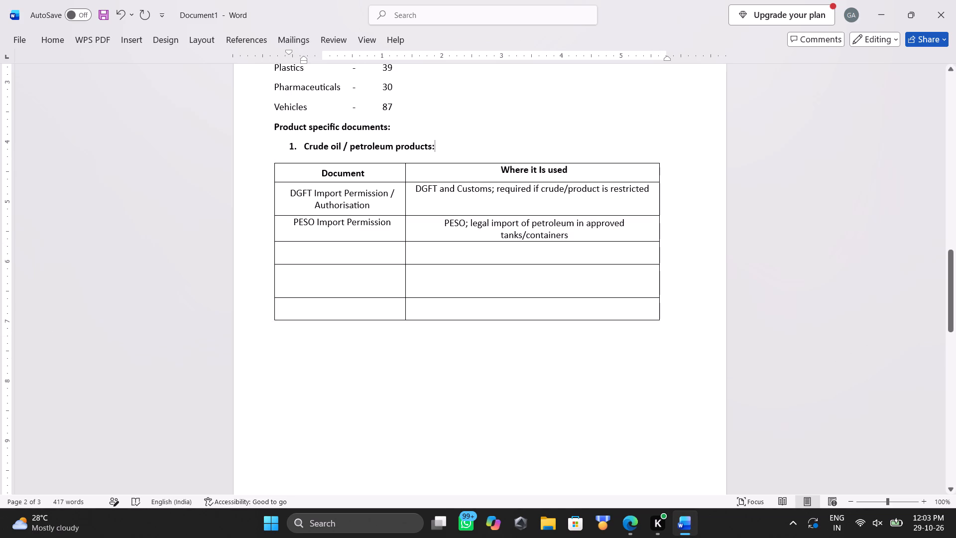
Move "PESO Storage Licence" from the old table into the new table's Document cell below "PESO Import Permission".
key("alt+Tab")
key("alt+Tab")
scroll(459, 321, "down", 2)
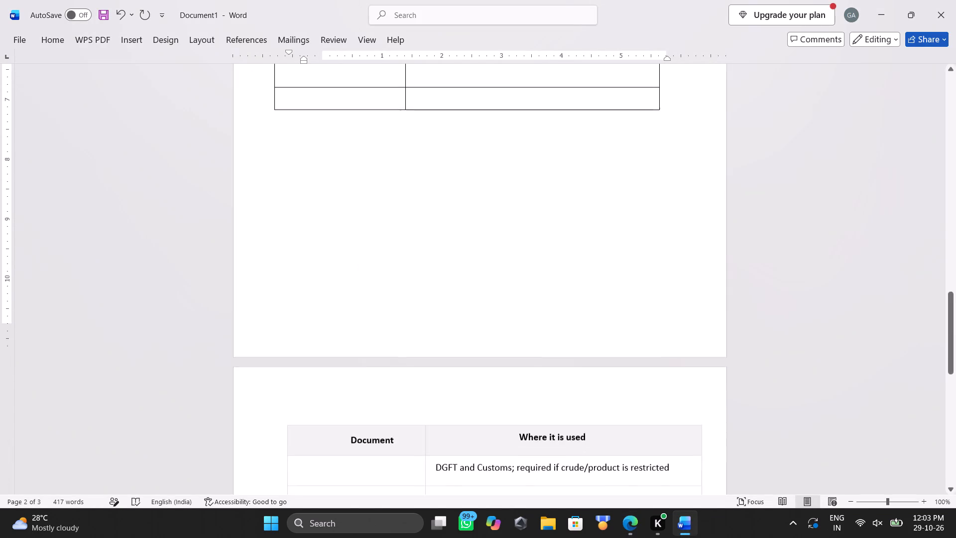
scroll(459, 321, "down", 2)
triple_click(352, 410)
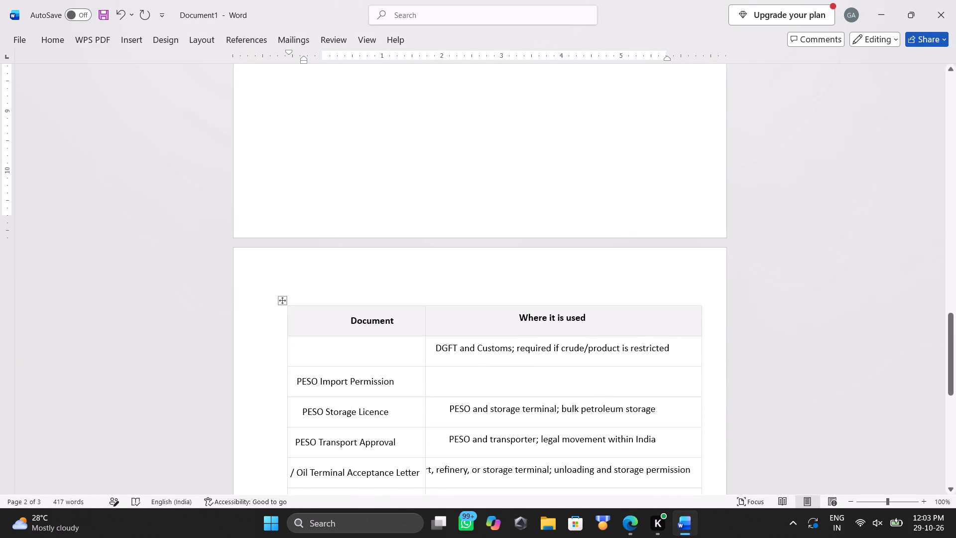
key("ctrl+x")
scroll(352, 410, "up", 1)
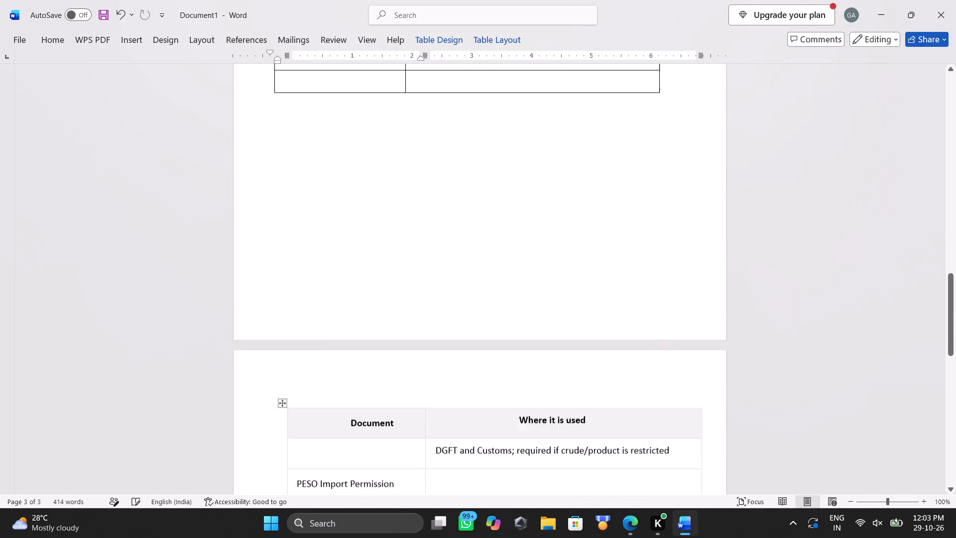
scroll(352, 410, "up", 2)
left_click(320, 225)
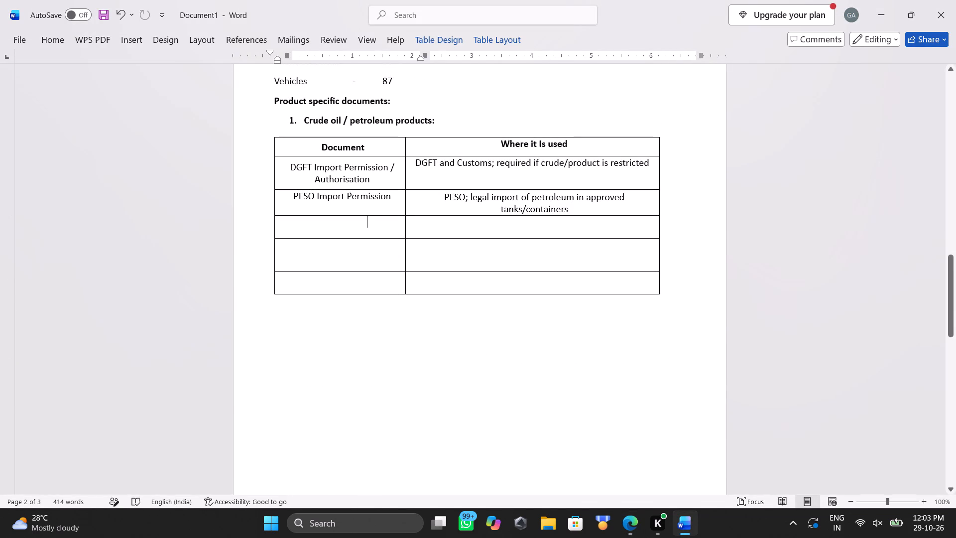
key("ctrl+v")
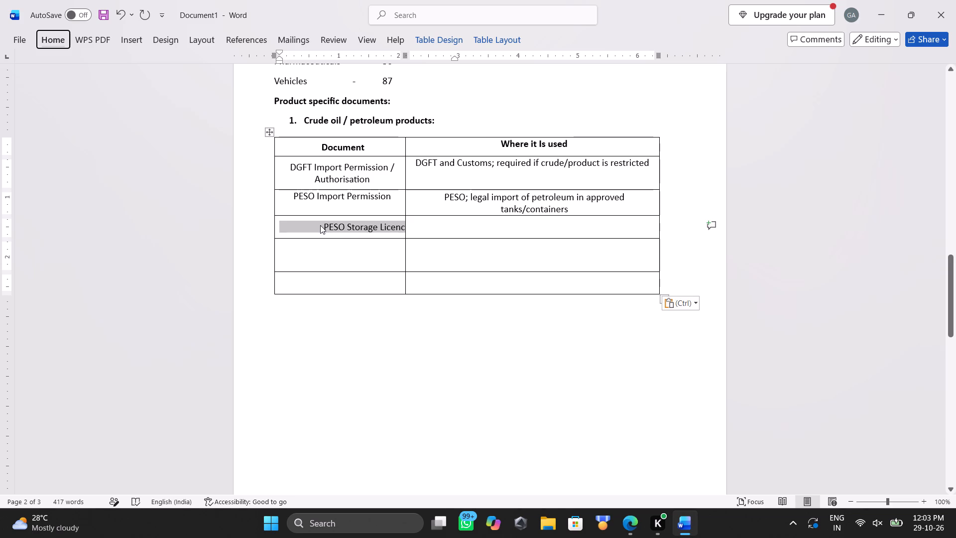
Move "PESO Transport Approval" from the old table into the new table's Document cell below "PESO Storage Licence".
scroll(351, 400, "down", 3)
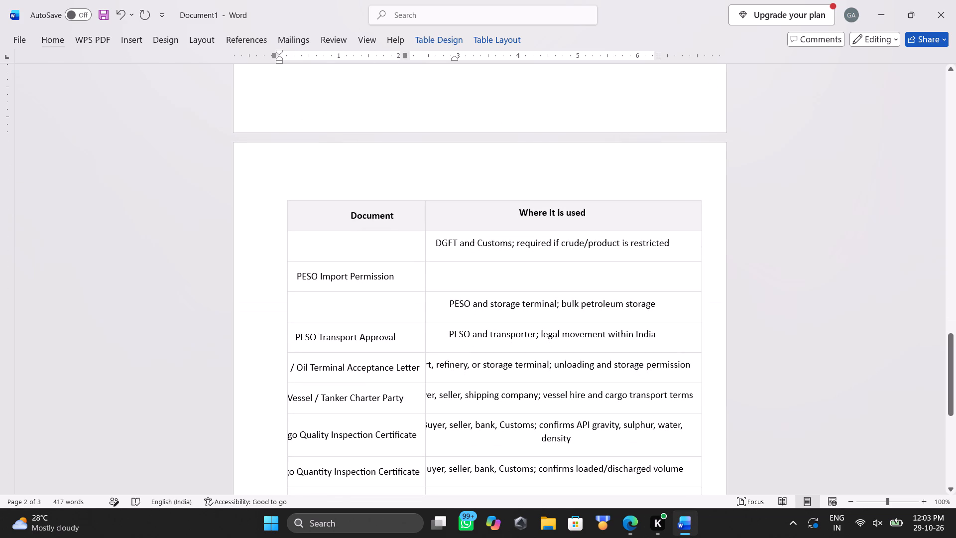
double_click(337, 340)
triple_click(337, 340)
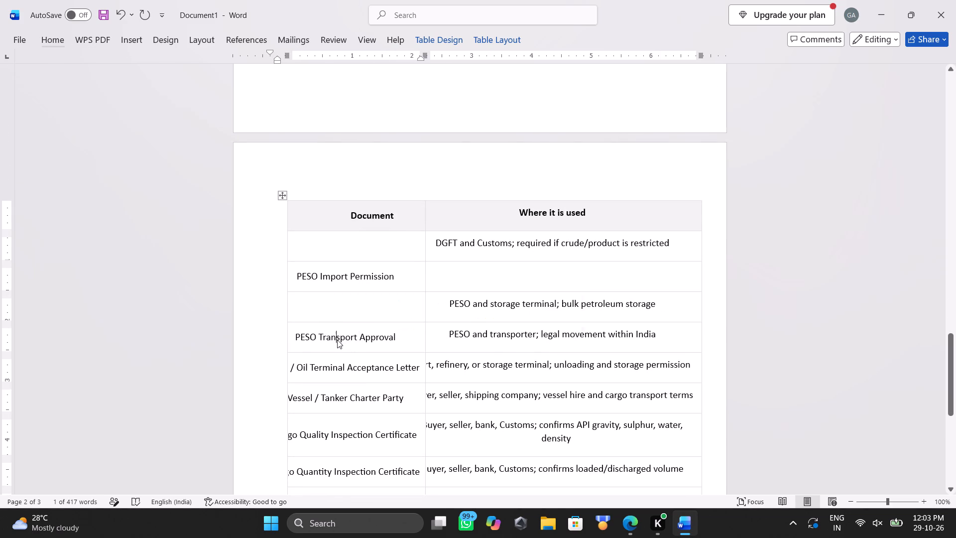
key("ctrl+x")
scroll(337, 340, "up", 2)
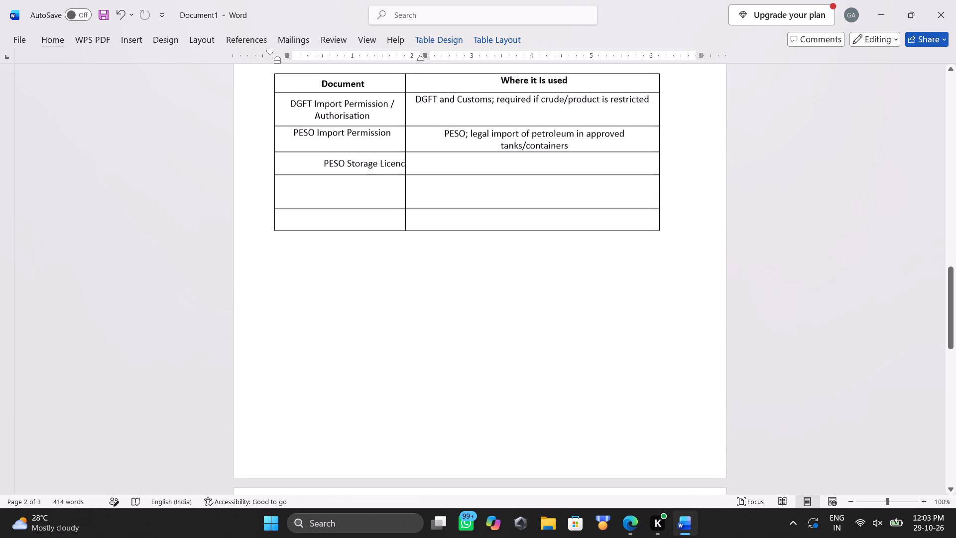
left_click(320, 198)
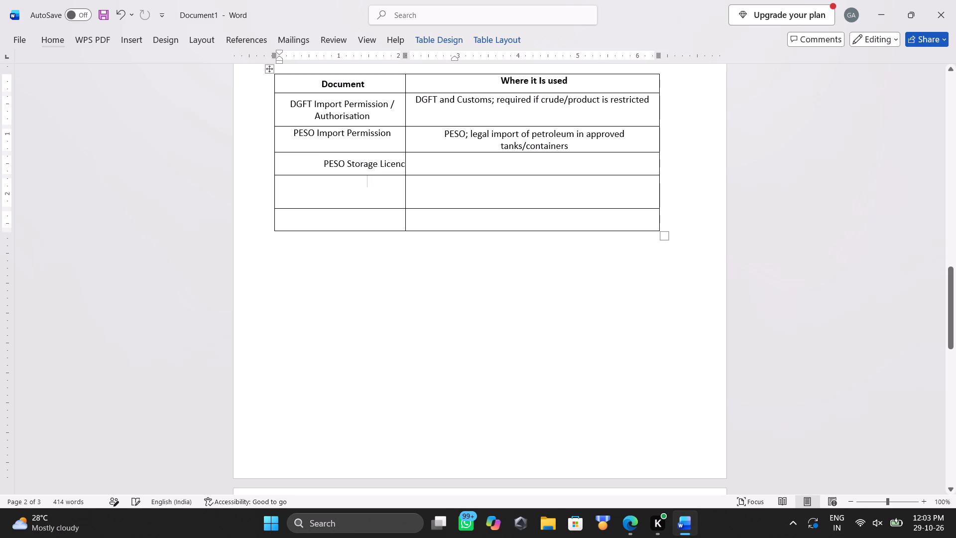
key("ctrl+v")
Move "Port / Oil Terminal Acceptance Letter" from the old table into the last Document cell of the new table.
key("alt+Tab")
scroll(320, 198, "down", 1)
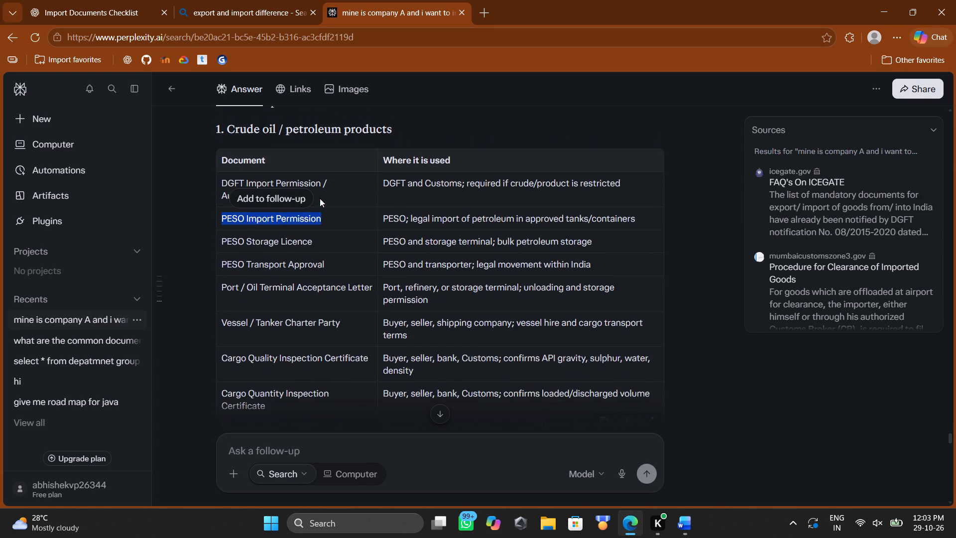
key("alt+Tab")
scroll(320, 198, "down", 2)
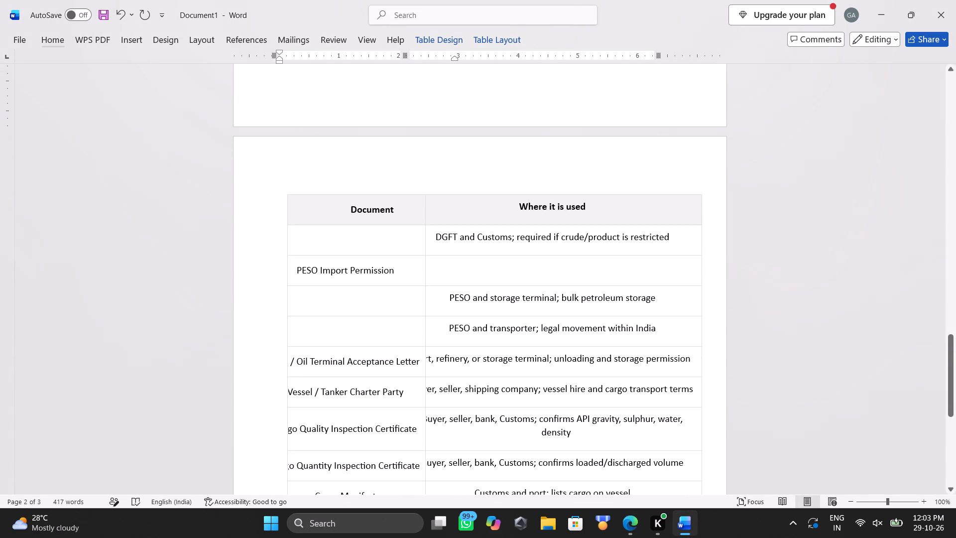
triple_click(321, 356)
key("ctrl+x")
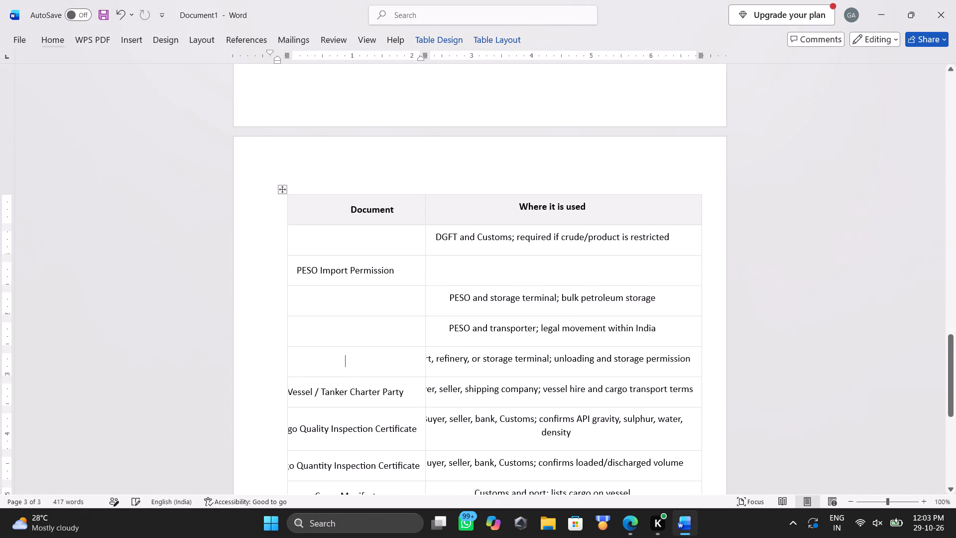
key("alt+Tab")
key("alt+Tab")
key("alt+Tab")
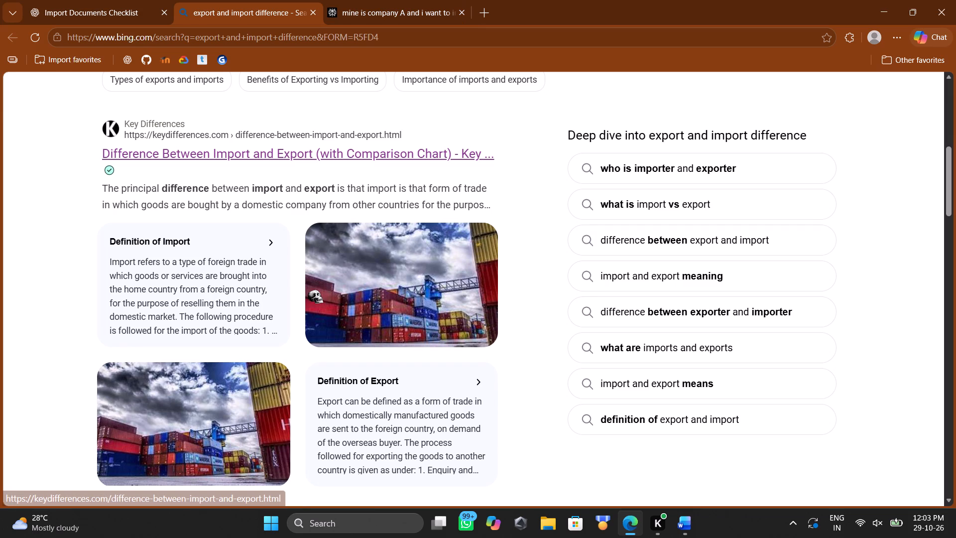
key("alt+Tab")
scroll(291, 332, "up", 2)
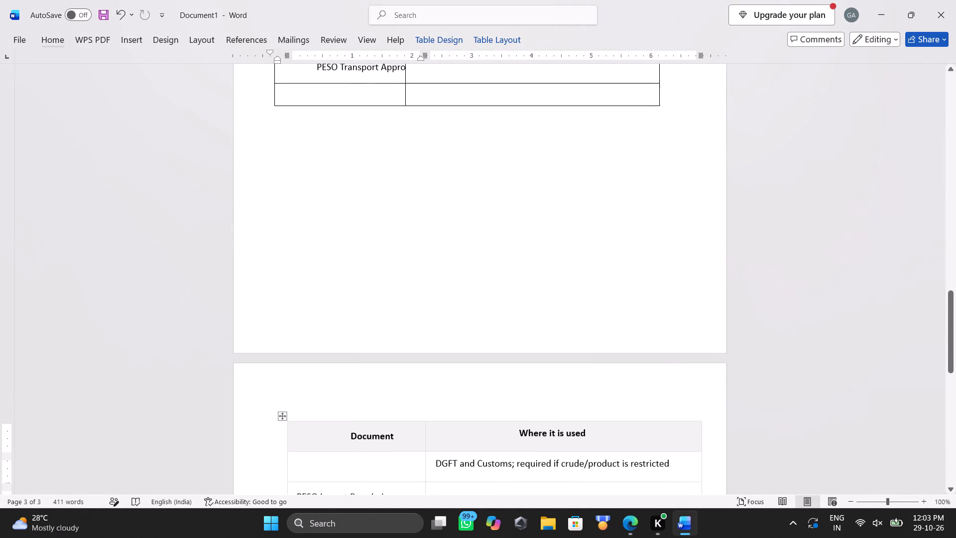
scroll(291, 332, "up", 2)
scroll(281, 369, "down", 1)
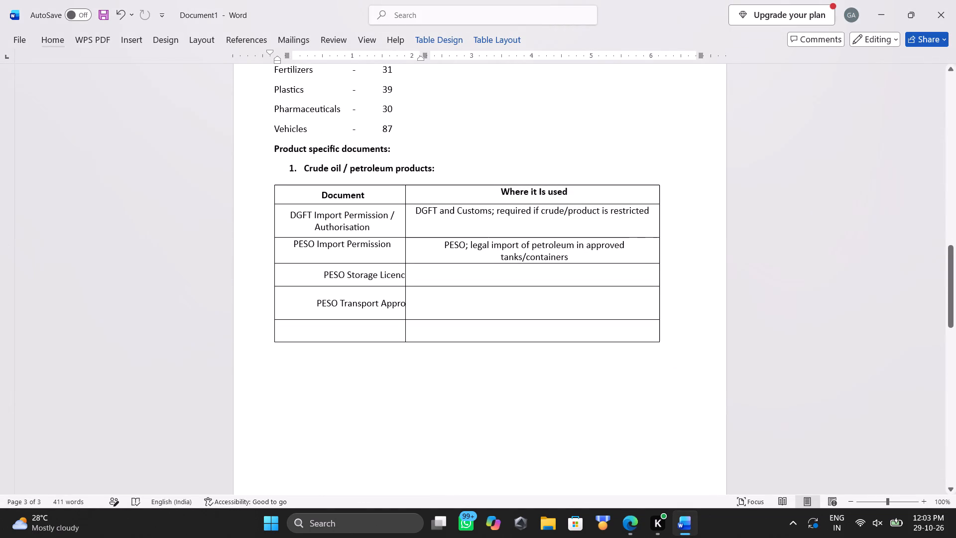
left_click(300, 330)
key("ctrl+v")
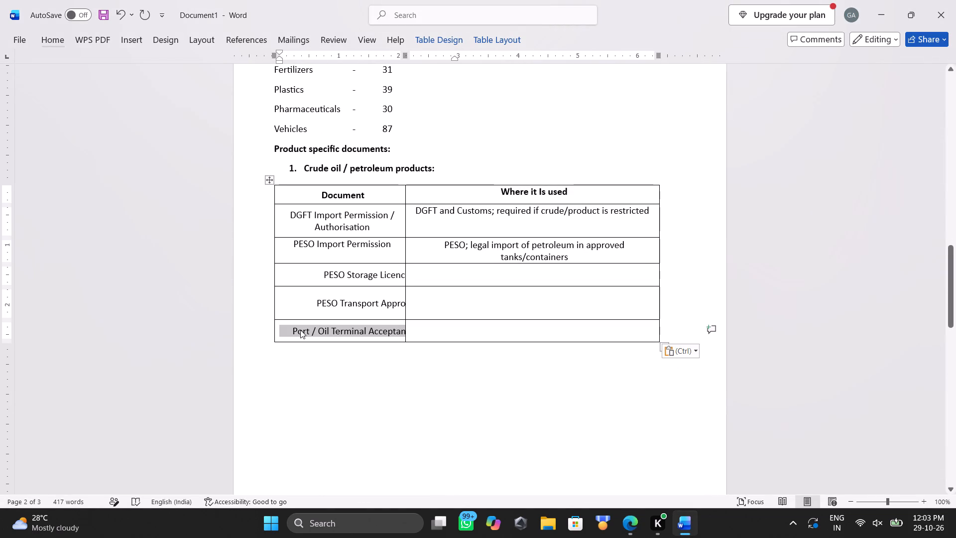
Move "Port, refinery, or storage terminal; unloading and storage permission" from the old table into the new table's cell beside the Port / Oil Terminal entry.
scroll(300, 330, "down", 3)
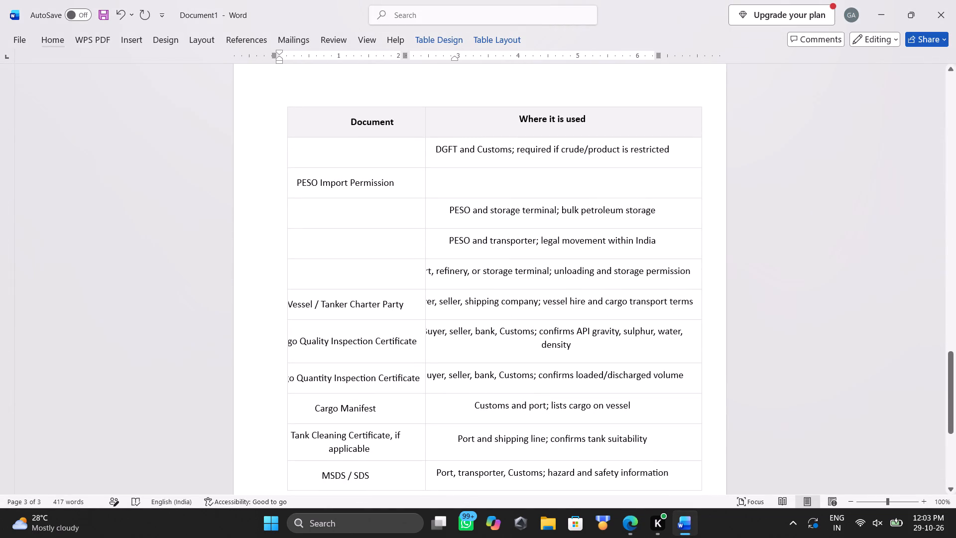
triple_click(470, 270)
key("ctrl+x")
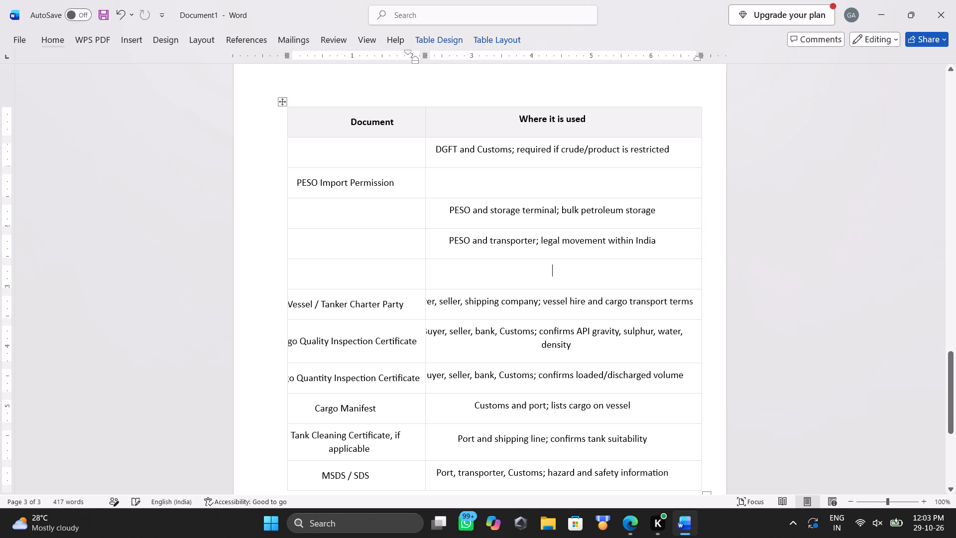
key("alt+Tab")
key("alt+Tab")
scroll(504, 262, "up", 3)
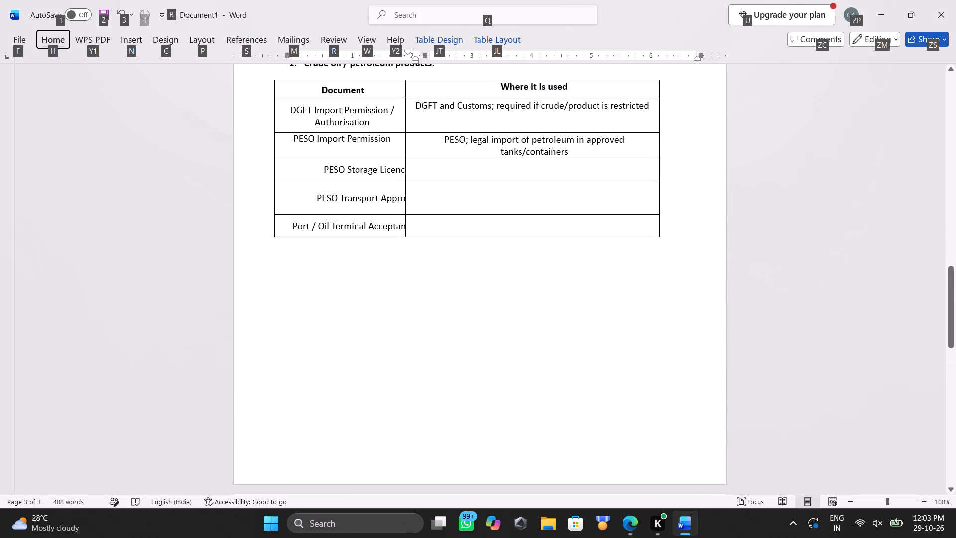
left_click(477, 226)
key("ctrl+v")
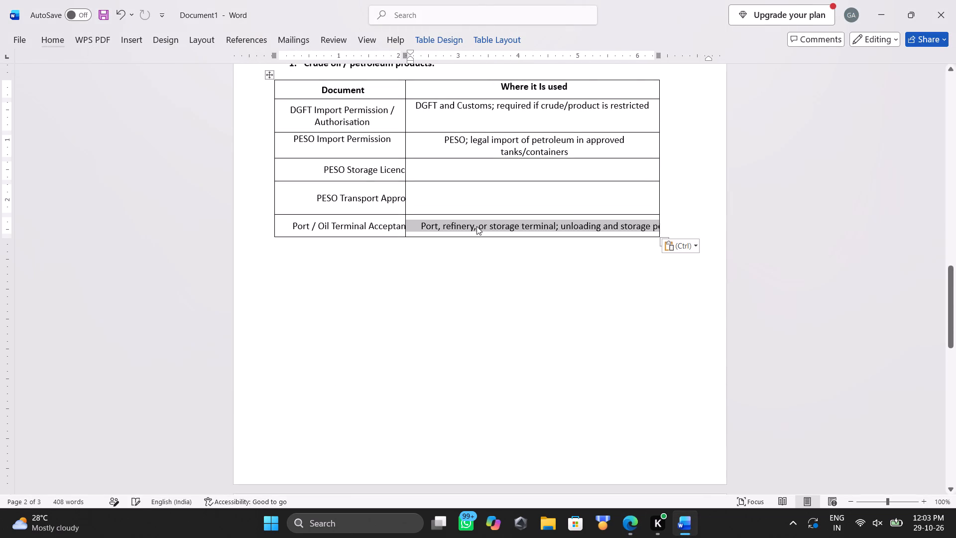
Move "PESO and transporter; legal movement within India" from the old table into the new table's cell beside "PESO Transport Approval".
scroll(477, 226, "down", 4)
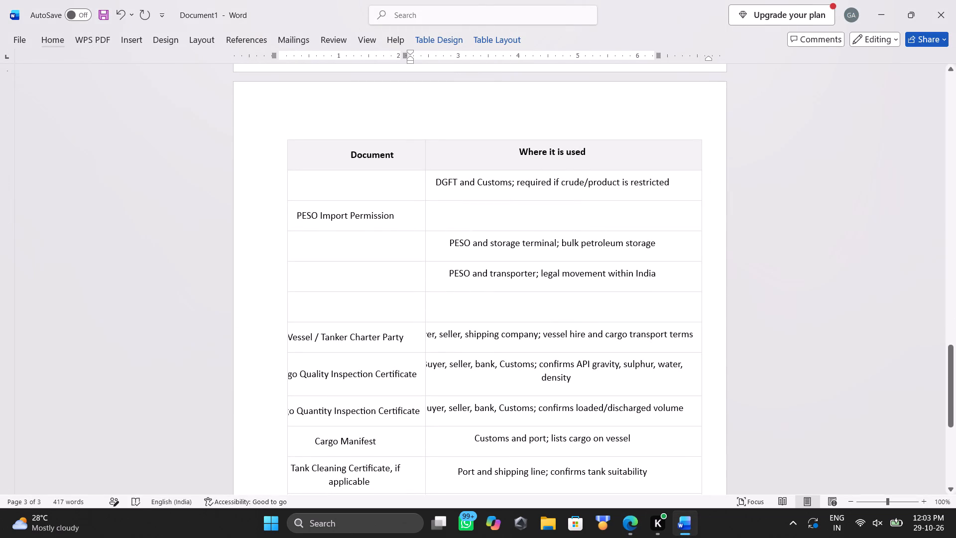
triple_click(480, 274)
key("ctrl+x")
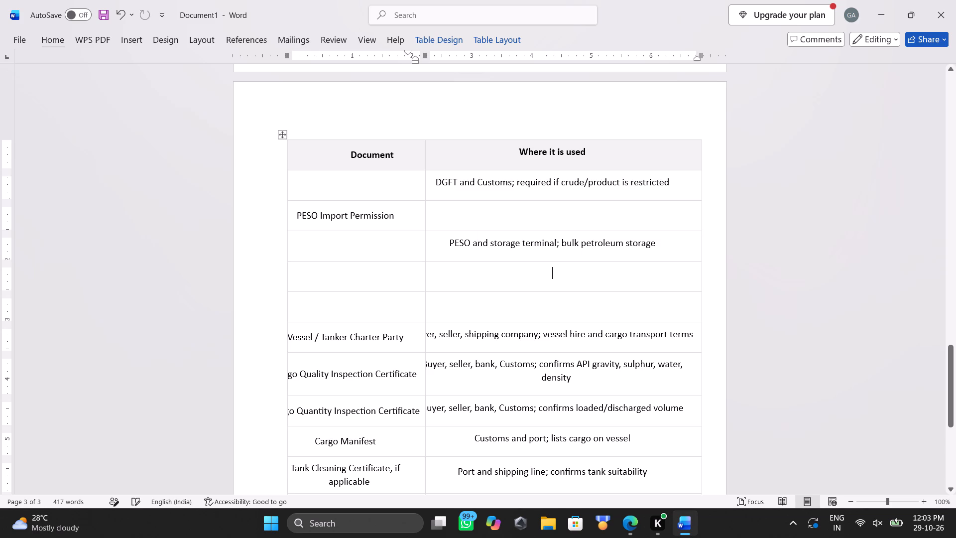
scroll(480, 274, "up", 3)
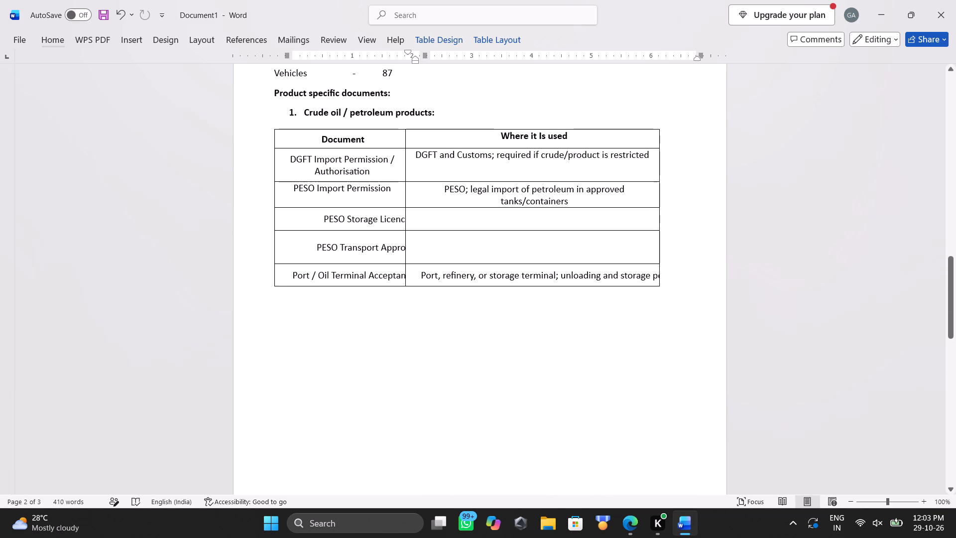
left_click(456, 241)
key("ctrl+v")
Move "PESO and storage terminal; bulk petroleum storage" from the old table into the new table's cell beside "PESO Storage Licence".
scroll(456, 241, "down", 5)
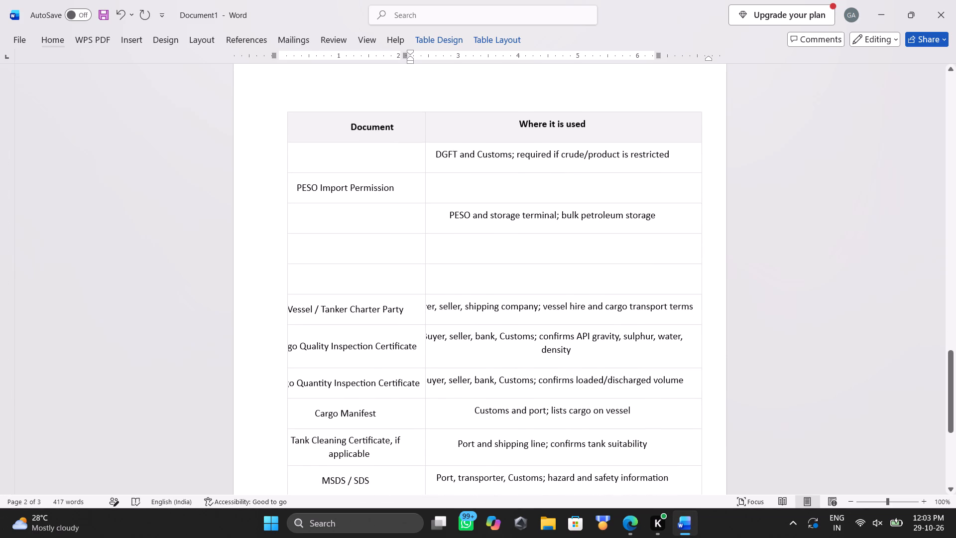
triple_click(468, 216)
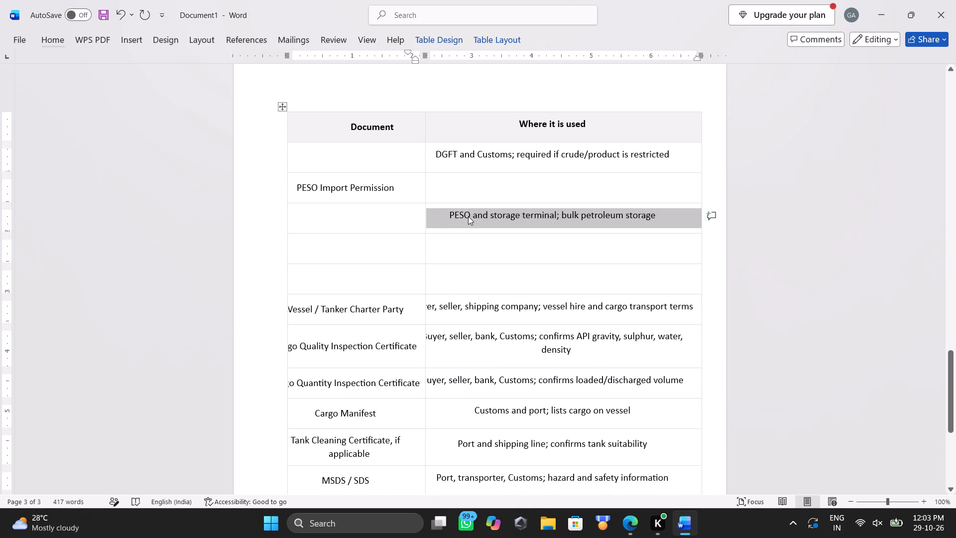
key("ctrl+x")
key("alt+Tab")
key("alt+Tab")
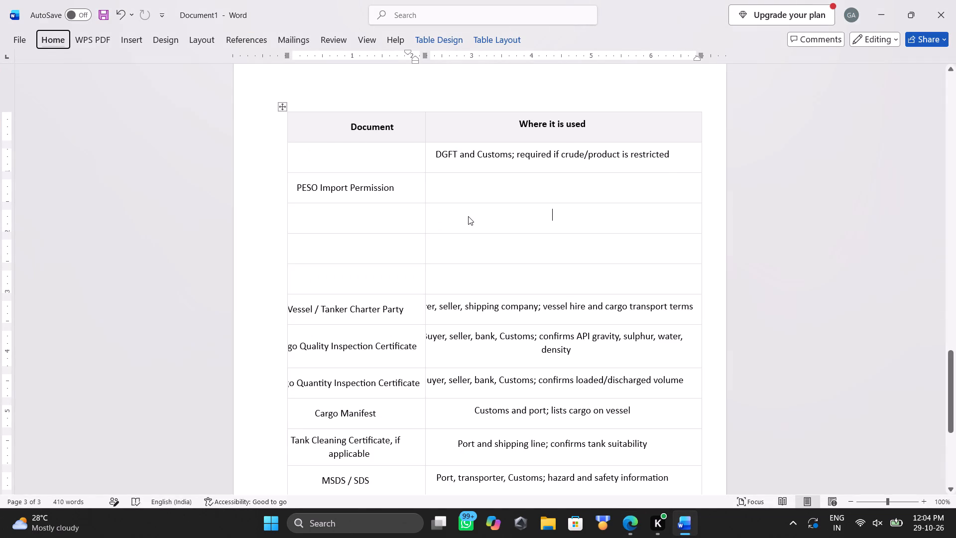
scroll(468, 216, "up", 3)
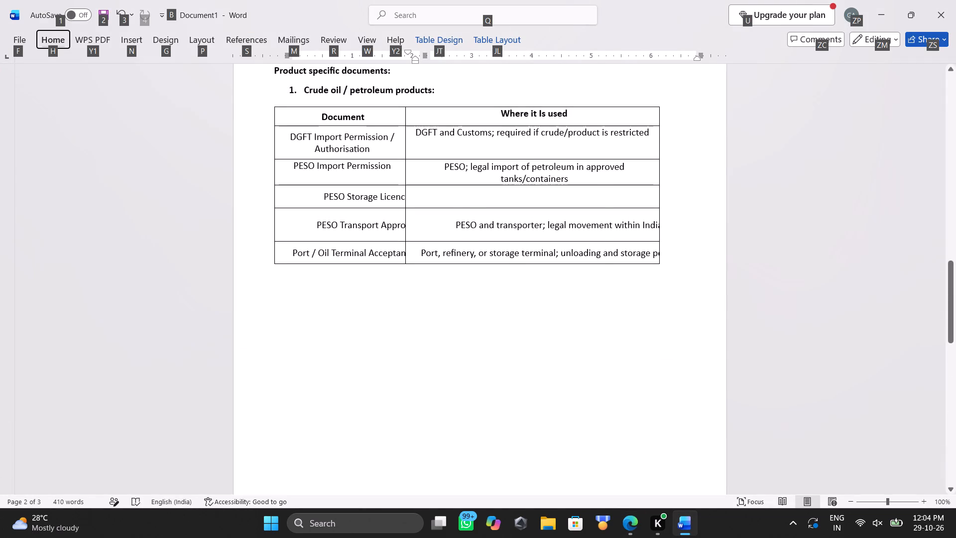
right_click(462, 199)
key("ctrl+v")
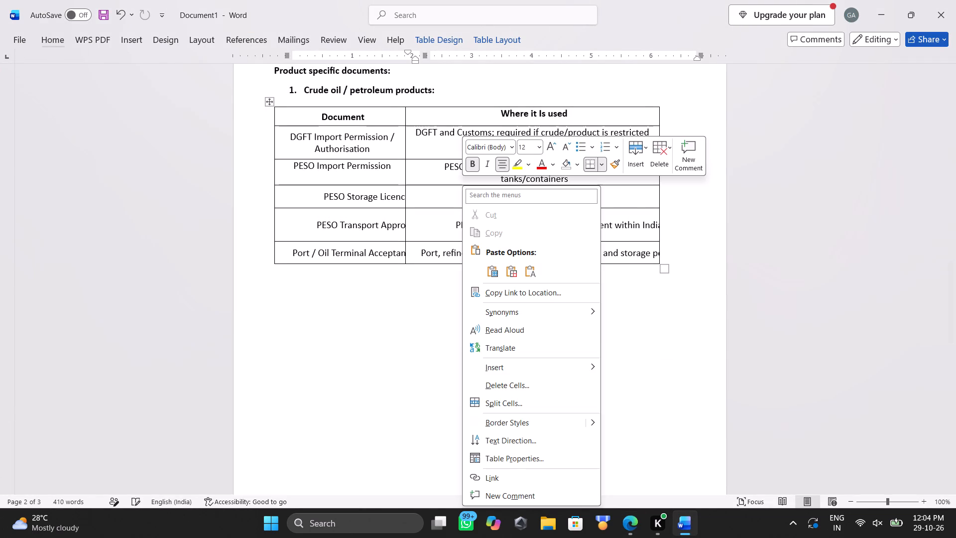
left_click(462, 199)
key("ctrl+v")
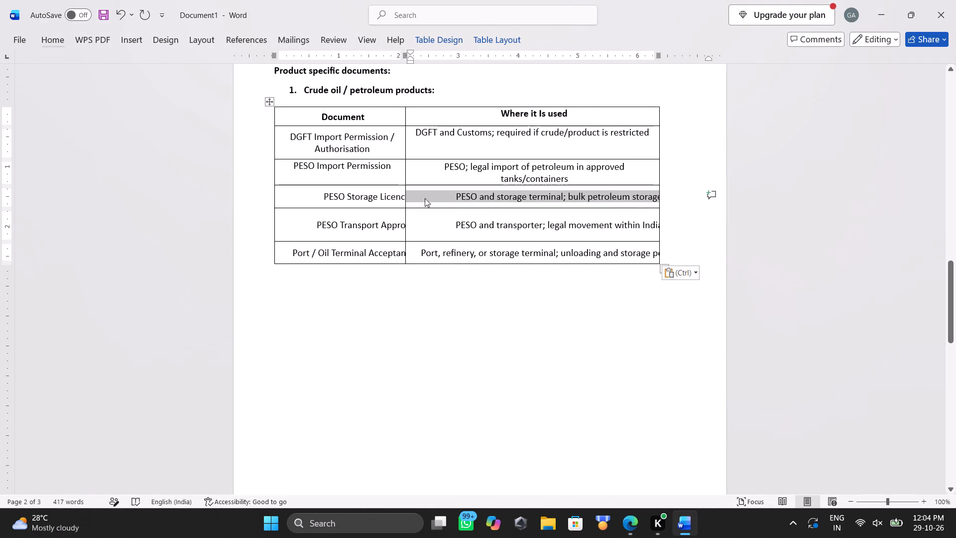
Fit the right indent of the Document entries from "PESO Storage Licence" to the Port / Oil Terminal letter to the column edge.
double_click(342, 197)
left_click_drag(315, 195, 319, 200)
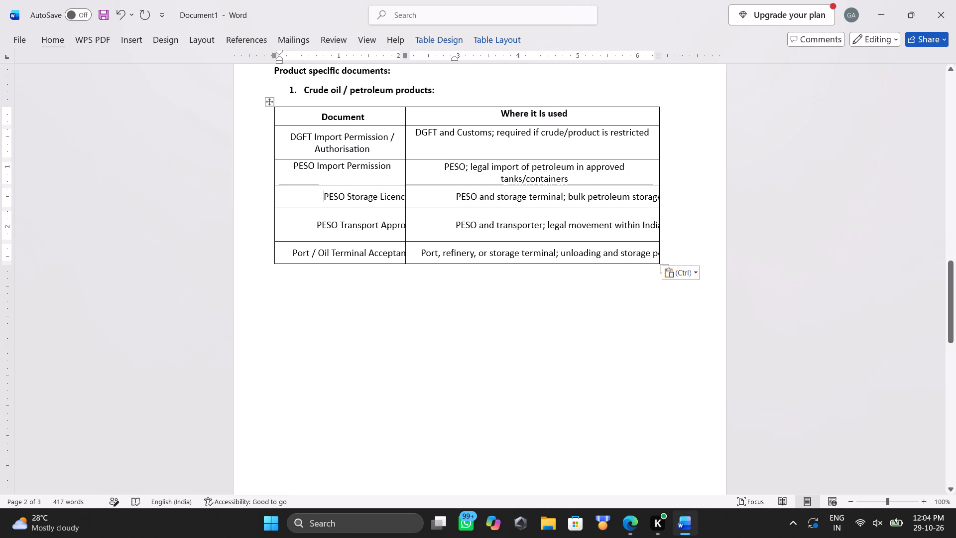
left_click_drag(303, 199, 353, 250)
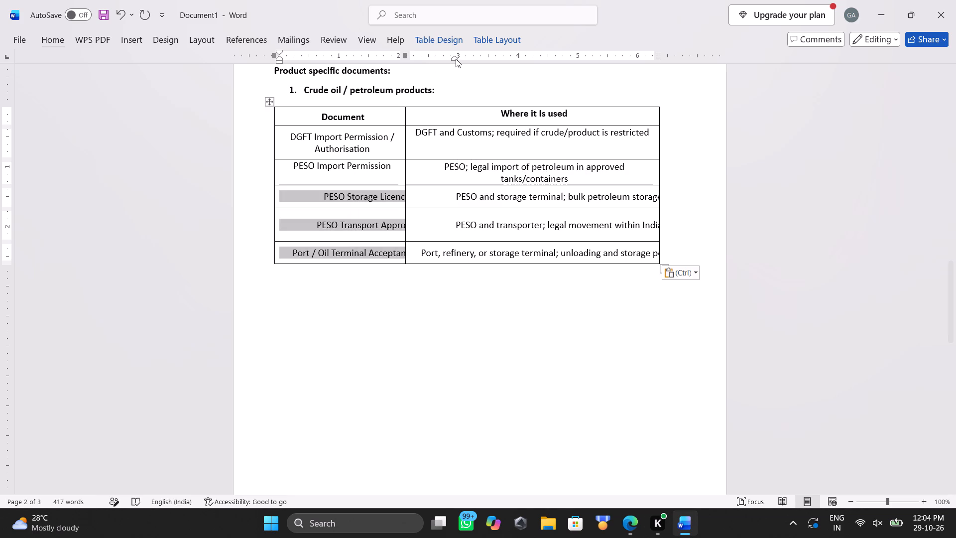
left_click_drag(454, 58, 408, 60)
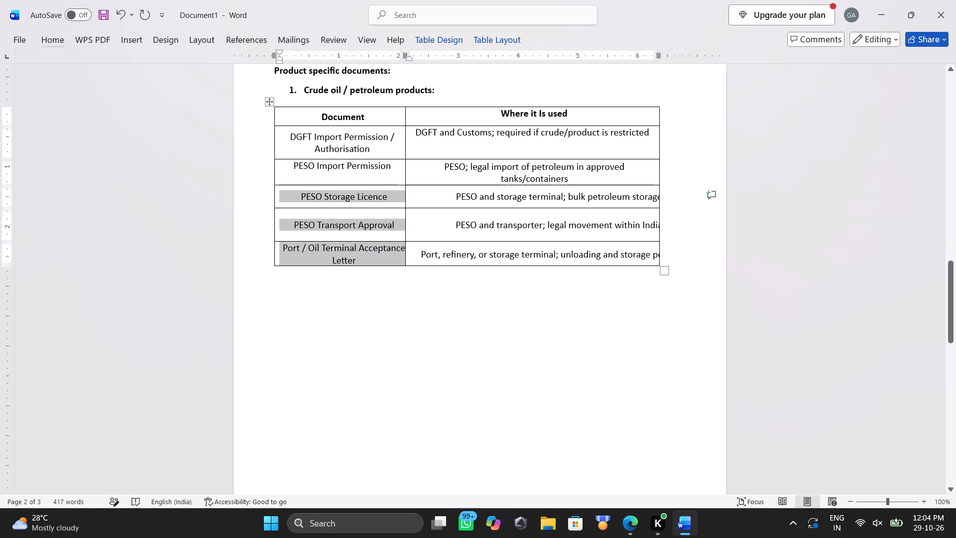
Fit the right indent of the "Where it Is used" entries from PESO Import Permission to the Port / Oil Terminal row inside the column.
left_click_drag(425, 171, 573, 252)
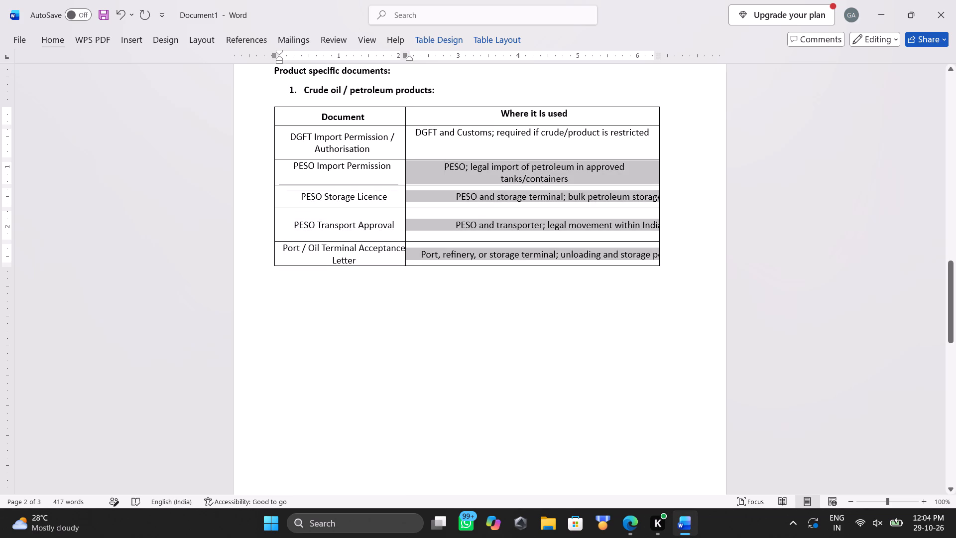
left_click_drag(573, 252, 574, 254)
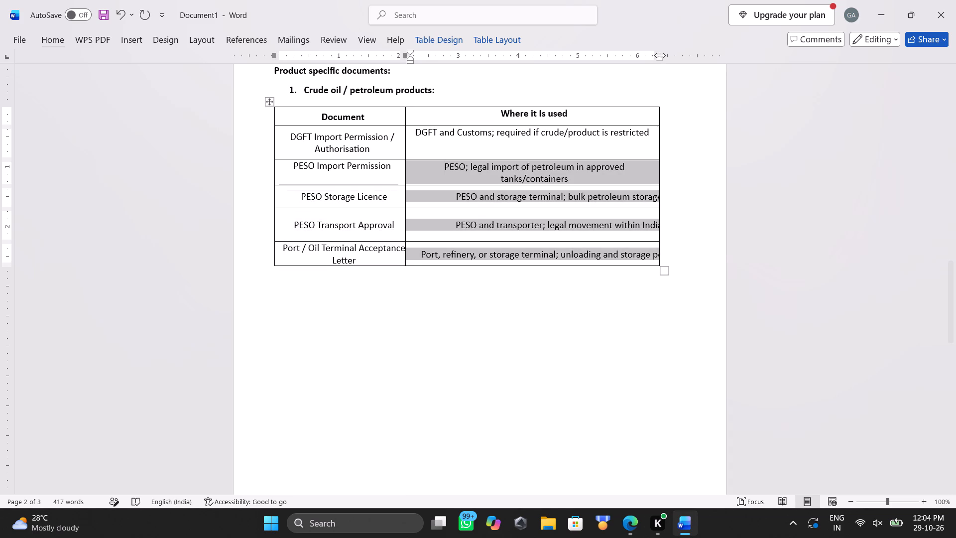
left_click(659, 60)
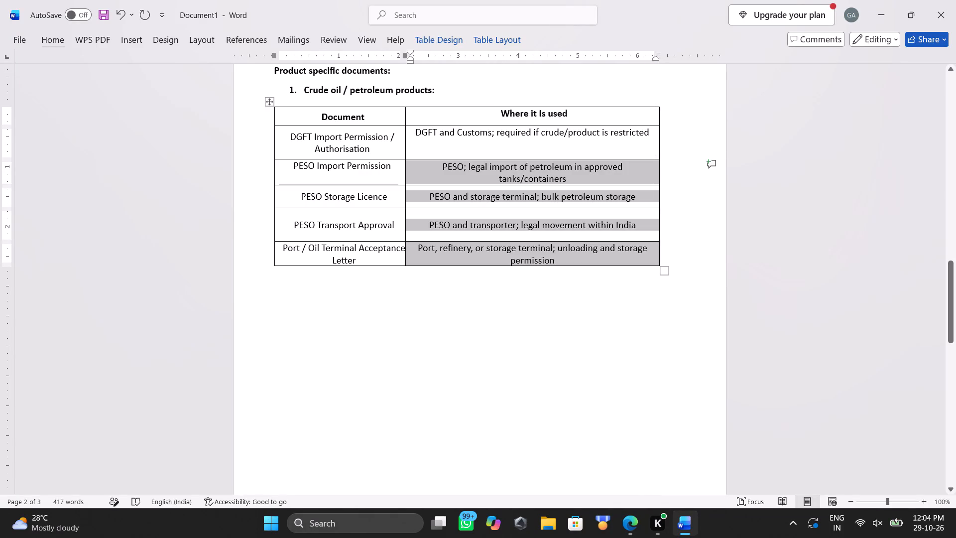
left_click(418, 383)
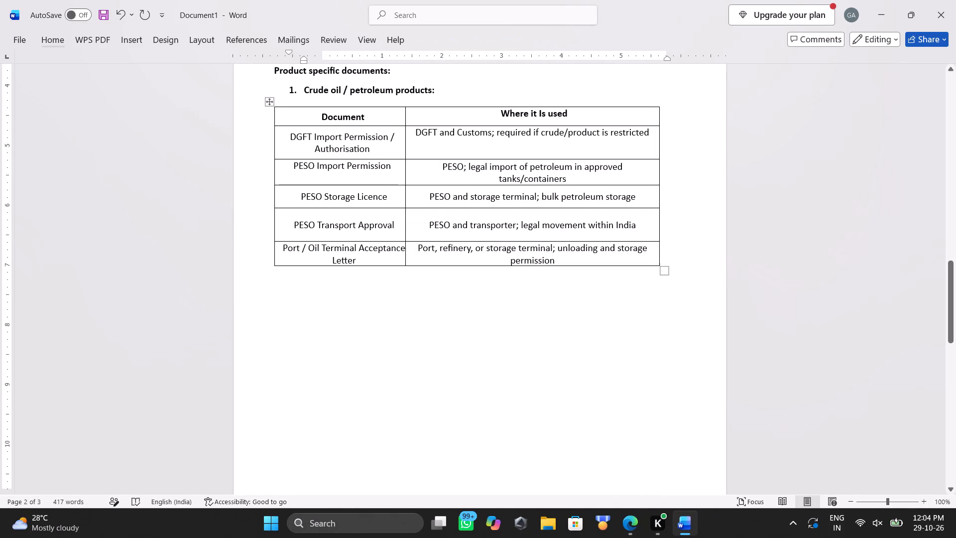
Insert two empty rows below the Port / Oil Terminal Acceptance Letter row of the new crude oil table.
right_click(430, 264)
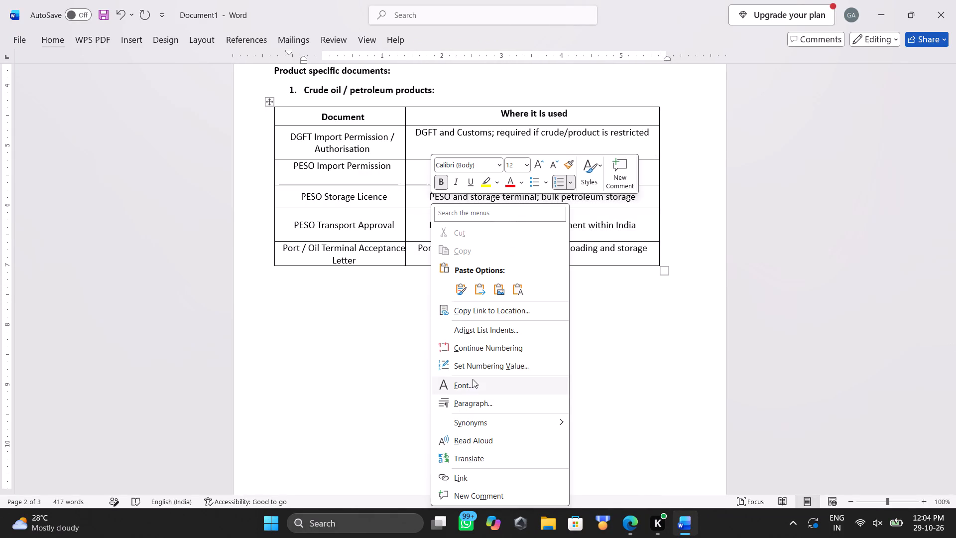
scroll(511, 417, "down", 1)
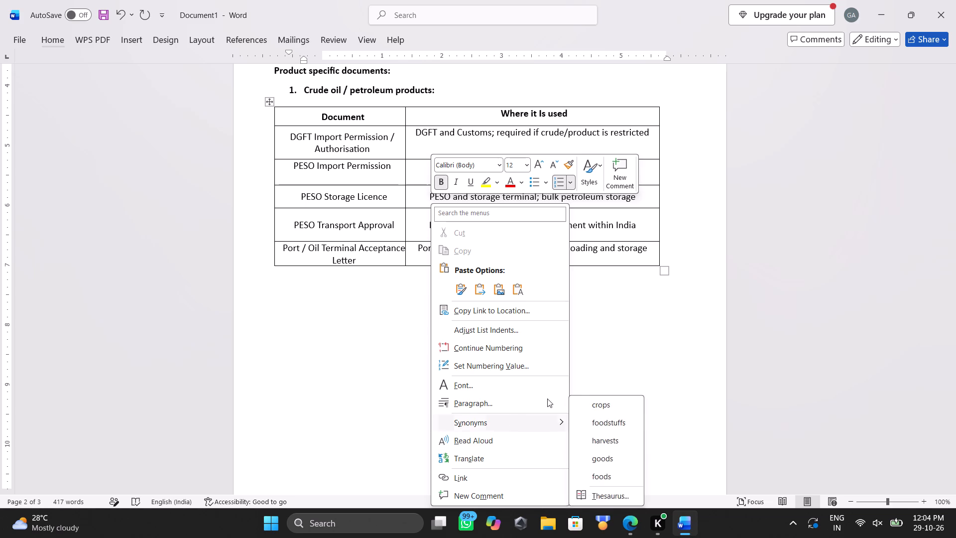
left_click(621, 333)
scroll(621, 333, "down", 1)
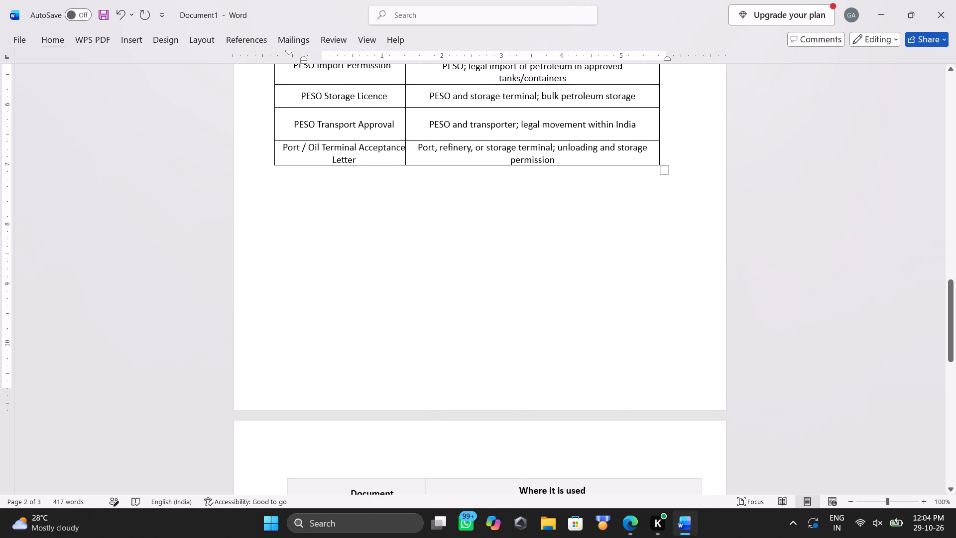
right_click(481, 164)
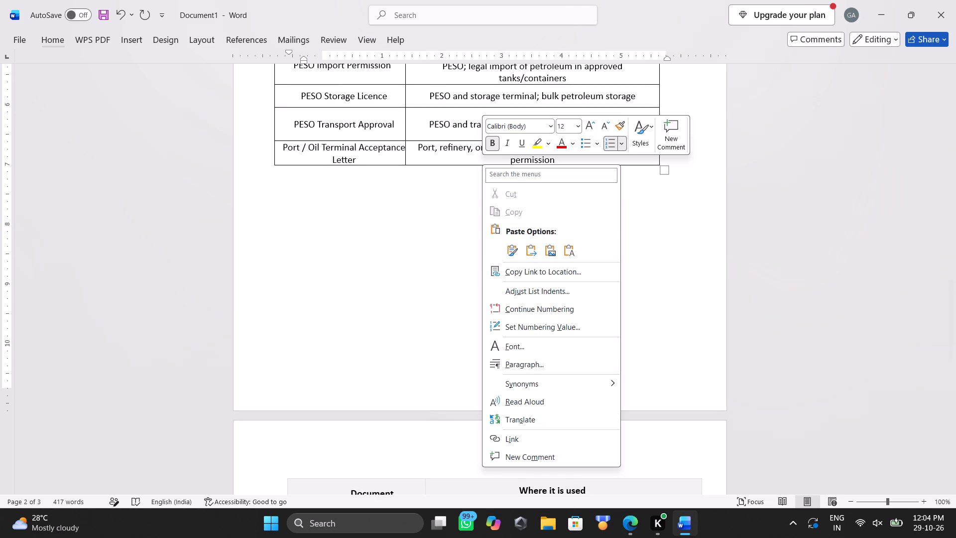
left_click(481, 164)
left_click(472, 160)
right_click(472, 160)
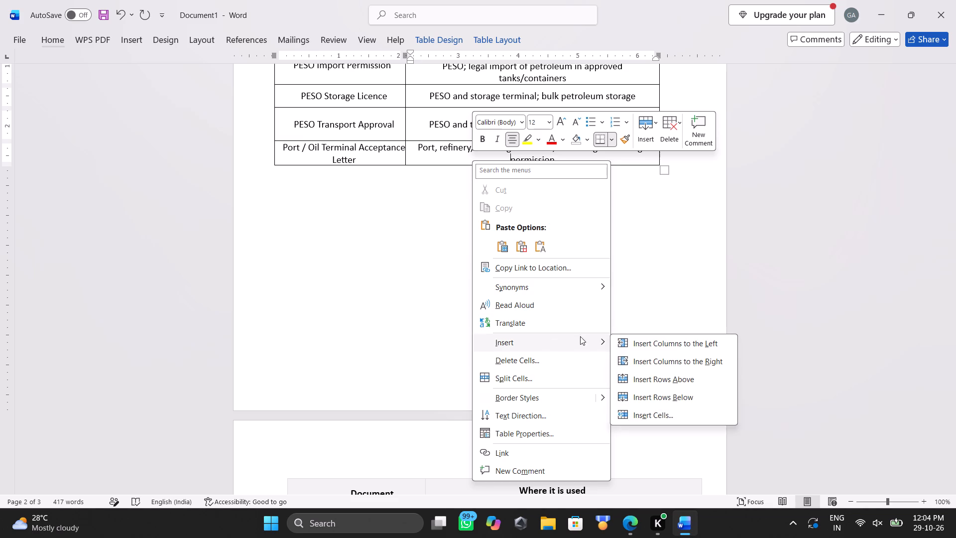
left_click(656, 397)
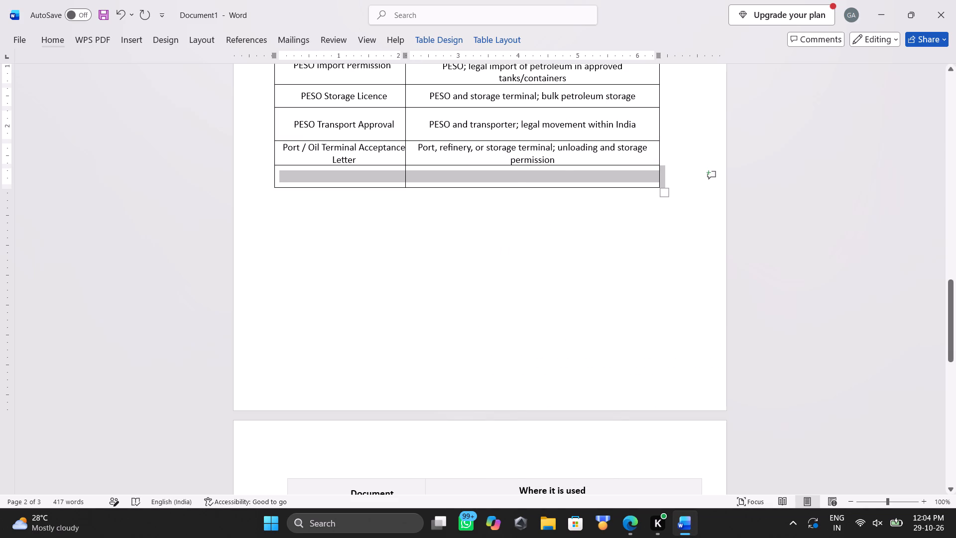
right_click(480, 184)
left_click(536, 288)
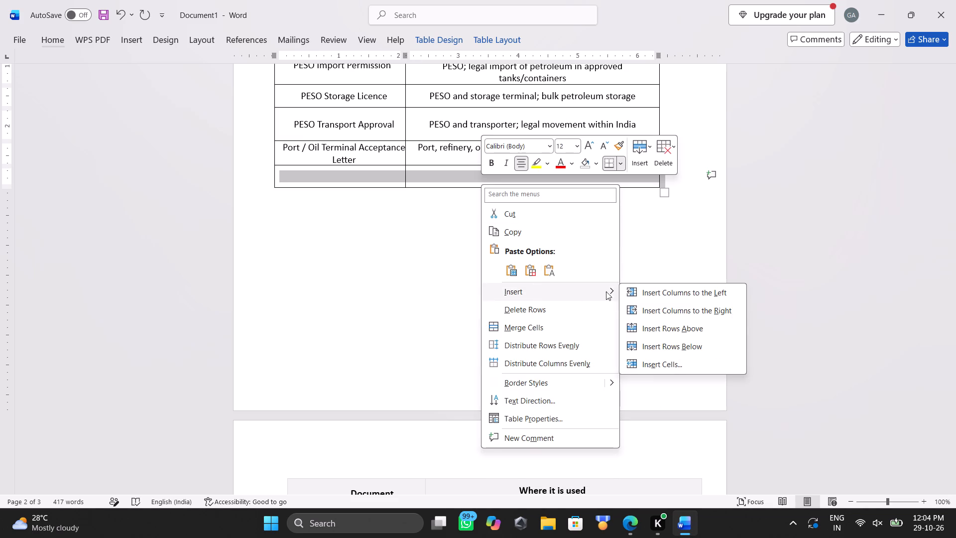
left_click(666, 344)
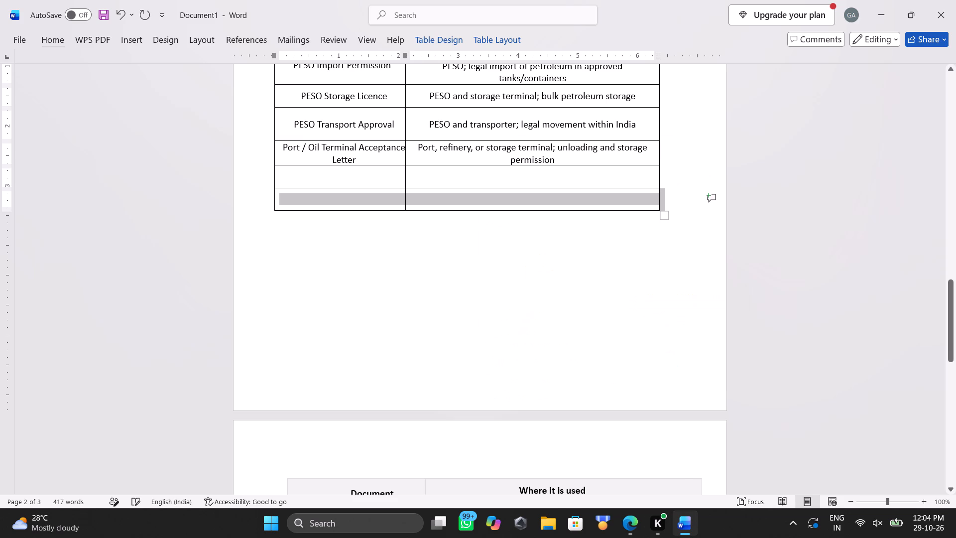
Insert two more empty rows beneath the first empty row of the new crude oil table.
right_click(543, 221)
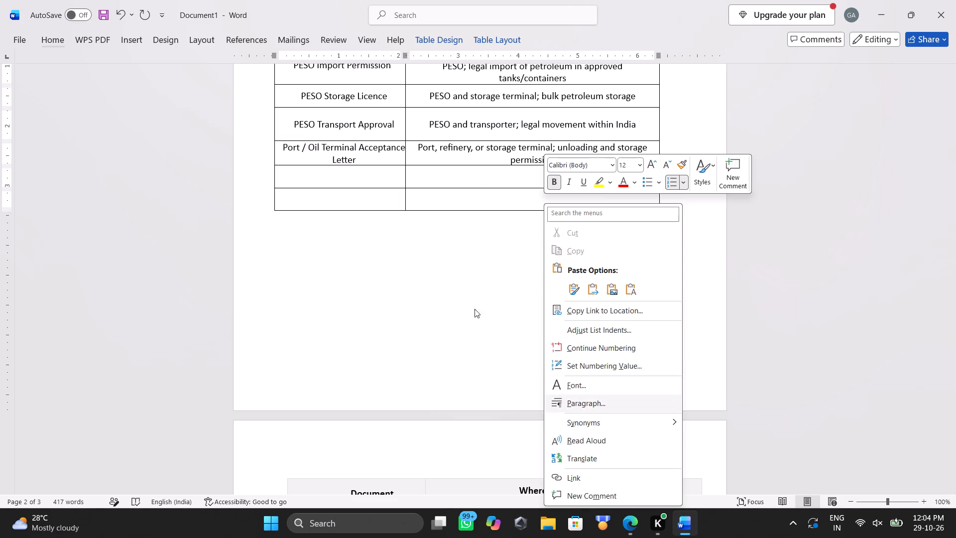
left_click(460, 198)
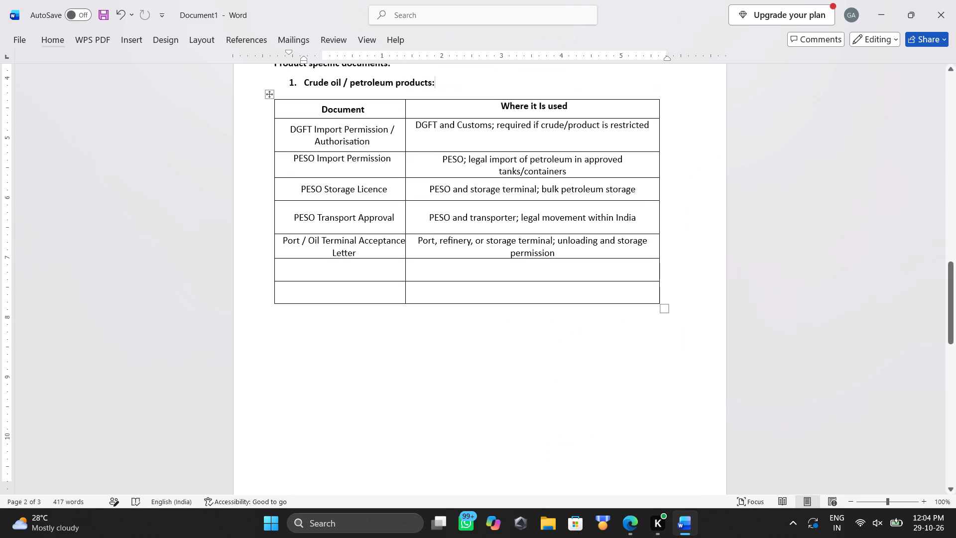
left_click(451, 272)
right_click(451, 272)
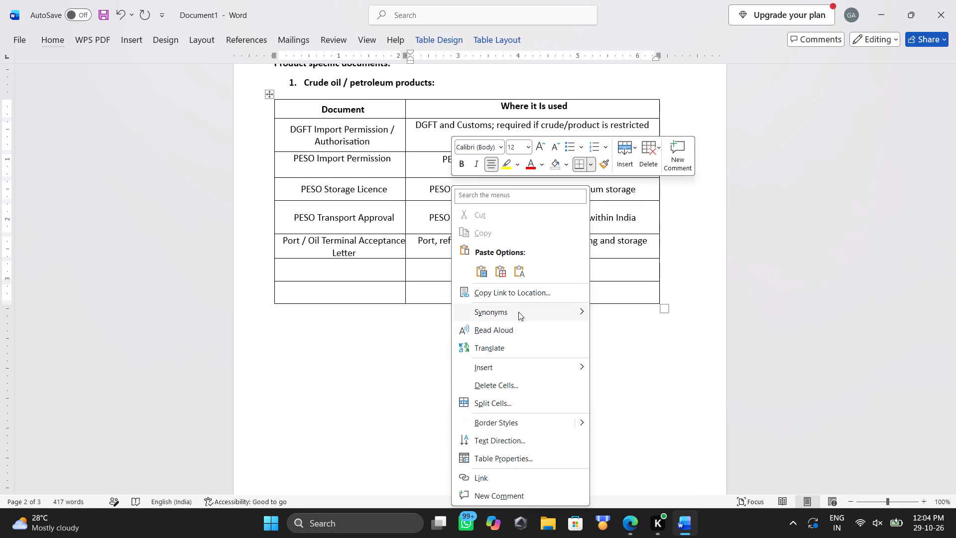
left_click(501, 365)
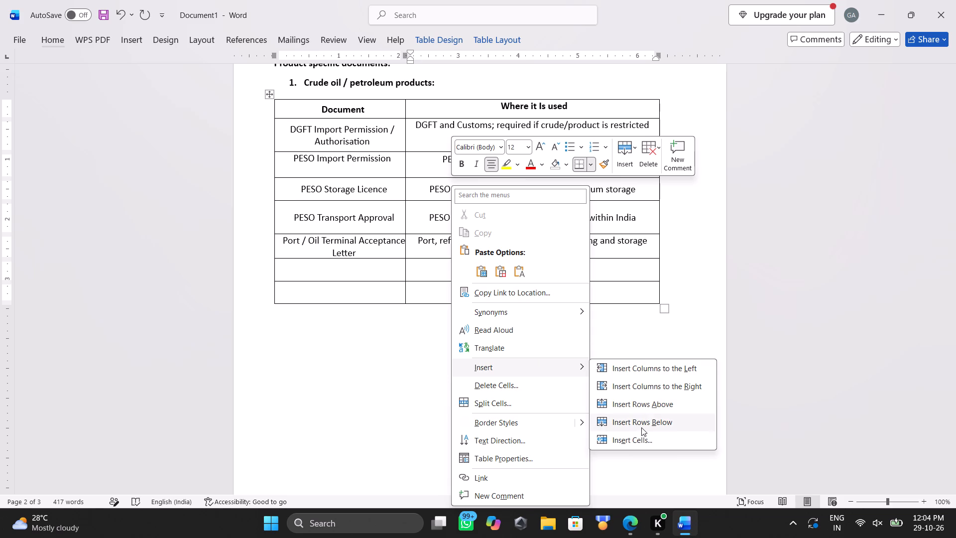
left_click(641, 427)
left_click(468, 276)
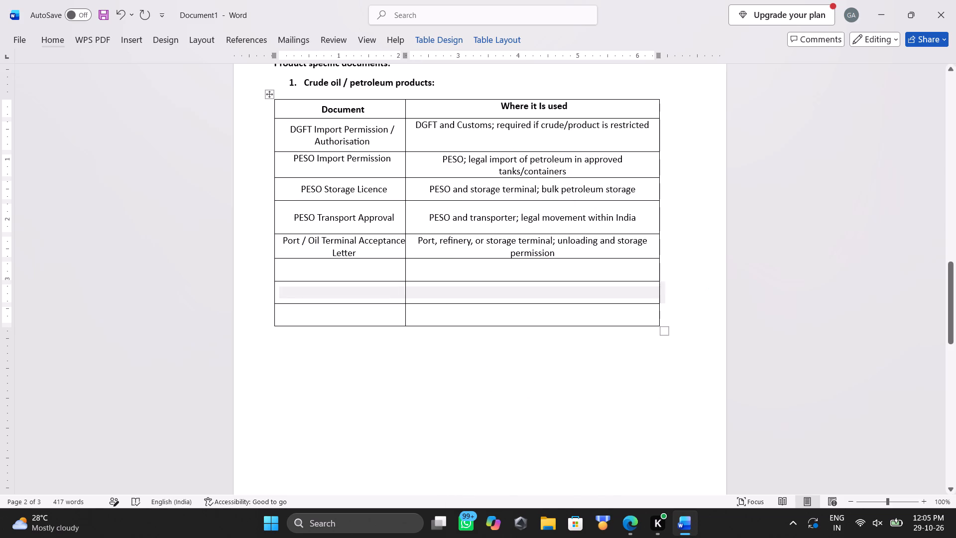
right_click(468, 276)
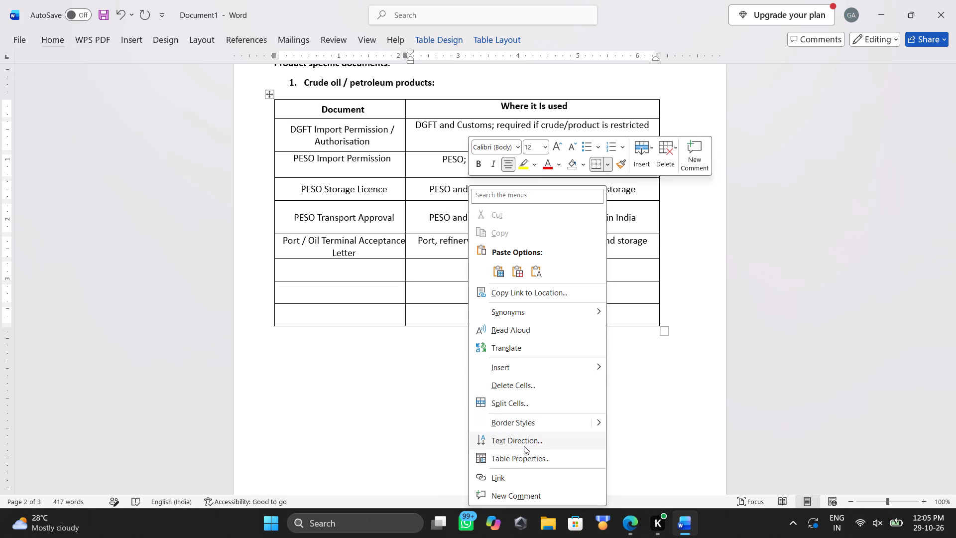
left_click(521, 374)
left_click(658, 415)
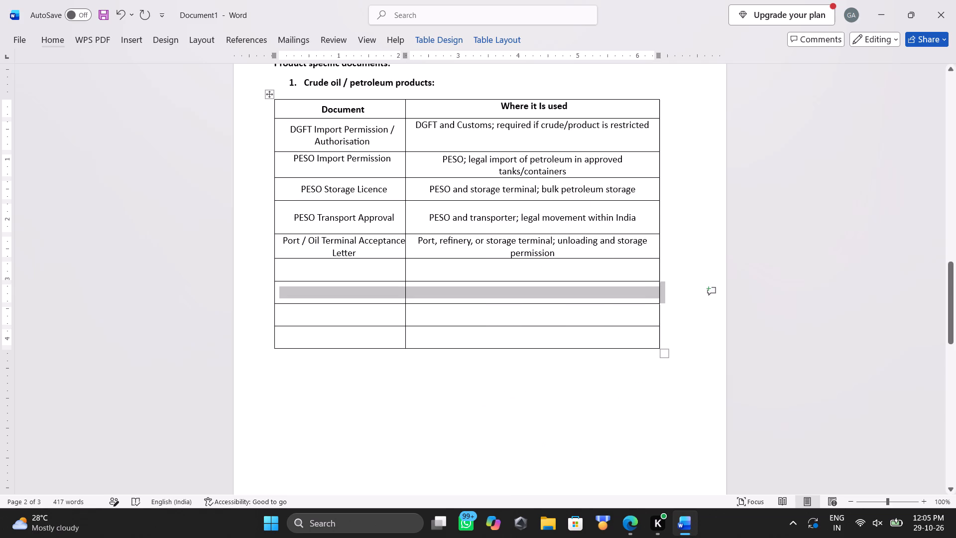
Pull in the right indent of the "Port / Oil Terminal Acceptance Letter" entry so its text fits within the Document column.
triple_click(358, 247)
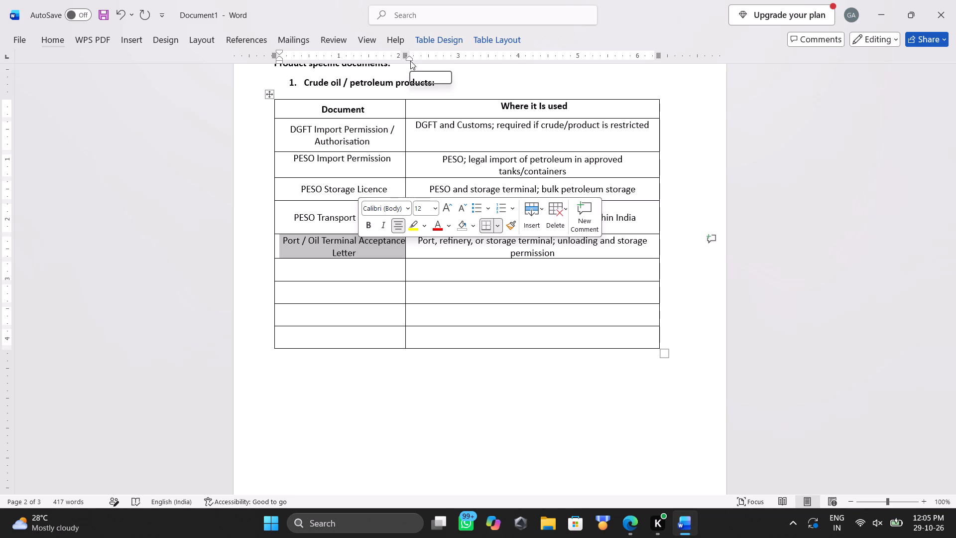
left_click_drag(410, 57, 398, 59)
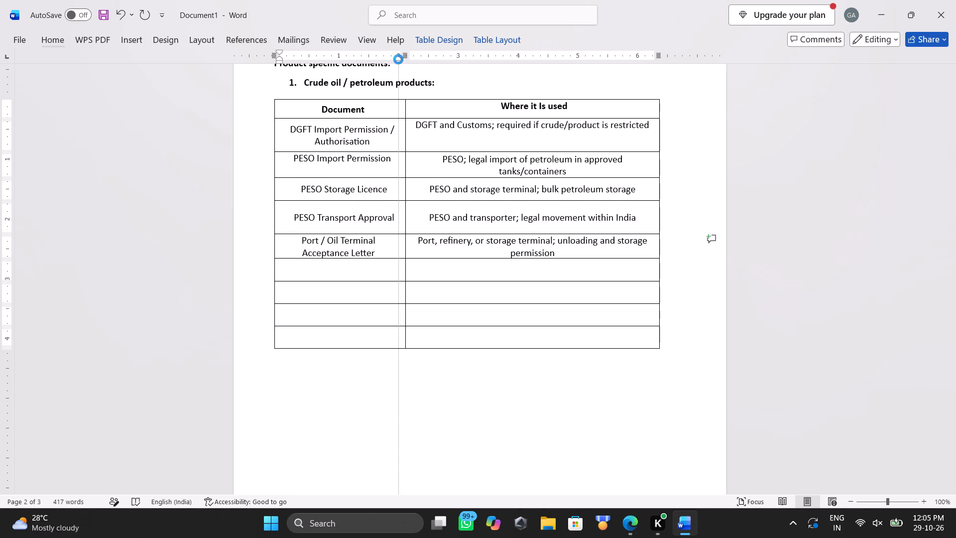
left_click_drag(398, 59, 400, 59)
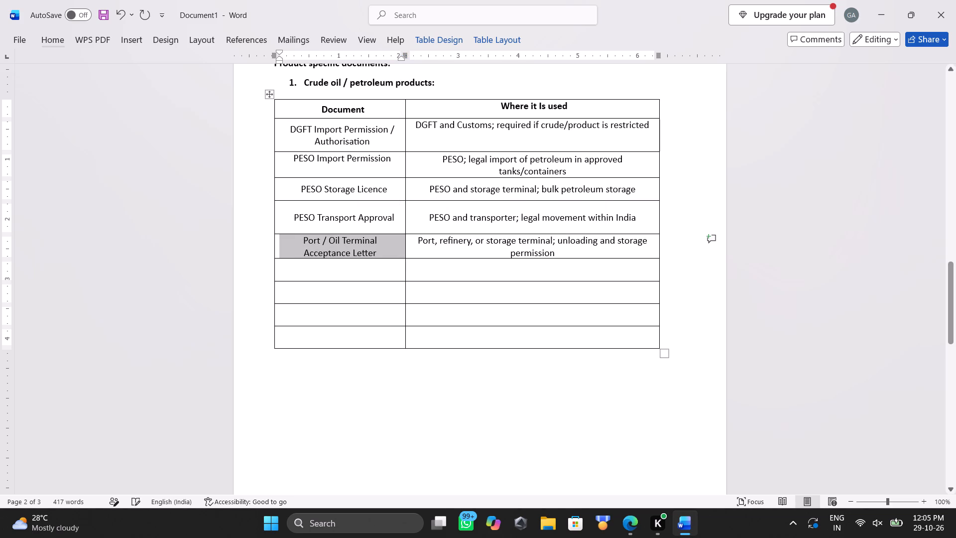
Move "Vessel / Tanker Charter Party" from the old table into the new table's Document cell below the Port / Oil Terminal entry.
left_click(426, 315)
scroll(426, 315, "down", 3)
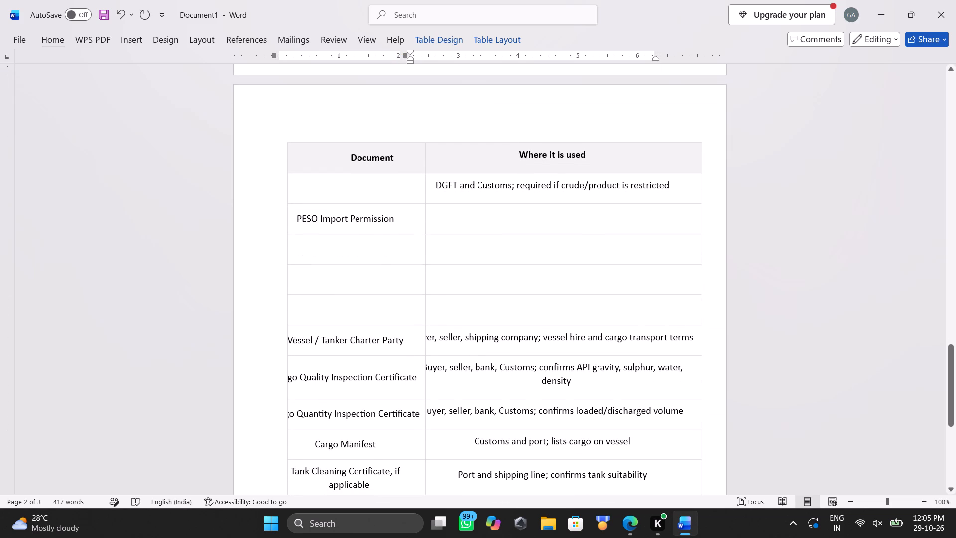
triple_click(353, 346)
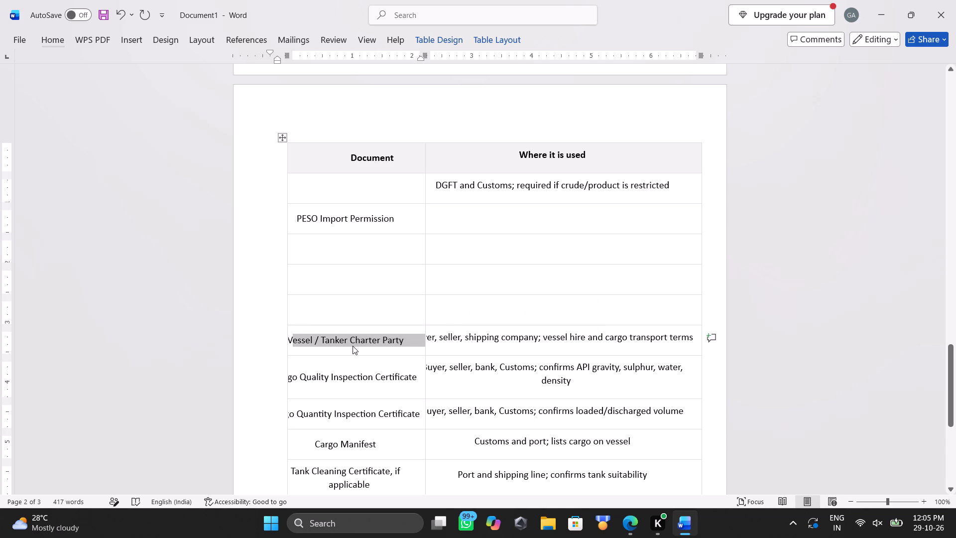
key("ctrl+x")
scroll(353, 346, "up", 3)
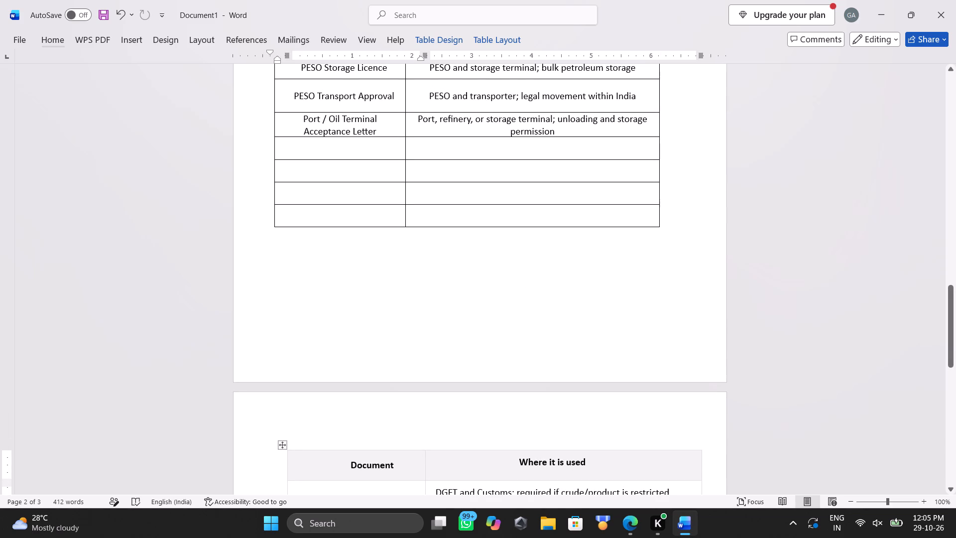
left_click(307, 155)
key("ctrl+v")
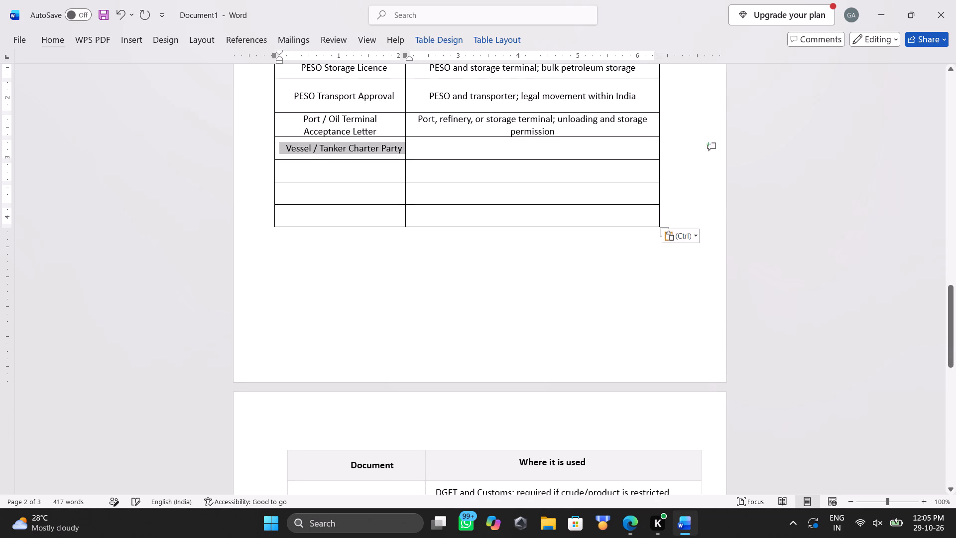
Move "Cargo Quality Inspection Certificate" from the old table into the new table's Document cell below "Vessel / Tanker Charter Party".
scroll(307, 155, "down", 4)
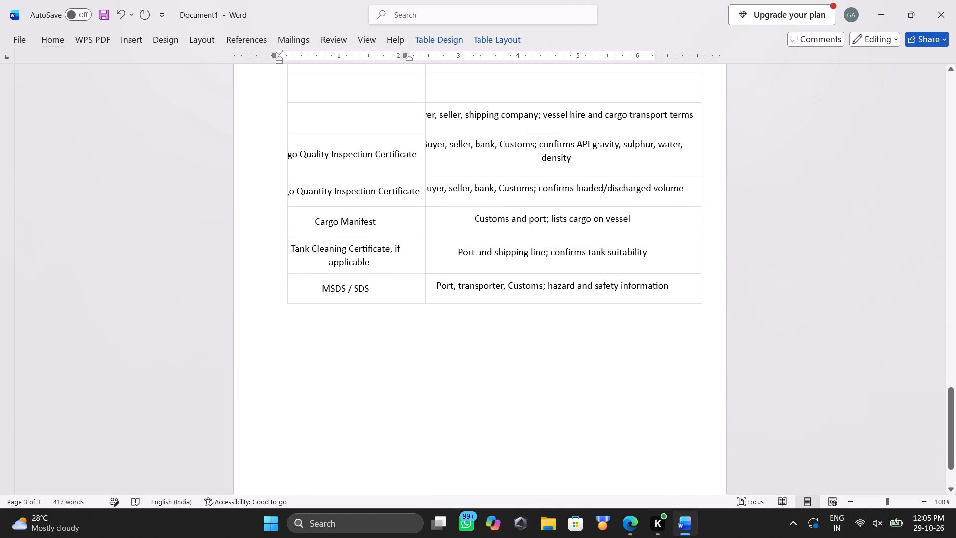
double_click(326, 156)
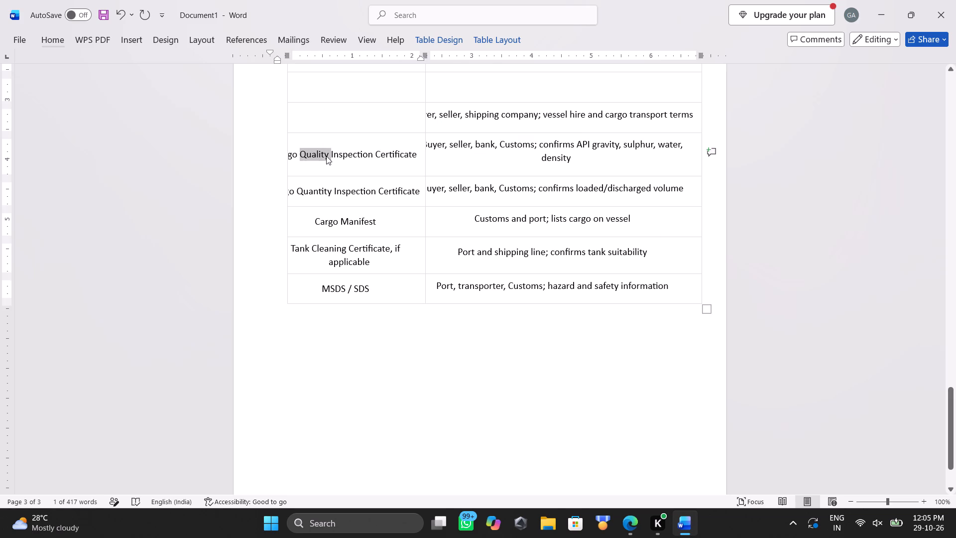
key("ctrl+x")
key("ctrl+z")
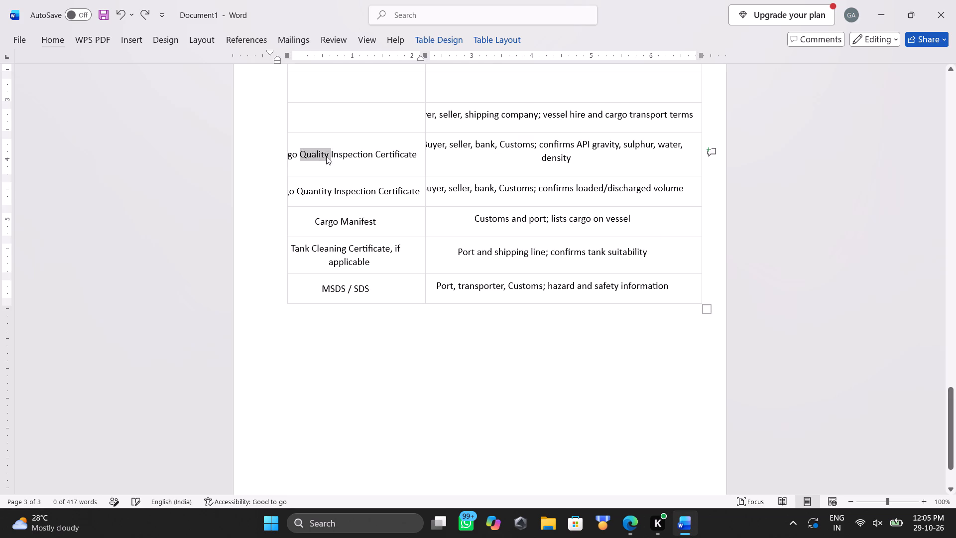
triple_click(326, 156)
key("ctrl+x")
scroll(326, 156, "up", 1)
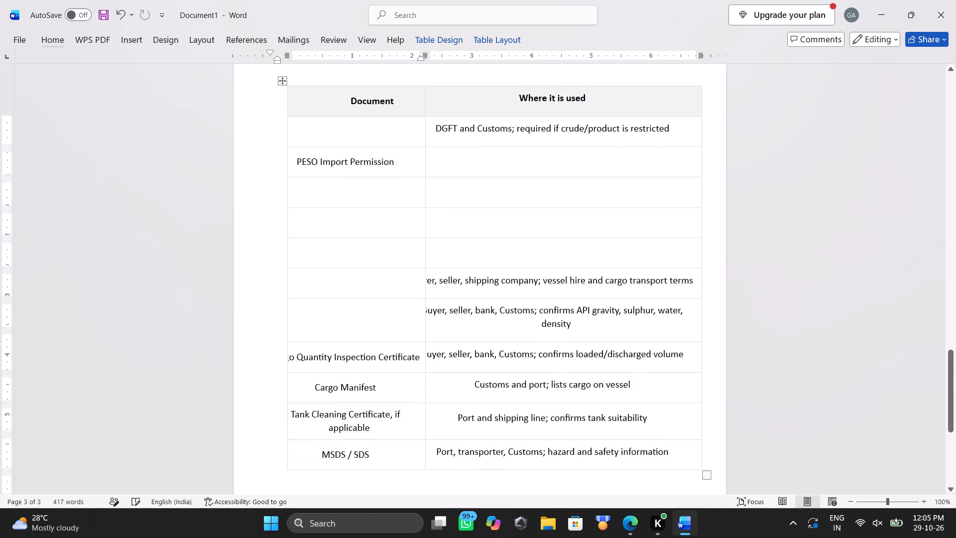
scroll(326, 156, "up", 3)
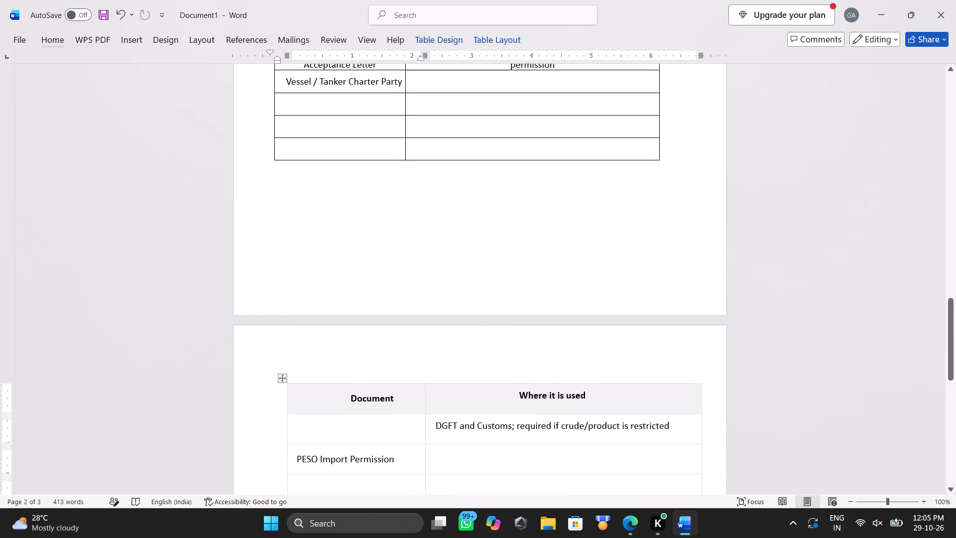
left_click(315, 100)
left_click(315, 100)
key("ctrl+v")
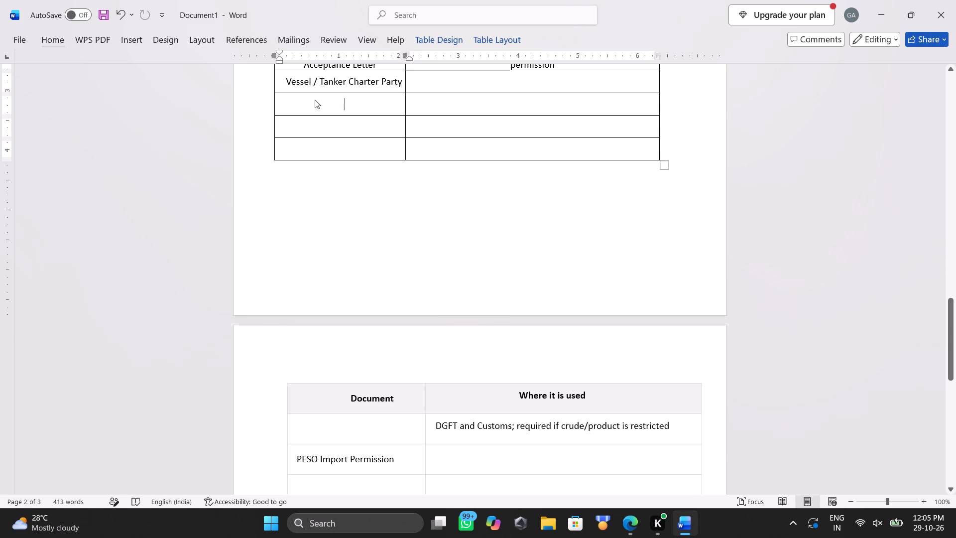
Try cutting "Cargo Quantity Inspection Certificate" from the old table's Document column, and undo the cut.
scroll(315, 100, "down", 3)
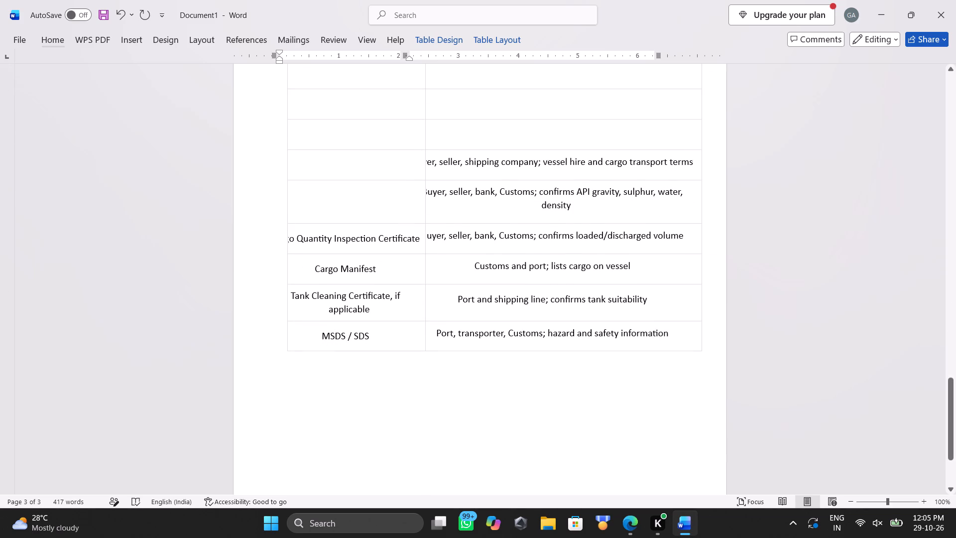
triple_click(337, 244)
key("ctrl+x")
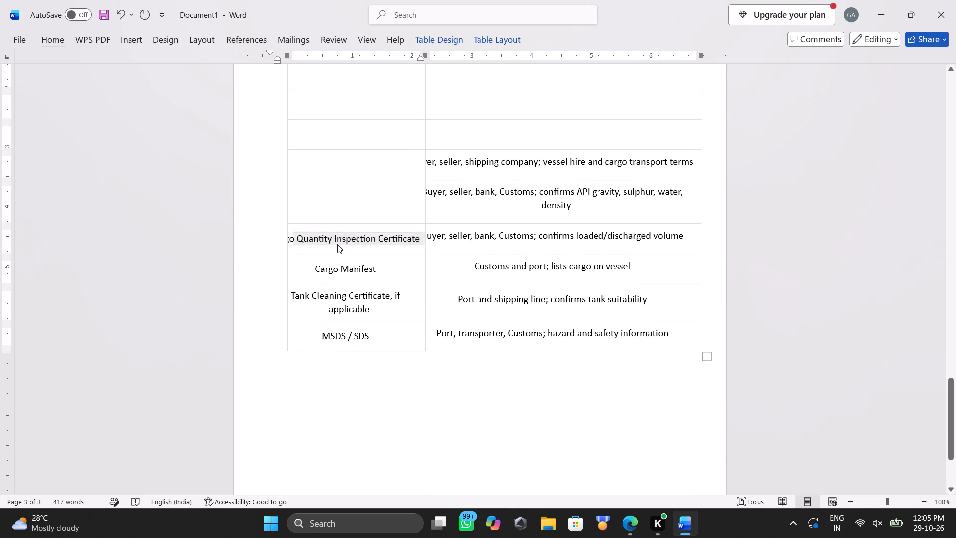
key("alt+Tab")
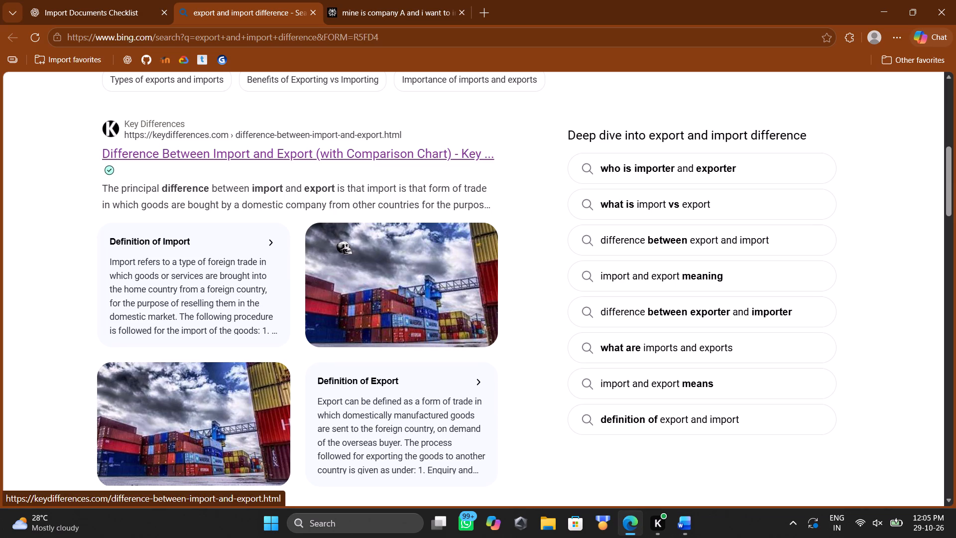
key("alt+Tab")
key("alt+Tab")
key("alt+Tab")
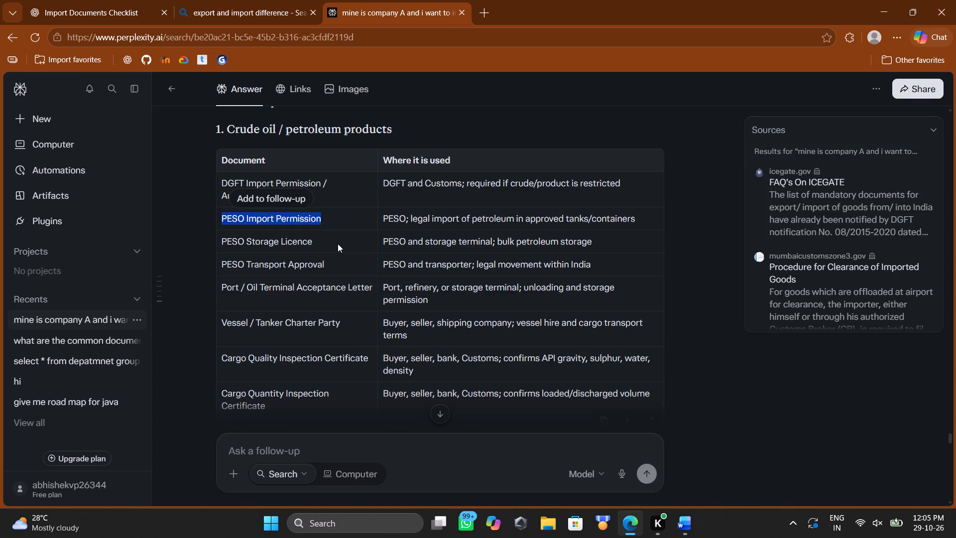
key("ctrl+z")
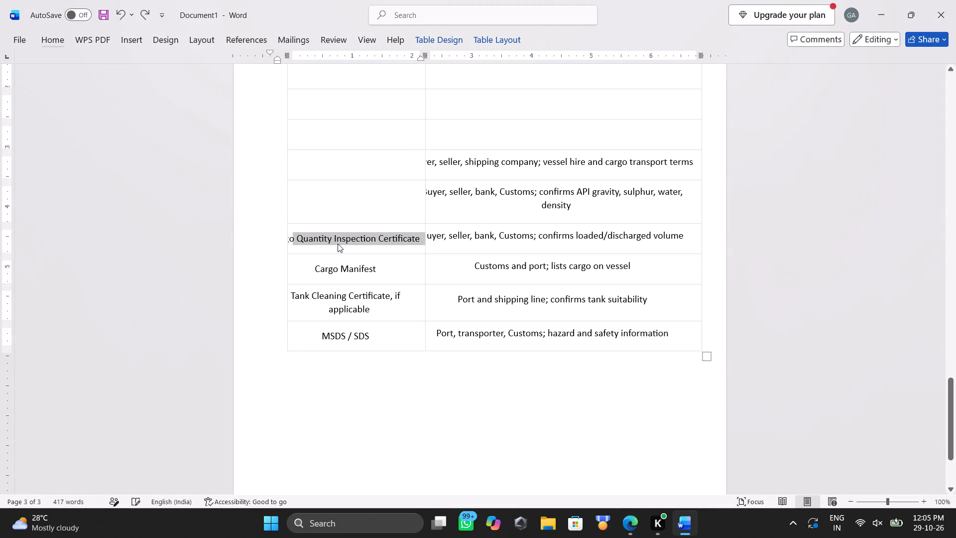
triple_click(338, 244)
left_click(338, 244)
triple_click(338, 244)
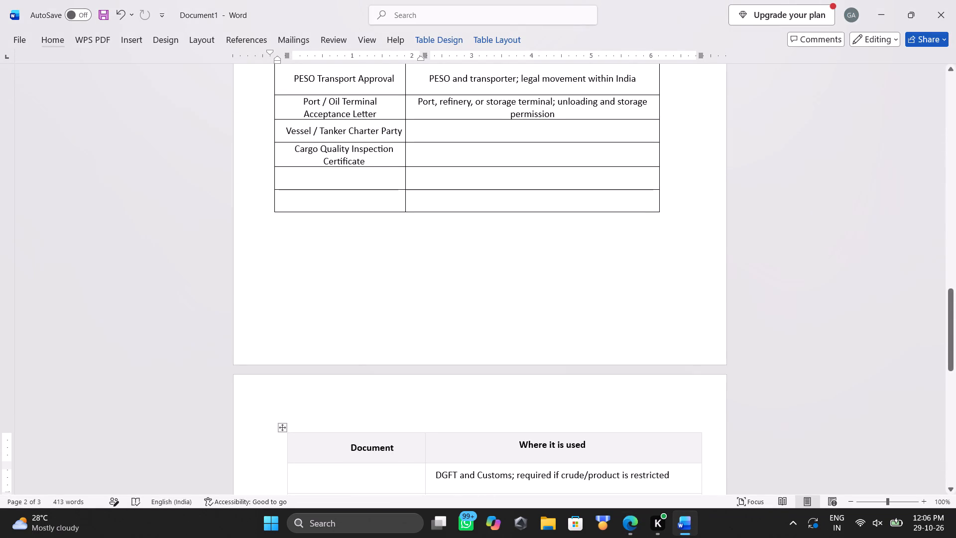
left_click(309, 185)
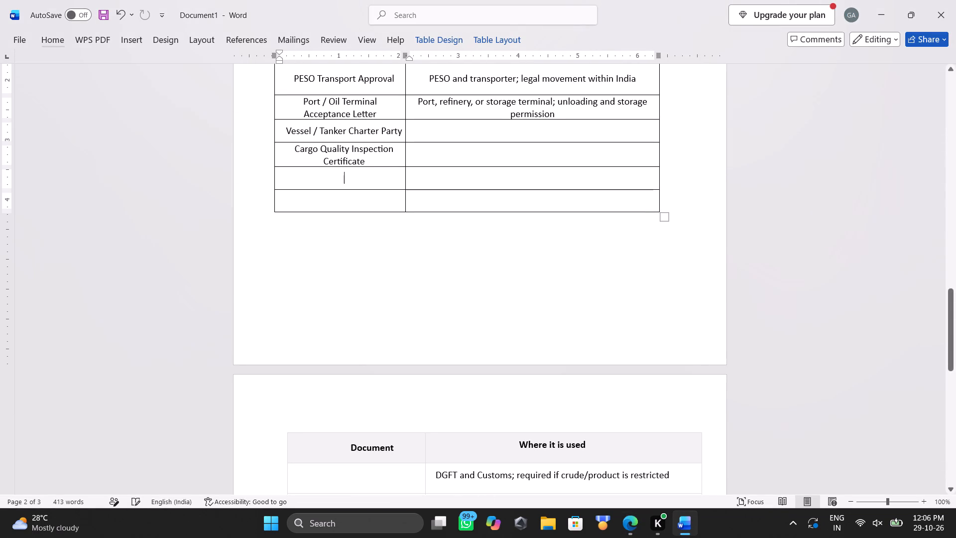
key("ctrl+v")
Move "Cargo Manifest" from the old table into the new table's Document cell below "Cargo Quantity Inspection Certificate".
scroll(309, 182, "down", 1)
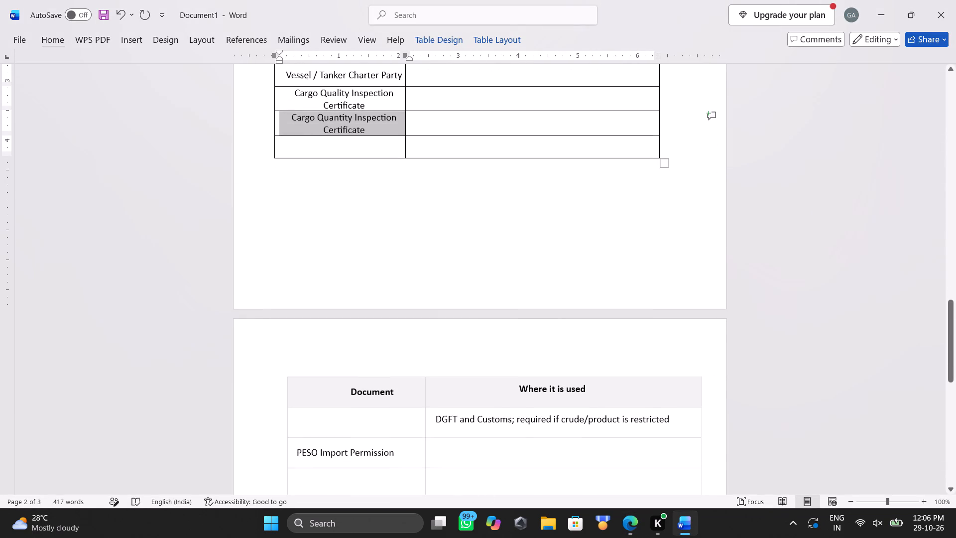
scroll(309, 182, "down", 7)
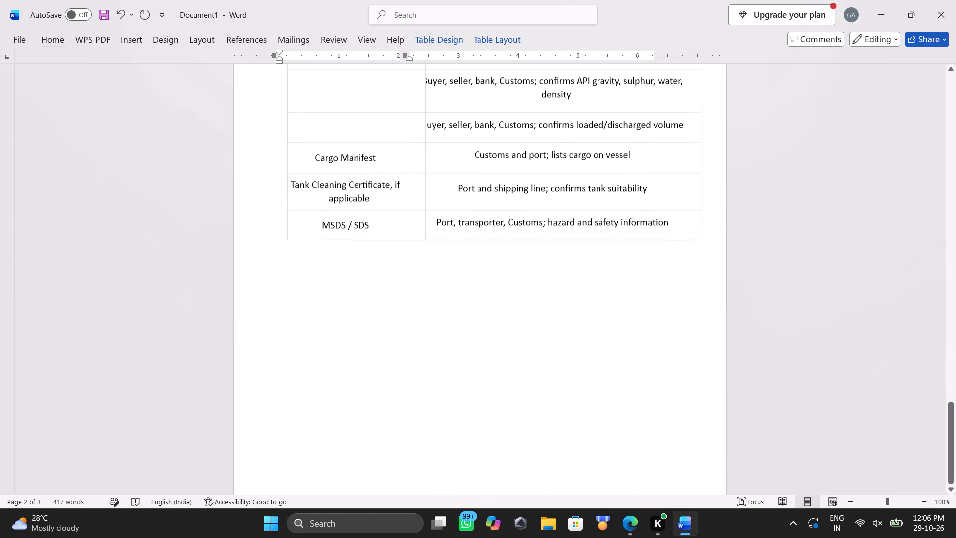
triple_click(331, 143)
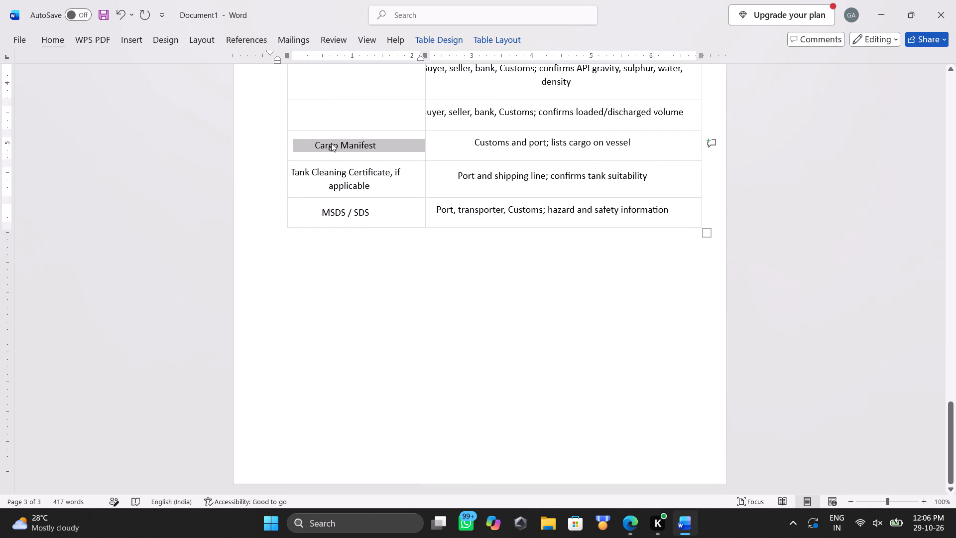
key("ctrl+x")
key("alt+Tab")
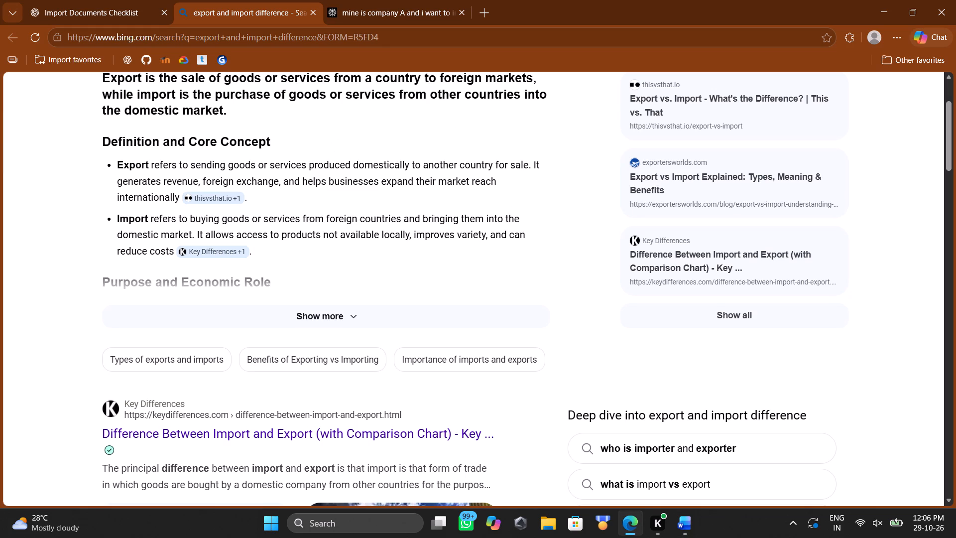
key("alt+Tab")
key("alt+Tab")
key("alt+Tab")
key("alt+Tab")
key("alt+Tab")
key("alt+Tab")
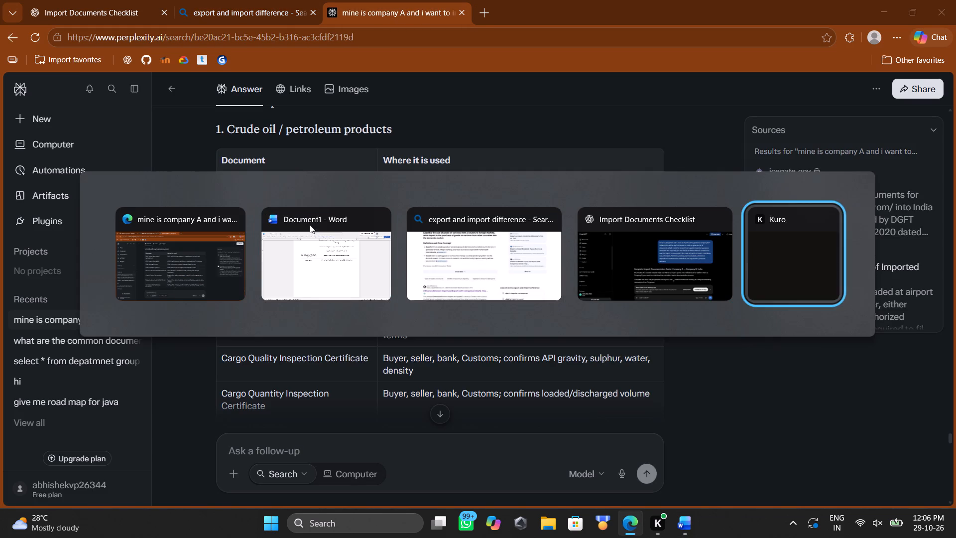
key("alt+Tab")
key("alt+Tab")
scroll(310, 225, "up", 3)
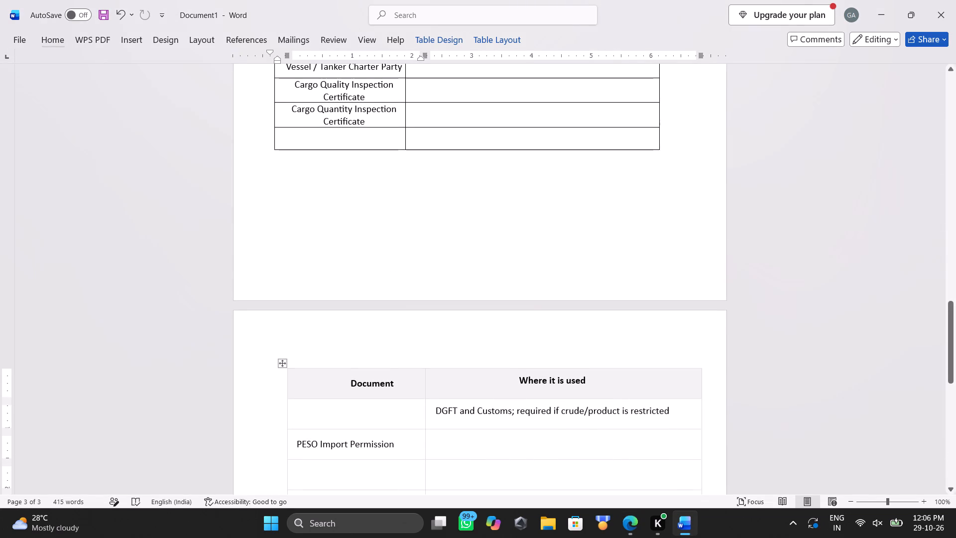
scroll(310, 225, "up", 1)
left_click(303, 193)
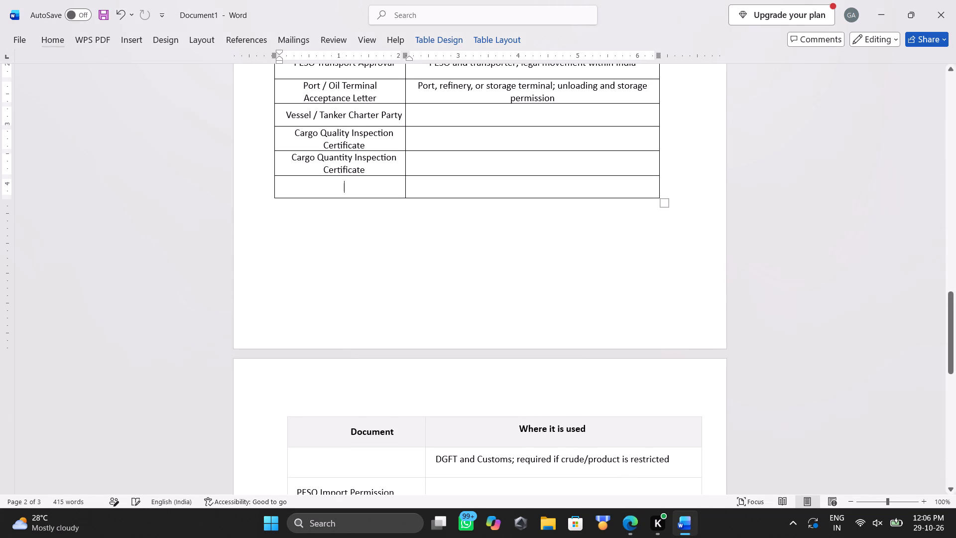
key("ctrl+v")
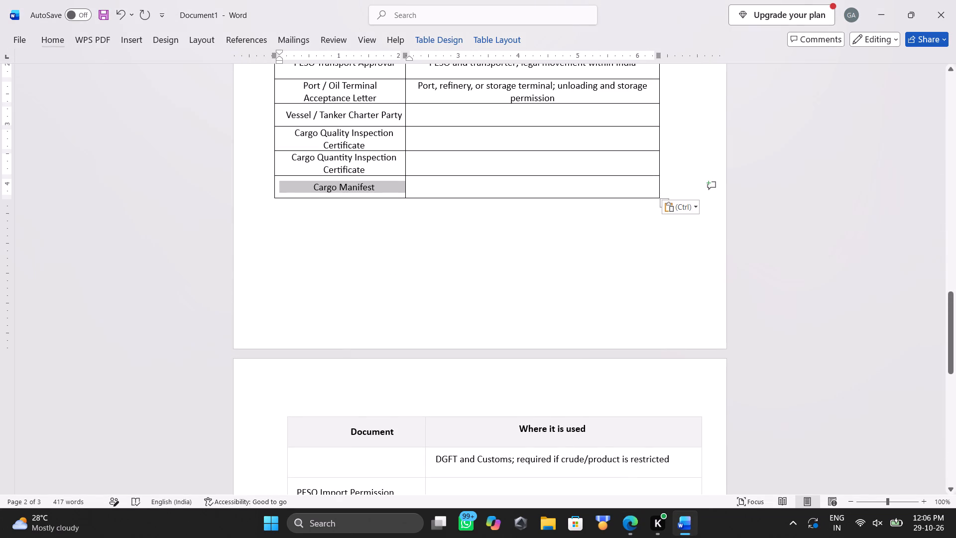
Insert two empty rows below the "Cargo Manifest" row in the new crude oil / petroleum products table.
right_click(364, 195)
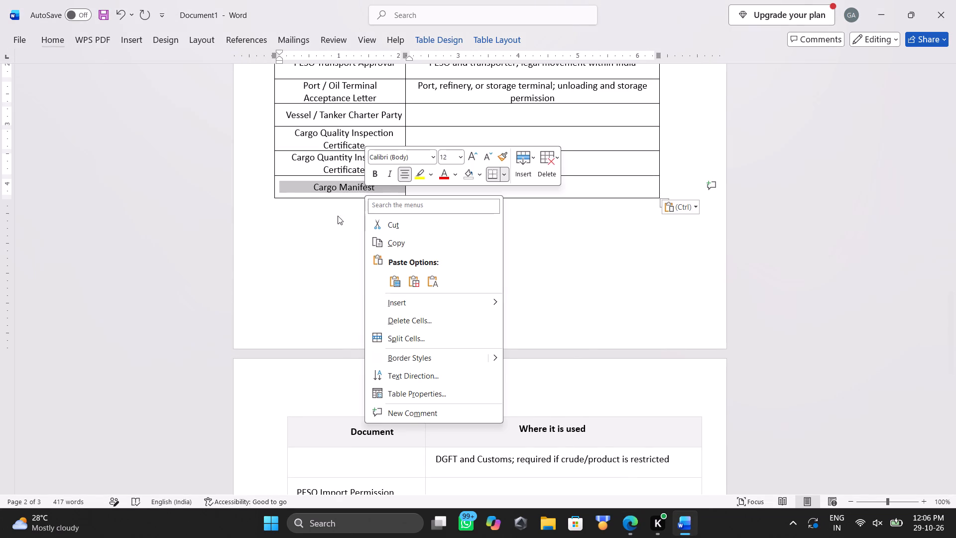
left_click(425, 298)
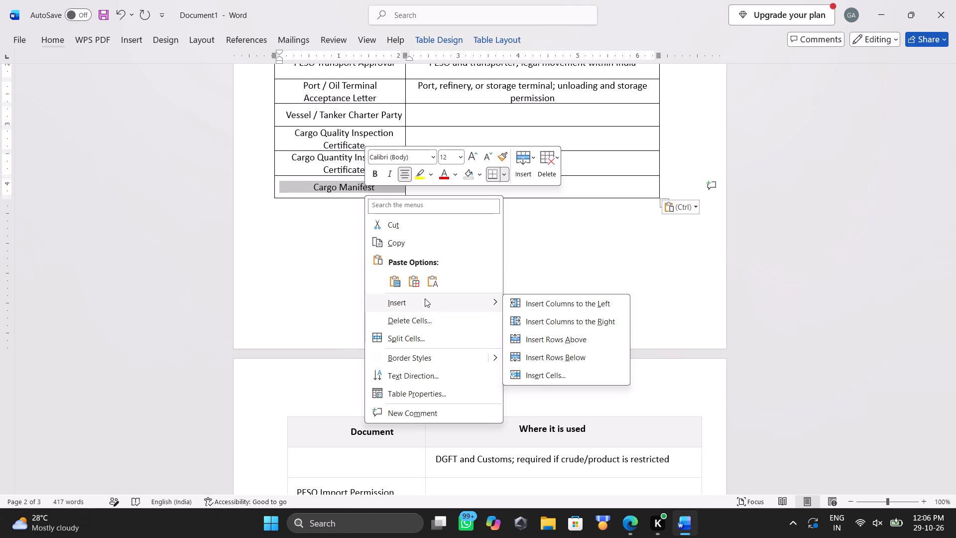
left_click(520, 354)
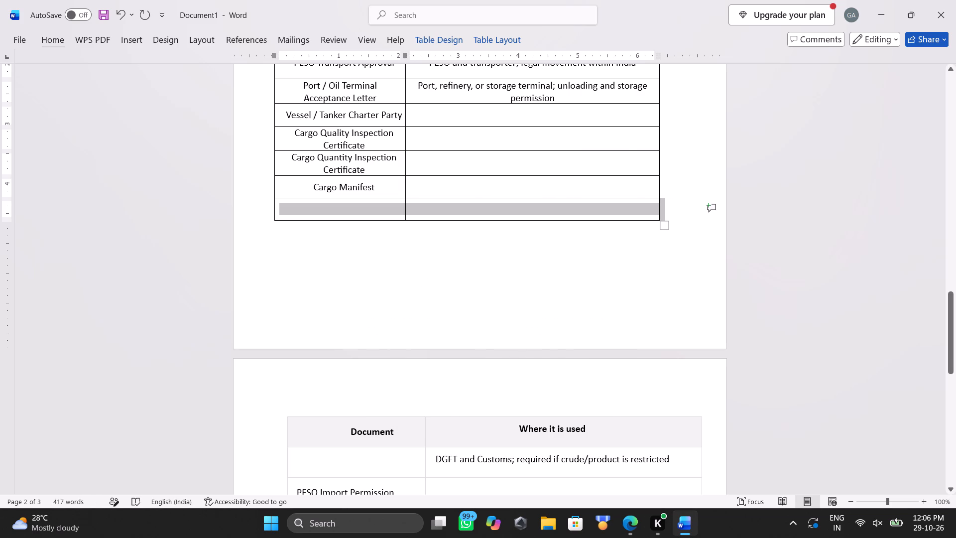
right_click(370, 219)
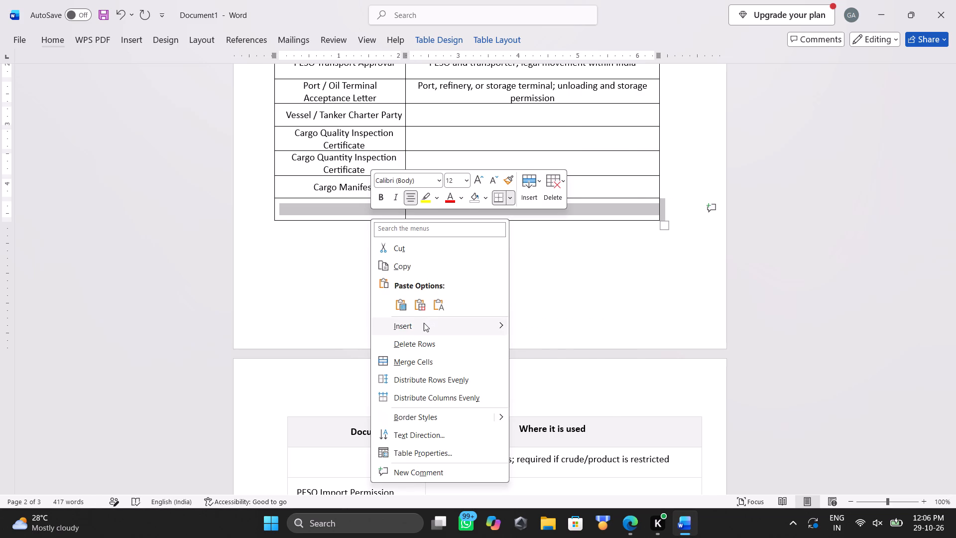
left_click(424, 323)
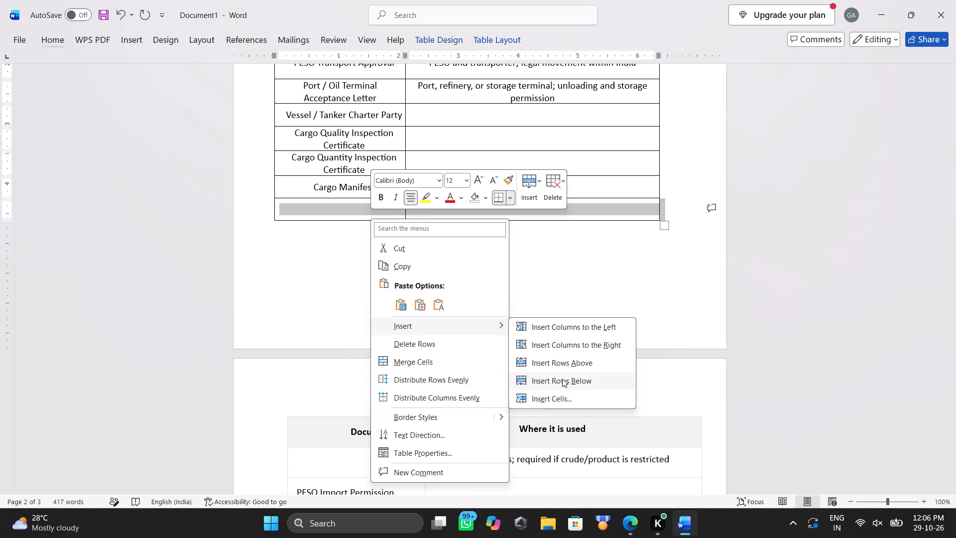
left_click(563, 377)
Copy "Tank Cleaning Certificate, if applicable" from the old table into the new table's Document cell below "Cargo Manifest".
scroll(567, 368, "down", 1)
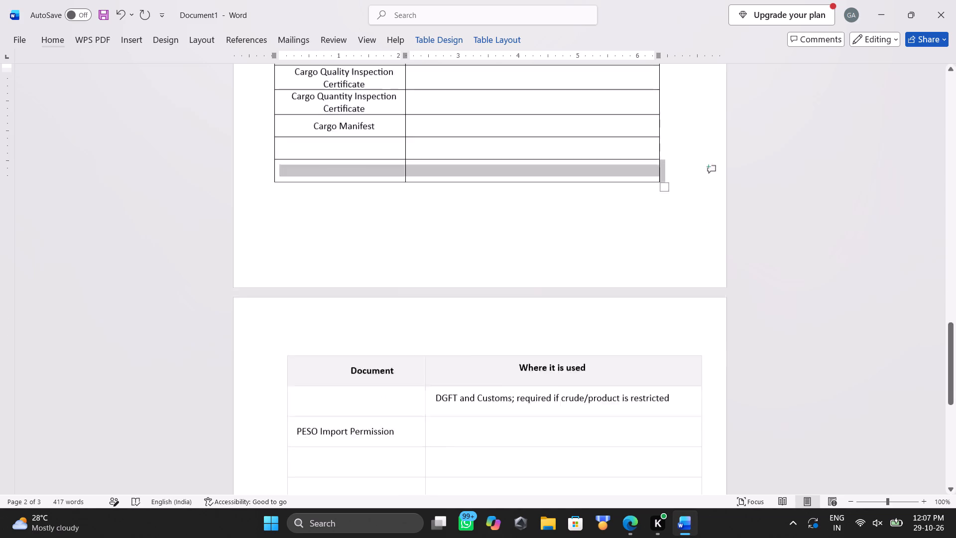
scroll(567, 368, "down", 3)
triple_click(353, 219)
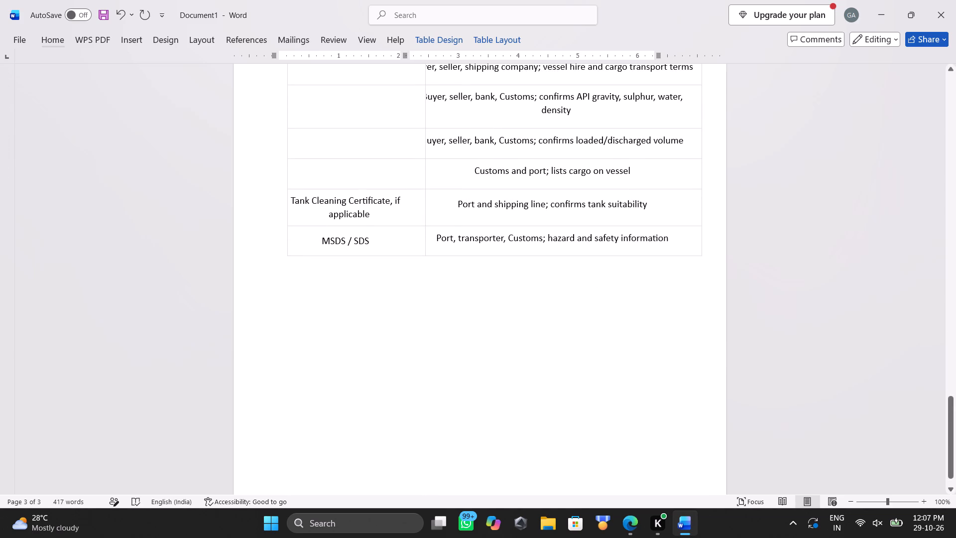
key("ctrl+c")
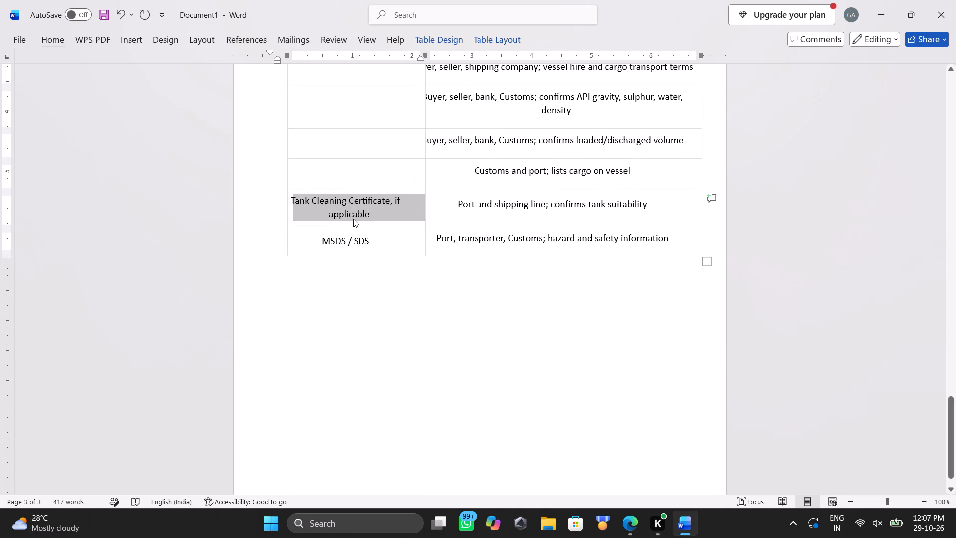
scroll(353, 219, "up", 5)
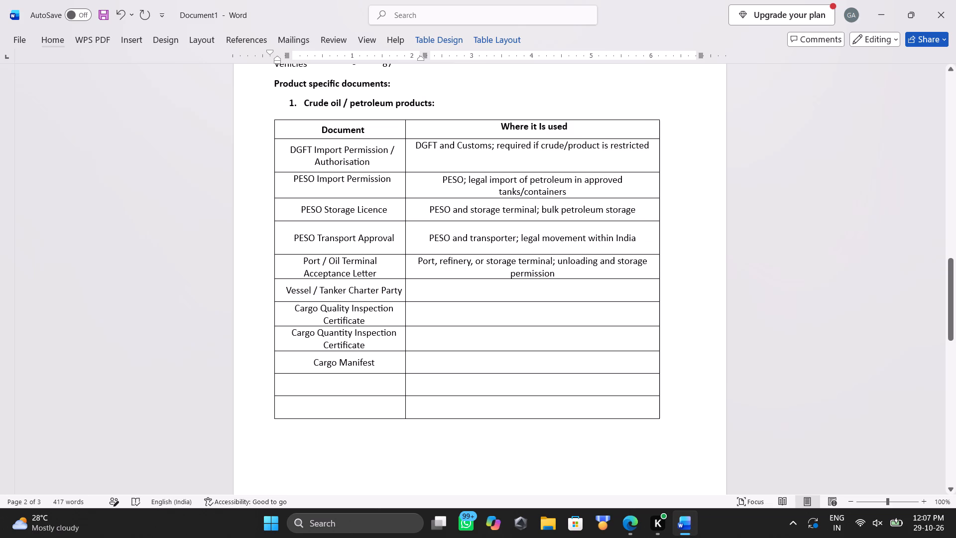
left_click(294, 387)
key("ctrl+v")
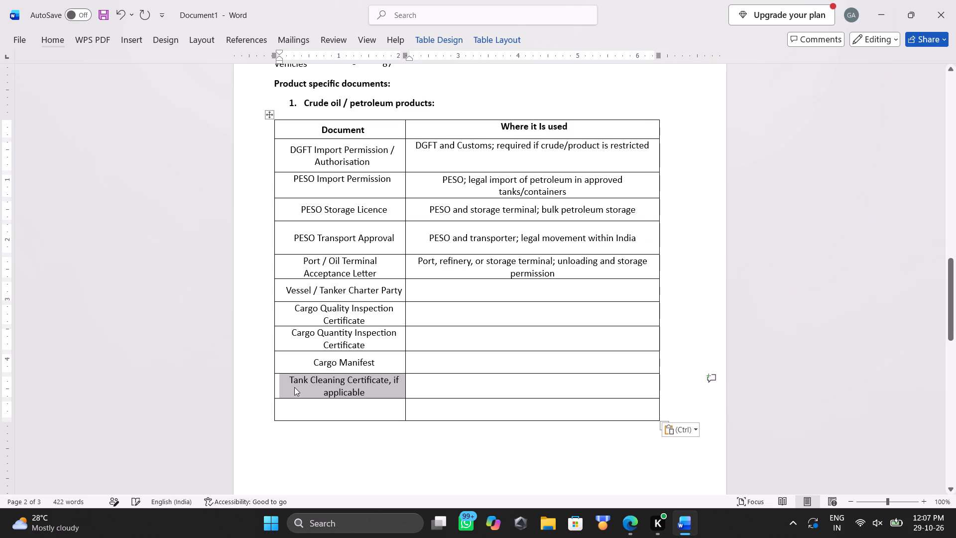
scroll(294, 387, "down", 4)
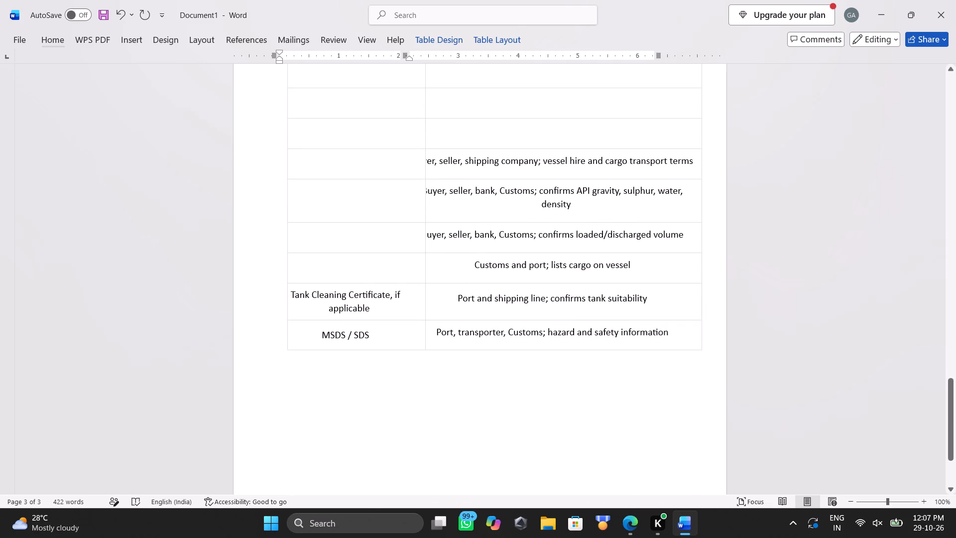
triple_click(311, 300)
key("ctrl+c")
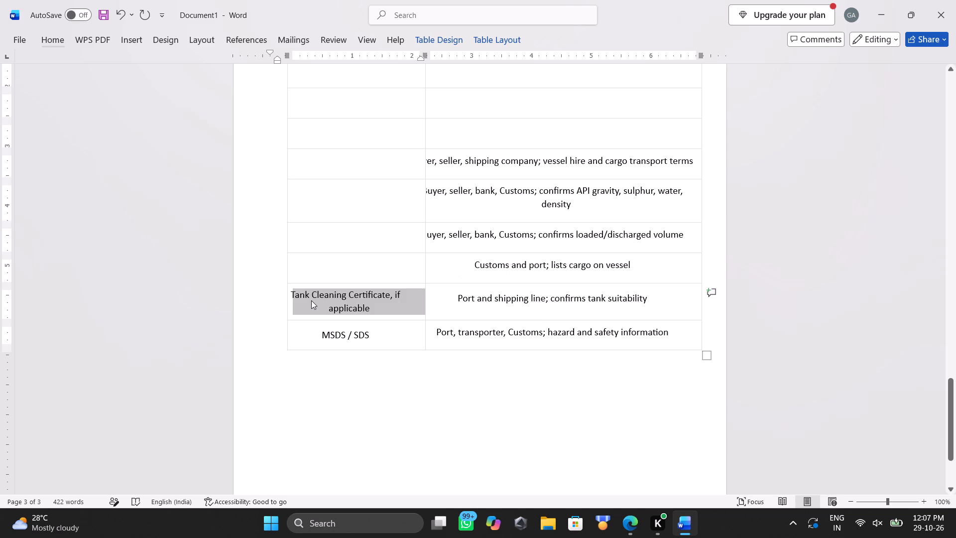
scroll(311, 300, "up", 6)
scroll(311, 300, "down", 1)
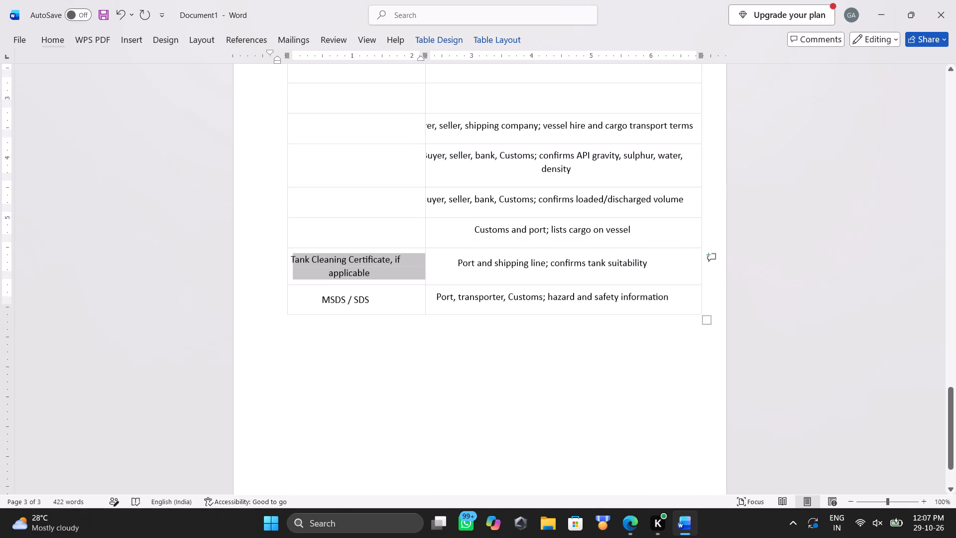
Move "MSDS / SDS" from the old table into the new table's Document cell below "Tank Cleaning Certificate, if applicable".
scroll(311, 300, "down", 2)
left_click(328, 289)
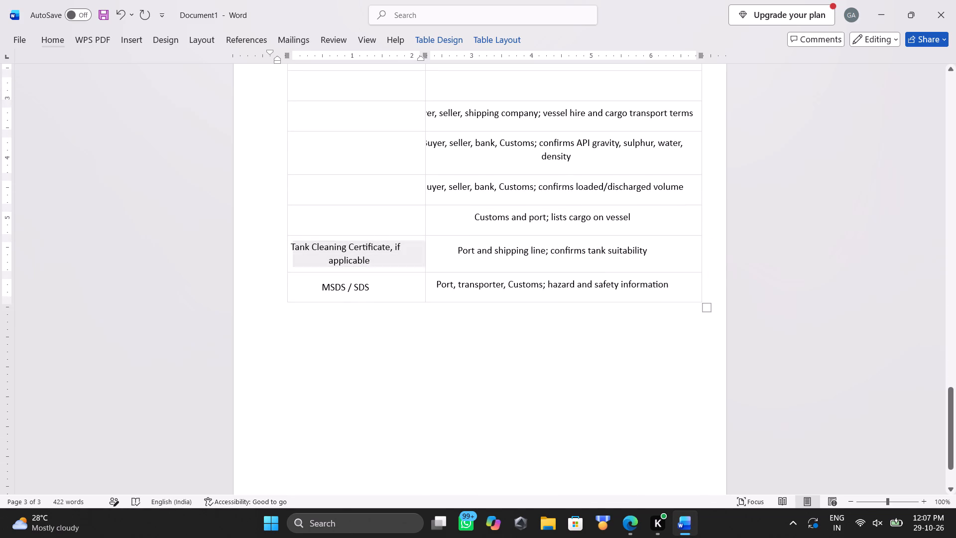
triple_click(328, 290)
right_click(328, 290)
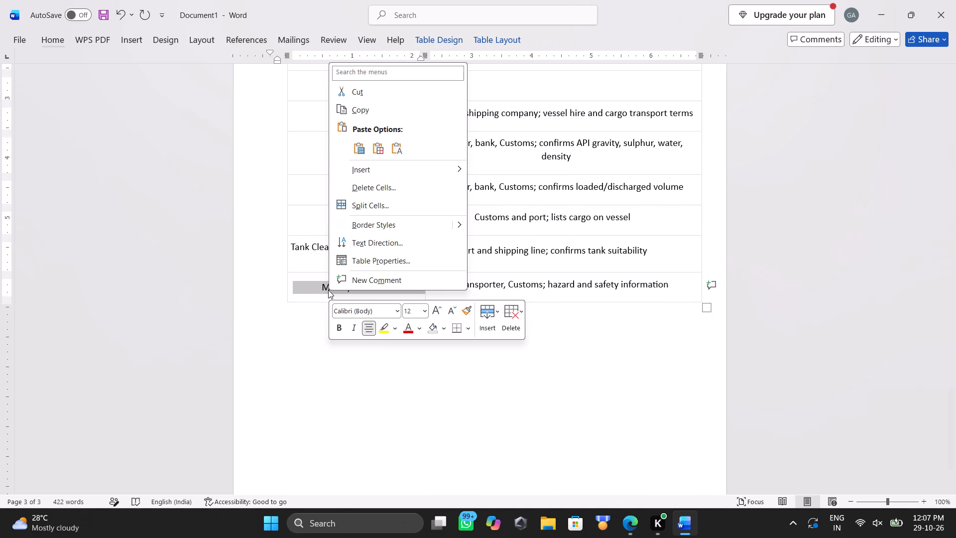
key("ctrl+c")
left_click(328, 290)
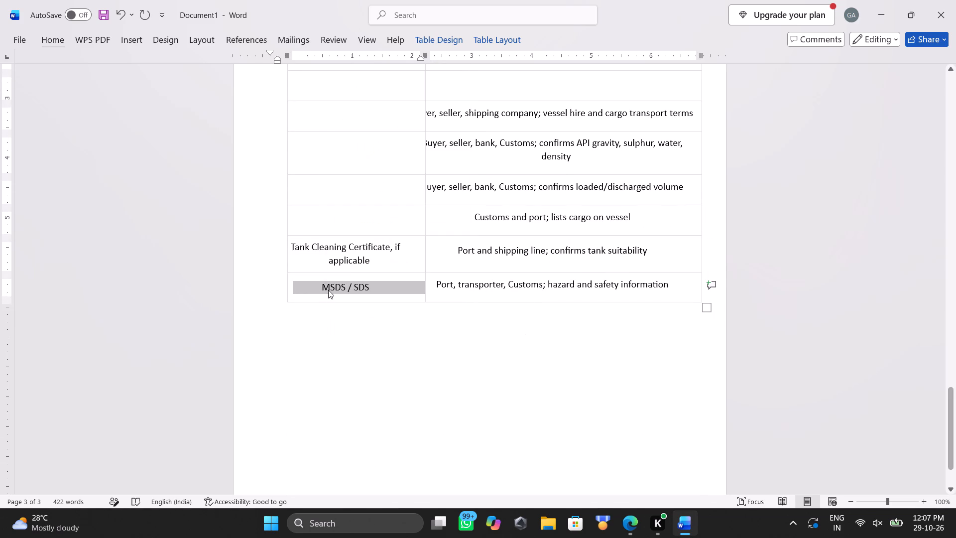
key("ctrl+x")
scroll(328, 290, "up", 3)
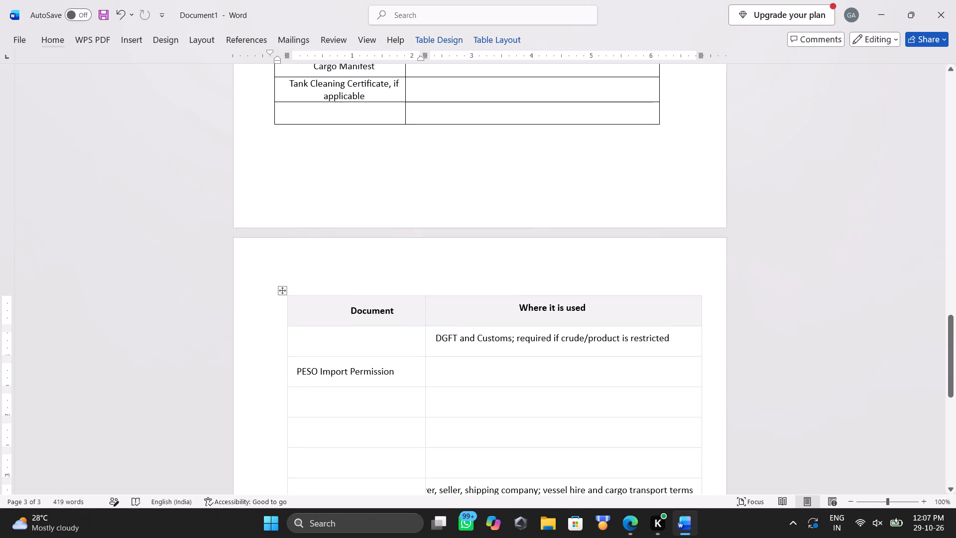
left_click(309, 113)
key("ctrl+x")
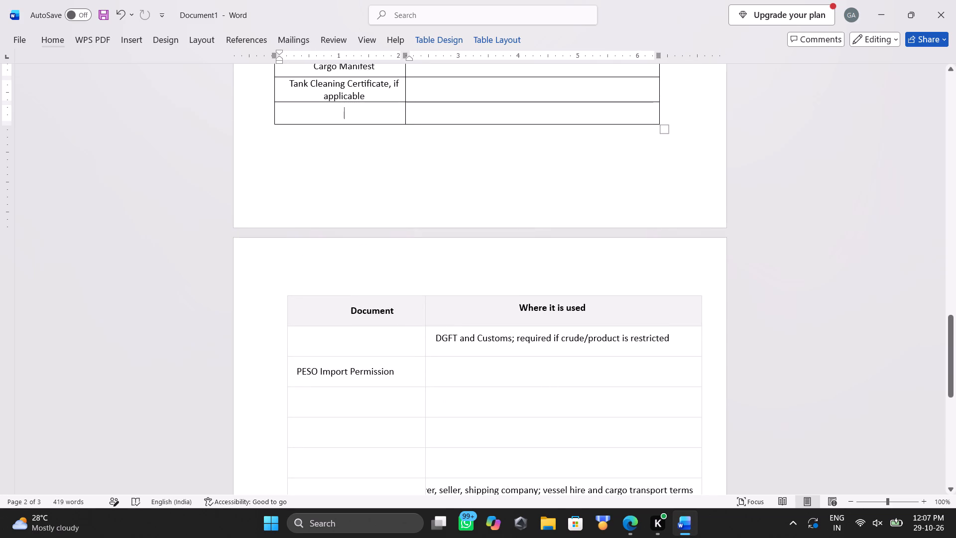
key("ctrl+v")
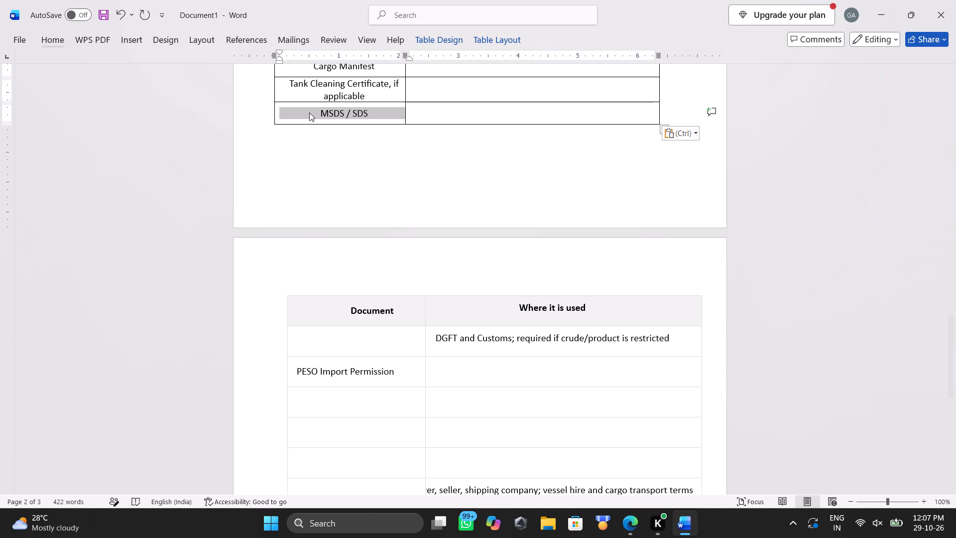
Bring the right indent of the Document cells from "Port / Oil Terminal Acceptance Letter" through "MSDS / SDS" in to about the 2-inch mark.
scroll(309, 113, "up", 1)
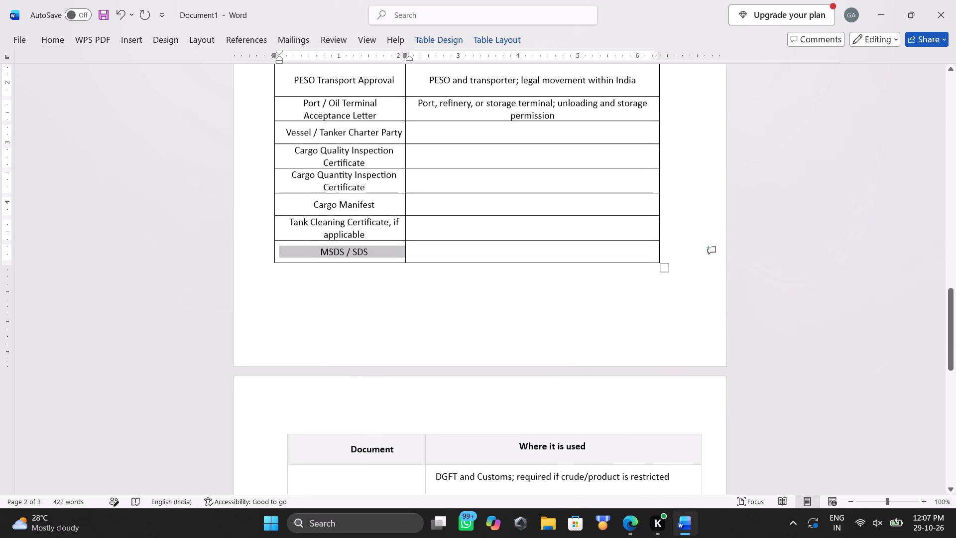
scroll(309, 113, "up", 1)
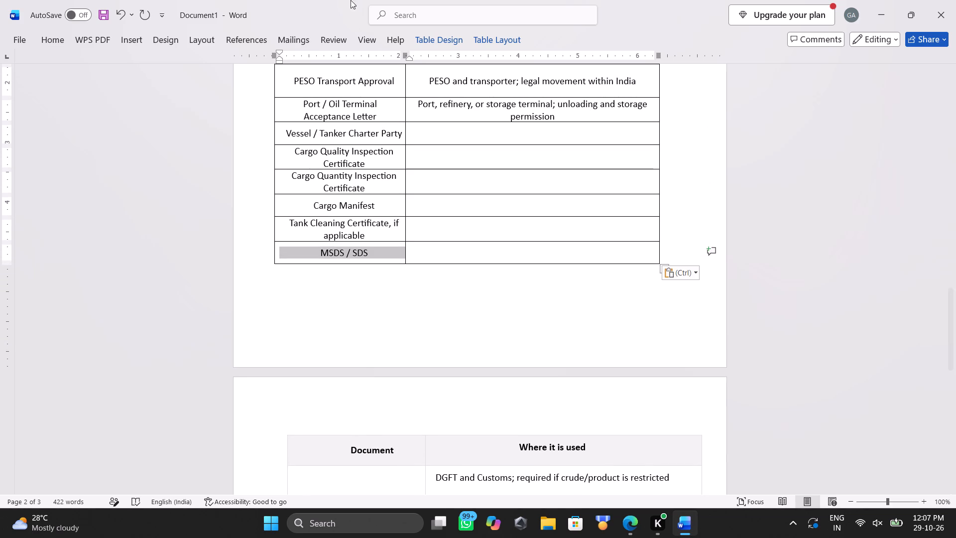
left_click(369, 247)
left_click_drag(377, 258, 301, 118)
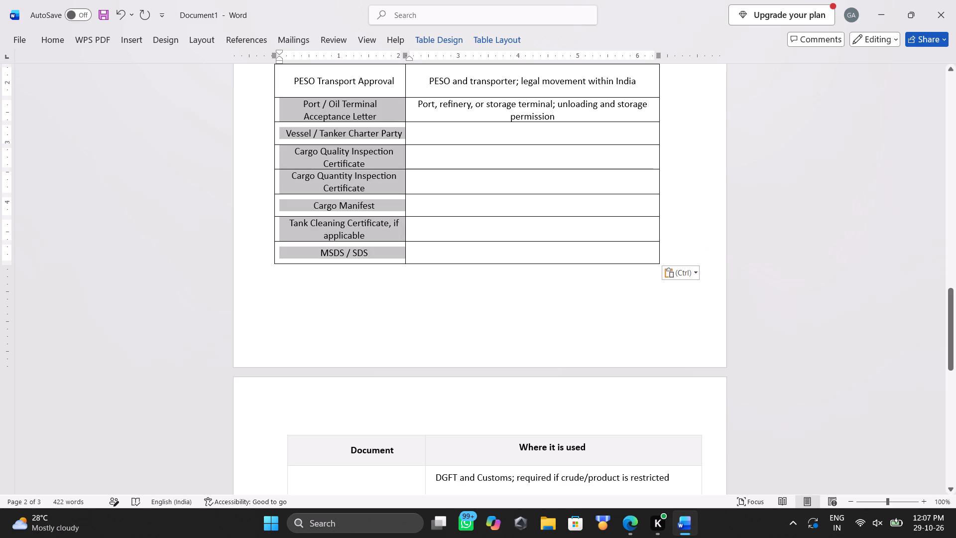
left_click_drag(301, 118, 300, 113)
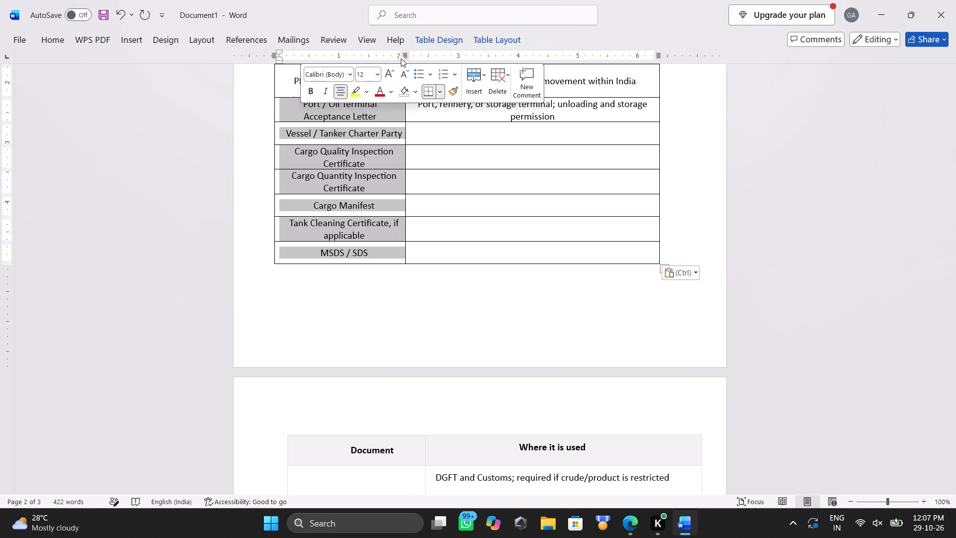
left_click_drag(401, 58, 401, 70)
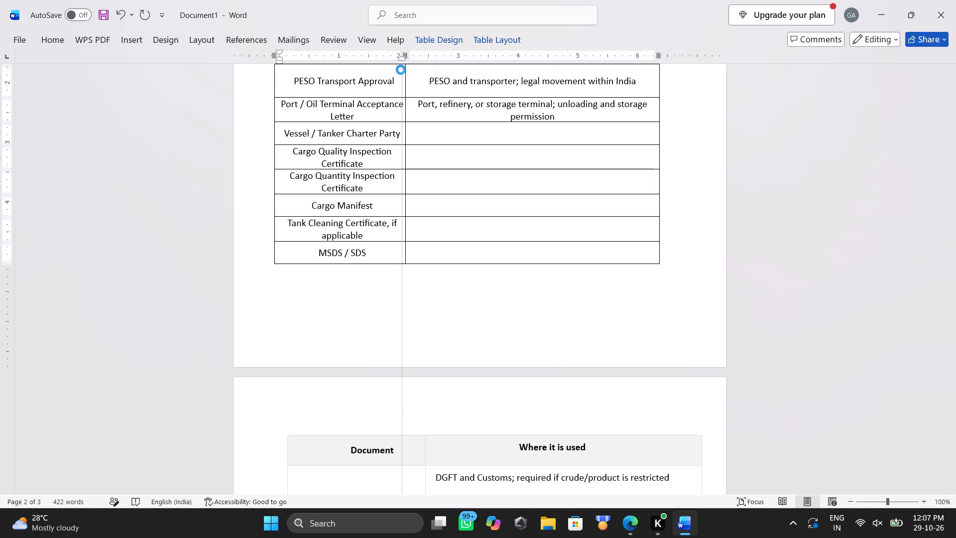
left_click_drag(401, 70, 398, 70)
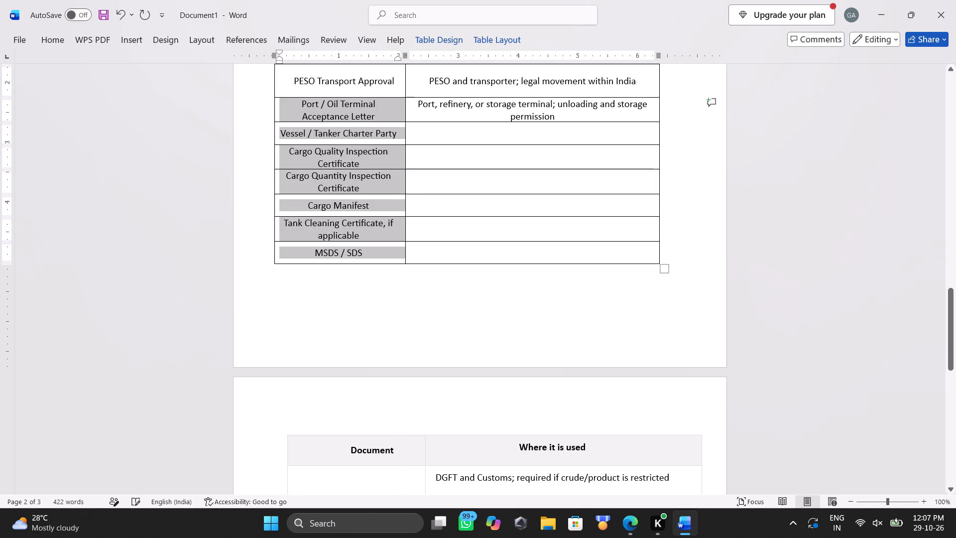
scroll(397, 190, "up", 2)
scroll(397, 190, "down", 1)
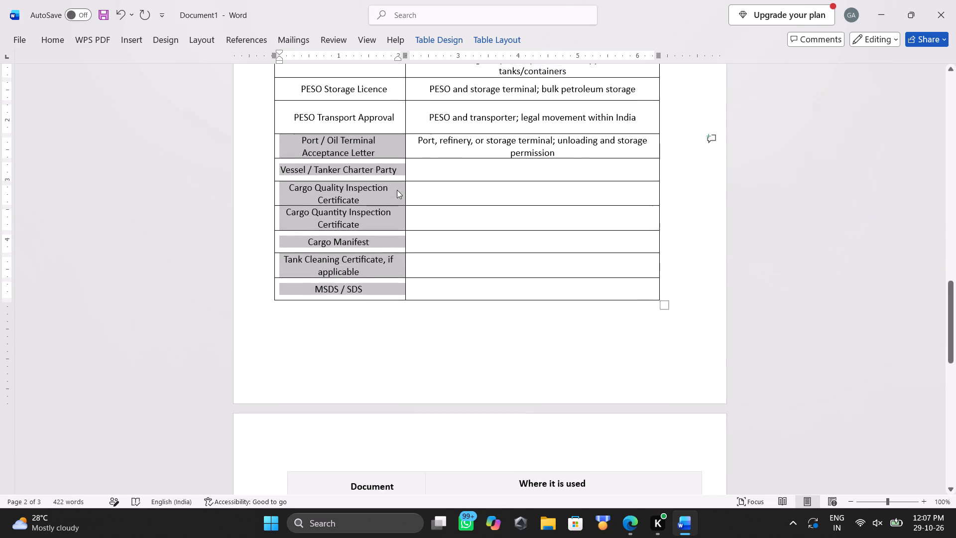
scroll(397, 190, "down", 1)
left_click(397, 268)
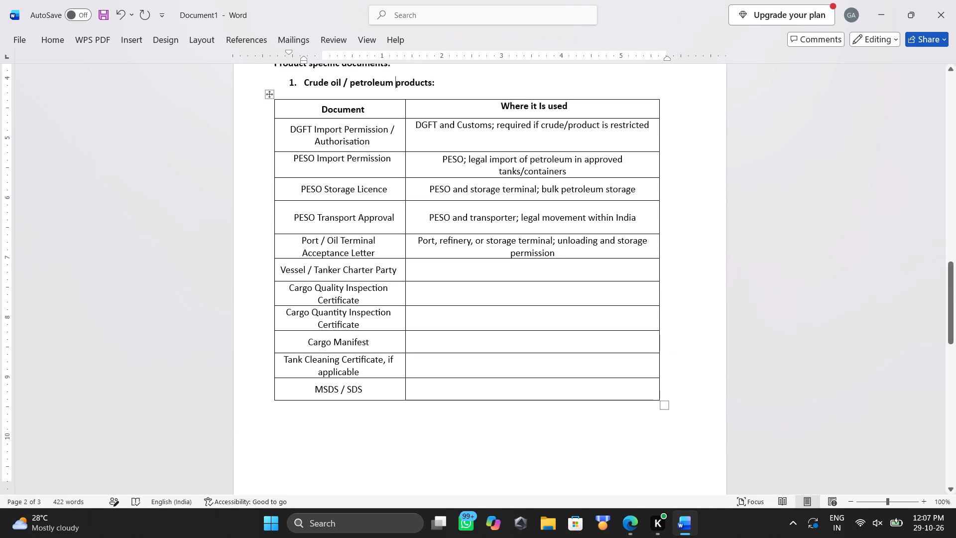
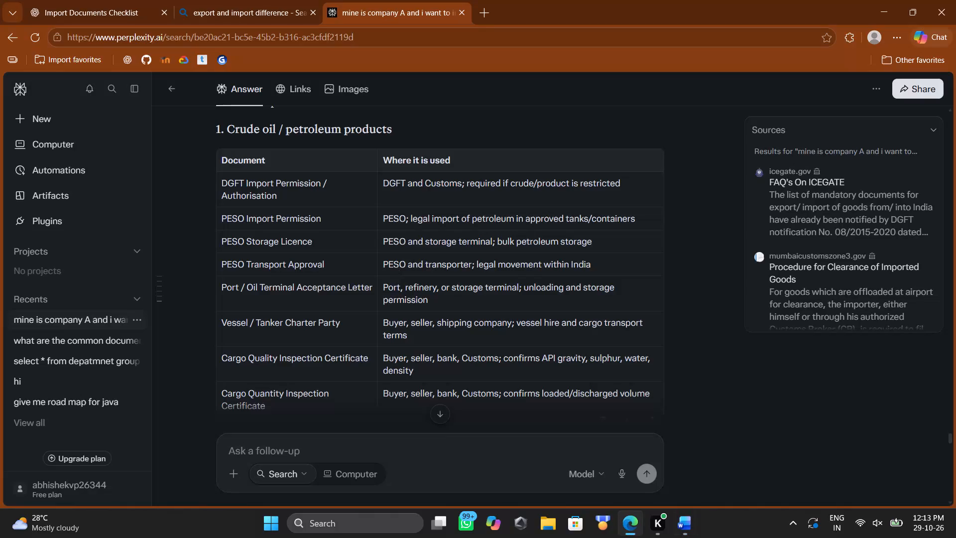
key("alt+Tab")
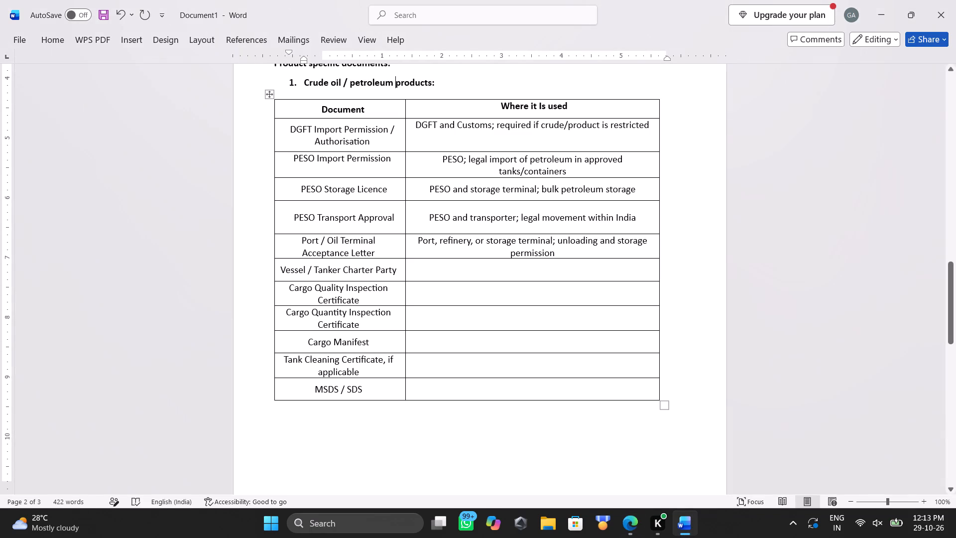
scroll(431, 286, "down", 3)
scroll(431, 286, "up", 2)
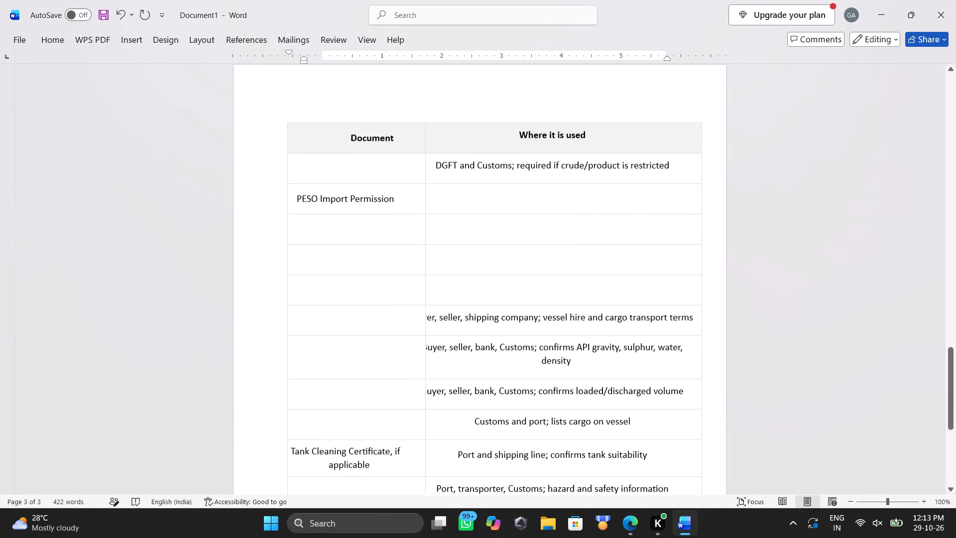
scroll(431, 286, "up", 3)
scroll(431, 286, "down", 1)
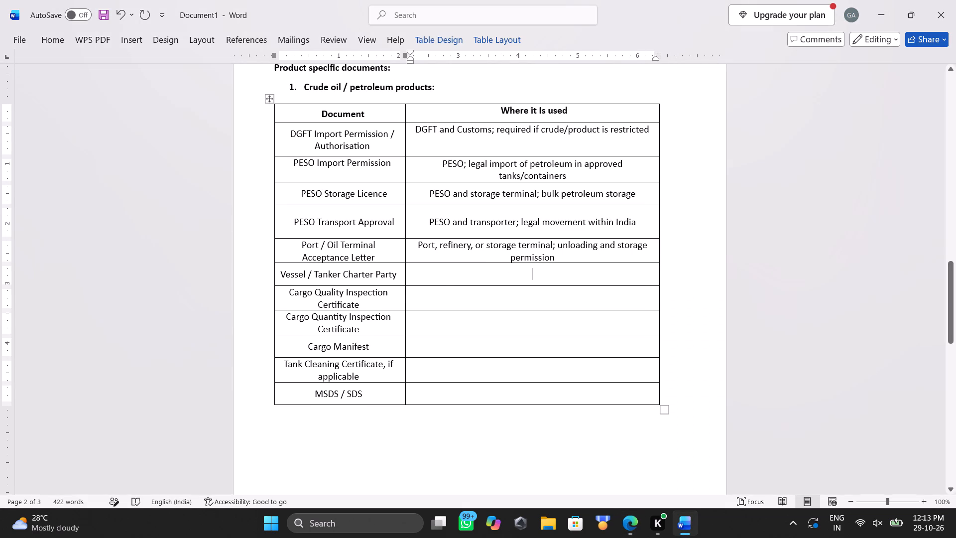
key("ctrl+v")
Copy "Buyer, seller, bank, Customs; confirms API gravity, sulphur, water, density" from Perplexity into the Word table's usage cell for "Cargo Quality Inspection Certificate".
key("alt+Tab")
triple_click(415, 359)
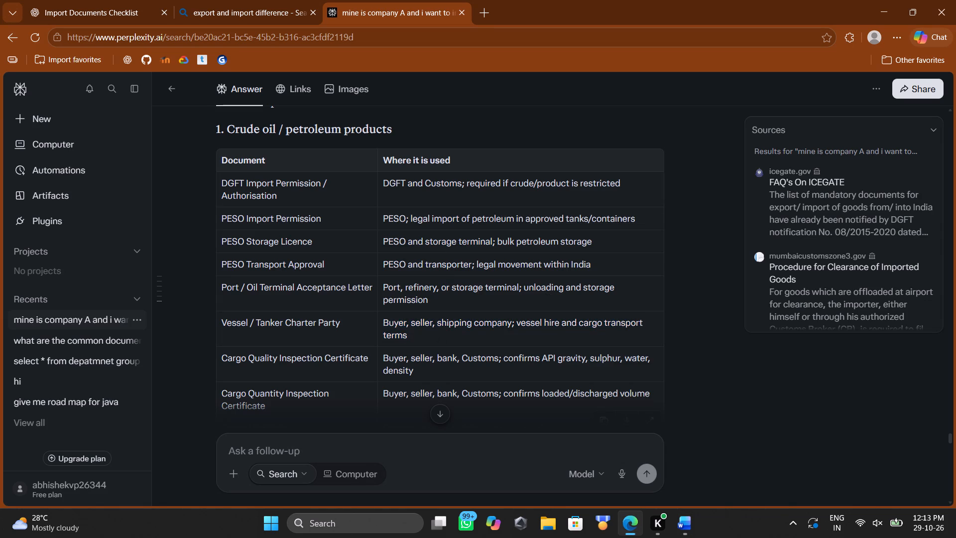
key("ctrl+c")
key("alt+Tab")
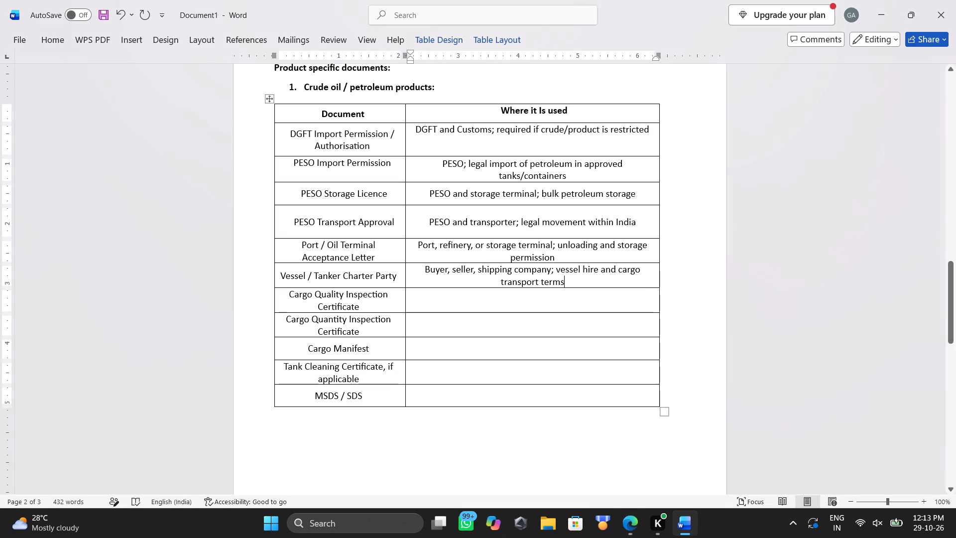
left_click(429, 293)
key("ctrl+v")
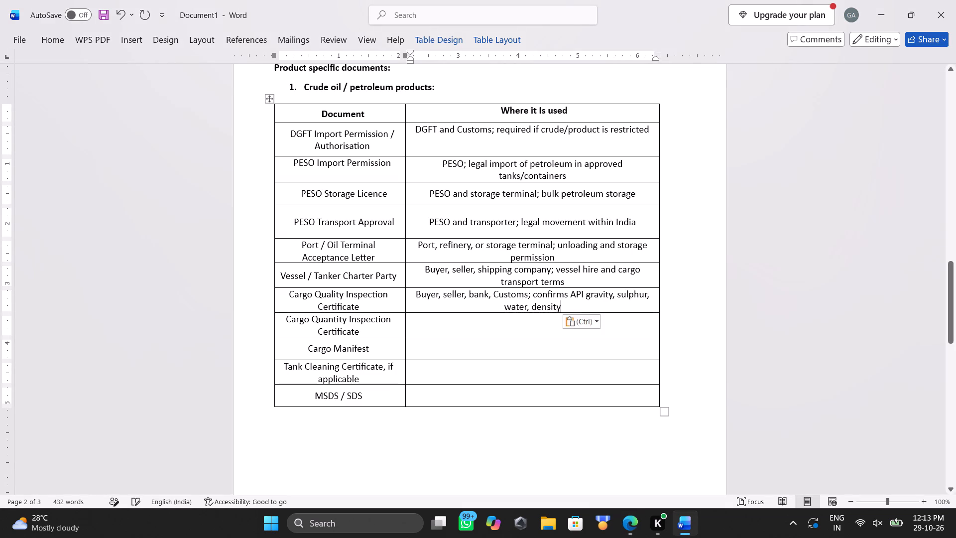
Copy "Buyer, seller, bank, Customs; confirms loaded/discharged volume" from Perplexity into the Word table's usage cell for "Cargo Quantity Inspection Certificate".
key("alt+Tab")
scroll(412, 381, "down", 1)
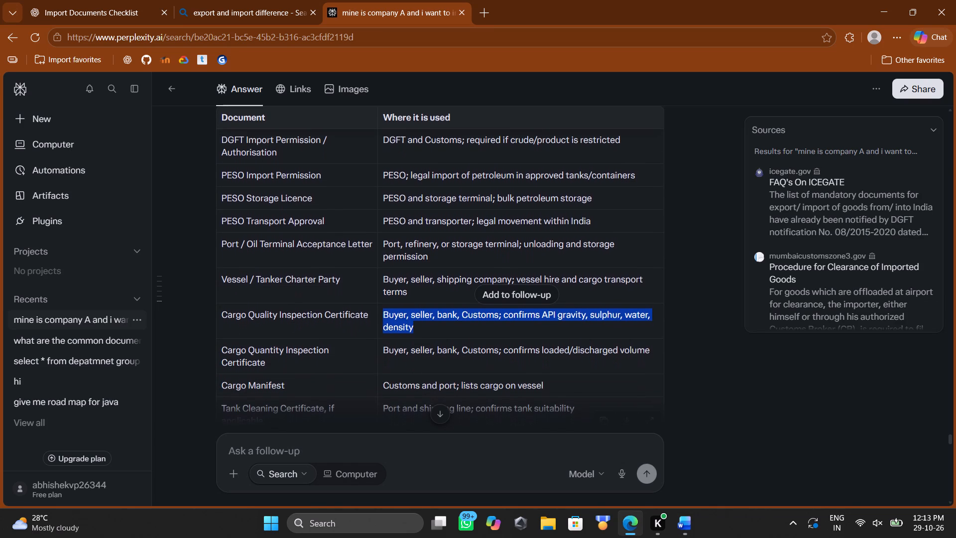
scroll(412, 381, "down", 1)
triple_click(413, 347)
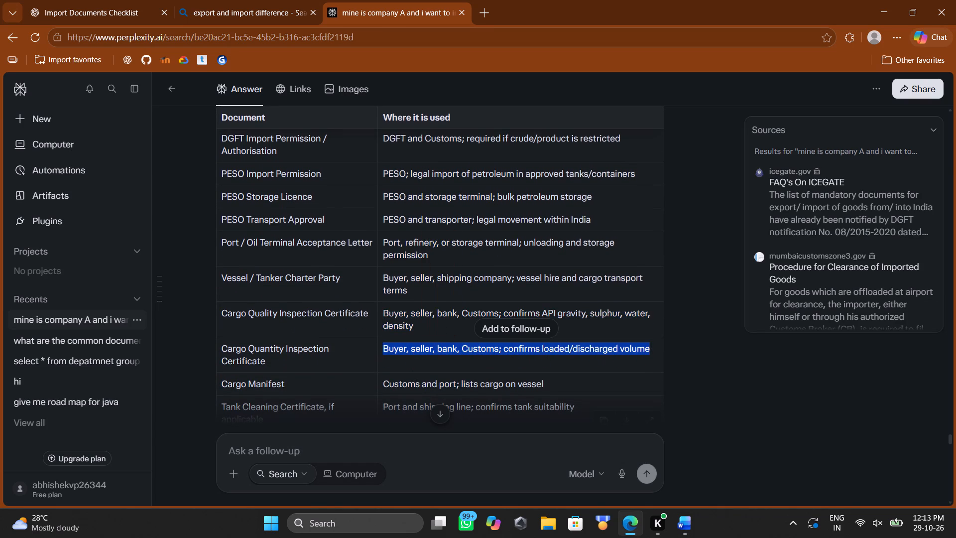
key("ctrl+c")
key("alt+Tab")
left_click(443, 322)
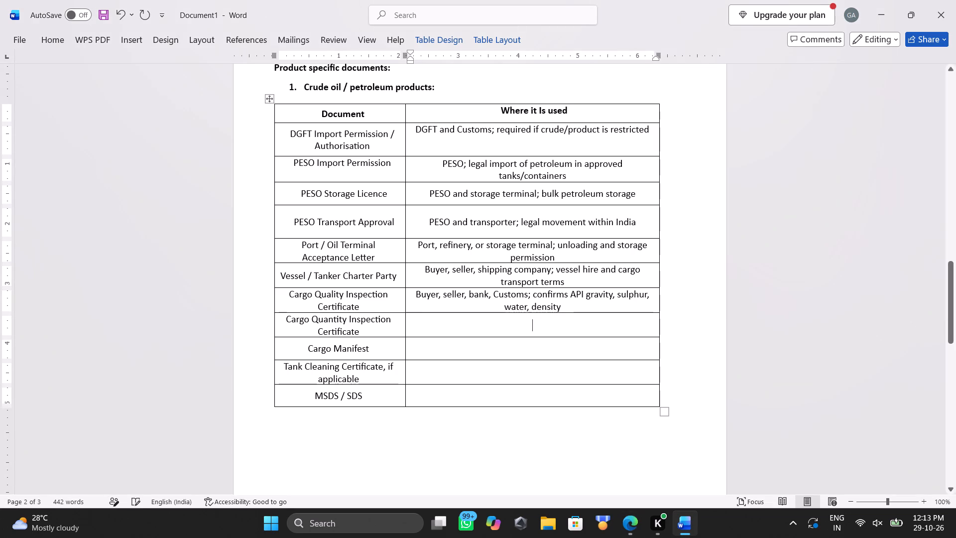
key("ctrl+v")
Copy "Customs and port; lists cargo on vessel" from Perplexity into the Word table's usage cell for "Cargo Manifest".
key("alt+Tab")
scroll(443, 322, "down", 1)
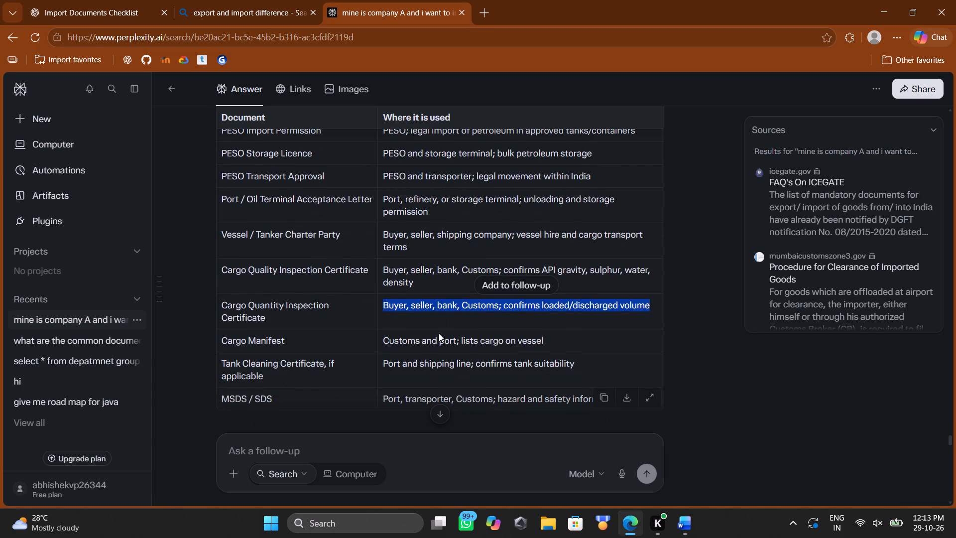
triple_click(437, 339)
key("ctrl+c")
key("alt+Tab")
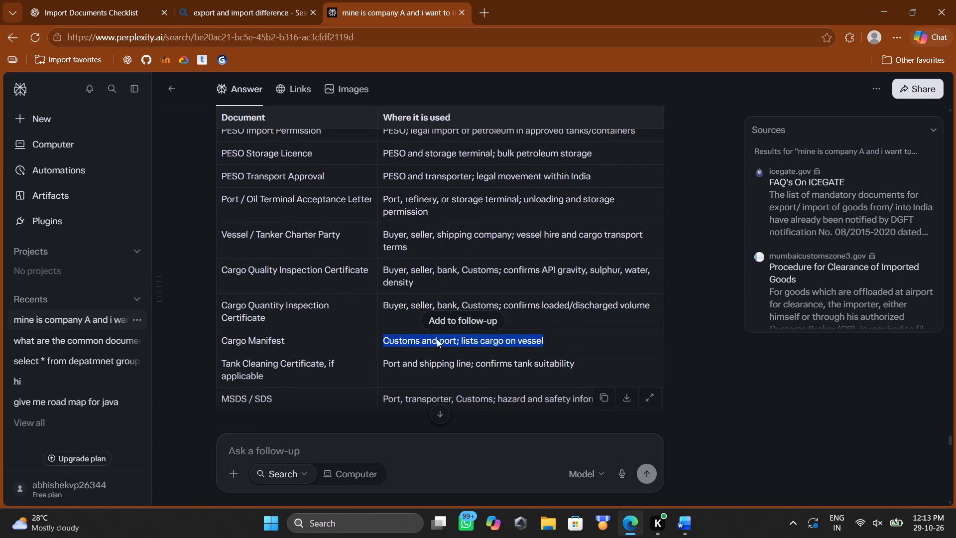
left_click(444, 361)
left_click(436, 355)
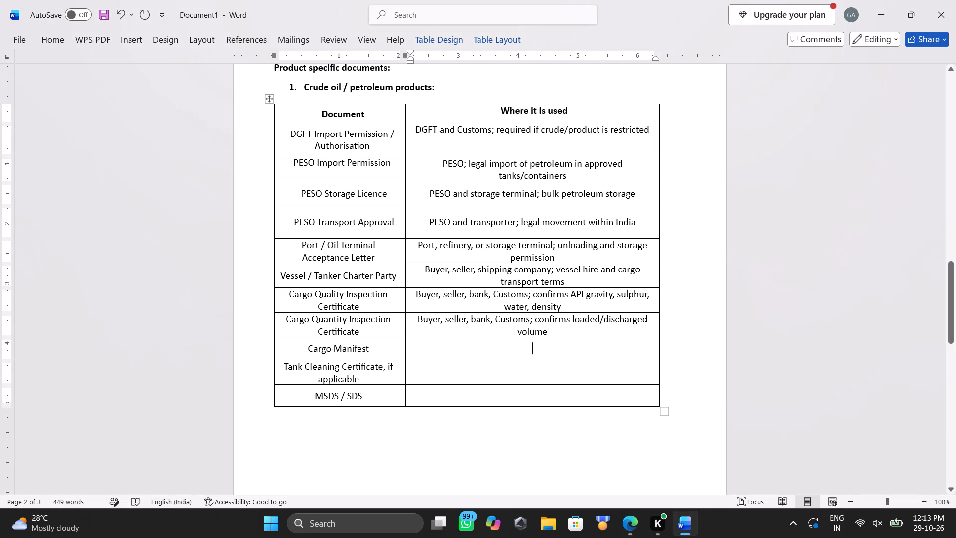
key("ctrl+v")
Copy "Port and shipping line; confirms tank suitability" from Perplexity into the Word table's usage cell for "Tank Cleaning Certificate, if applicable".
key("alt+Tab")
triple_click(434, 367)
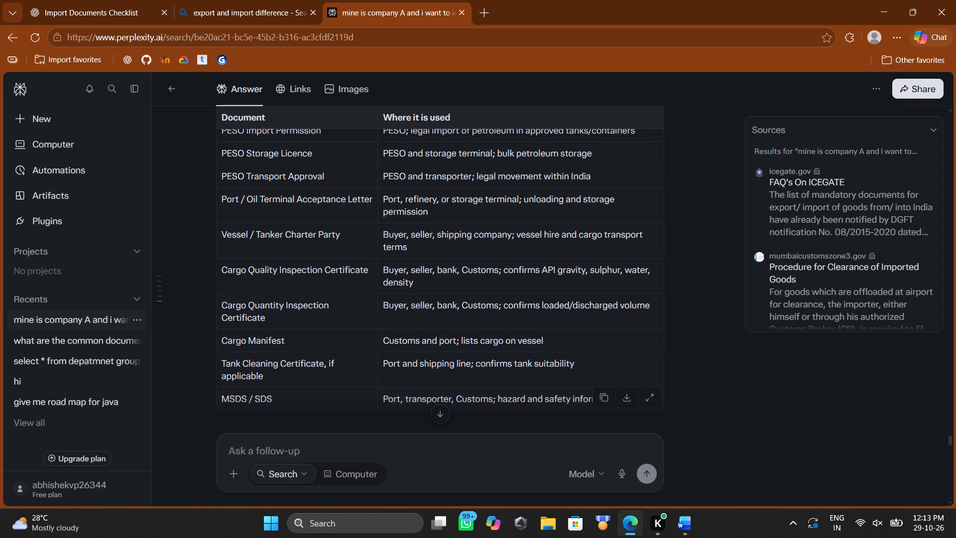
key("ctrl+c")
key("alt+Tab")
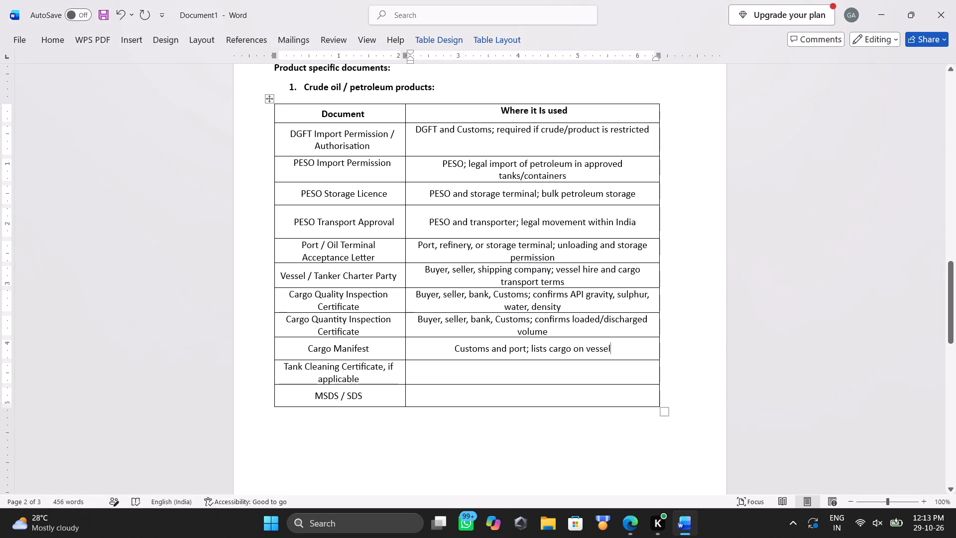
left_click(444, 370)
key("ctrl+v")
Copy "Port, transporter, Customs; hazard and safety information" from Perplexity into the Word table's usage cell for "MSDS / SDS".
key("alt+Tab")
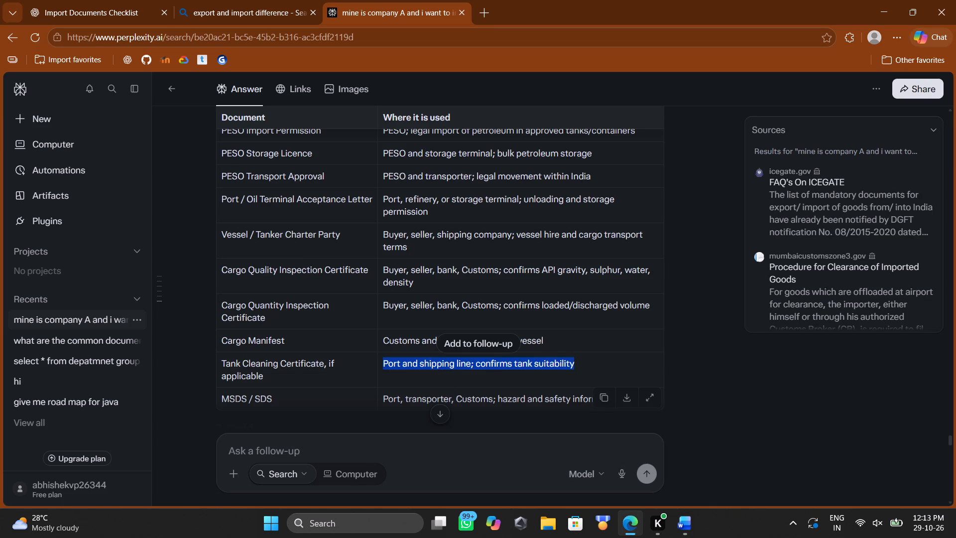
triple_click(448, 398)
key("ctrl+c")
key("alt+Tab")
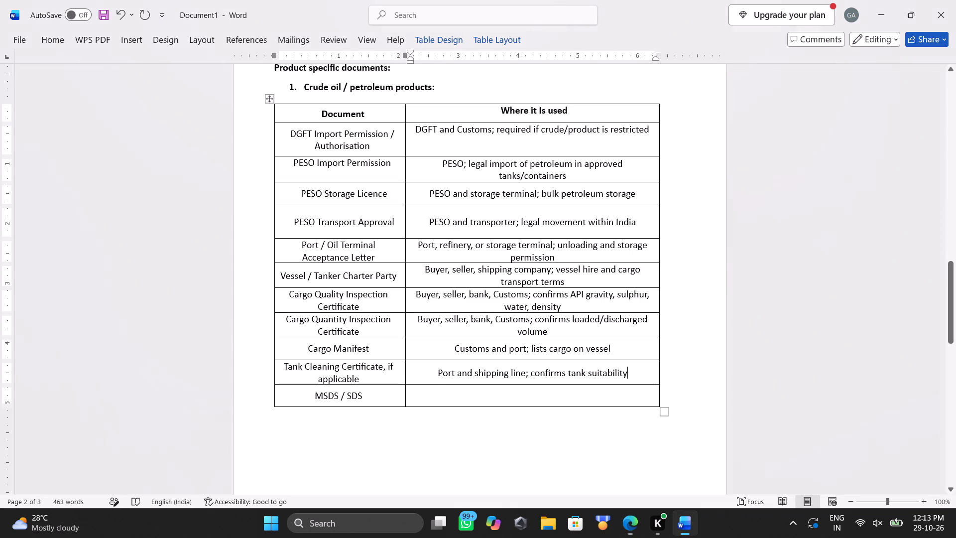
left_click(456, 396)
key("ctrl+v")
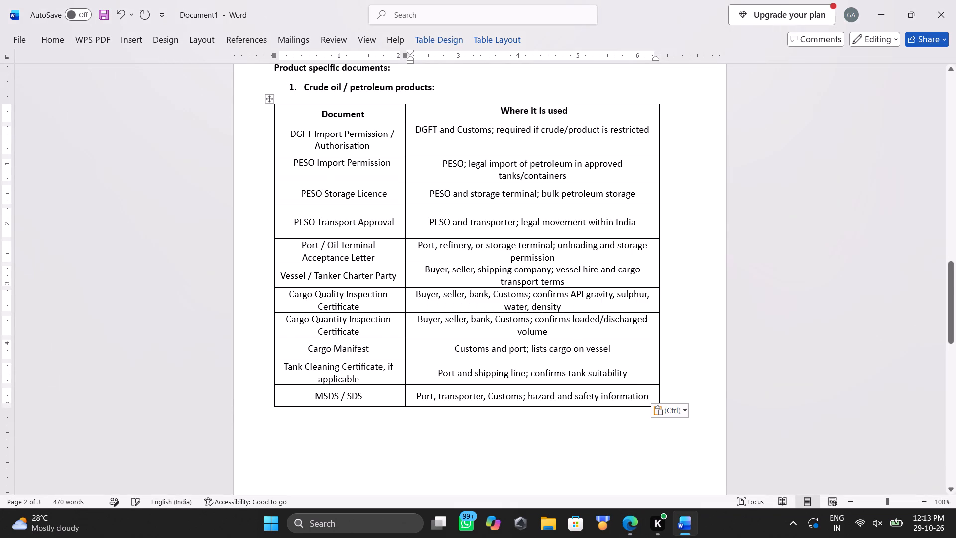
Clear all remaining text from the old crude oil / petroleum products table on page 3.
scroll(456, 396, "down", 1)
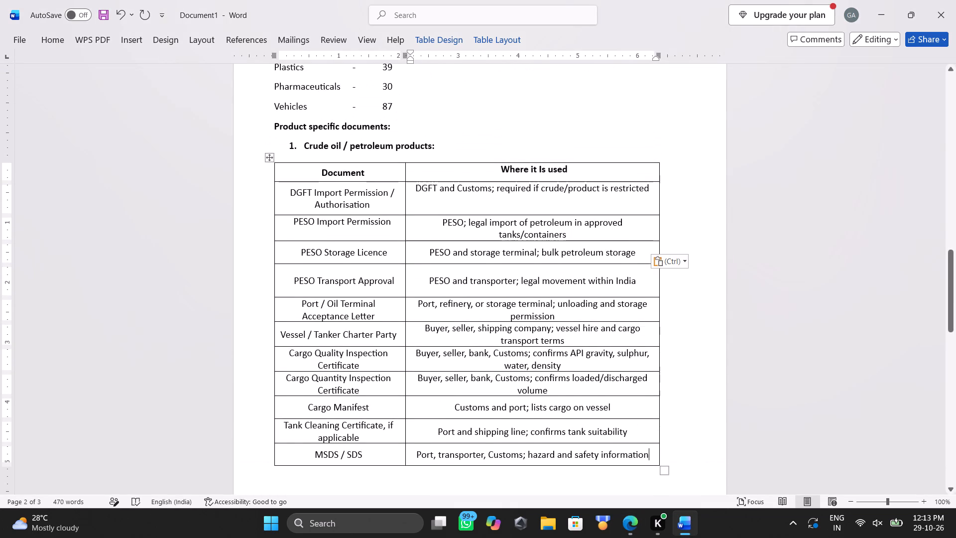
scroll(456, 396, "down", 2)
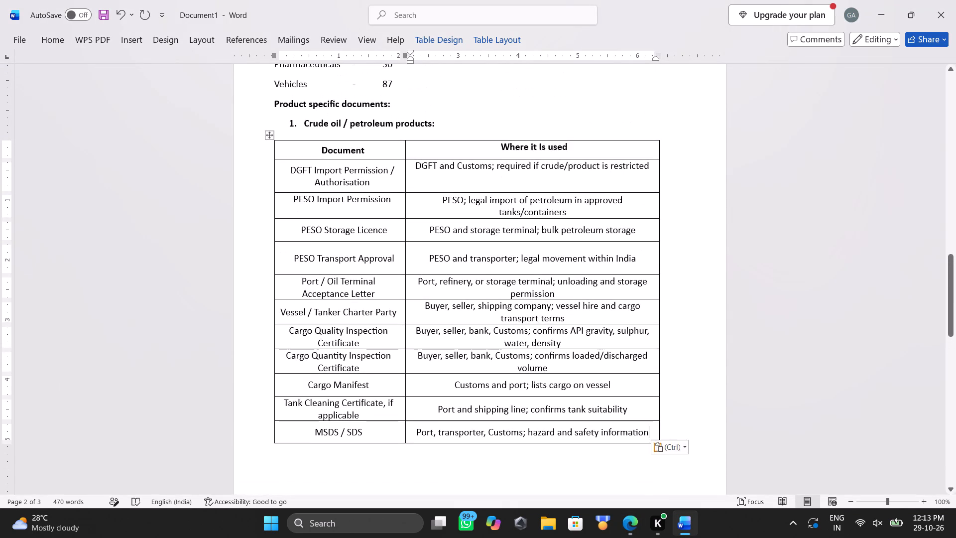
scroll(456, 396, "down", 2)
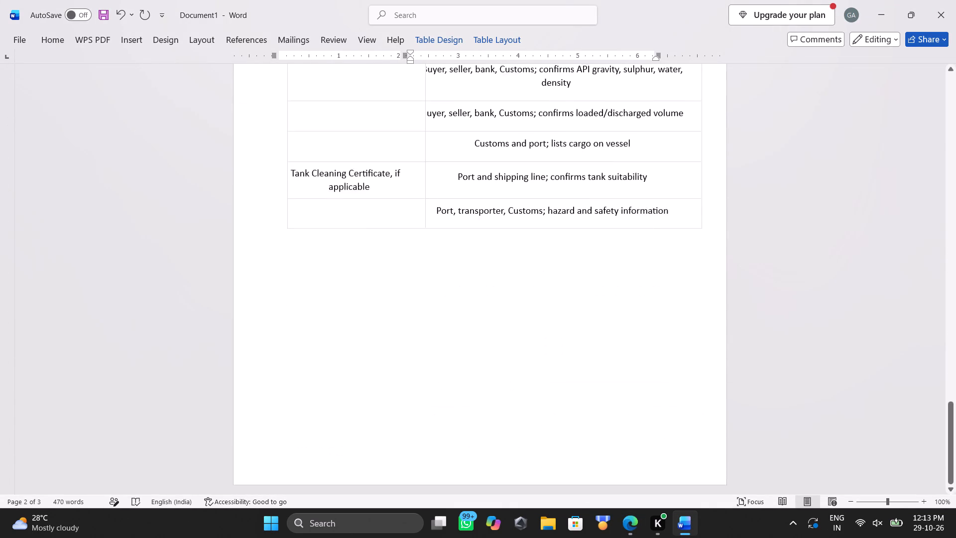
left_click(456, 396)
left_click(435, 217)
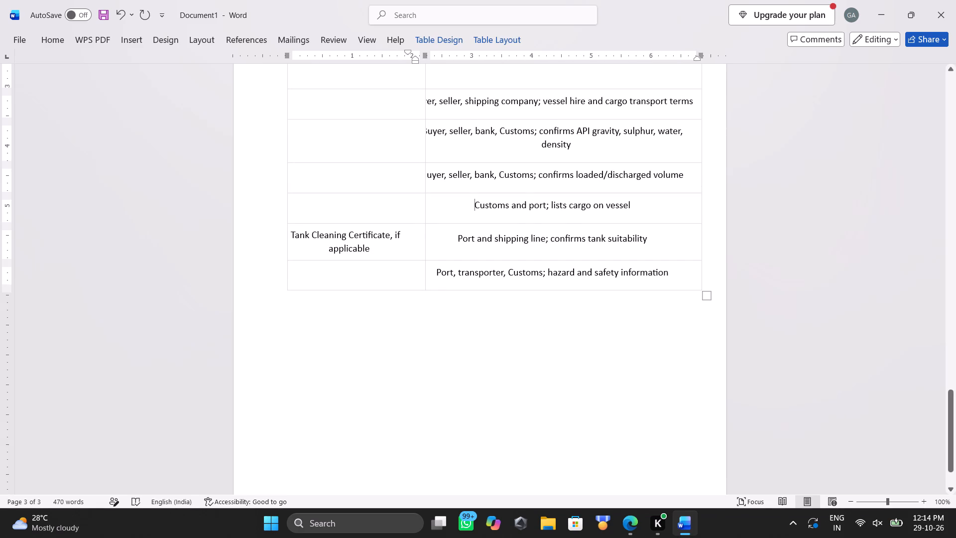
scroll(454, 265, "up", 1)
left_click(284, 99)
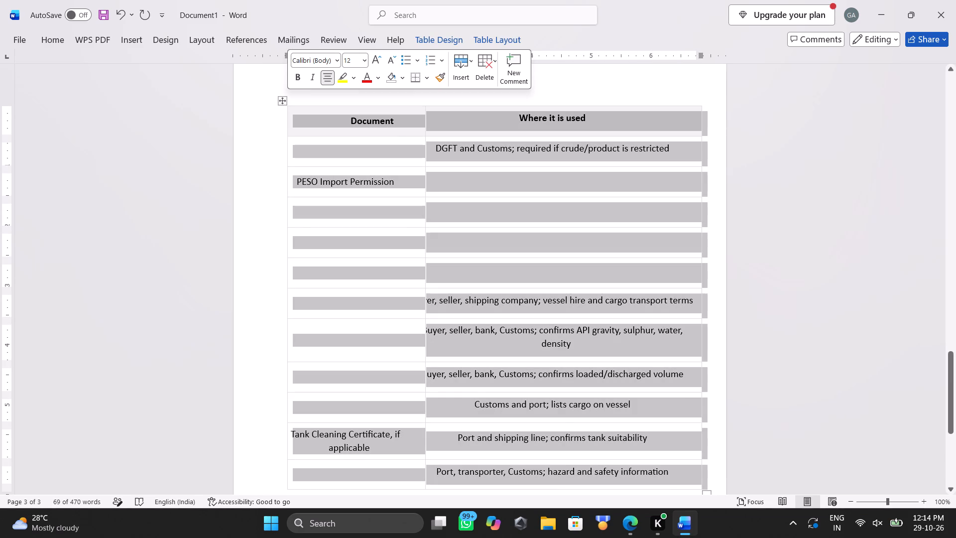
scroll(284, 99, "up", 2)
key("Delete")
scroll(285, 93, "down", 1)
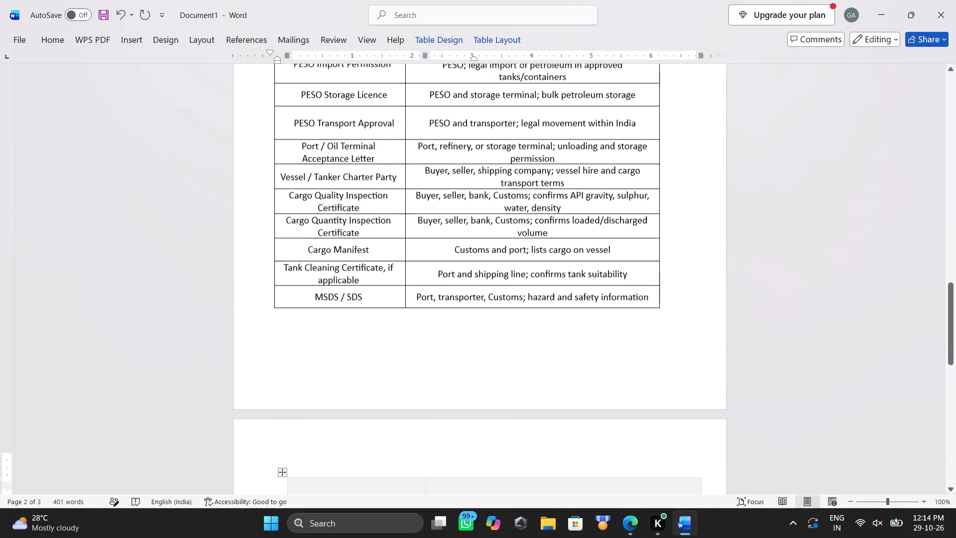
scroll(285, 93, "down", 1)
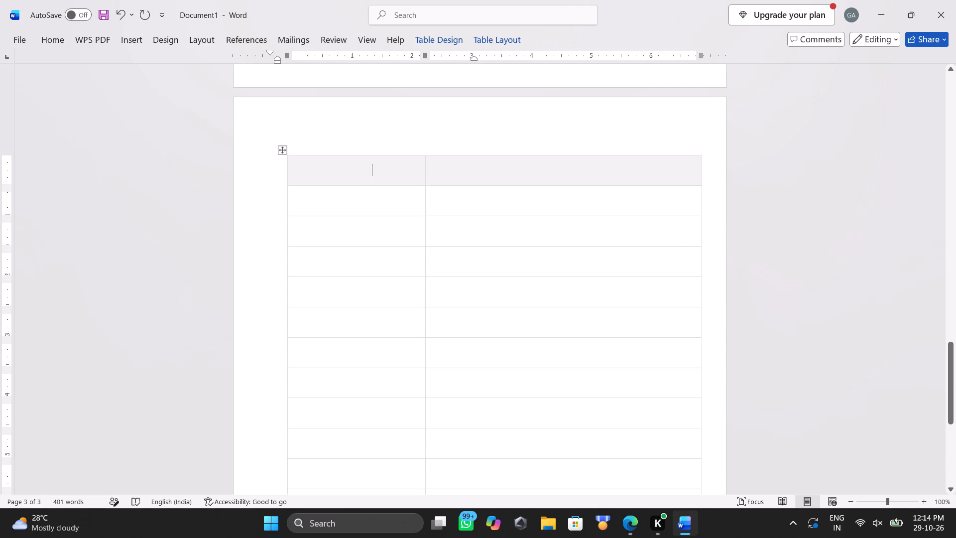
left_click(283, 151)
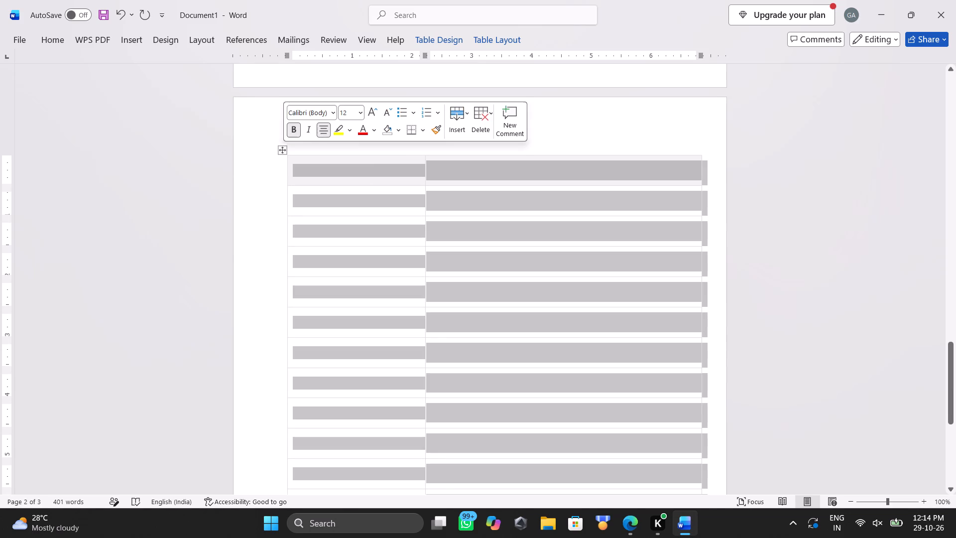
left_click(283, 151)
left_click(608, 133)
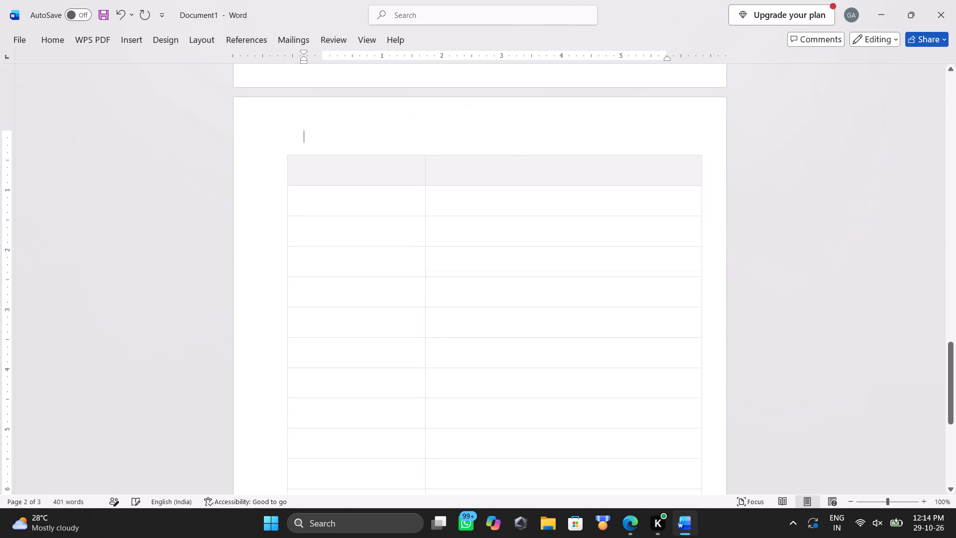
Set the font size of the "Product specific documents:" heading to 14.
scroll(348, 159, "up", 5)
scroll(348, 159, "down", 1)
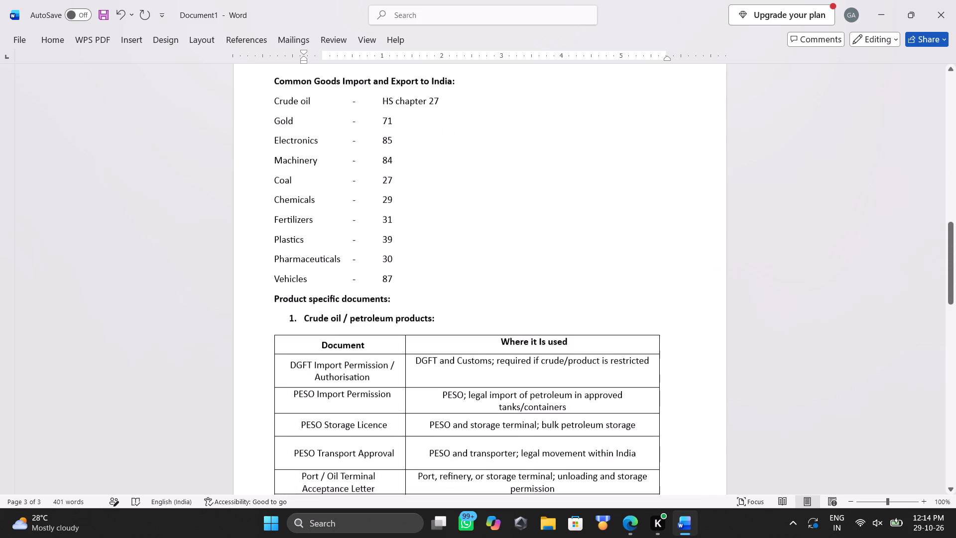
scroll(348, 159, "down", 1)
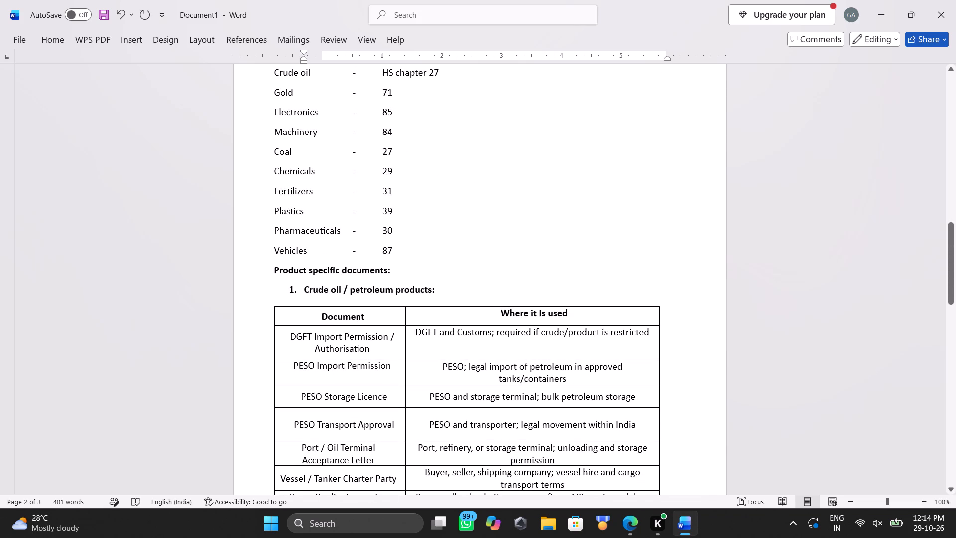
left_click_drag(399, 276, 268, 263)
left_click(268, 263)
left_click_drag(268, 263, 294, 268)
triple_click(294, 268)
left_click(294, 268)
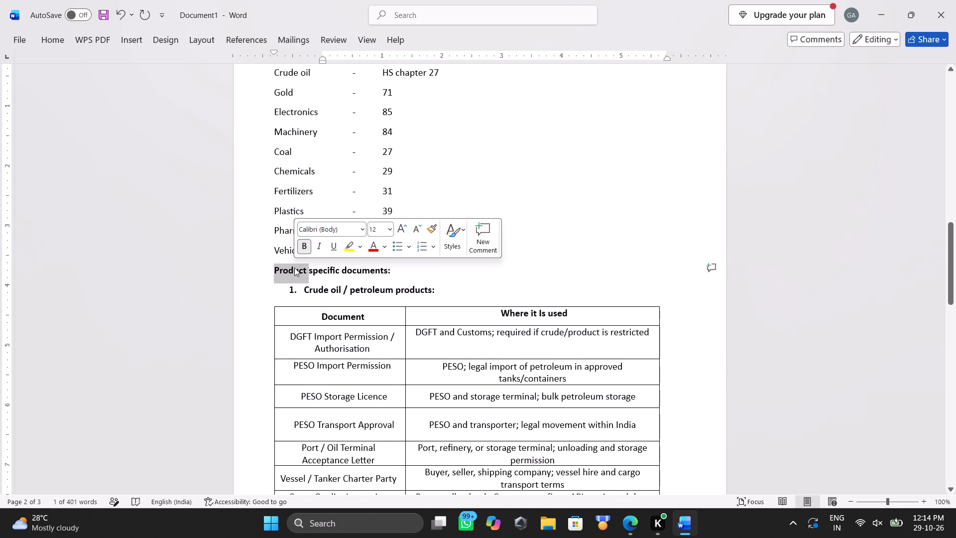
double_click(294, 268)
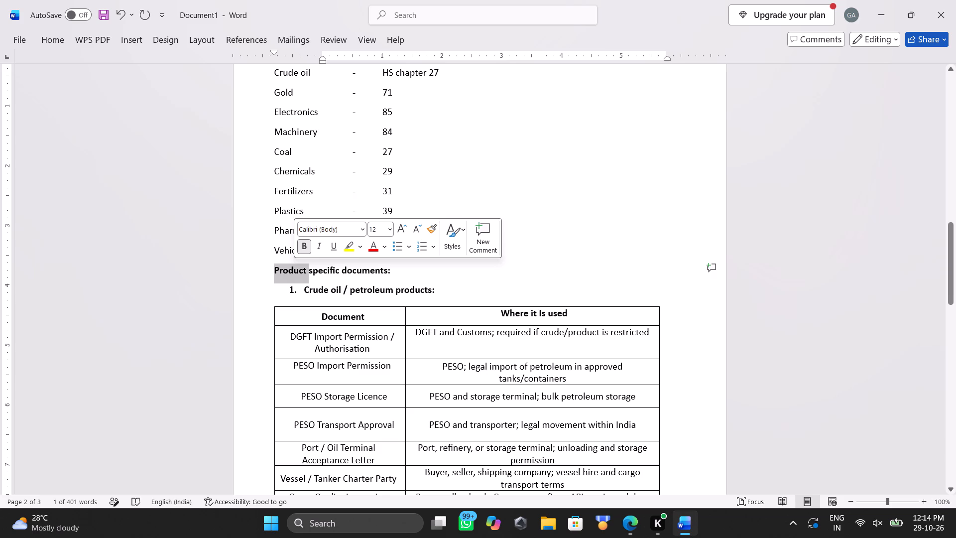
triple_click(401, 274)
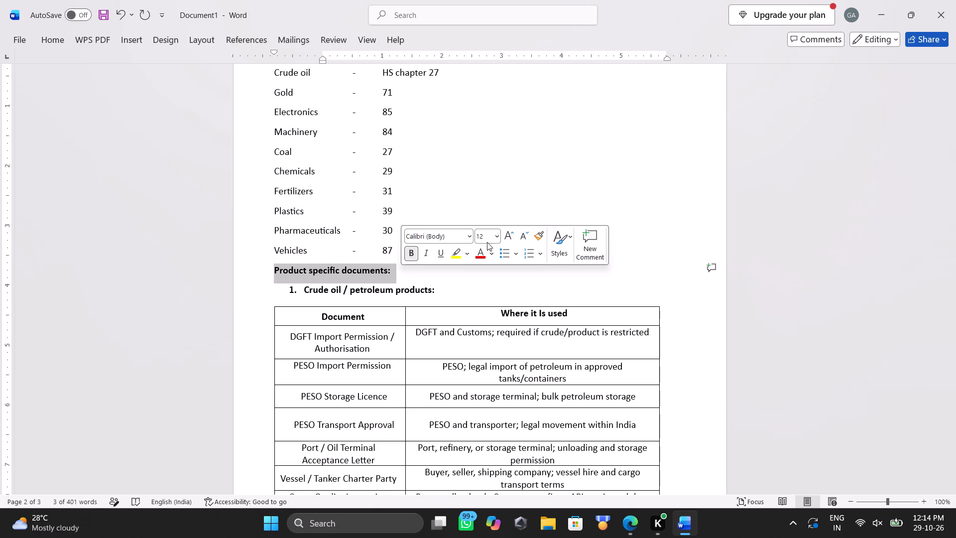
left_click(496, 239)
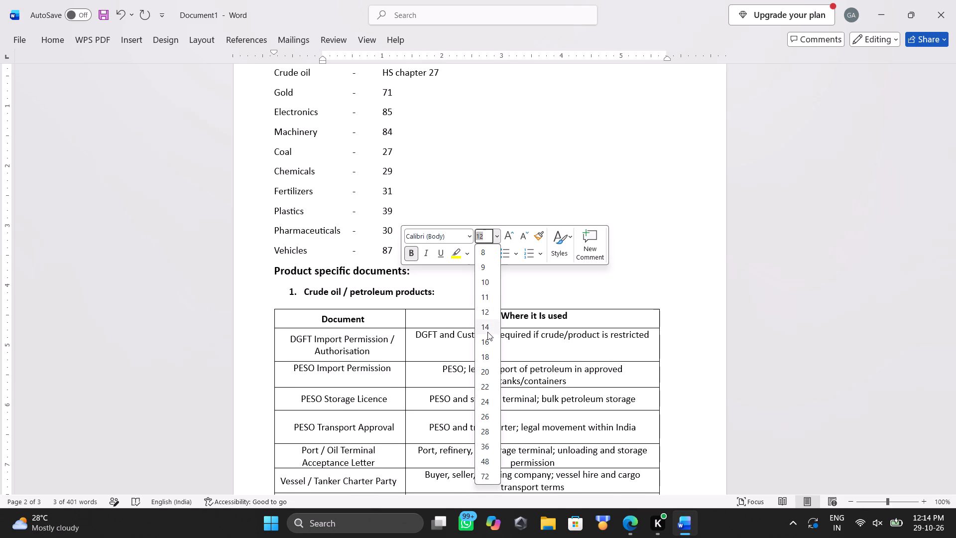
left_click(487, 332)
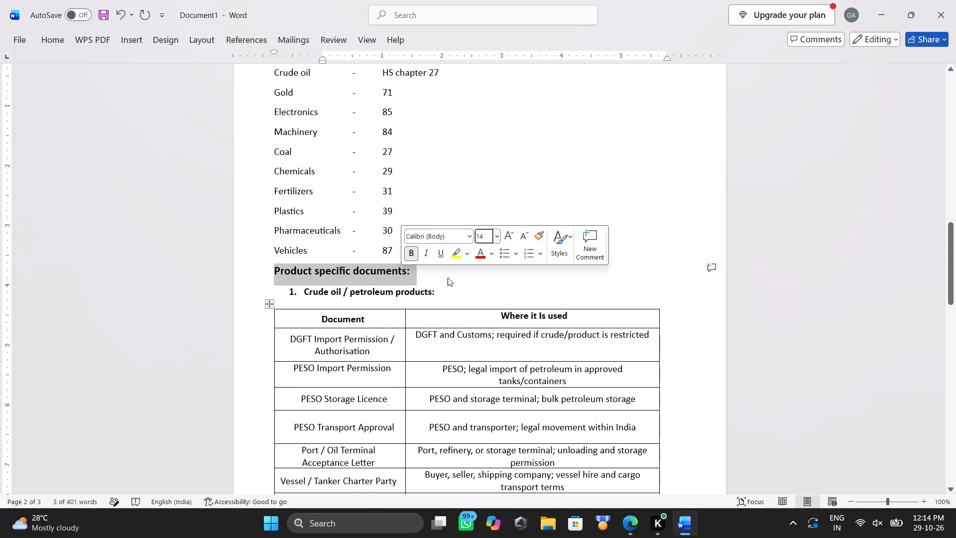
left_click(448, 277)
Set the font size of the "Common Goods Import and Export to India:" heading to 14.
scroll(448, 277, "up", 1)
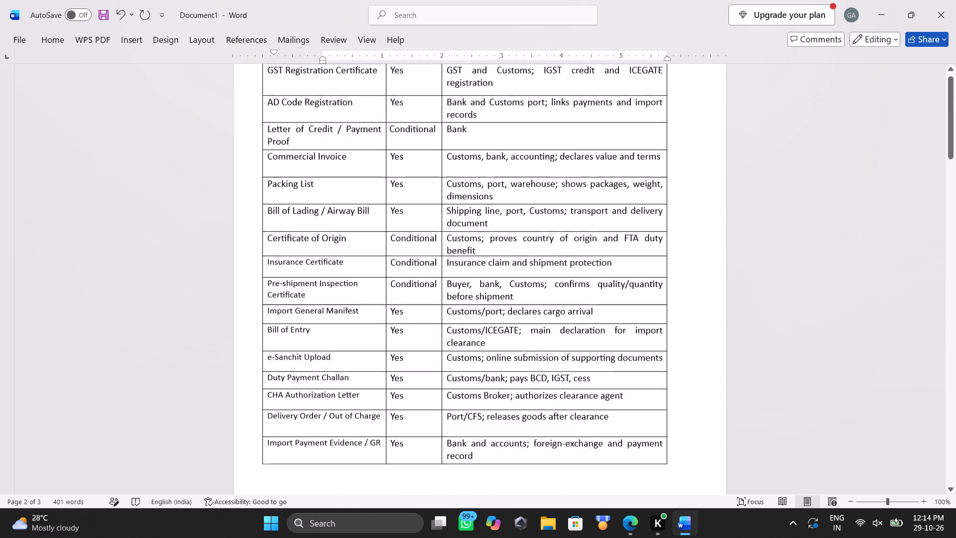
scroll(448, 277, "up", 1)
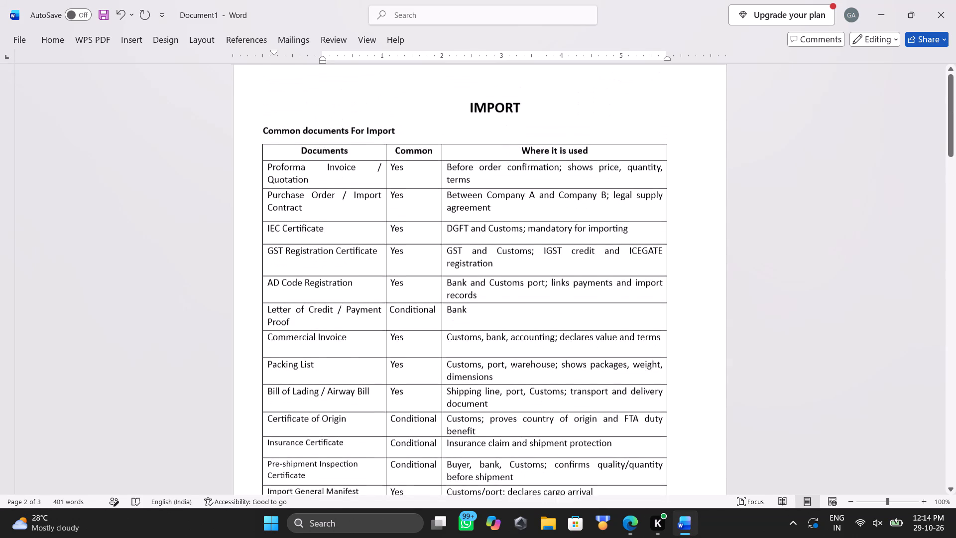
scroll(448, 277, "up", 1)
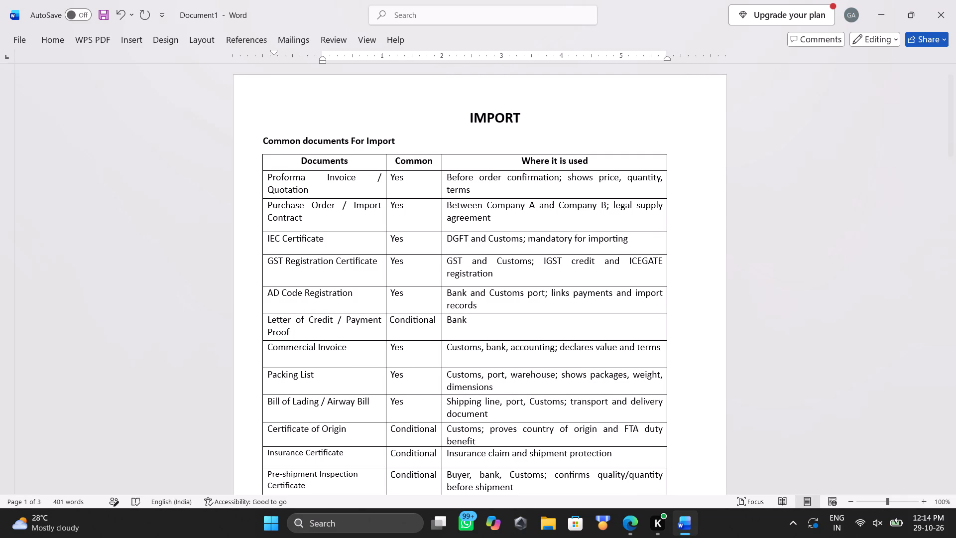
scroll(448, 277, "down", 1)
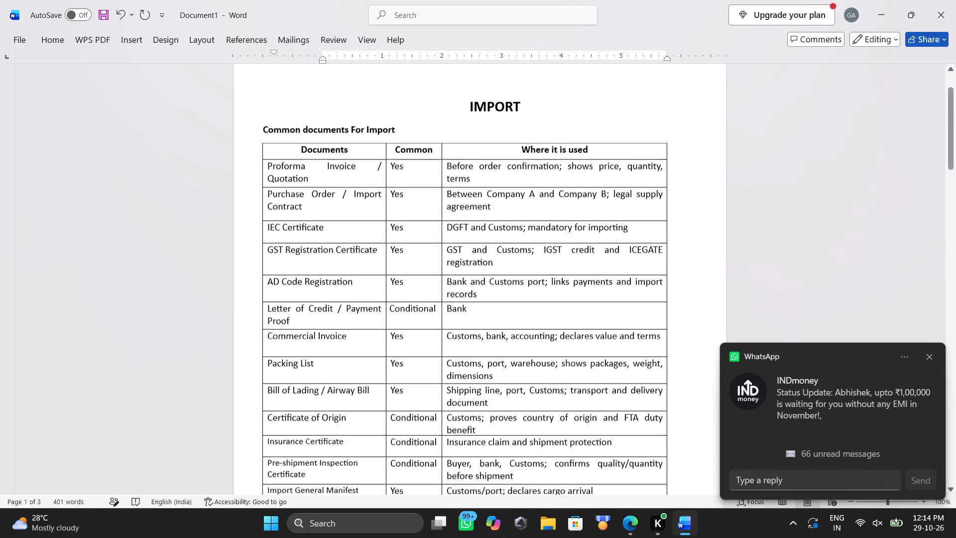
scroll(448, 277, "down", 4)
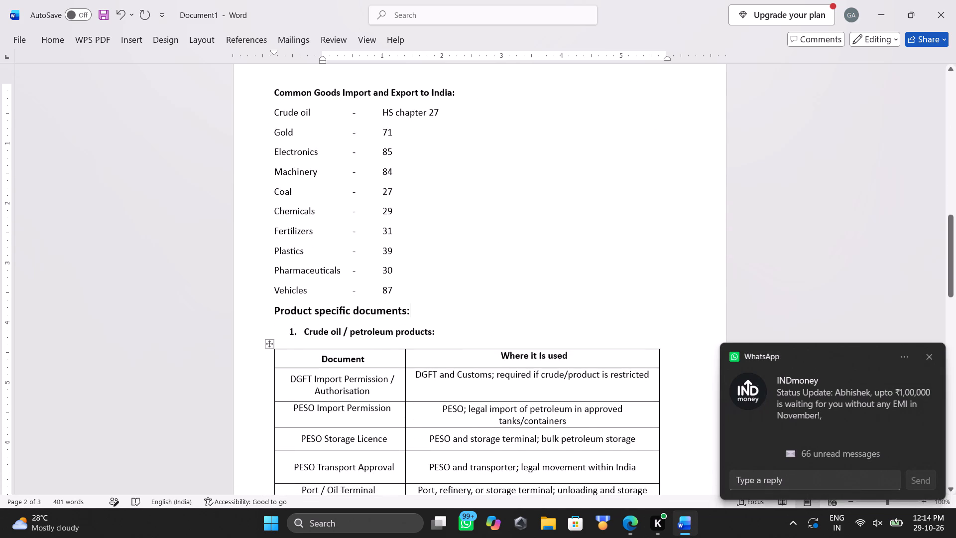
scroll(448, 277, "down", 1)
scroll(448, 277, "up", 1)
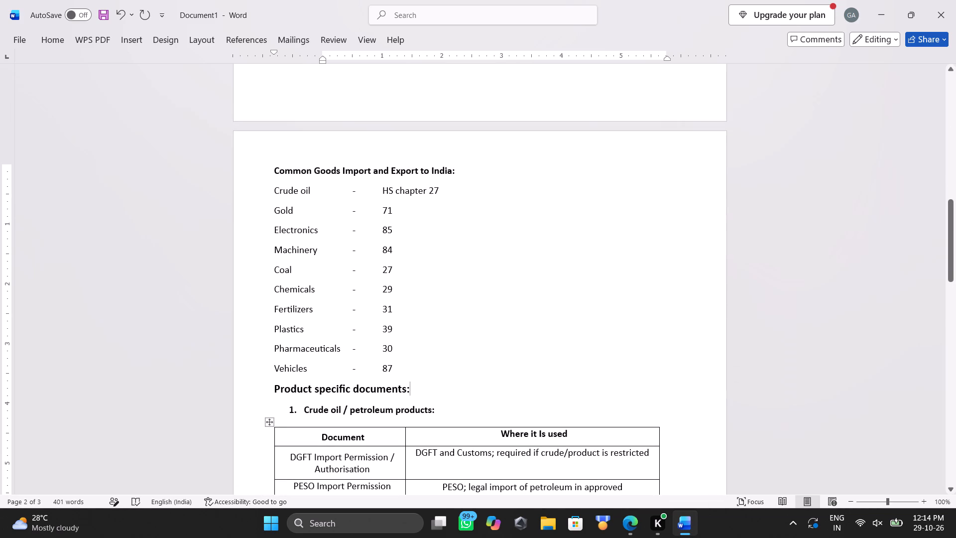
left_click_drag(274, 173, 462, 179)
left_click(558, 143)
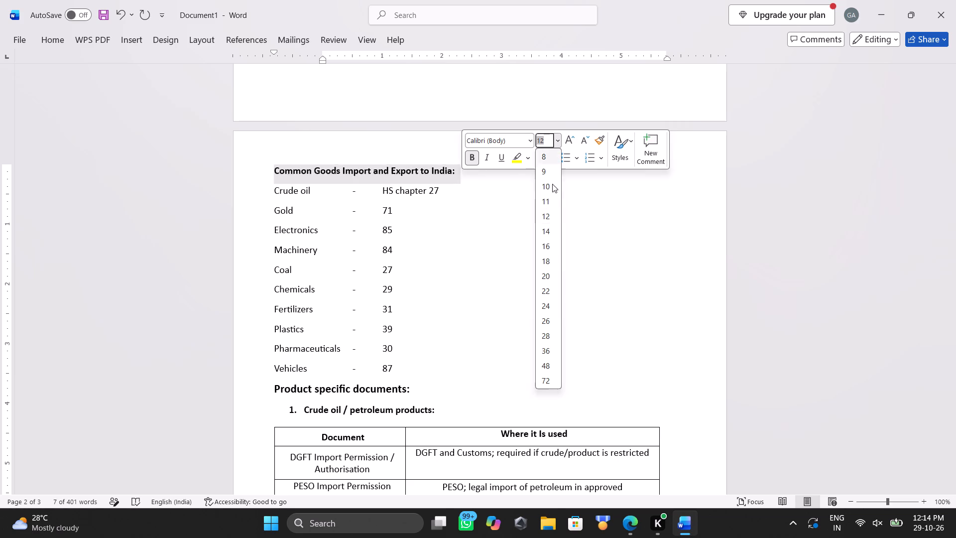
left_click(549, 231)
left_click(513, 247)
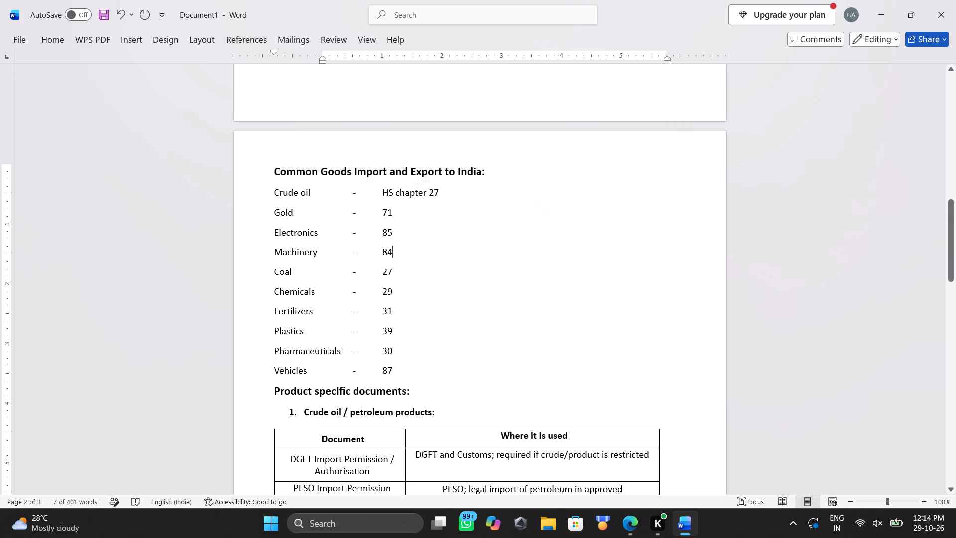
Set the numbered heading "Crude oil / petroleum products:" to font size 13.
scroll(513, 247, "down", 1)
left_click_drag(426, 207, 317, 210)
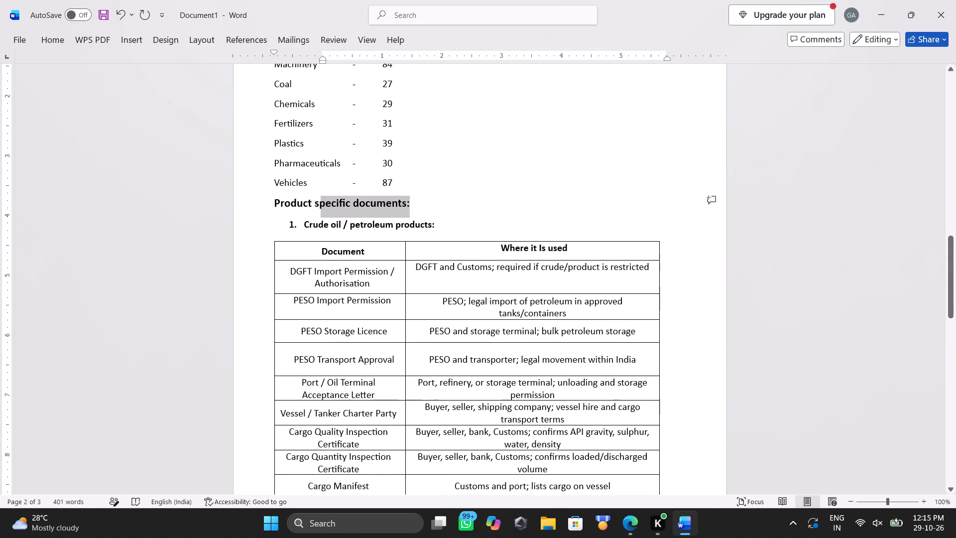
left_click_drag(317, 210, 265, 216)
left_click(482, 217)
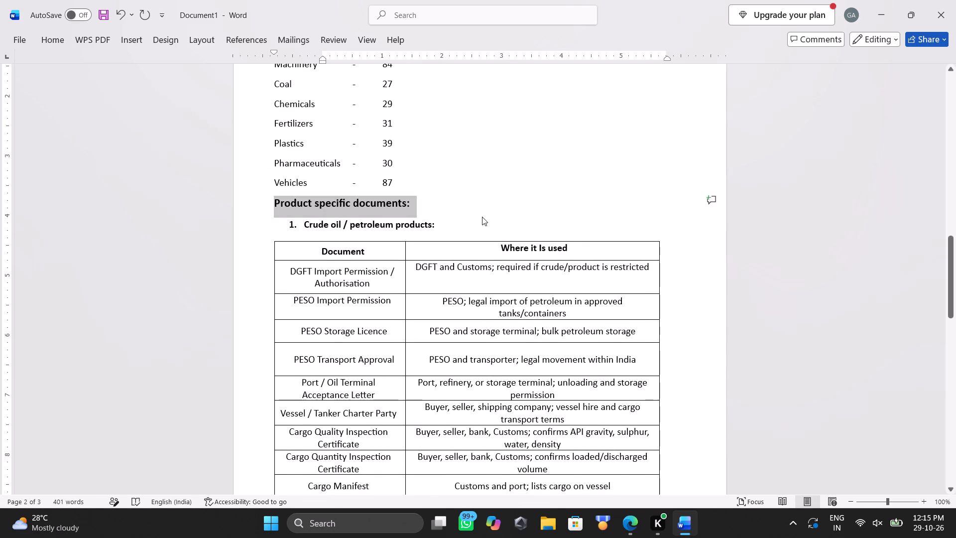
left_click_drag(453, 228, 281, 236)
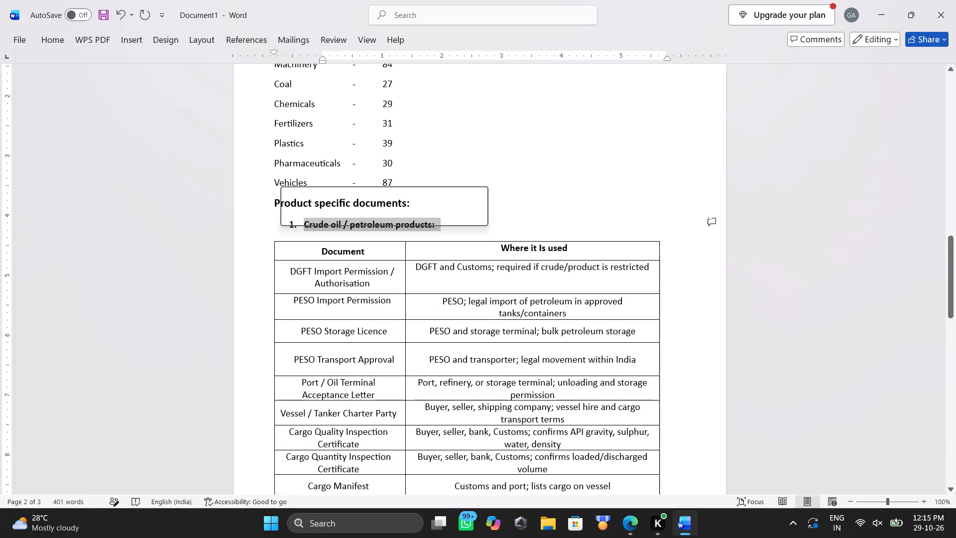
left_click(366, 202)
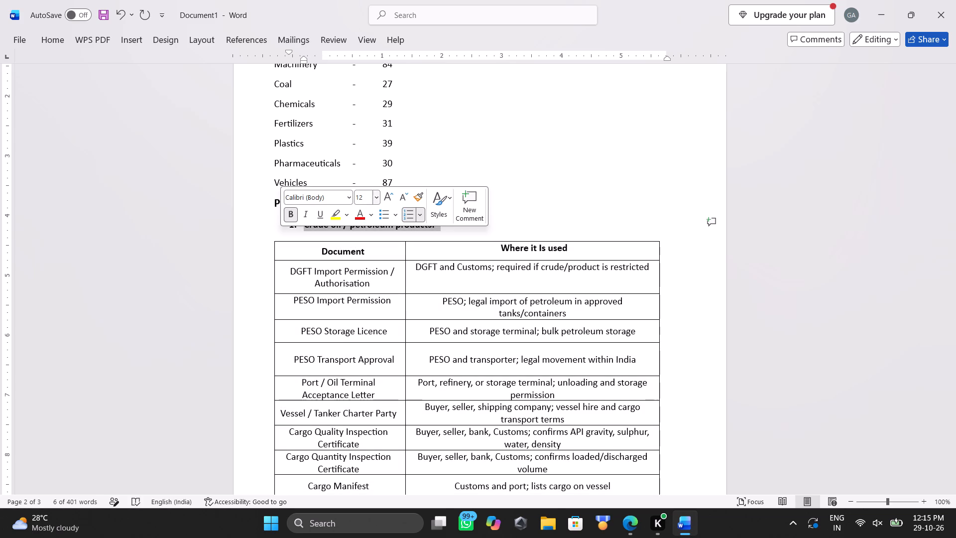
left_click(362, 196)
type("13")
key("Return")
left_click(571, 183)
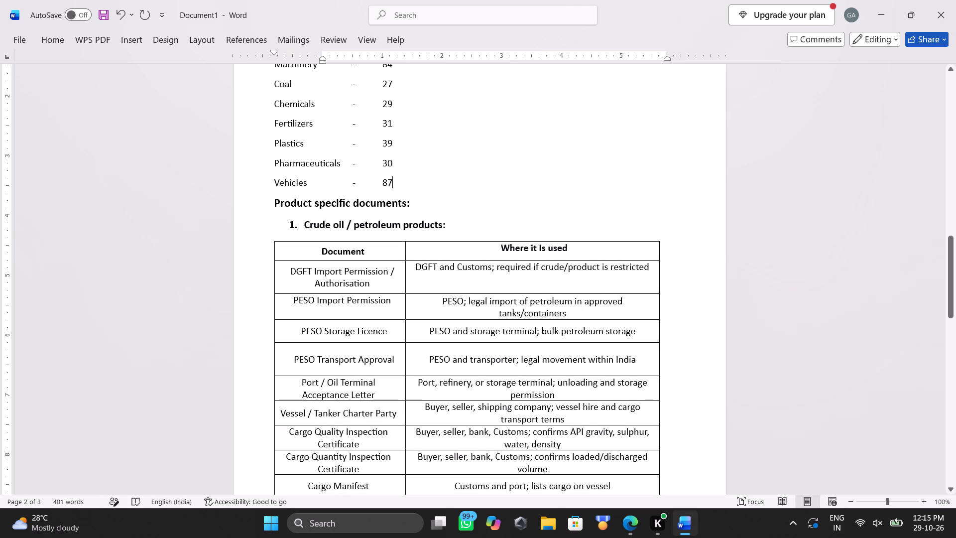
Add the numbered bold heading "2. Gold" above the emptied table on page 3.
scroll(514, 239, "down", 2)
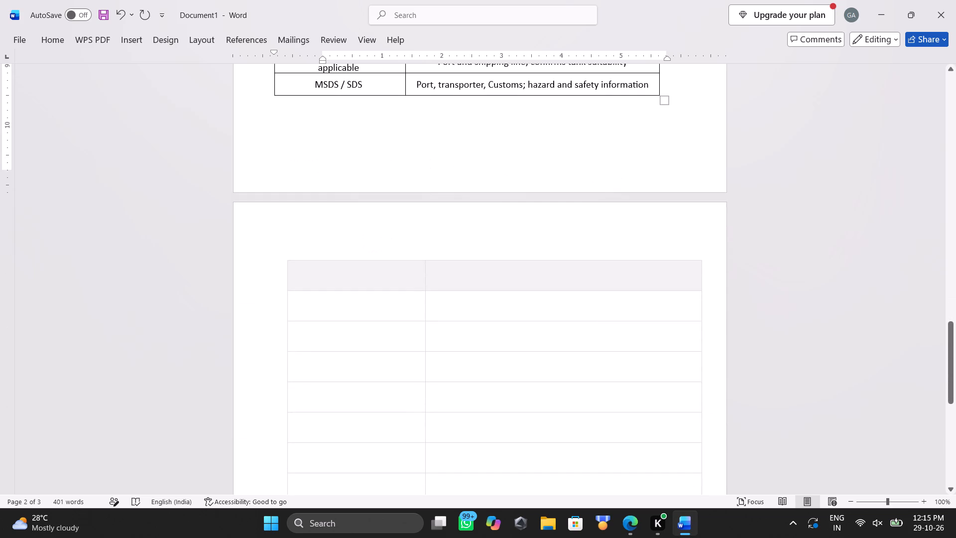
left_click(392, 230)
key("alt+Tab")
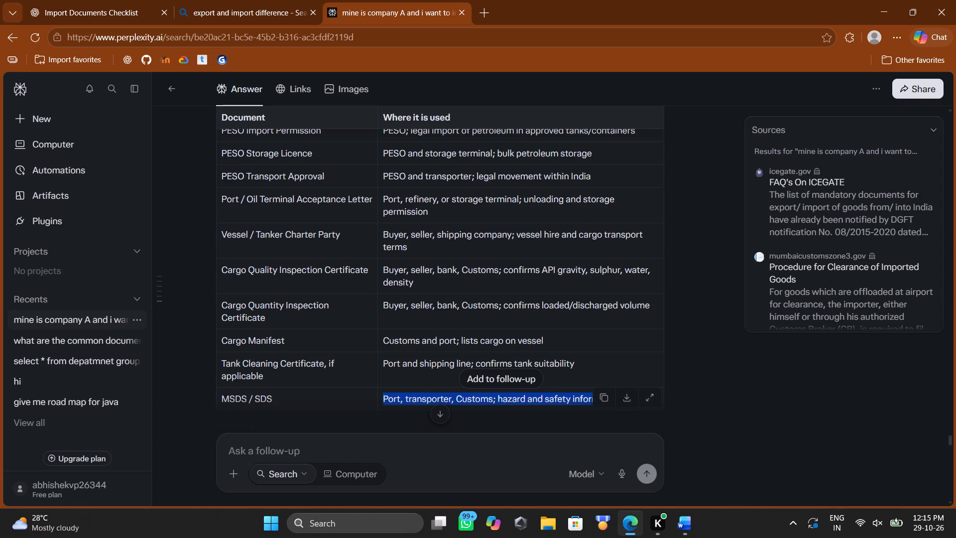
scroll(392, 230, "down", 2)
key("alt+Tab")
scroll(392, 230, "up", 2)
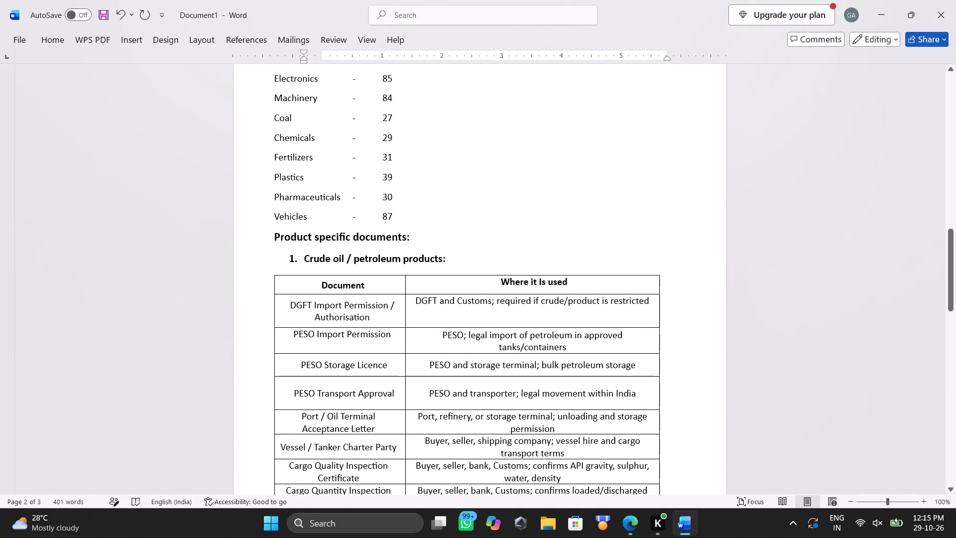
scroll(345, 259, "down", 1)
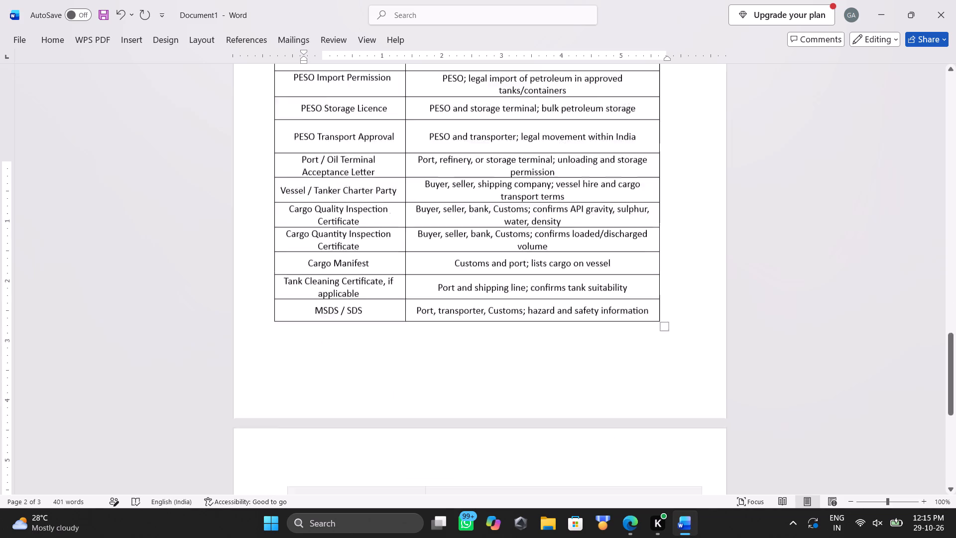
scroll(345, 259, "down", 4)
left_click(315, 235)
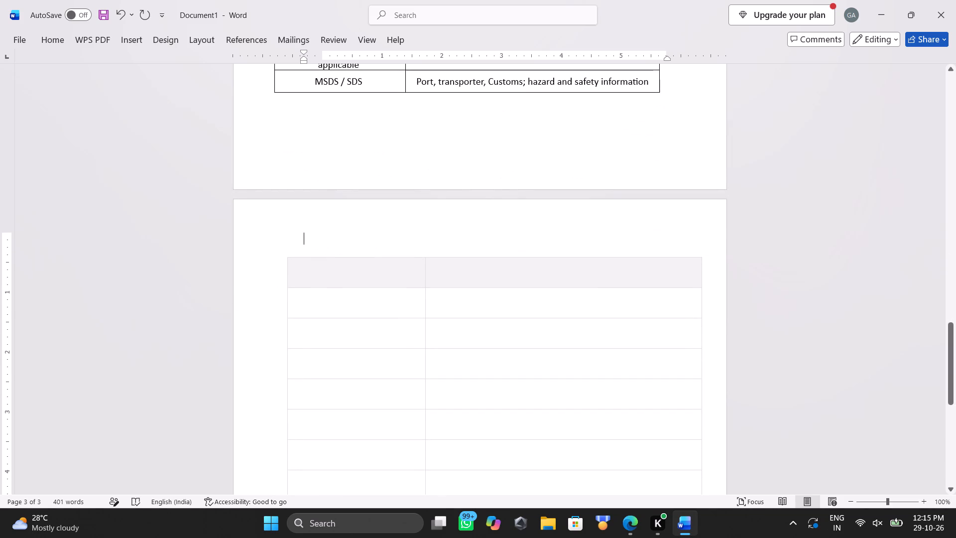
type("2.")
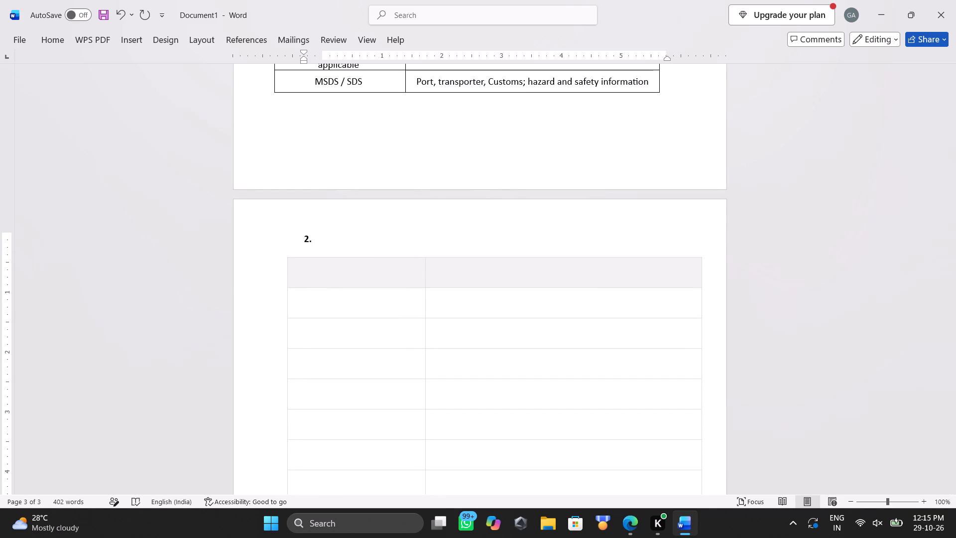
key("space")
key("shift+g")
type("old")
left_click(381, 235)
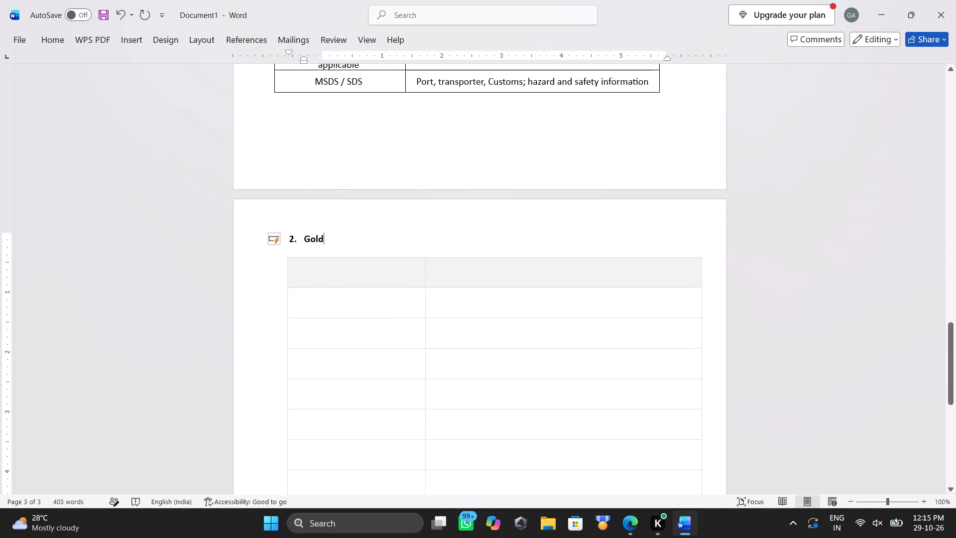
Fill the header row of the table under Gold with "Documents" and "Where it is used".
left_click(334, 262)
left_click(451, 216)
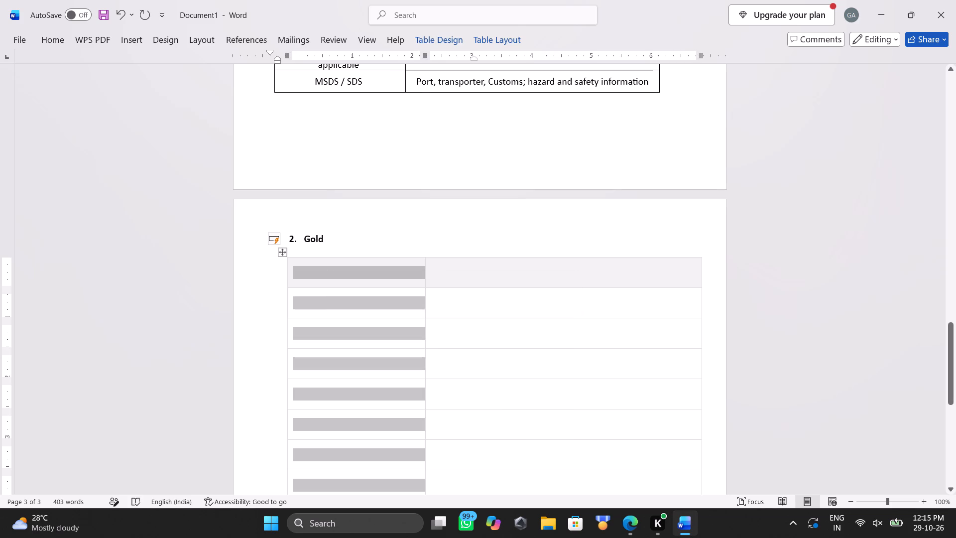
left_click(350, 279)
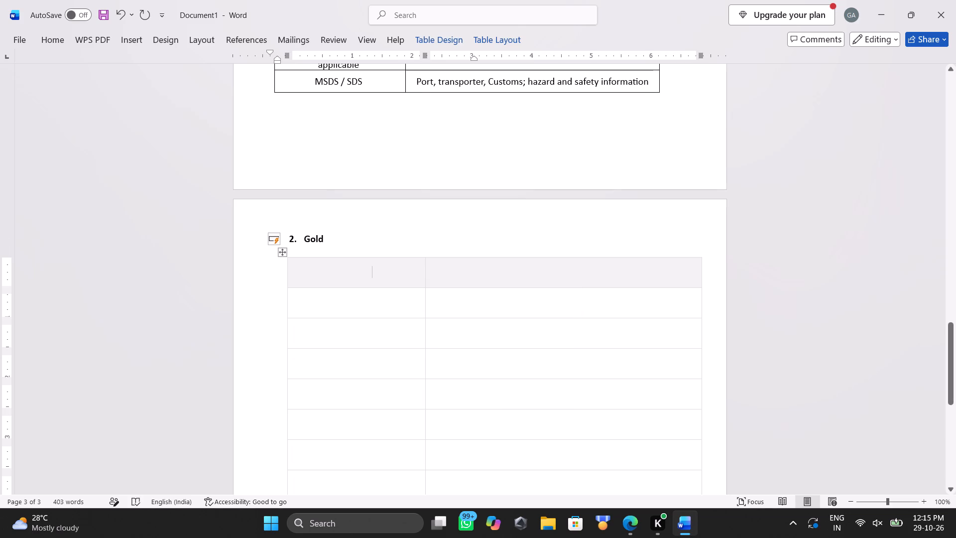
key("shift+d")
type("ocuments")
key("Tab")
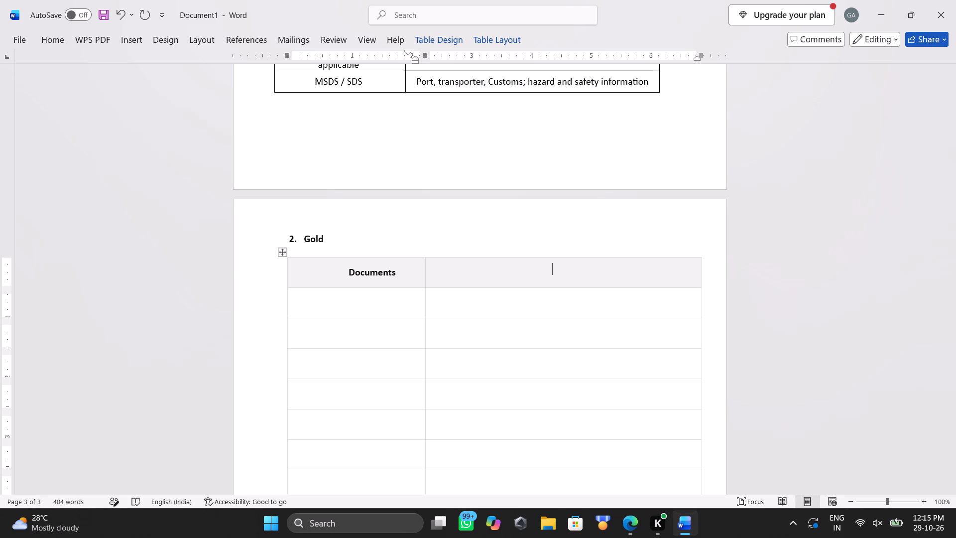
key("shift+w")
type("here it is used")
key("Tab")
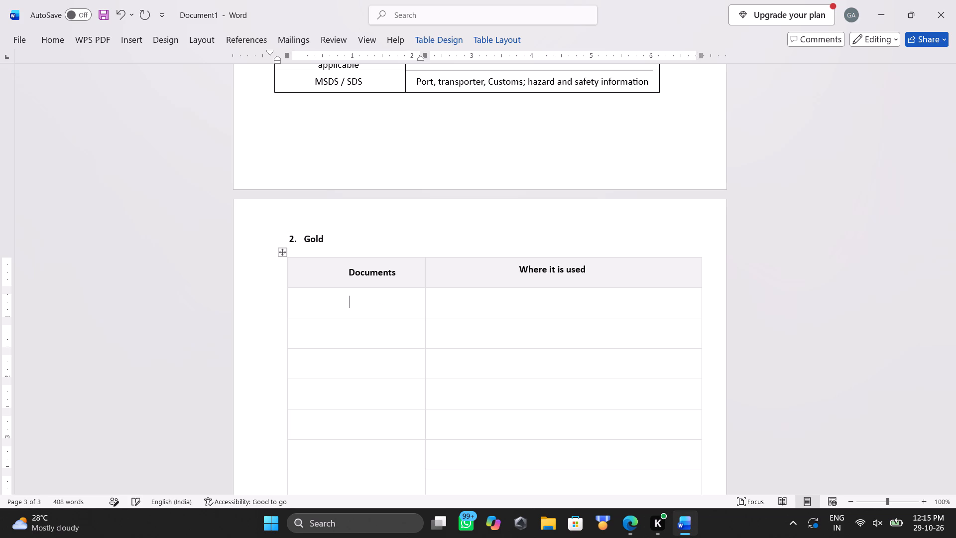
Copy "DGFT Import Authorisation" from Perplexity's Gold table into the first document cell of the Word Gold table.
key("alt+Tab")
scroll(350, 279, "down", 1)
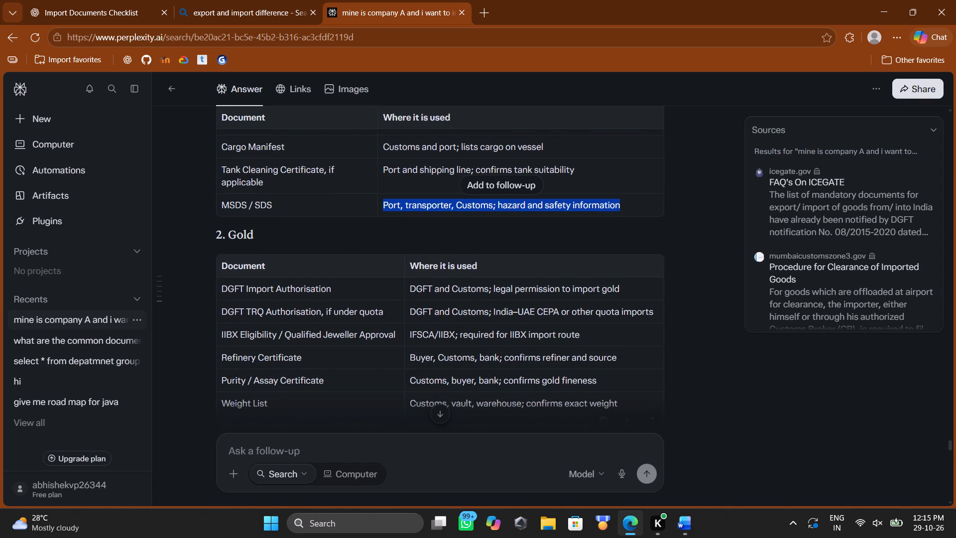
triple_click(278, 284)
key("ctrl+c")
key("alt+Tab")
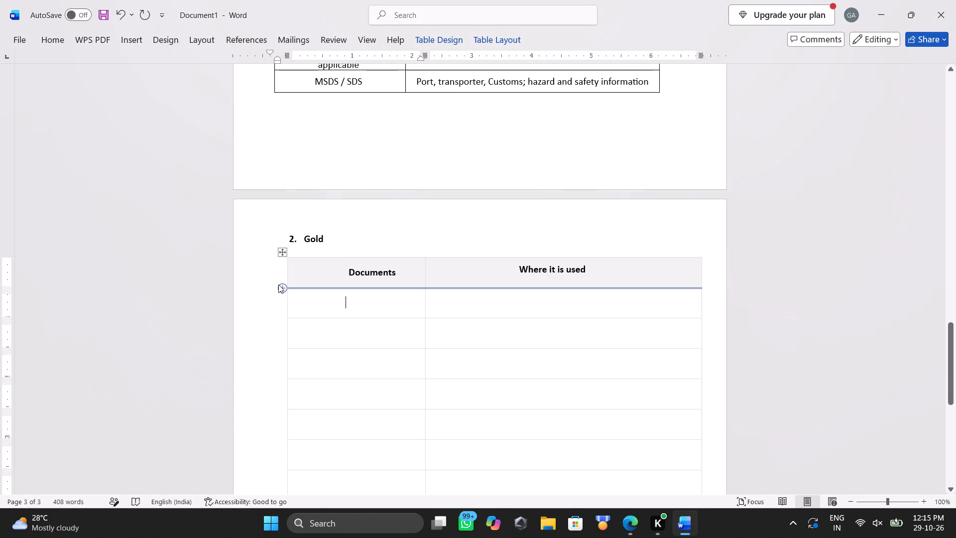
left_click(329, 312)
key("ctrl+v")
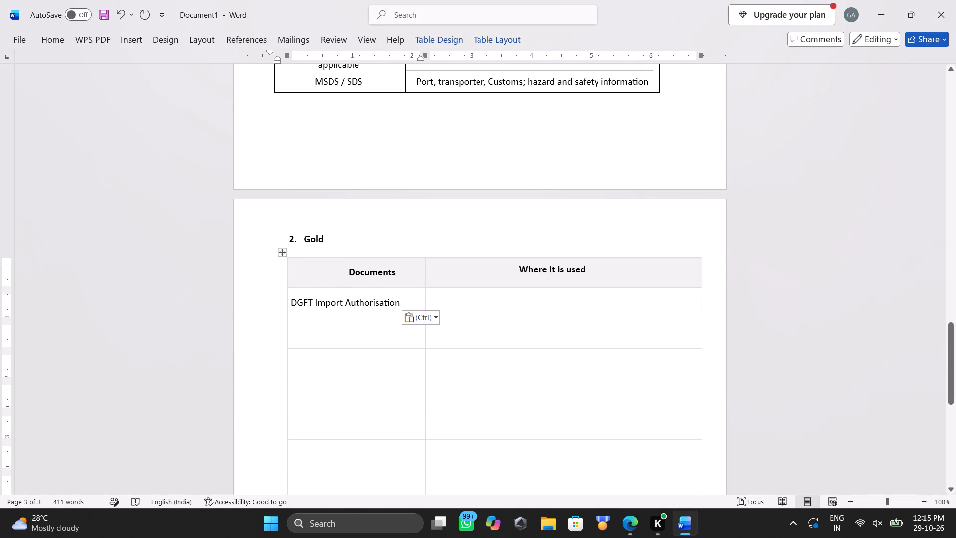
Copy "DGFT TRQ Authorisation, if under quota" from Perplexity into the second document cell of the Word Gold table.
key("alt+Tab")
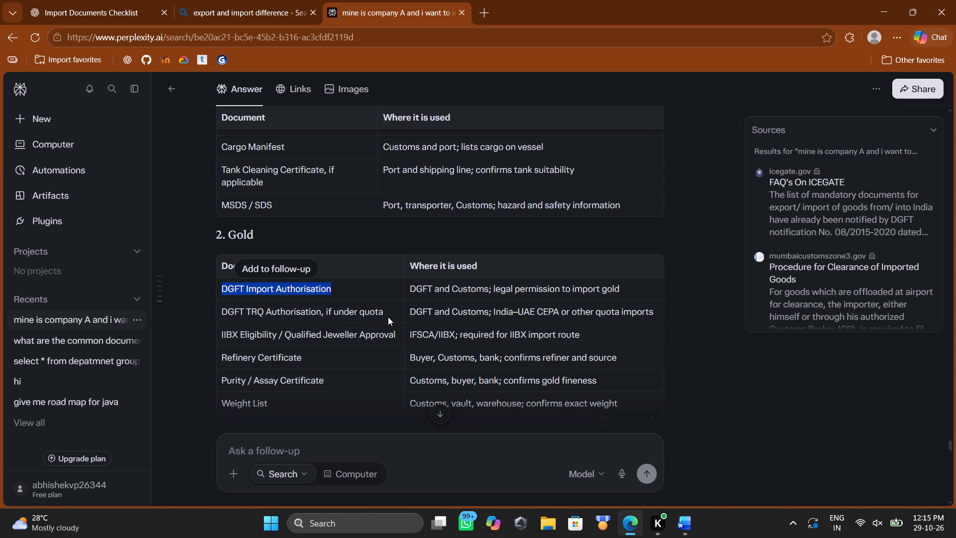
left_click_drag(387, 313, 221, 313)
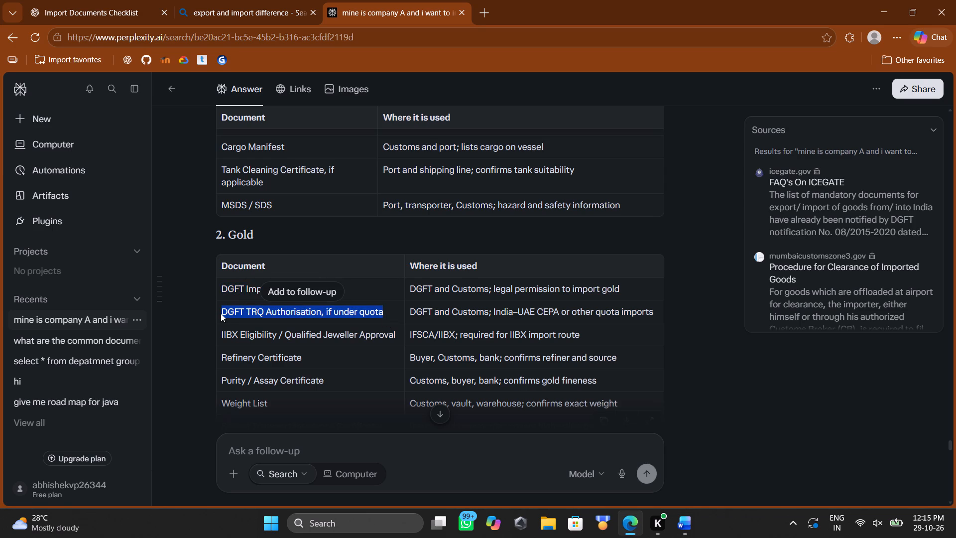
key("ctrl+c")
key("alt+Tab")
left_click(308, 337)
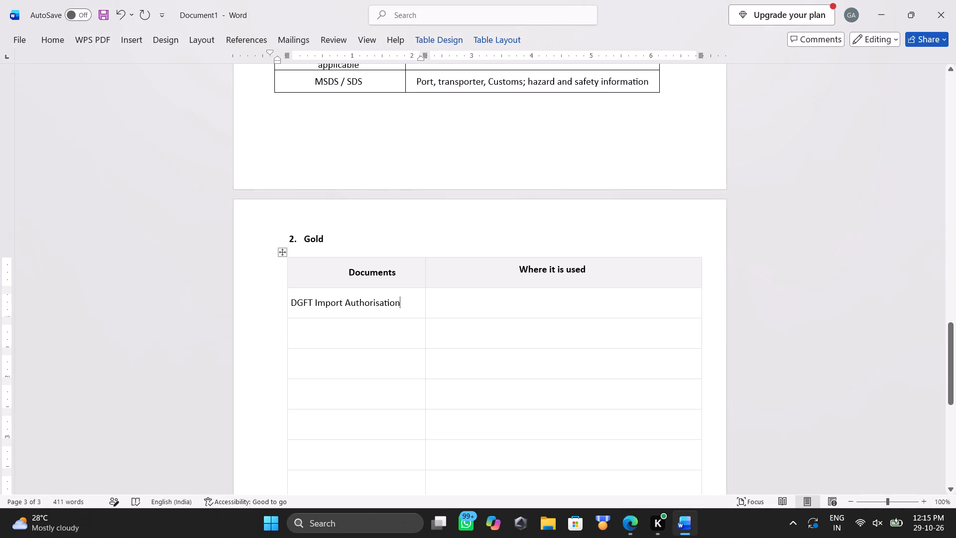
key("ctrl+v")
Copy "DGFT and Customs; legal permission to import gold" from Perplexity into the Word table's usage cell for "DGFT Import Authorisation".
key("alt+Tab")
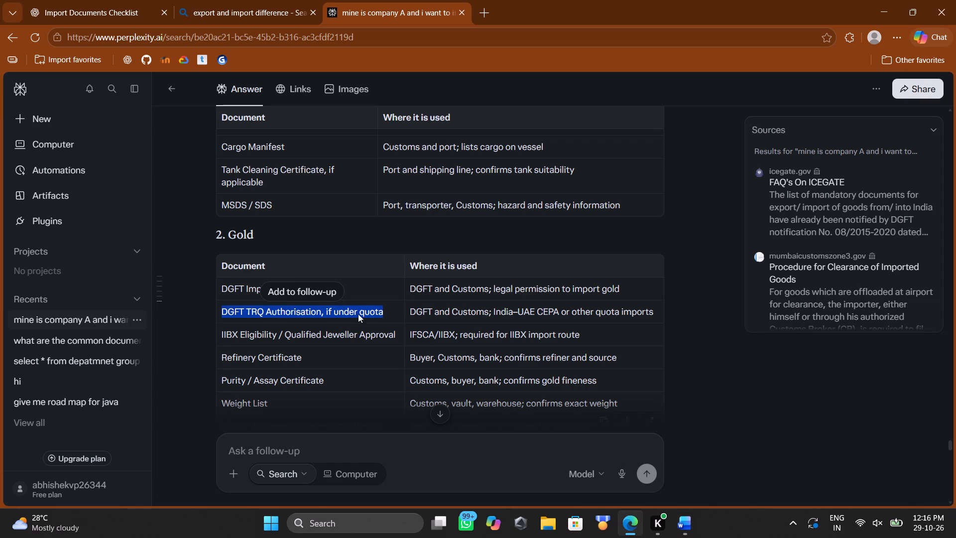
triple_click(430, 287)
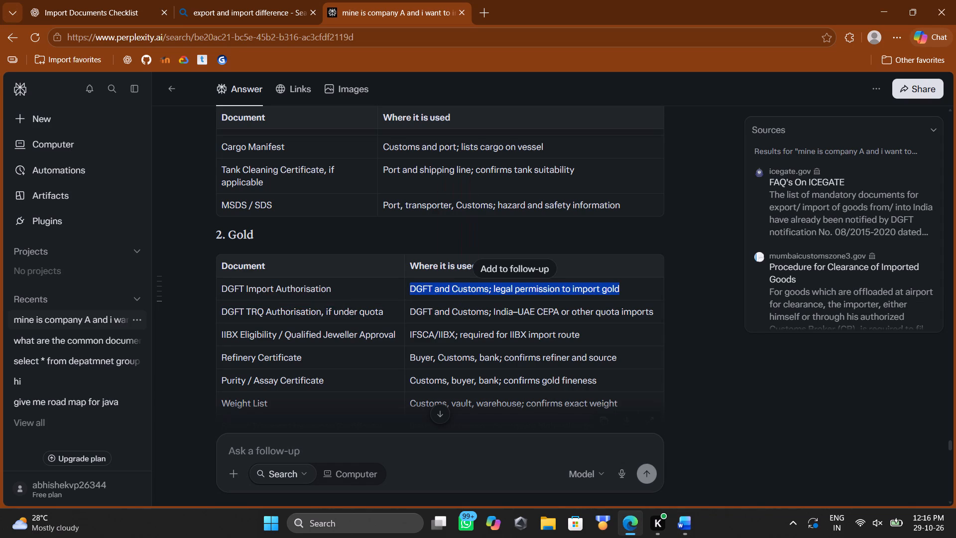
key("ctrl+c")
key("alt+Tab")
left_click(500, 308)
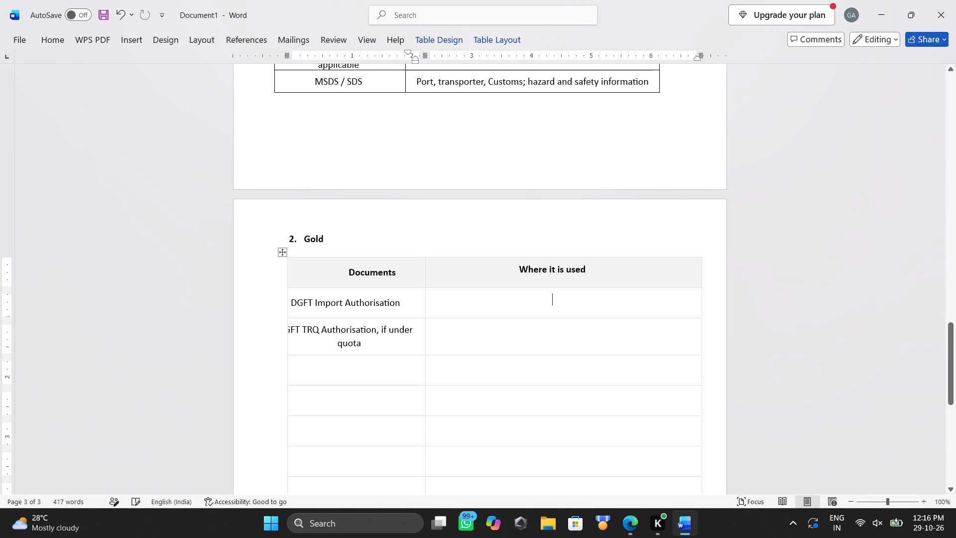
key("ctrl+v")
key("alt+Tab")
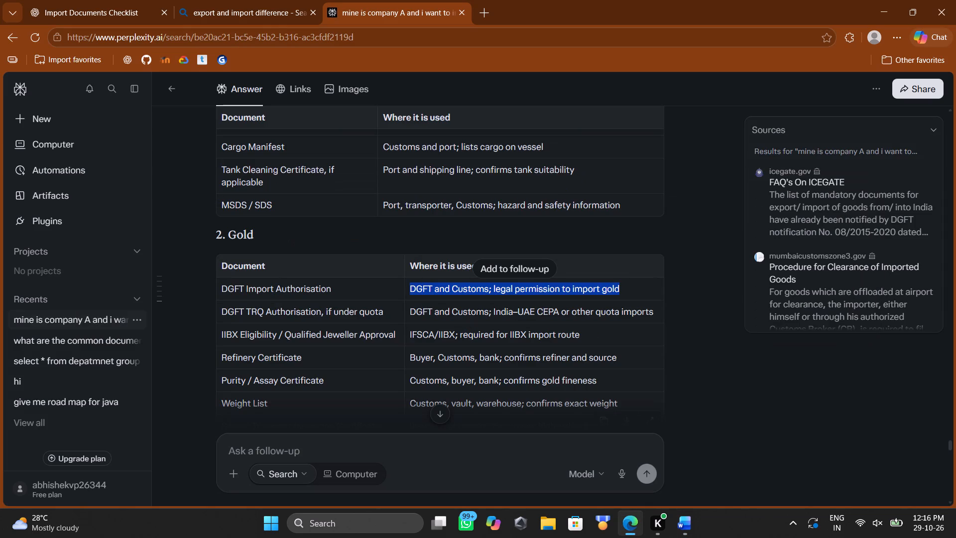
Copy "DGFT and Customs; India–UAE CEPA or other quota imports" from Perplexity into the Word Gold table's usage cell for the DGFT TRQ Authorisation.
triple_click(467, 314)
key("ctrl+c")
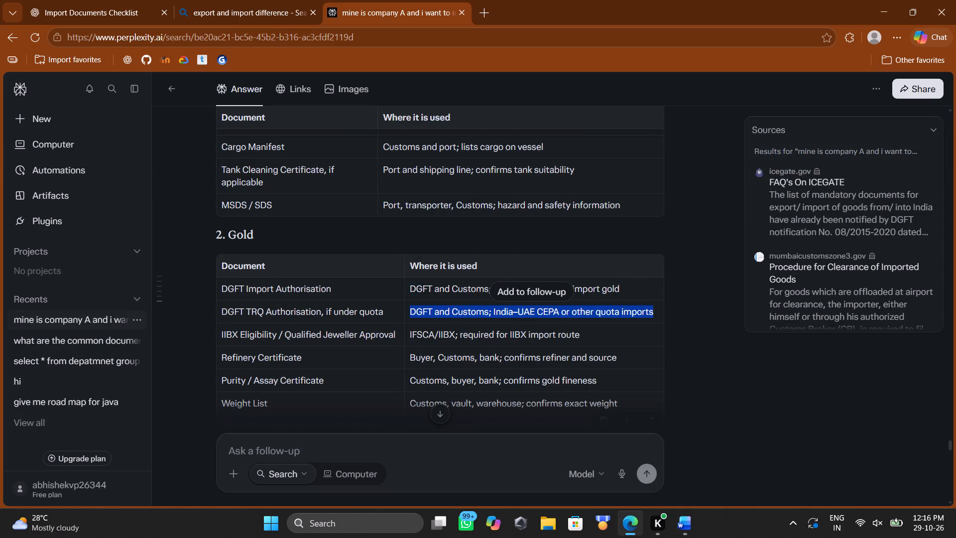
key("alt+Tab")
left_click(494, 331)
key("ctrl+v")
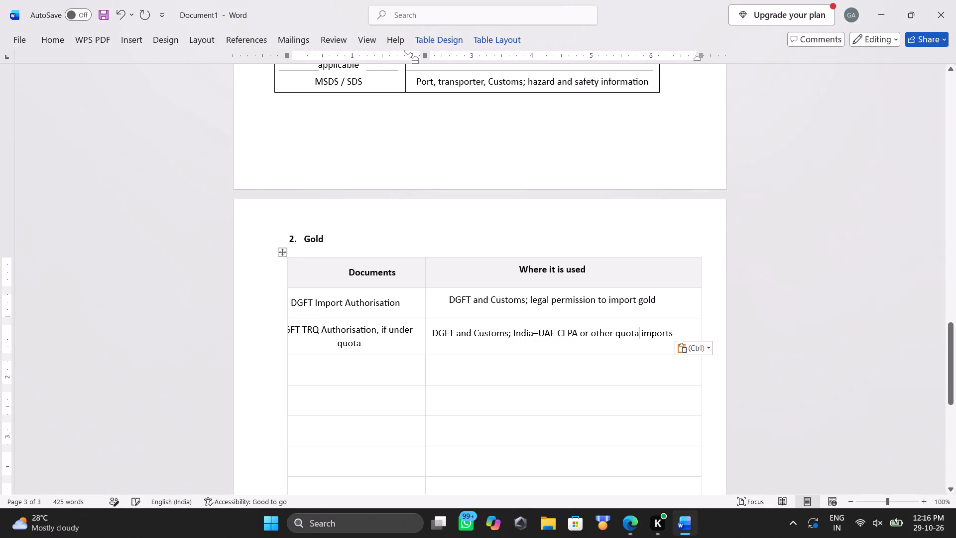
Fill the Gold table's third entry from Perplexity with "IIBX Eligibility / Qualified Jeweller Approval" and "IFSCA/IIBX; required for IIBX import route".
key("alt+Tab")
triple_click(475, 333)
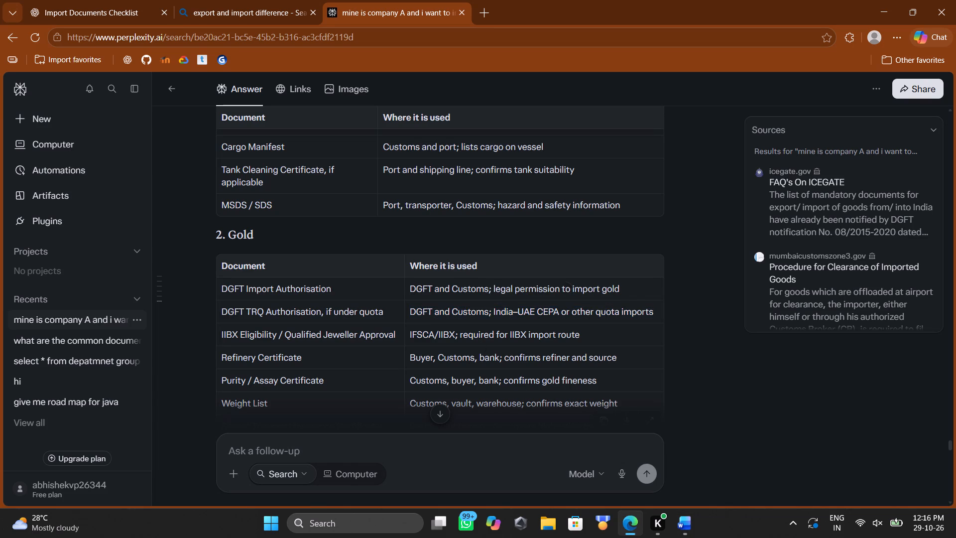
key("ctrl+c")
key("alt+Tab")
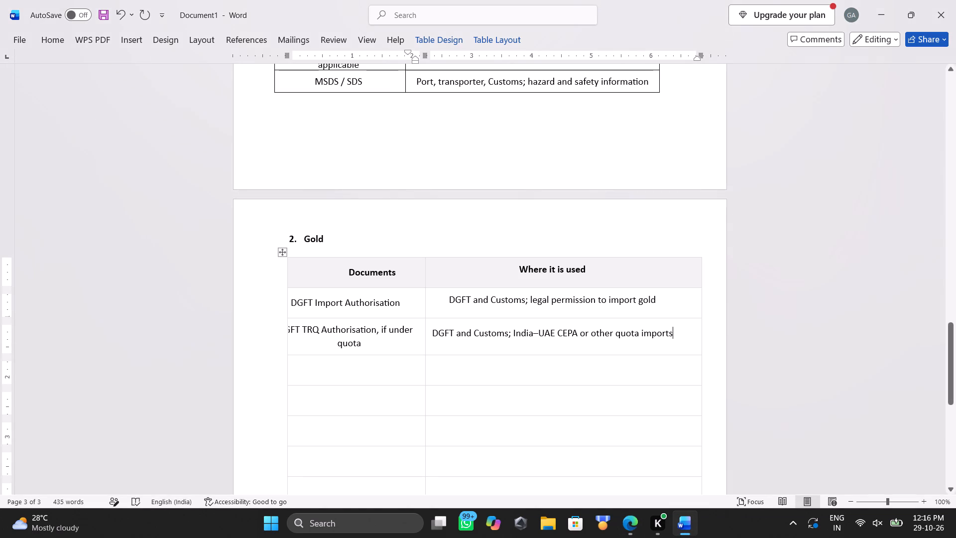
left_click(464, 363)
key("ctrl+v")
key("alt+Tab")
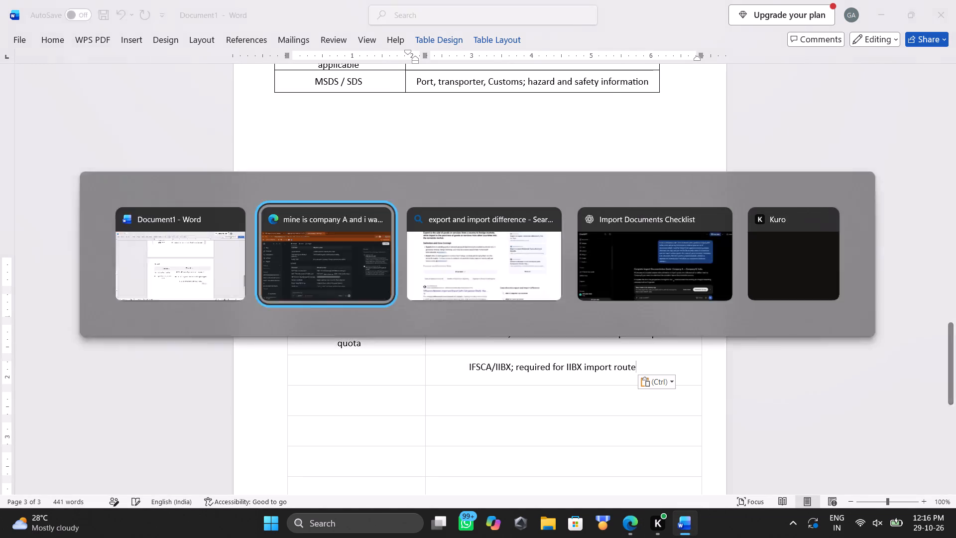
triple_click(334, 332)
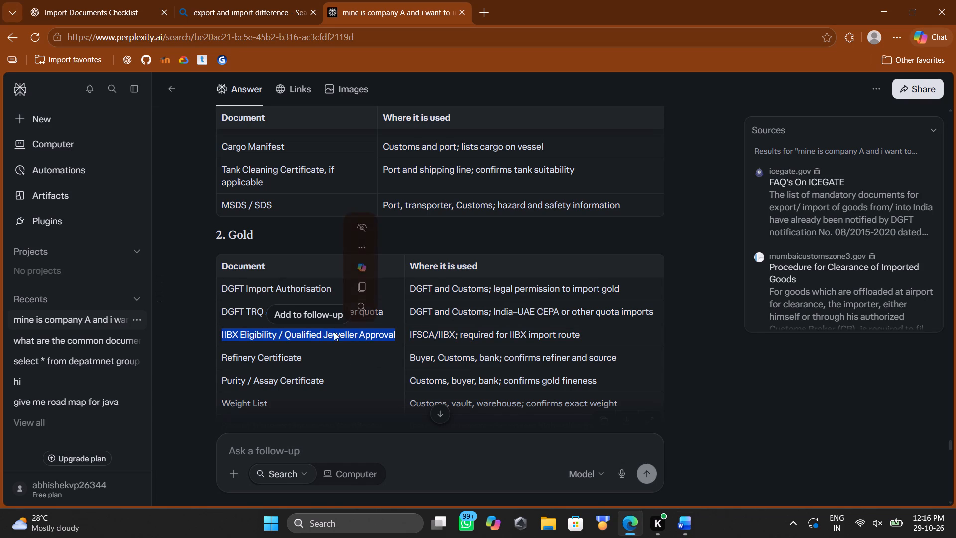
key("ctrl+c")
key("alt+Tab")
left_click(294, 367)
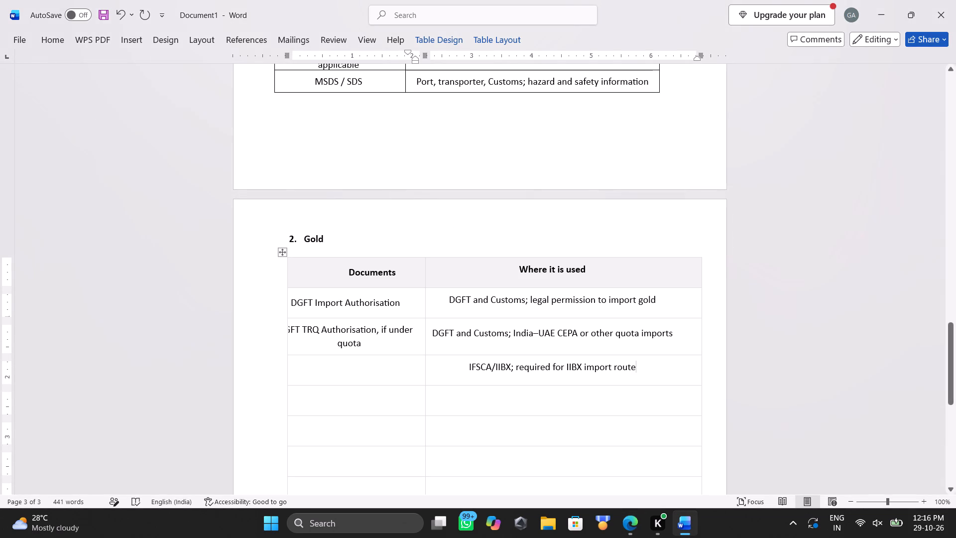
key("ctrl+v")
Fill the Gold table's fourth entry from Perplexity with "Refinery Certificate" and "Buyer, Customs, bank; confirms refiner and source".
key("alt+Tab")
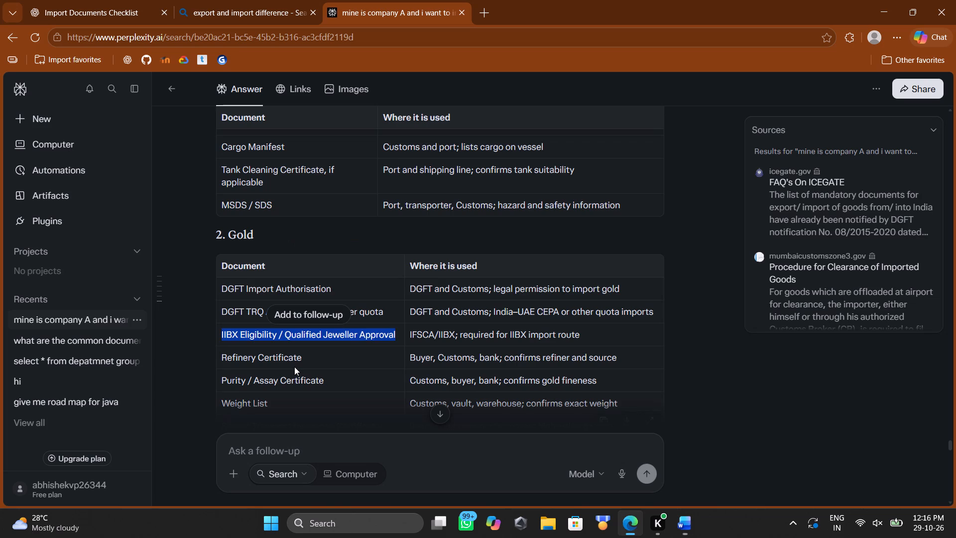
triple_click(279, 360)
key("ctrl+c")
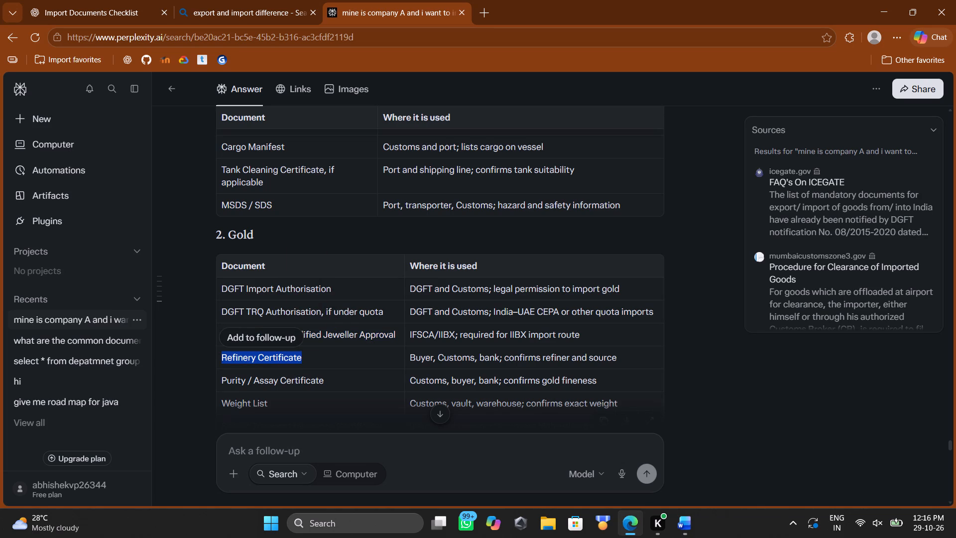
key("alt+Tab")
left_click(305, 399)
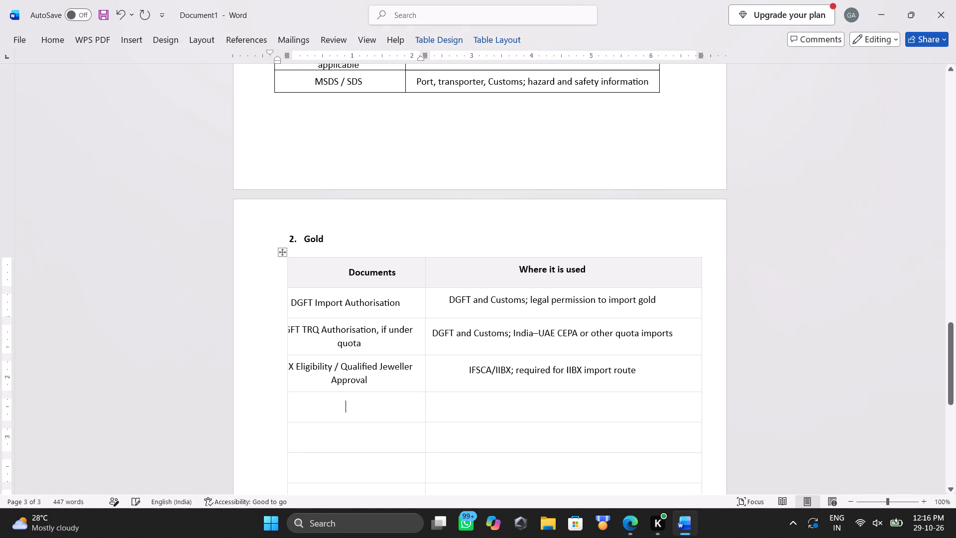
key("ctrl+v")
key("alt+Tab")
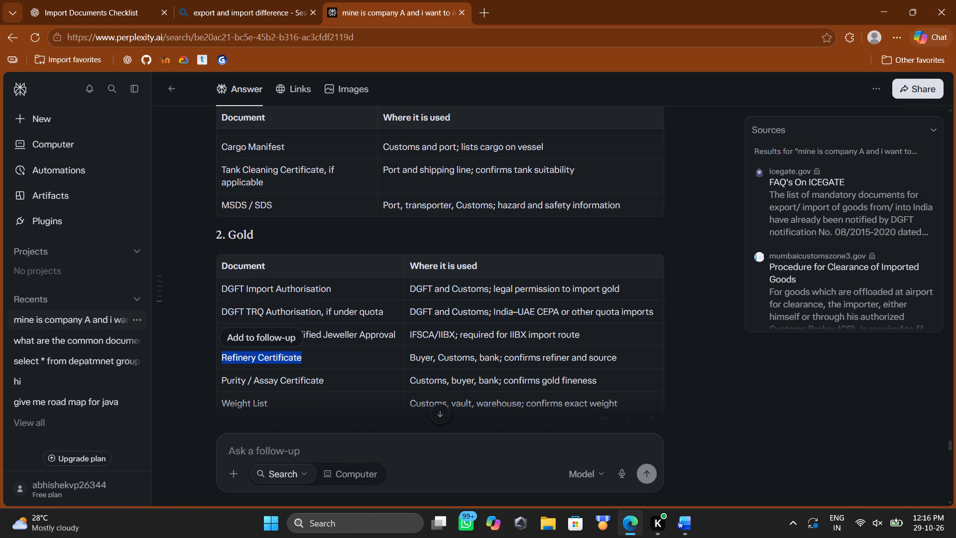
triple_click(440, 359)
key("ctrl+c")
key("alt+Tab")
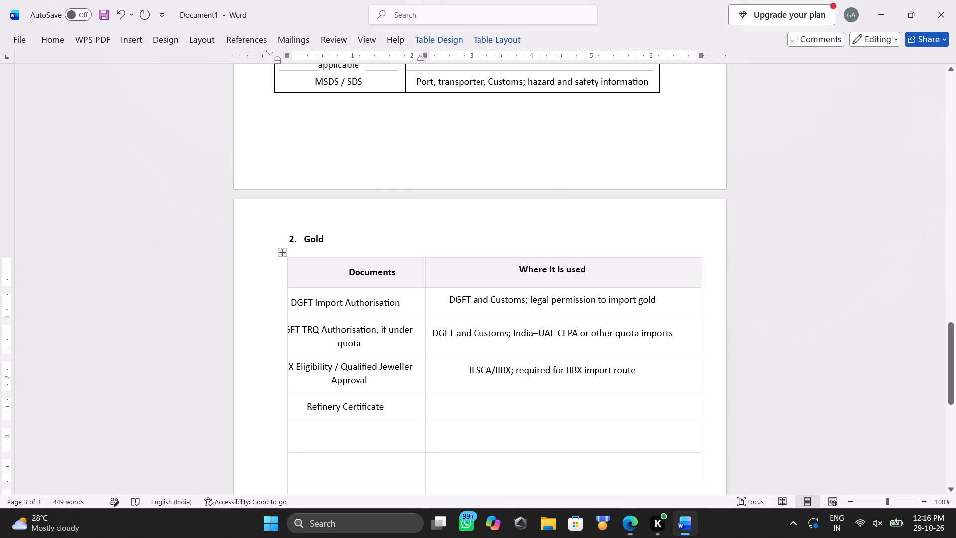
left_click(484, 413)
key("ctrl+v")
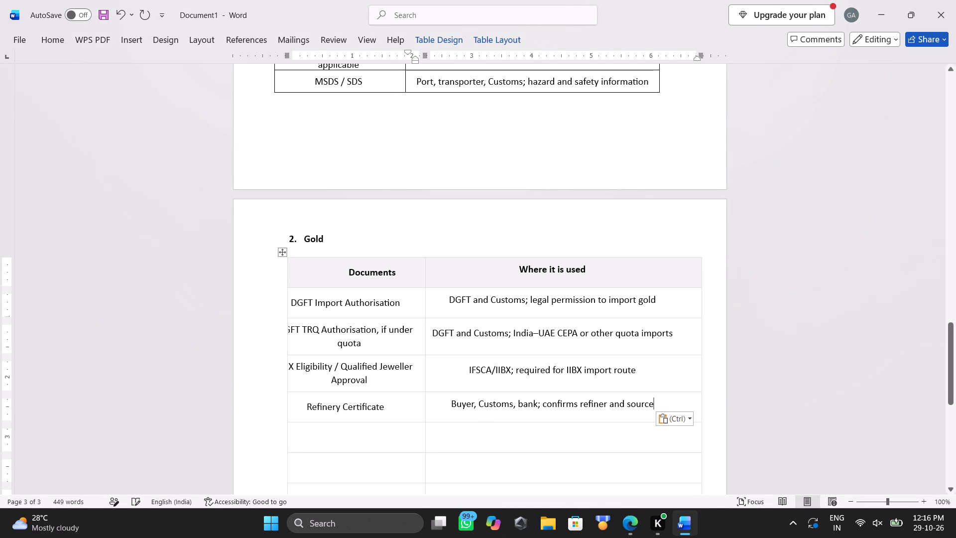
Copy "Purity / Assay Certificate" from Perplexity's Gold table into the fifth document cell of the Word Gold table.
key("alt+Tab")
scroll(484, 413, "down", 2)
scroll(484, 413, "up", 1)
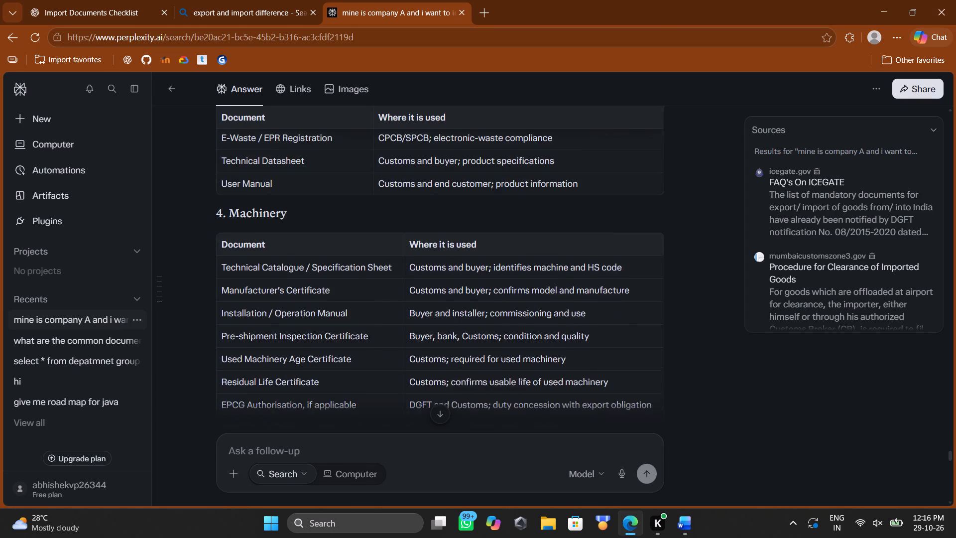
scroll(484, 413, "up", 2)
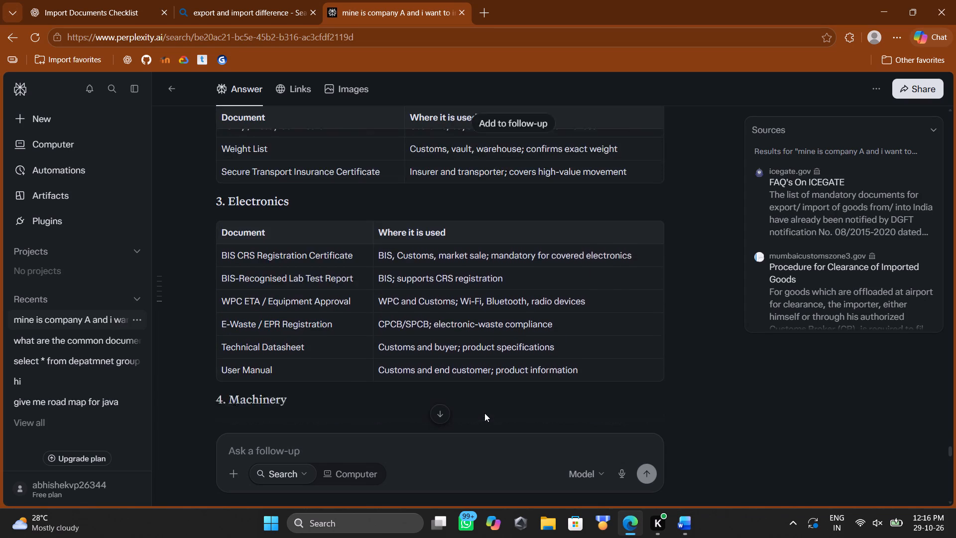
scroll(484, 413, "up", 2)
triple_click(280, 215)
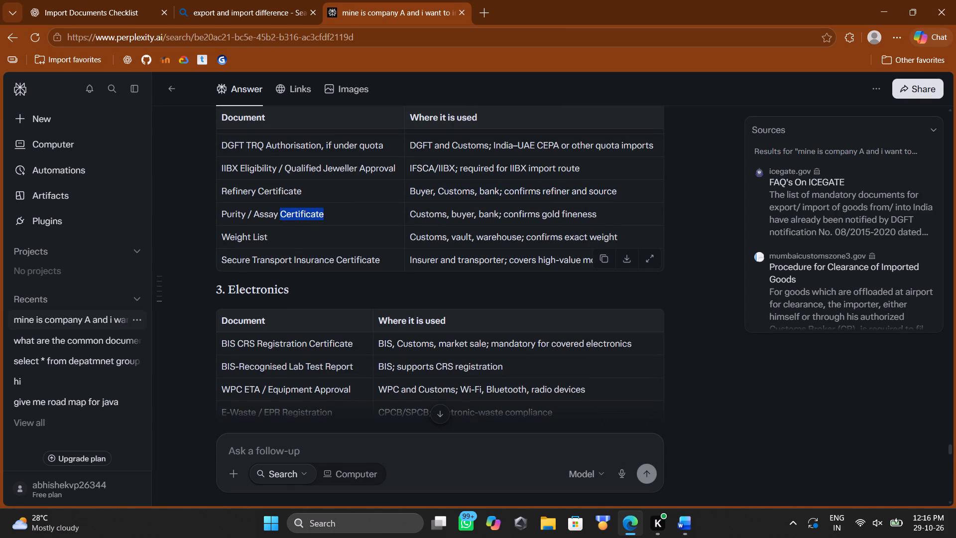
key("ctrl+c")
key("alt+Tab")
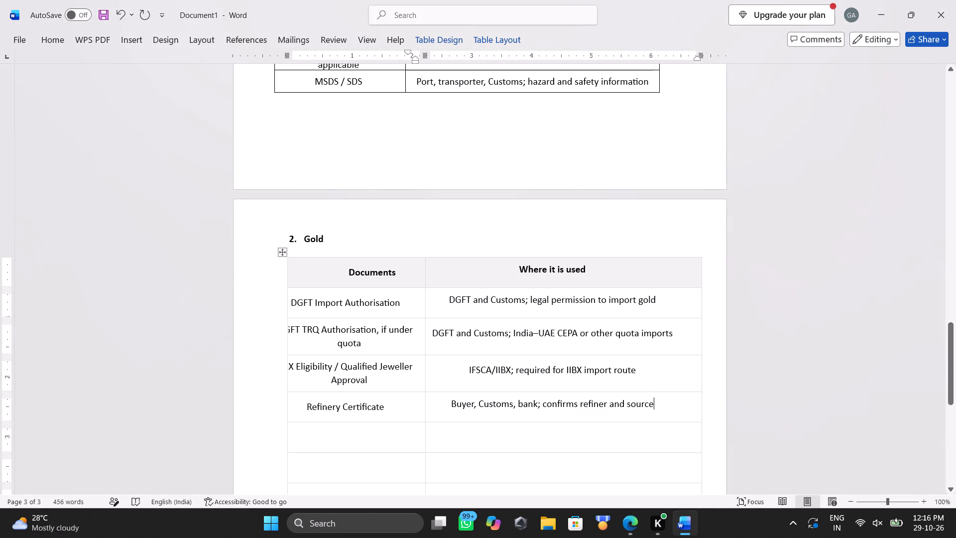
left_click(320, 452)
key("ctrl+v")
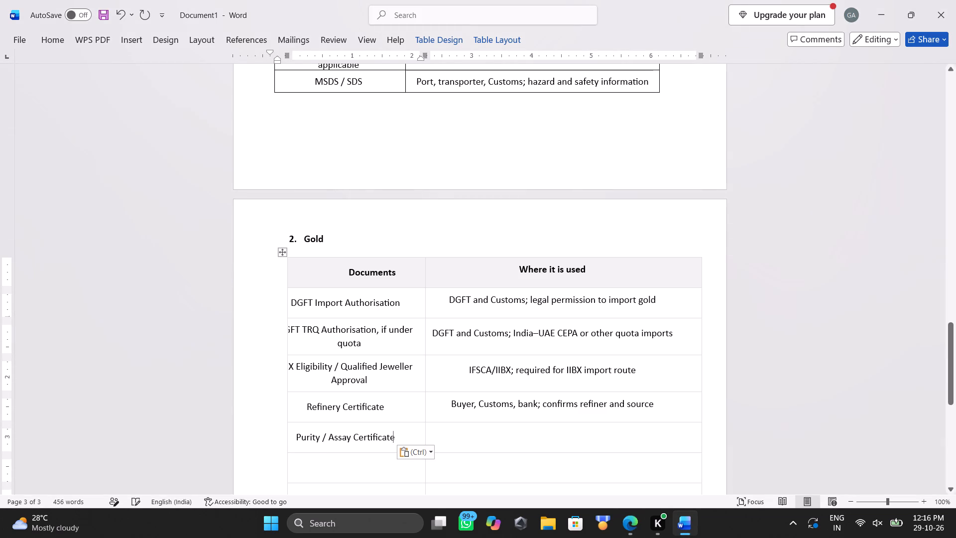
Copy "Weight List" from Perplexity's Gold table into the sixth document cell of the Word Gold table.
key("alt+Tab")
triple_click(242, 238)
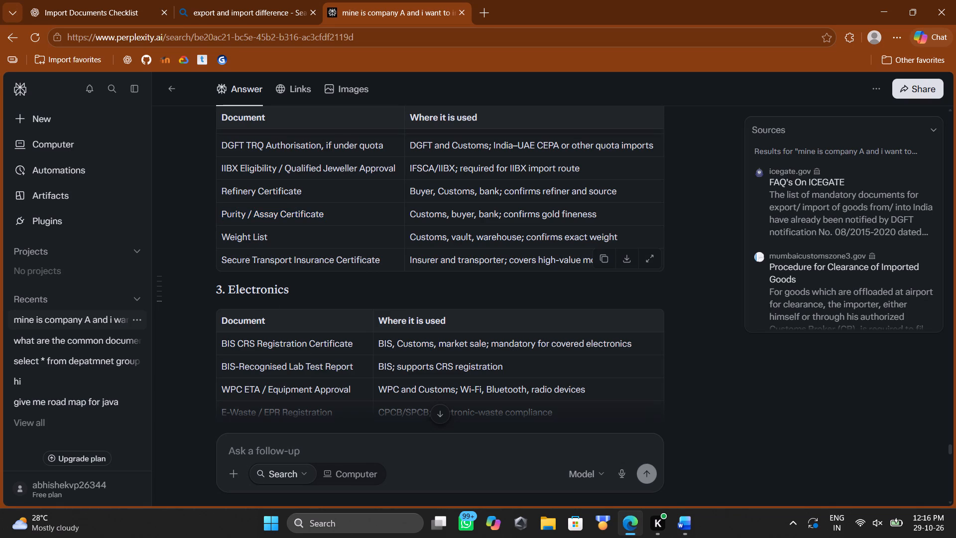
key("ctrl+c")
key("alt+Tab")
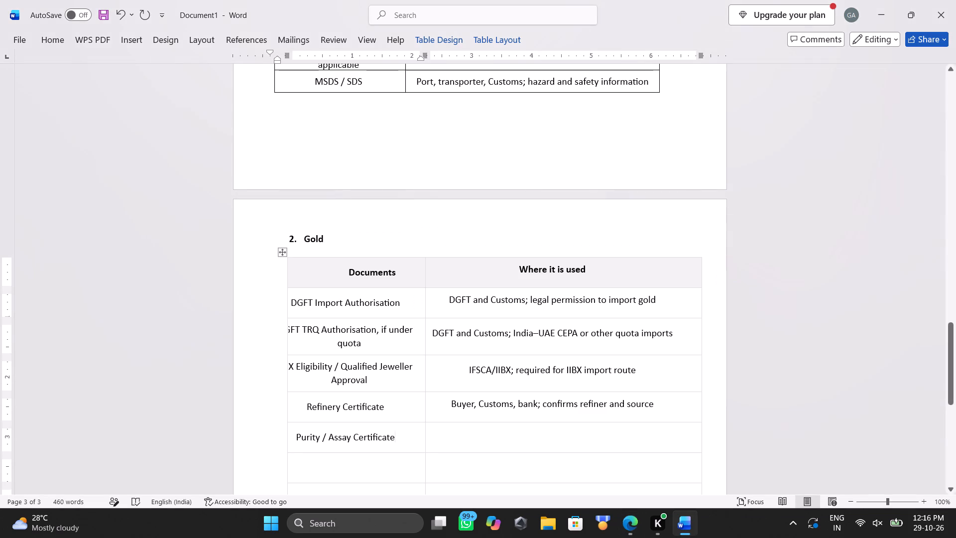
left_click(322, 464)
key("ctrl+v")
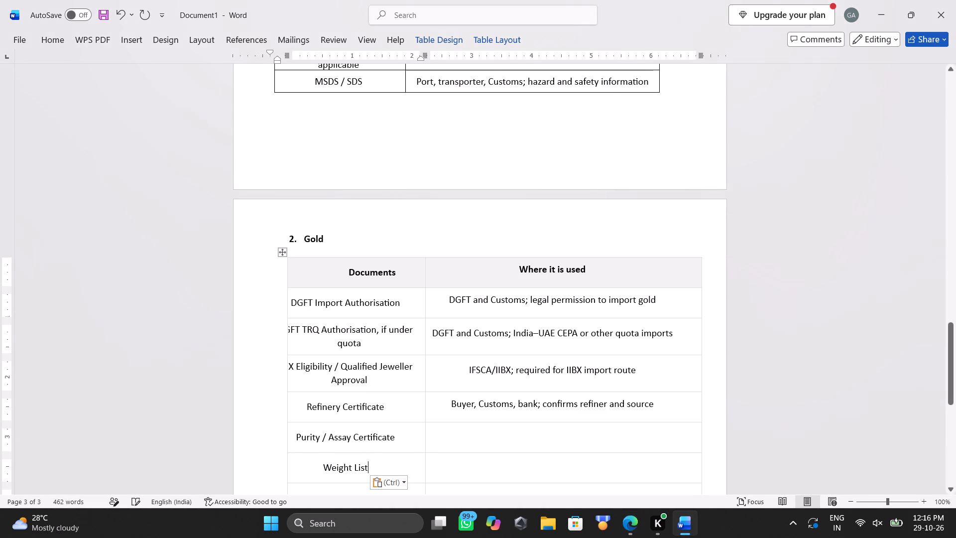
key("alt+Tab")
triple_click(303, 260)
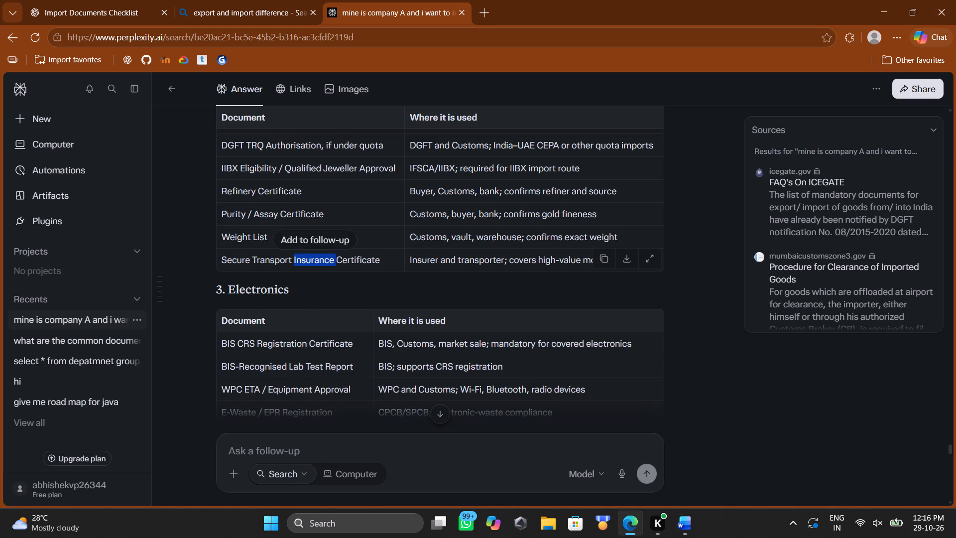
key("ctrl+c")
key("alt+Tab")
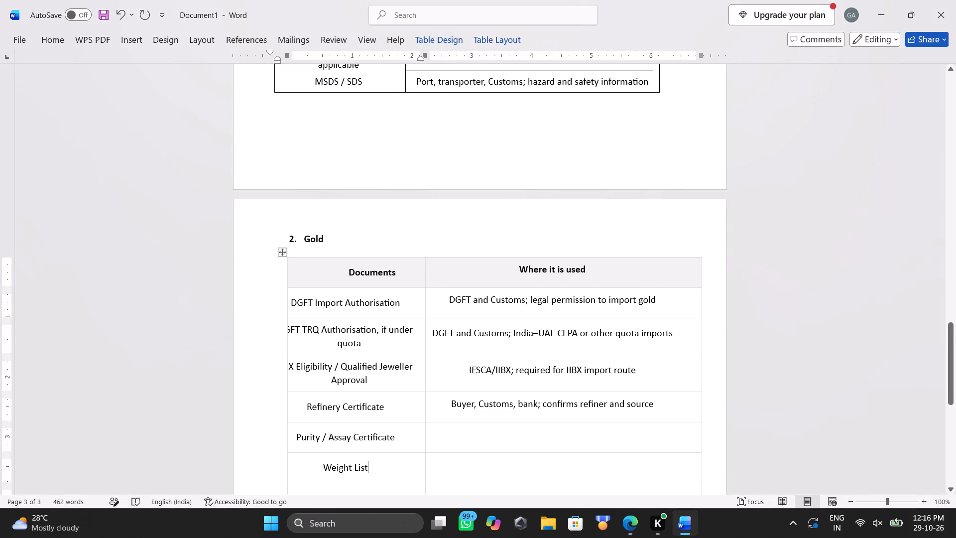
scroll(316, 342, "down", 1)
left_click(322, 408)
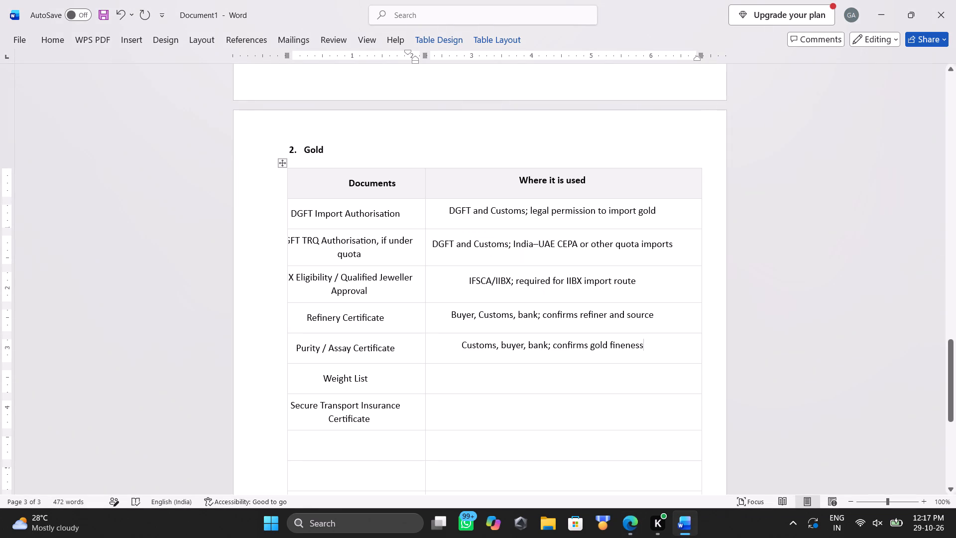
left_click(470, 382)
key("ctrl+v")
Copy "Insurer and transporter; covers high-value movement" from Perplexity into the Word Gold table's usage cell for "Secure Transport Insurance Certificate".
key("alt+Tab")
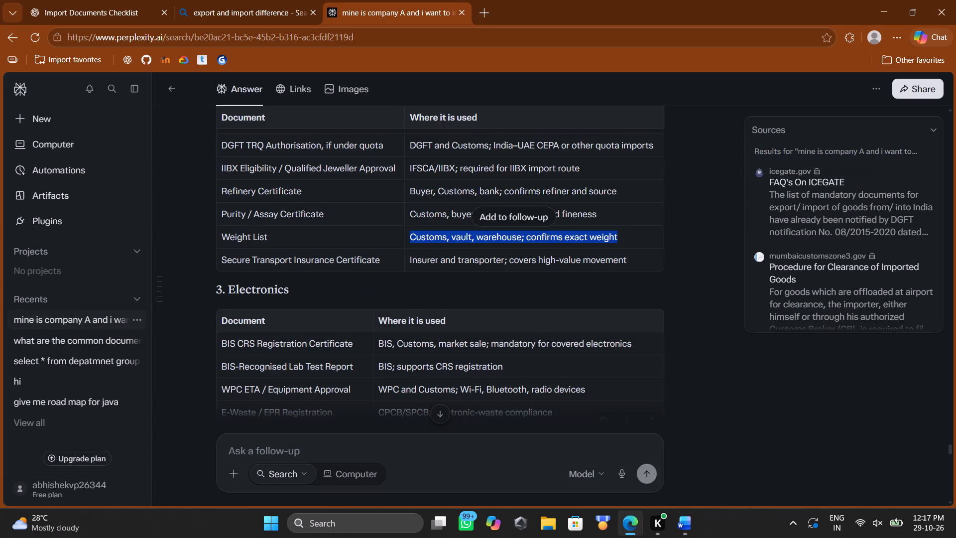
triple_click(483, 256)
key("ctrl+c")
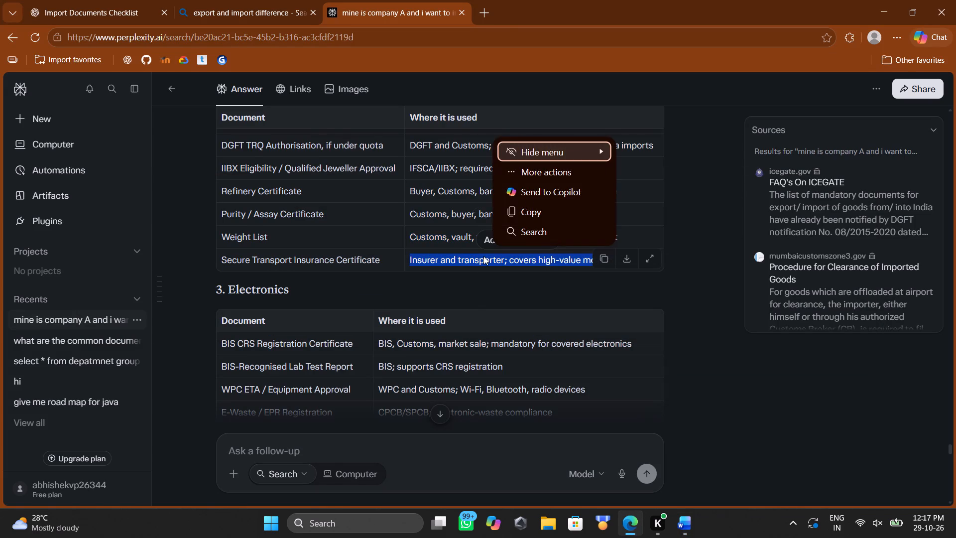
key("alt+Tab")
left_click(463, 417)
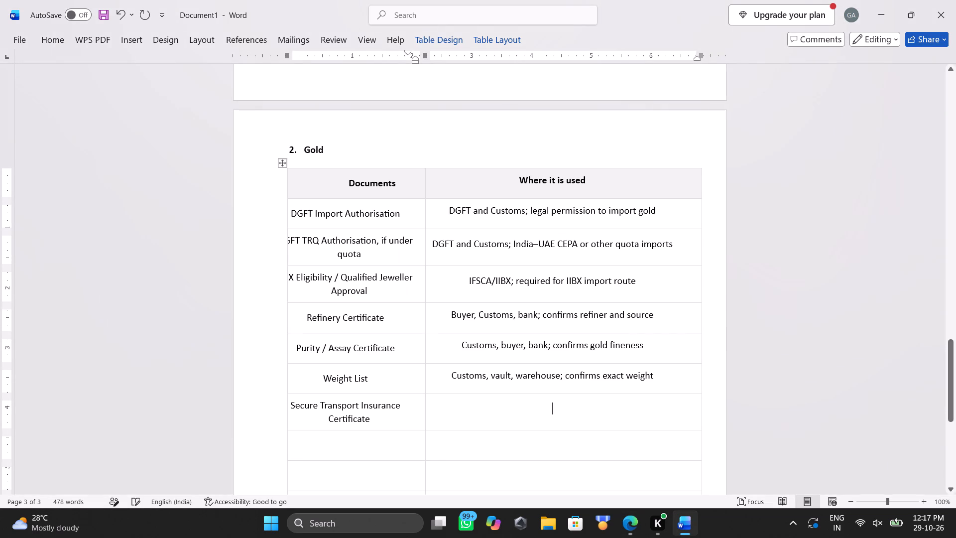
key("ctrl+v")
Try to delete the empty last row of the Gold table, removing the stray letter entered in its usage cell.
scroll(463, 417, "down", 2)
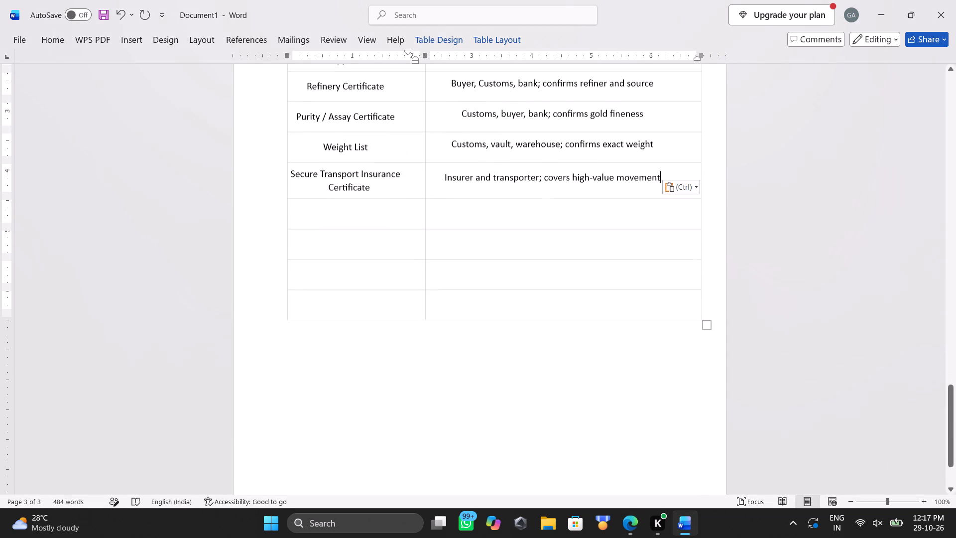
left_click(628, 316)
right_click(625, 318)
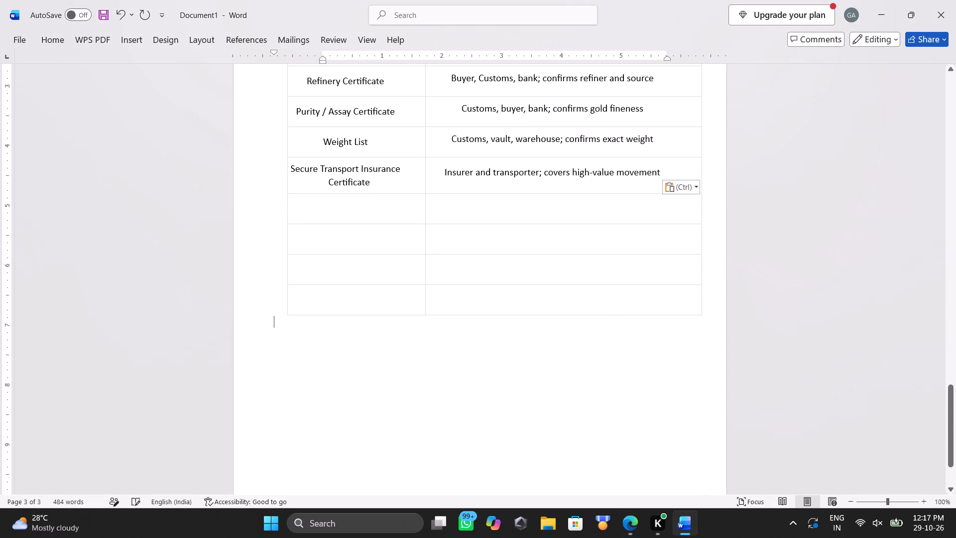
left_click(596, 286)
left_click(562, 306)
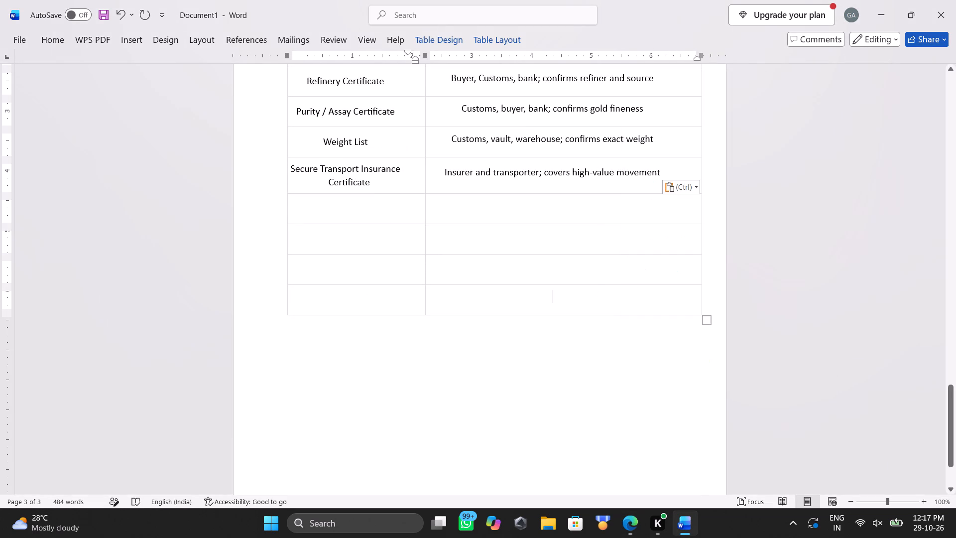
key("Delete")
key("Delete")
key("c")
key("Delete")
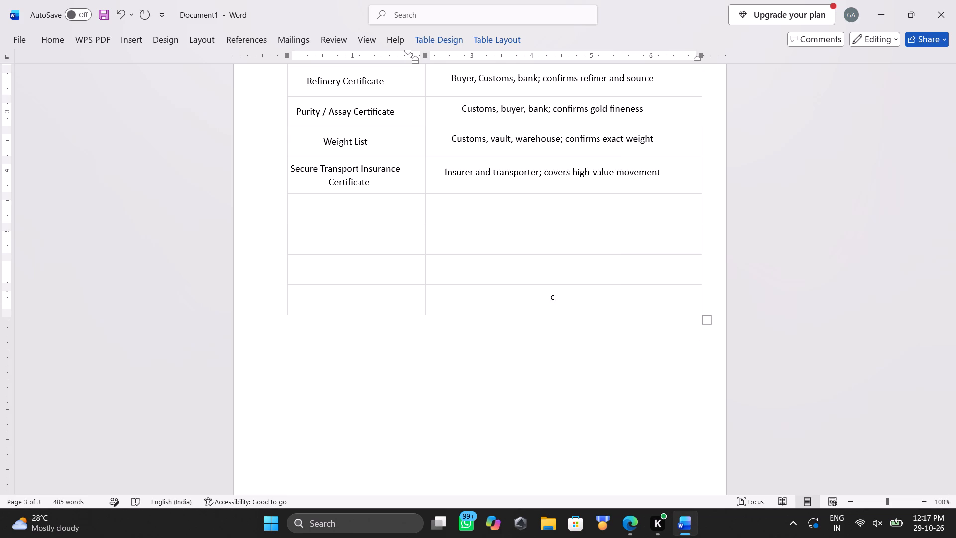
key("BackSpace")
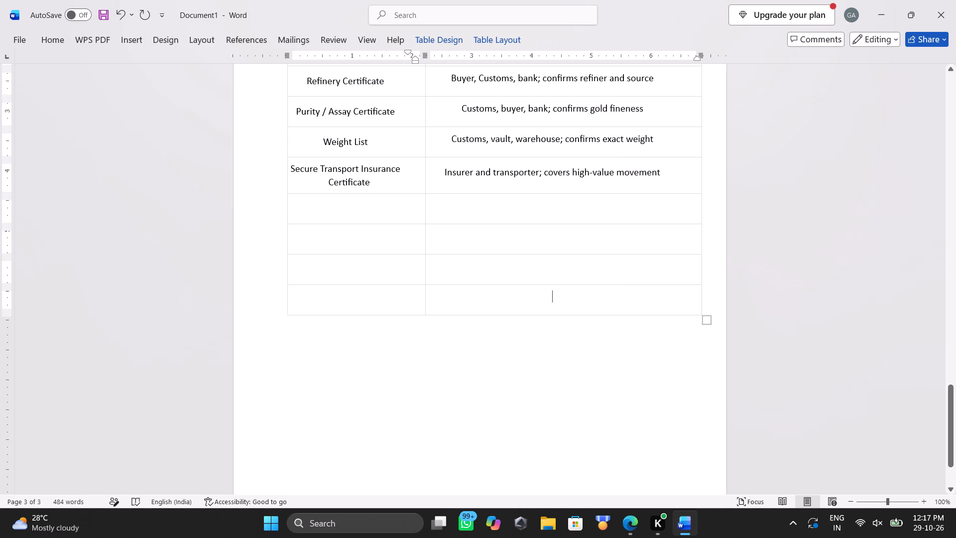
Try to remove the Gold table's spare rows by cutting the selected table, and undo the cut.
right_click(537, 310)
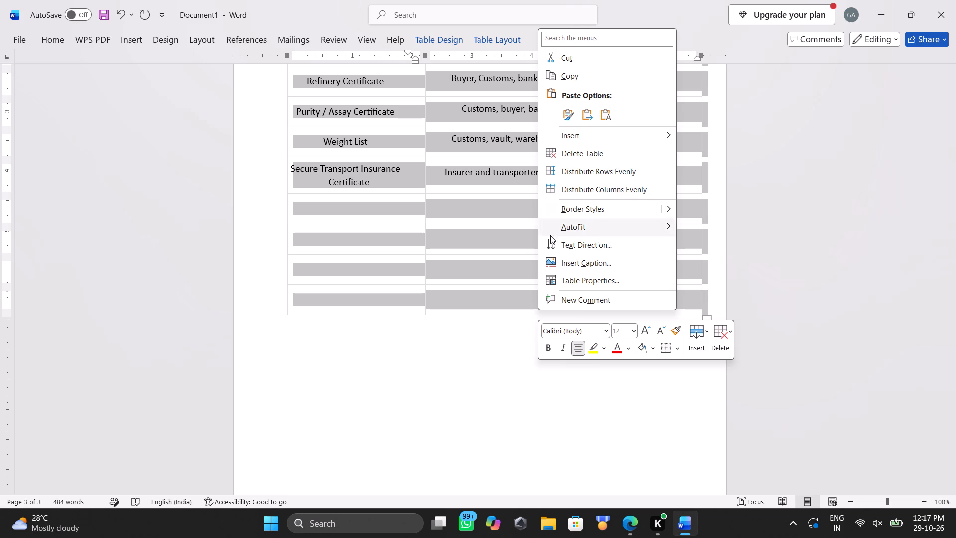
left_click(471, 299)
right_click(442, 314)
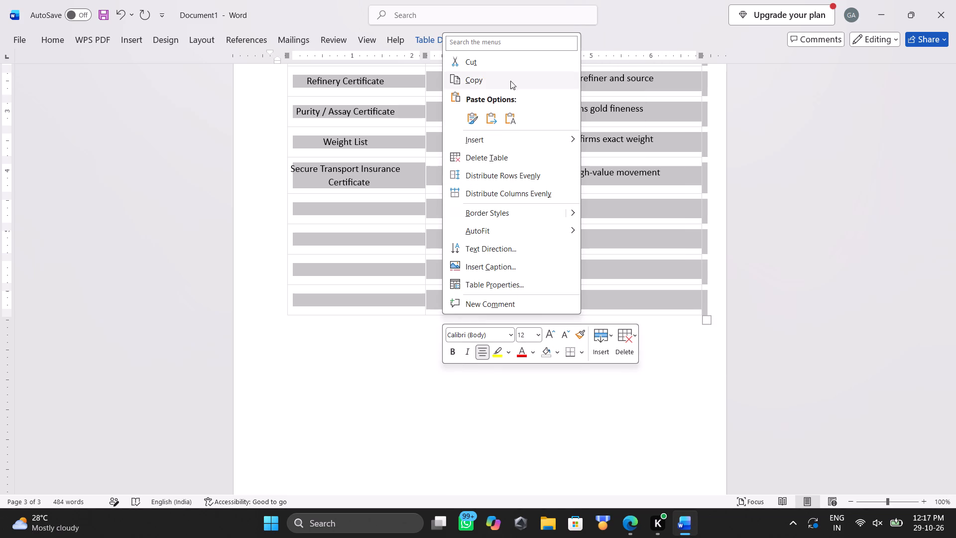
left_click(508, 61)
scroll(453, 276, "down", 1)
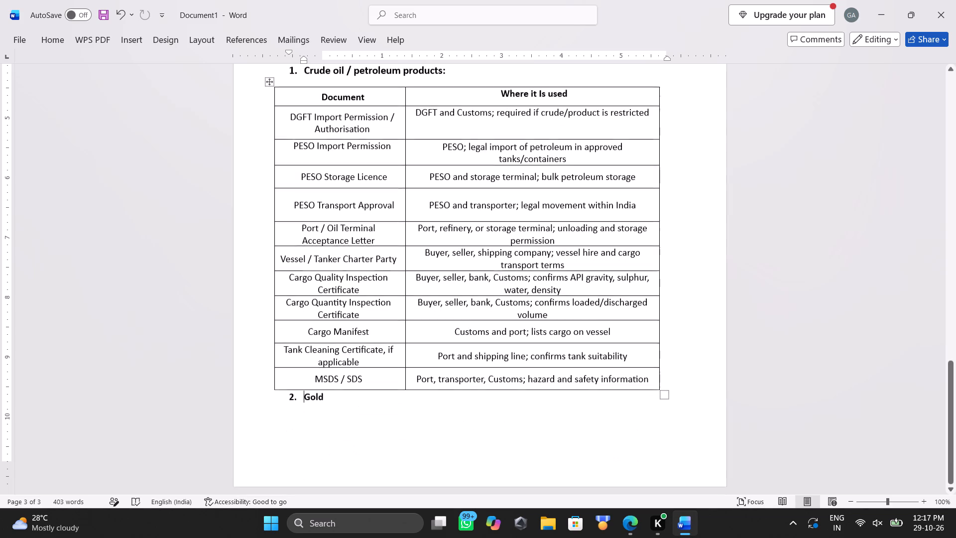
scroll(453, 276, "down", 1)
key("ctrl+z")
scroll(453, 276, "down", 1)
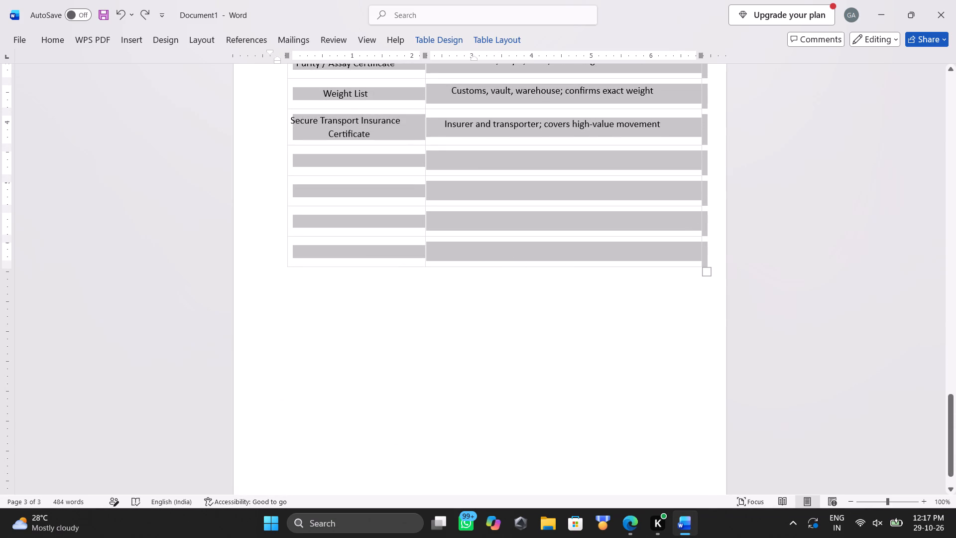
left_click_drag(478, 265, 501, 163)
Move the right indent of the whole Gold table's text inward to about 2.3 inches, beside the Documents column's edge.
scroll(490, 225, "up", 2)
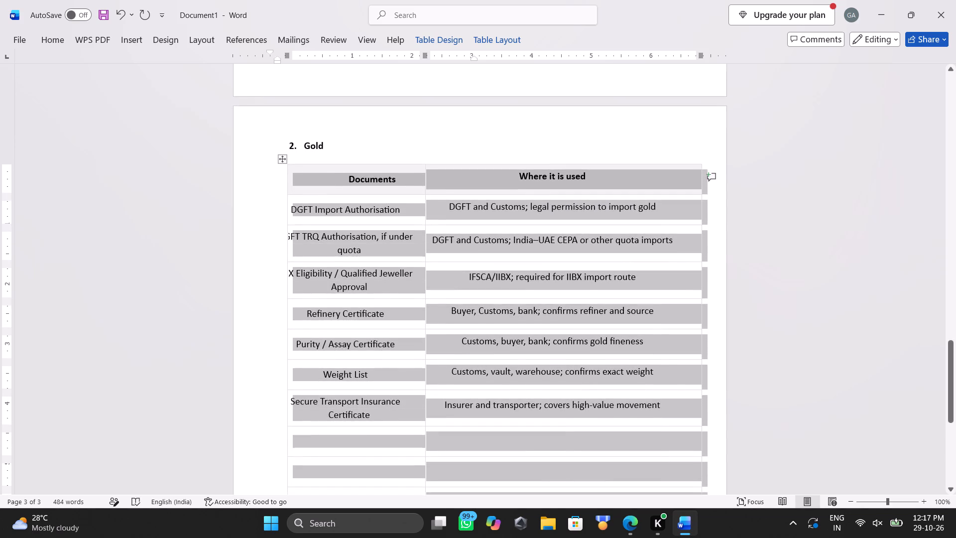
scroll(490, 225, "down", 1)
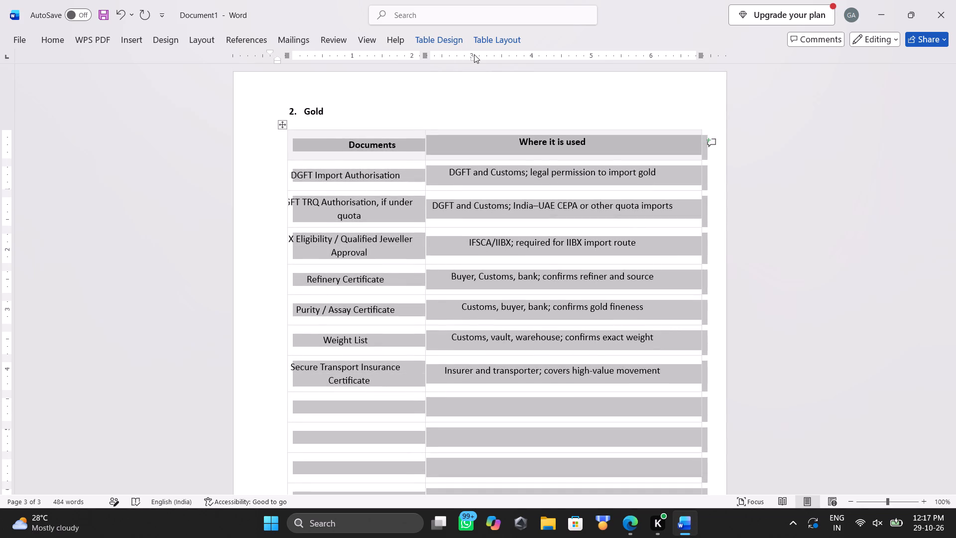
left_click_drag(474, 54, 456, 57)
left_click_drag(475, 58, 466, 58)
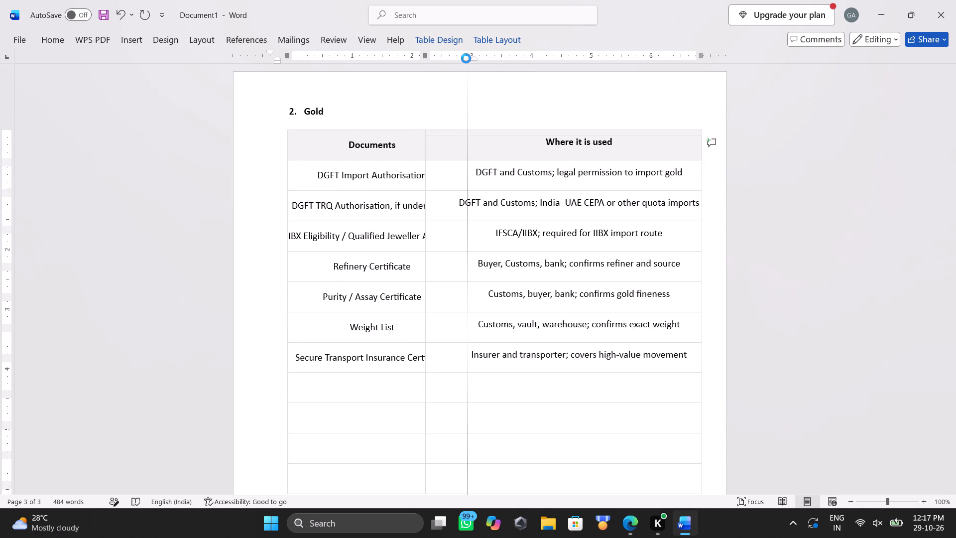
left_click_drag(466, 58, 446, 67)
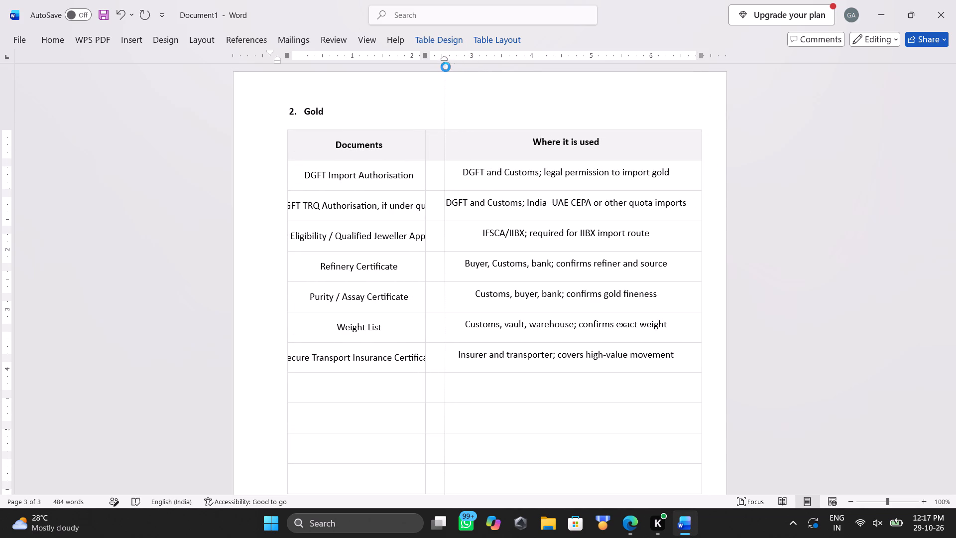
left_click_drag(446, 67, 478, 63)
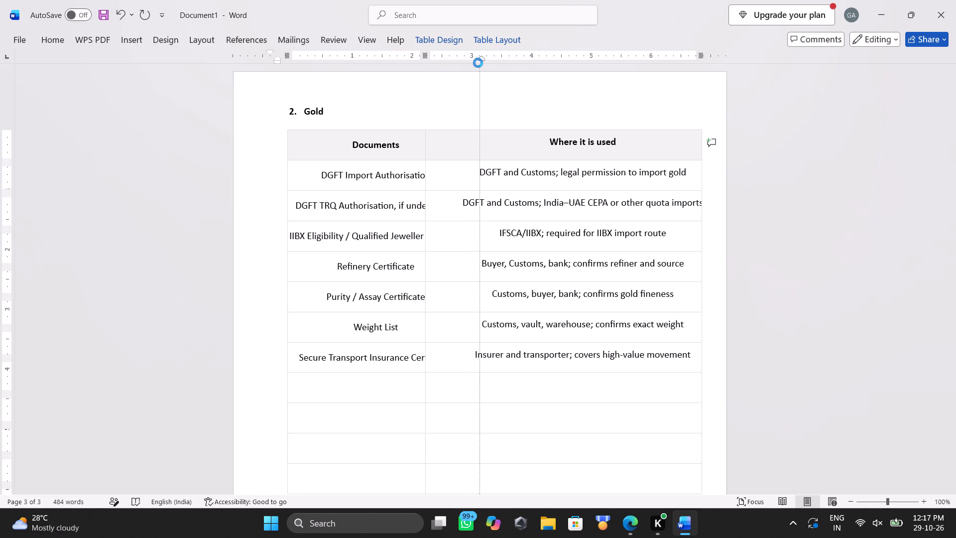
left_click_drag(478, 63, 450, 69)
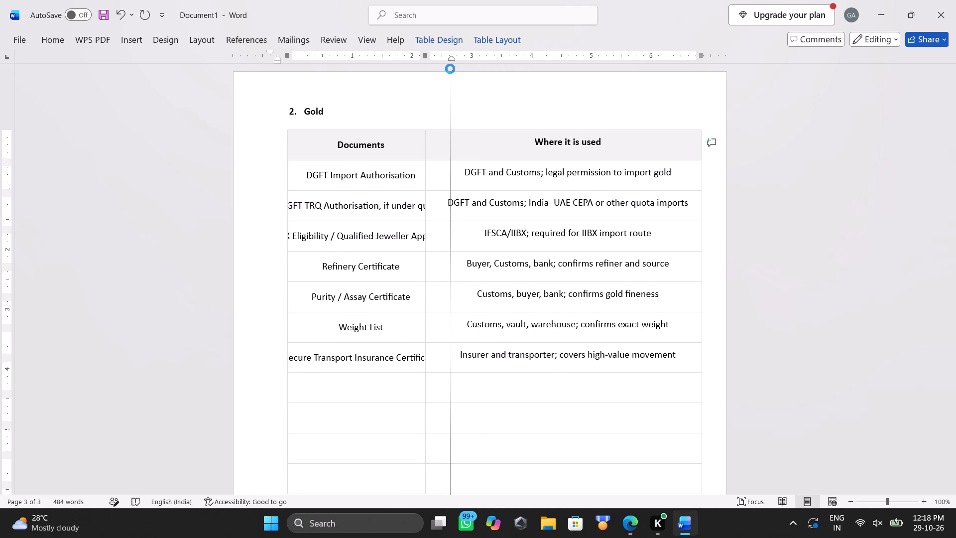
left_click_drag(450, 69, 429, 70)
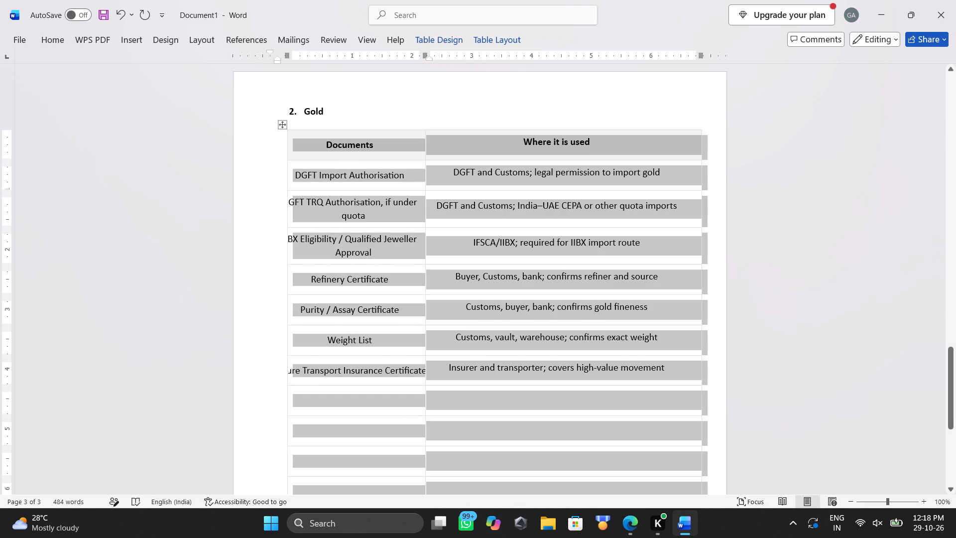
Adjust the Gold table's left indents, with the first line near the column's start and hanging lines at about 1.7 inches, widening the Documents column.
left_click_drag(278, 62, 352, 54)
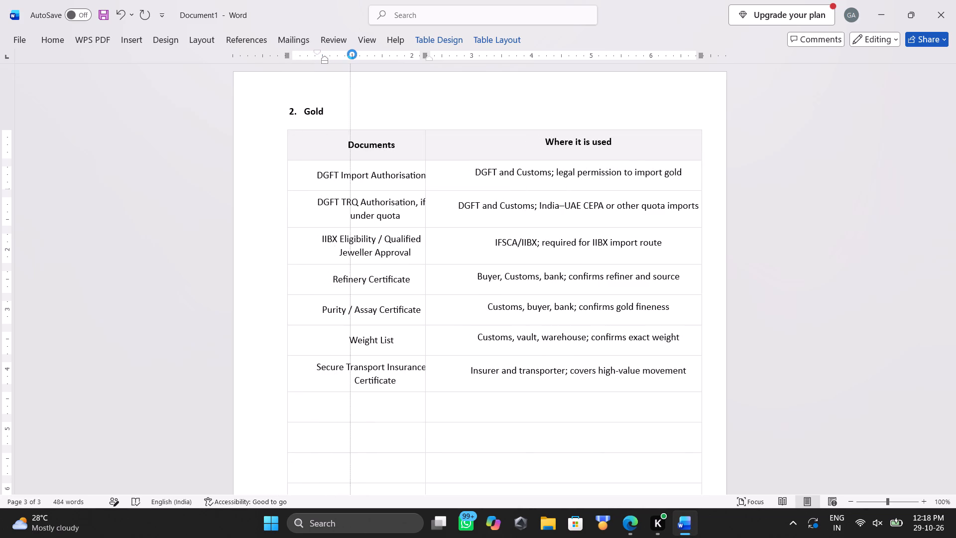
left_click_drag(352, 54, 414, 65)
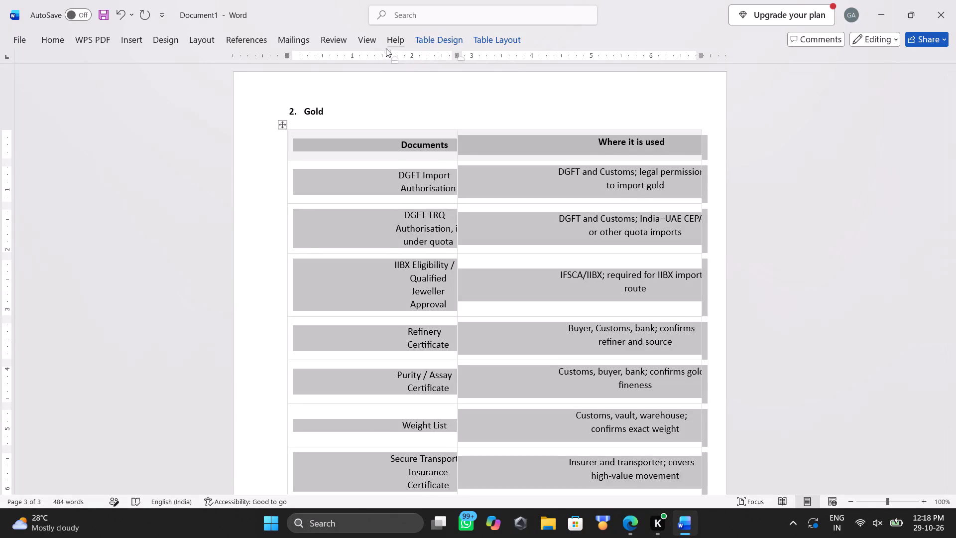
left_click_drag(386, 53, 362, 54)
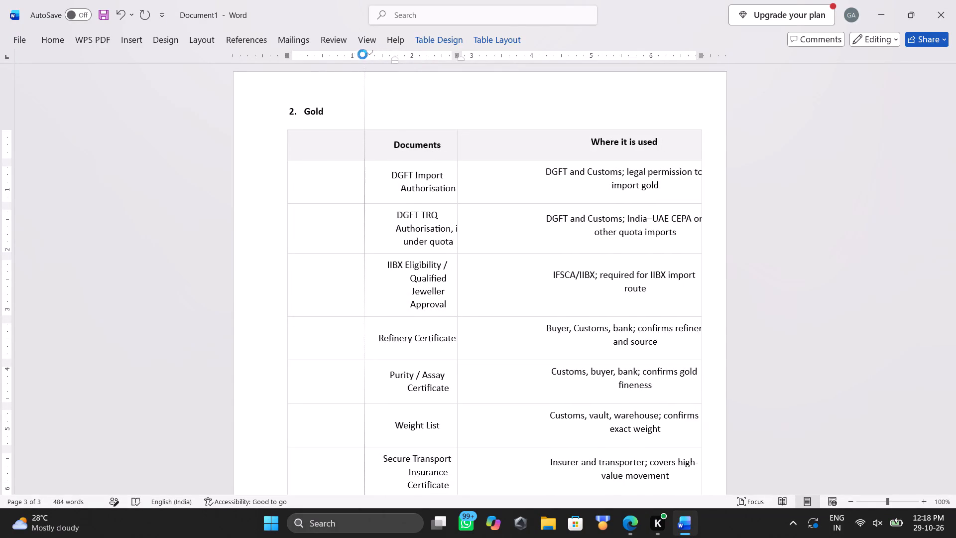
left_click_drag(362, 54, 286, 63)
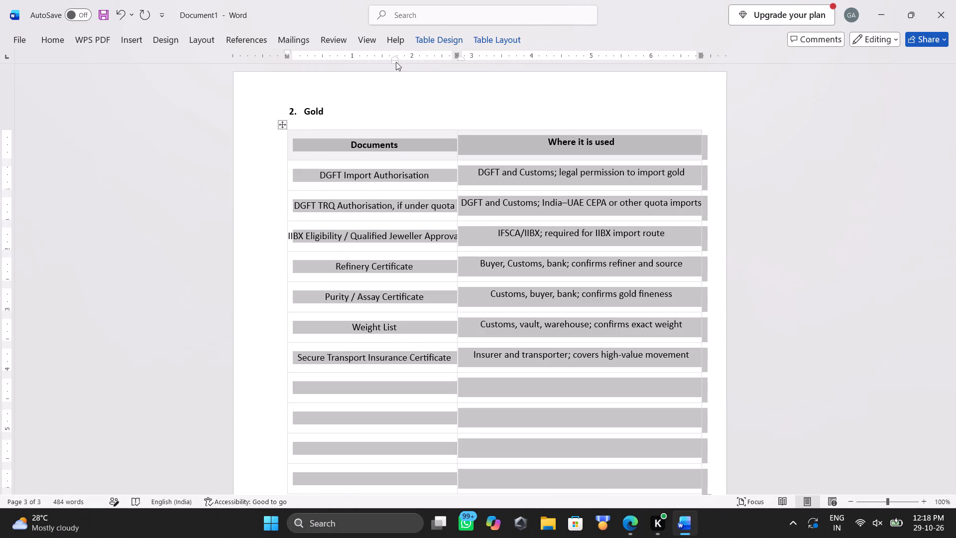
left_click_drag(396, 62, 376, 60)
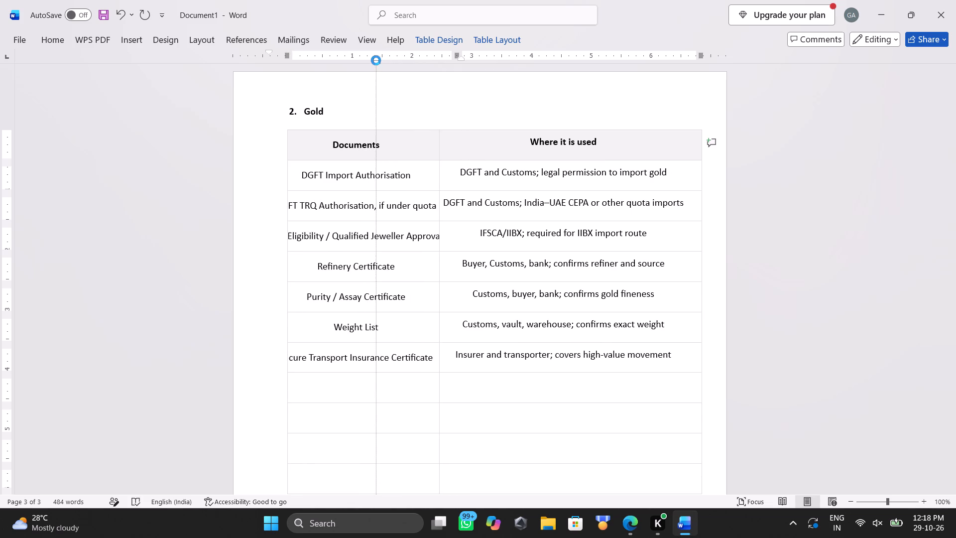
left_click_drag(376, 60, 405, 61)
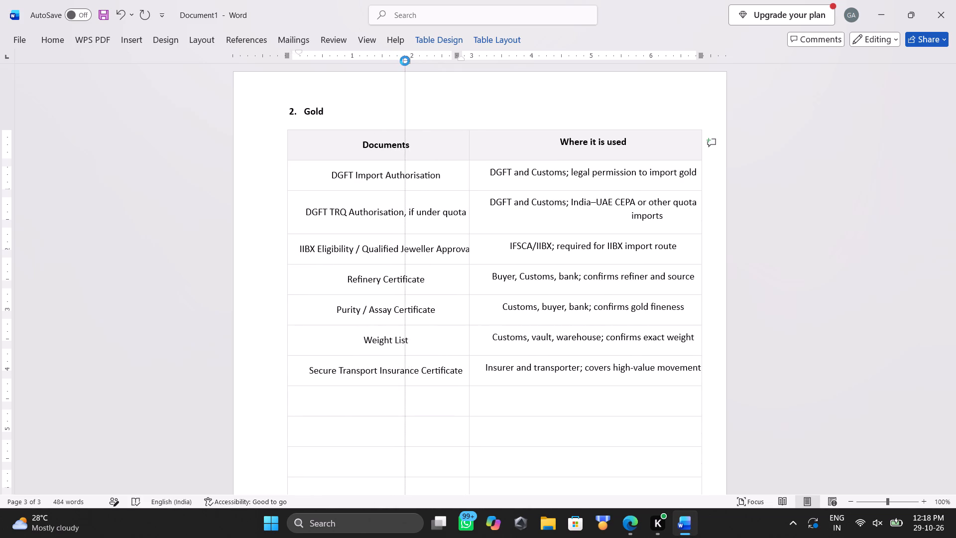
left_click_drag(405, 61, 391, 61)
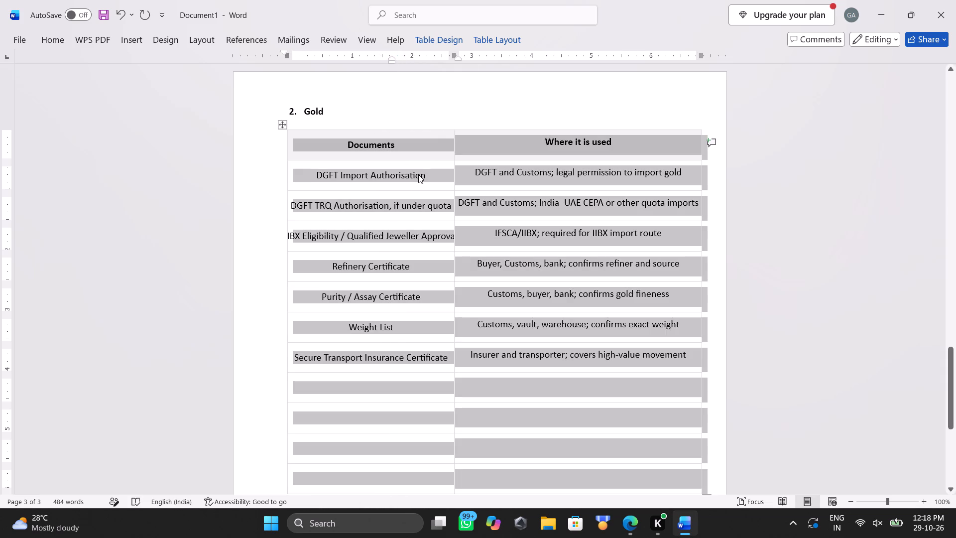
left_click(420, 235)
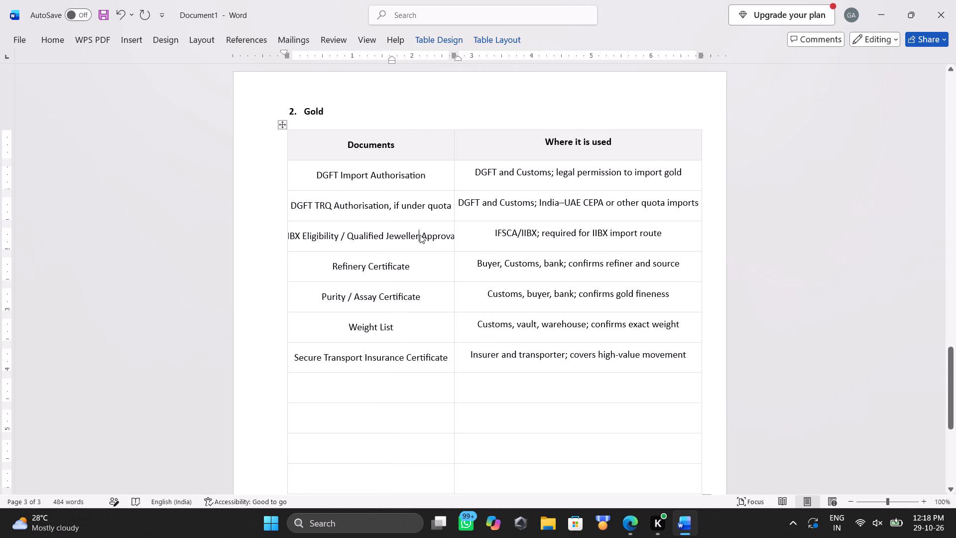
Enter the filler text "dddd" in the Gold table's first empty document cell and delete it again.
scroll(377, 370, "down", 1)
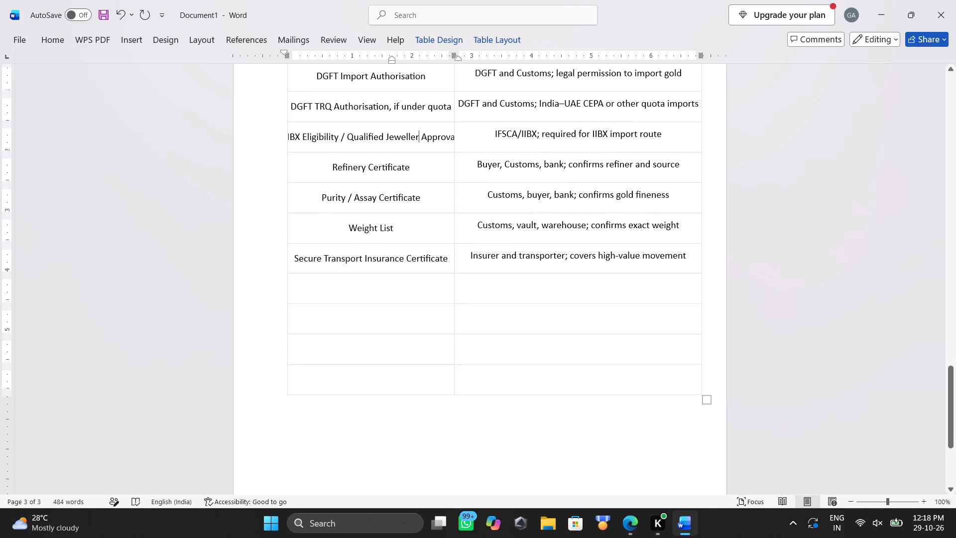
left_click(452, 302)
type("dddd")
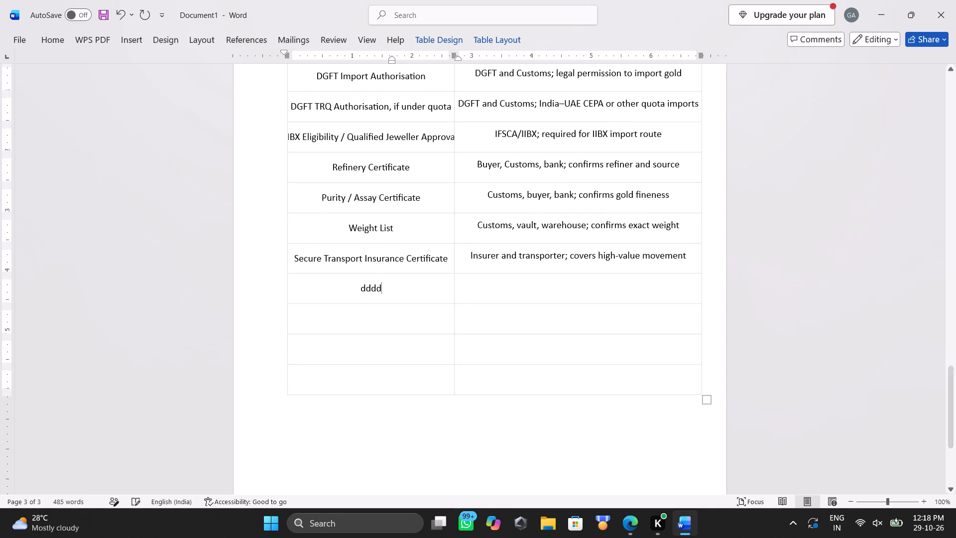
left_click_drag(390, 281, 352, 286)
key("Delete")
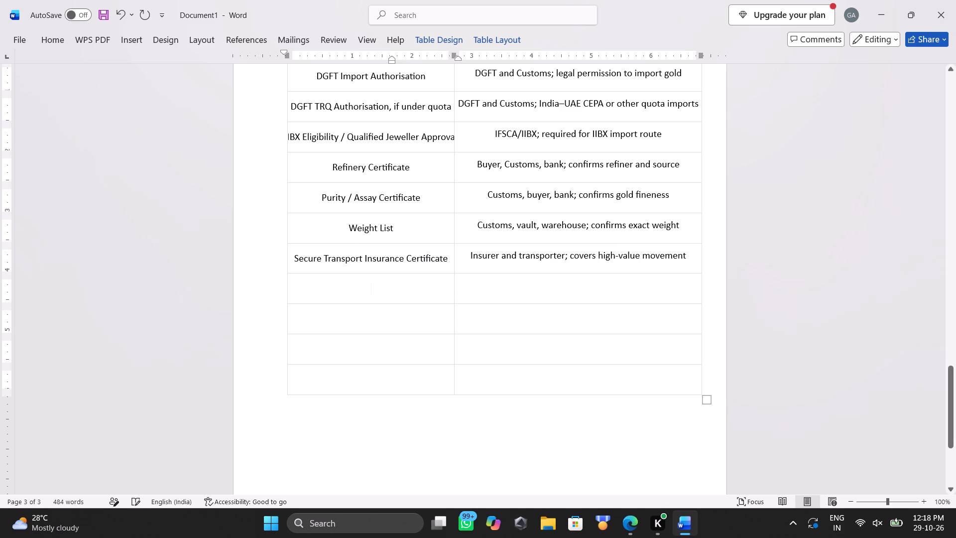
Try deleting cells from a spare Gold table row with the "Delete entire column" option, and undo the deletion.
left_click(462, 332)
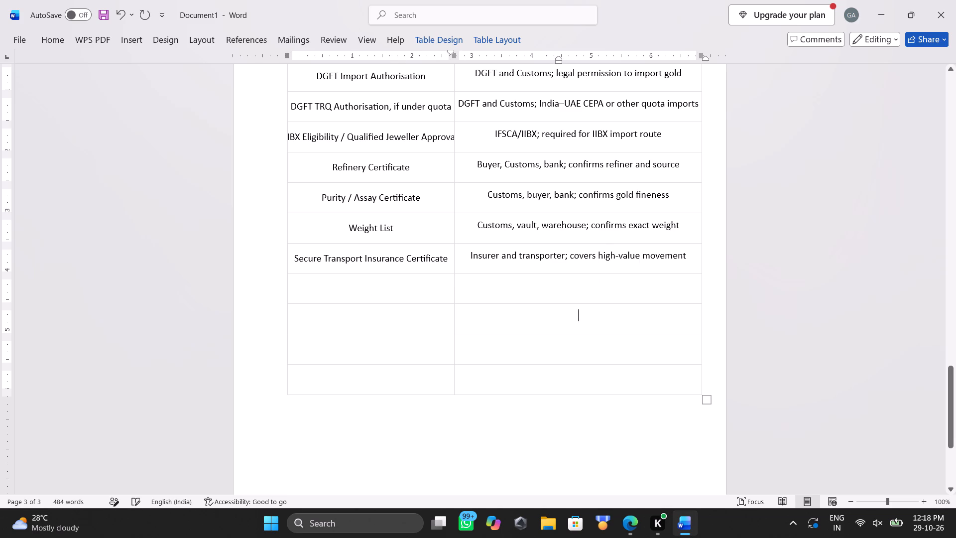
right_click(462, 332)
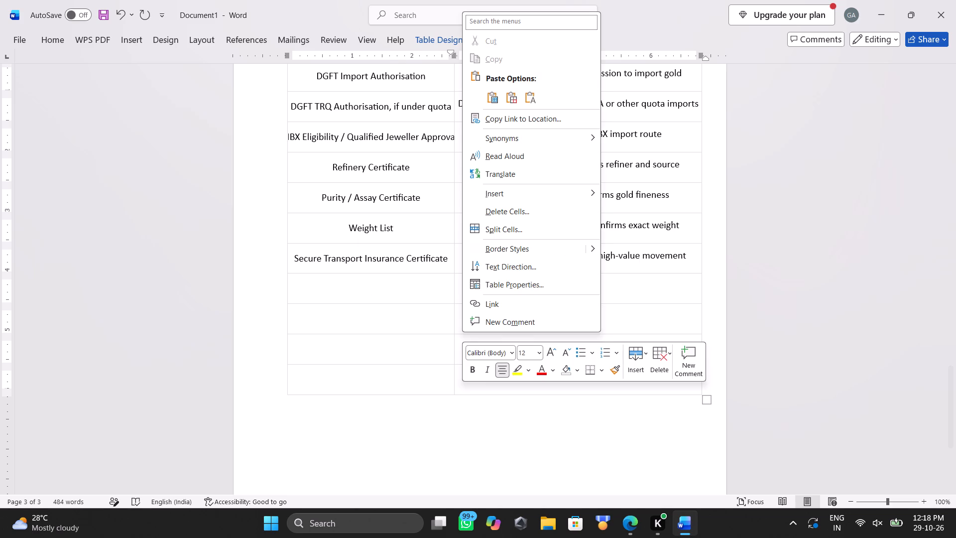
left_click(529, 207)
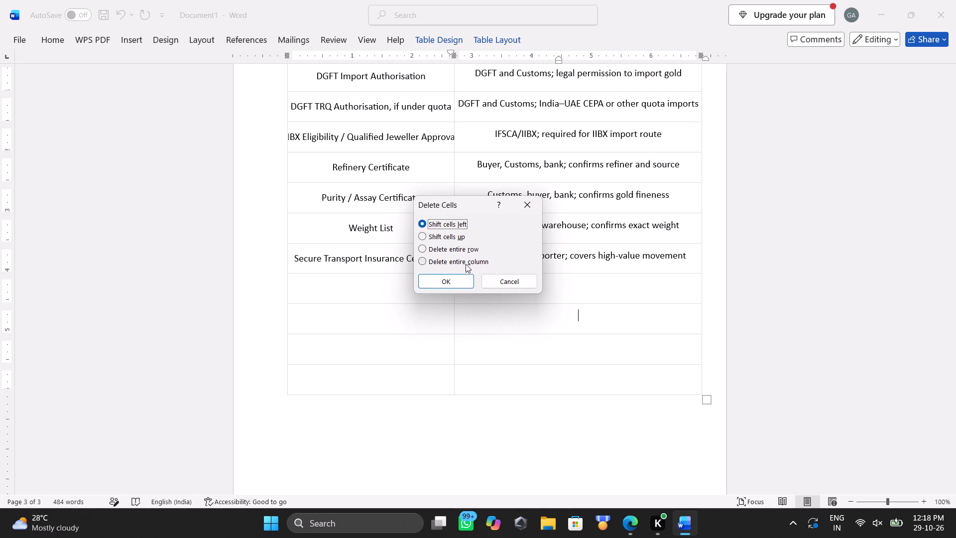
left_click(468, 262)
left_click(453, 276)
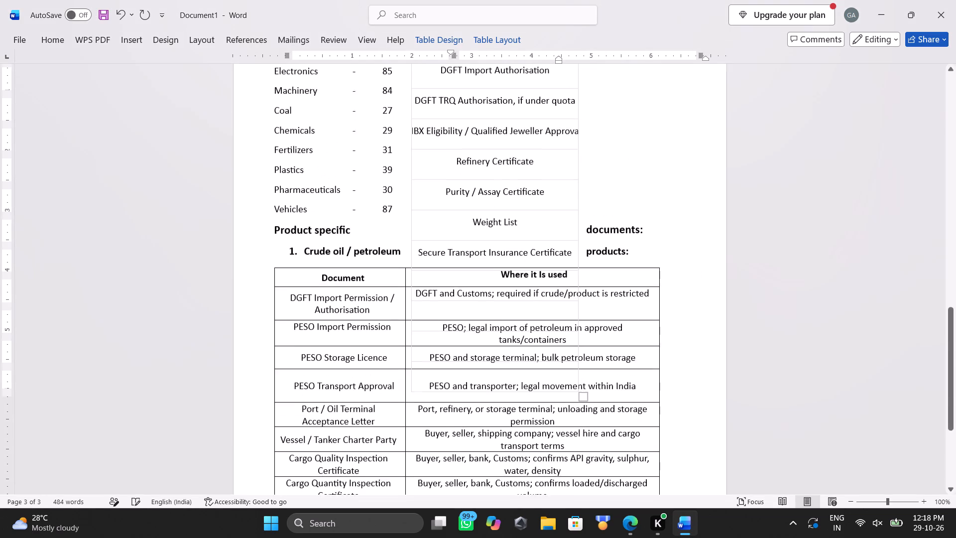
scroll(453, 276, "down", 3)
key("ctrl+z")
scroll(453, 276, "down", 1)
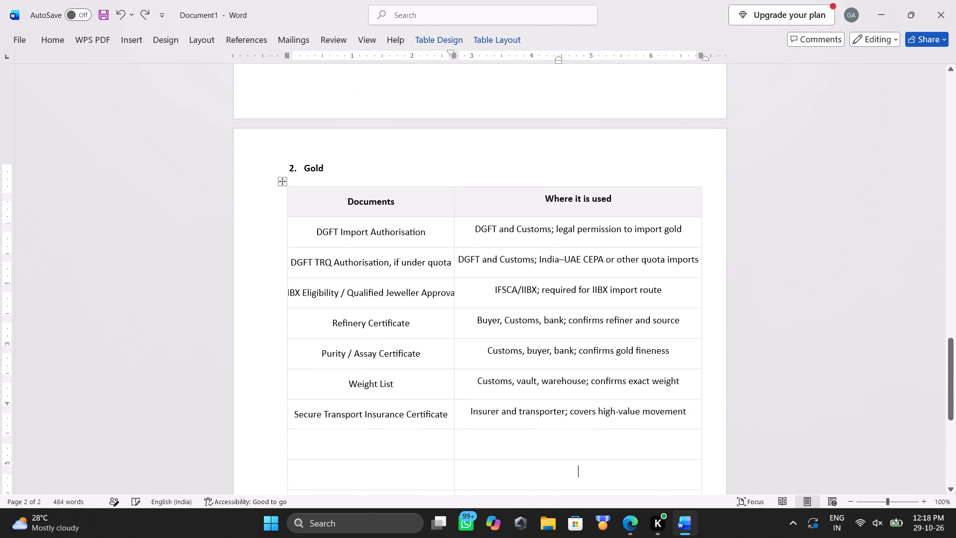
Delete one of the spare empty rows at the bottom of the Gold table as an entire row.
scroll(453, 276, "down", 1)
left_click(413, 301)
right_click(413, 301)
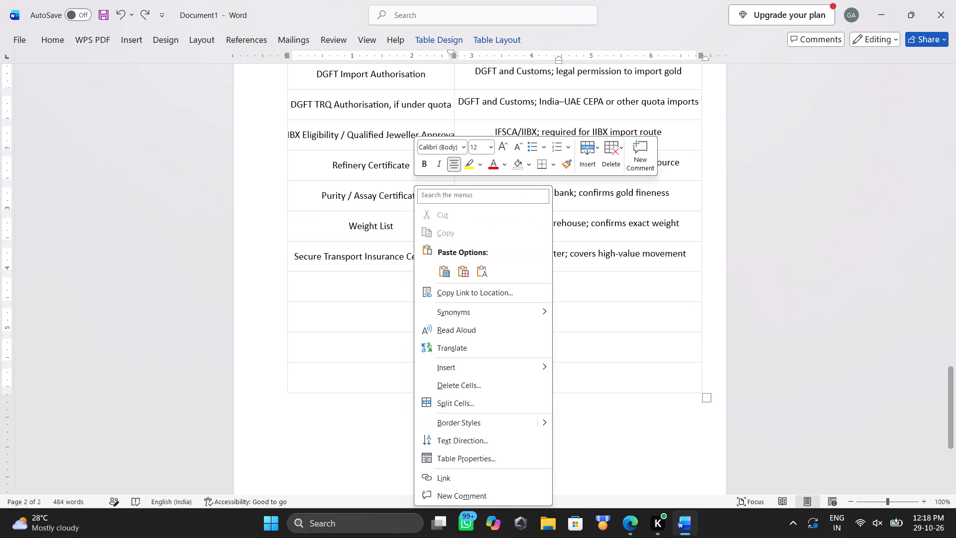
left_click(465, 382)
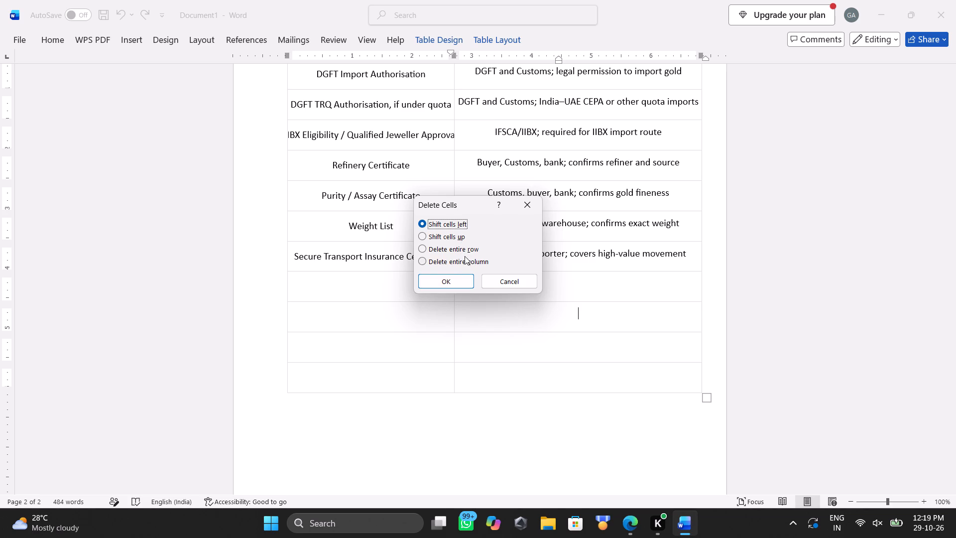
left_click(467, 253)
left_click(452, 280)
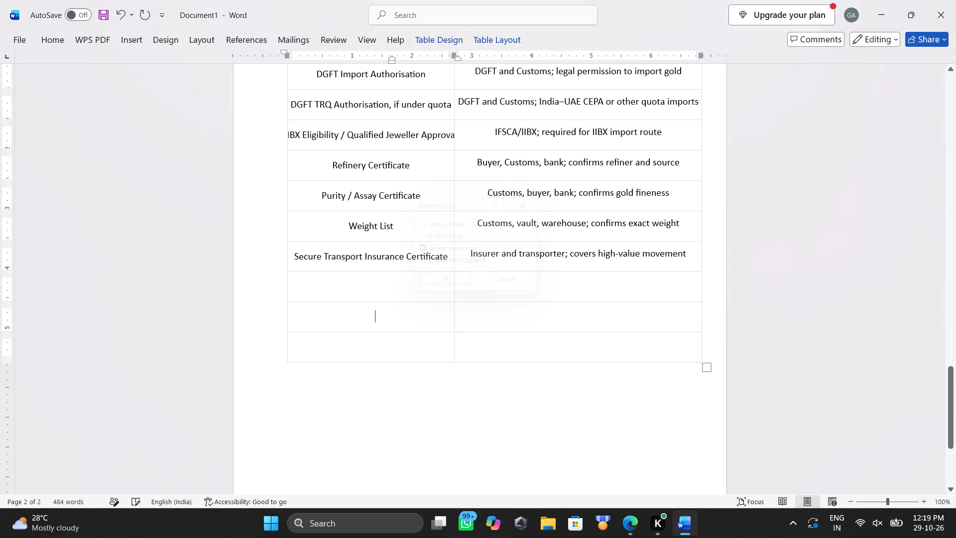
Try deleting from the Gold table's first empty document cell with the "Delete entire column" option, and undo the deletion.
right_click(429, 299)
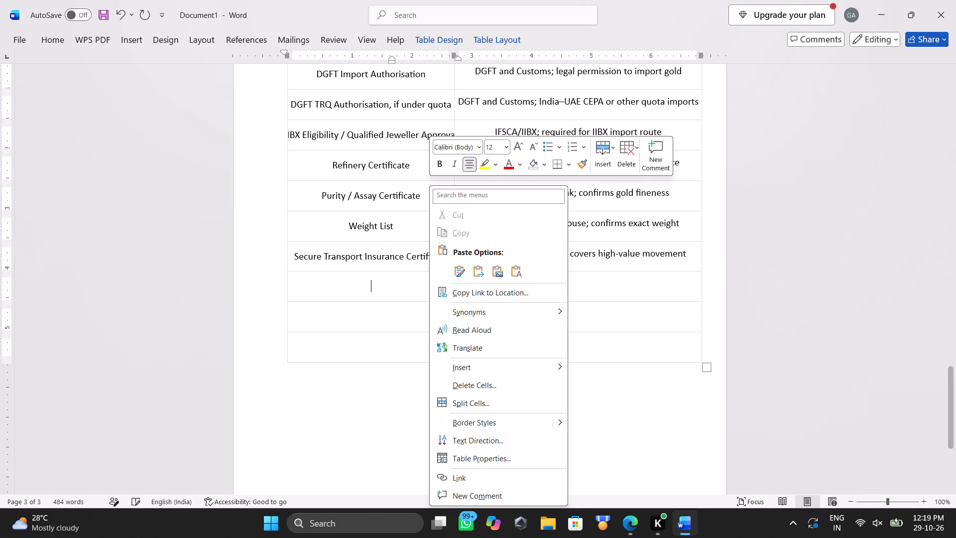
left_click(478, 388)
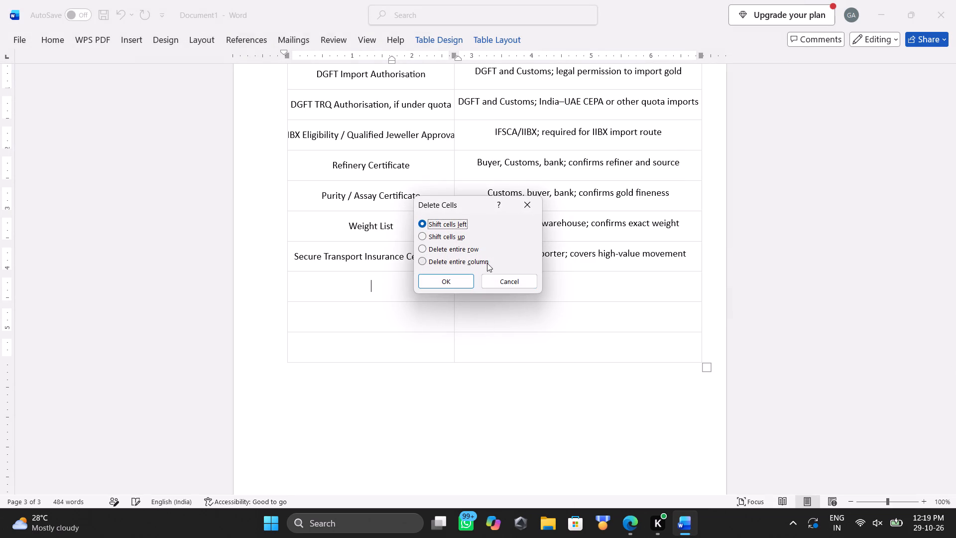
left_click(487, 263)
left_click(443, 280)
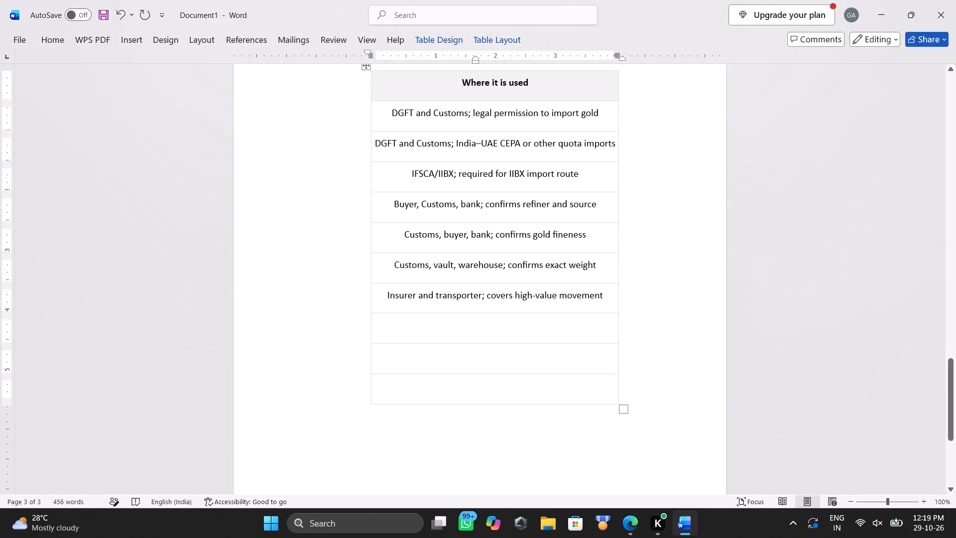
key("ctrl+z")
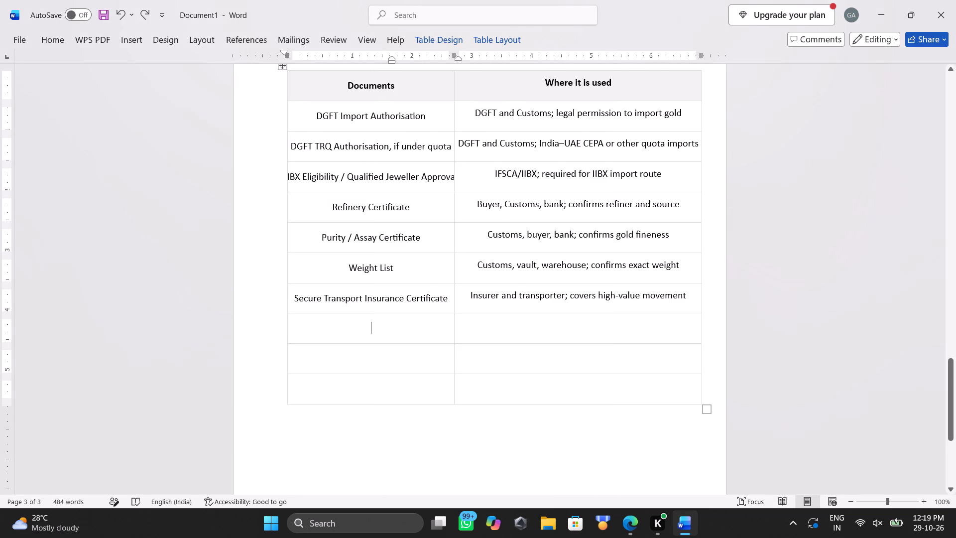
Delete the empty row directly below Secure Transport Insurance Certificate in the Gold table as an entire row.
left_click(402, 347)
left_click(381, 337)
left_click(370, 345)
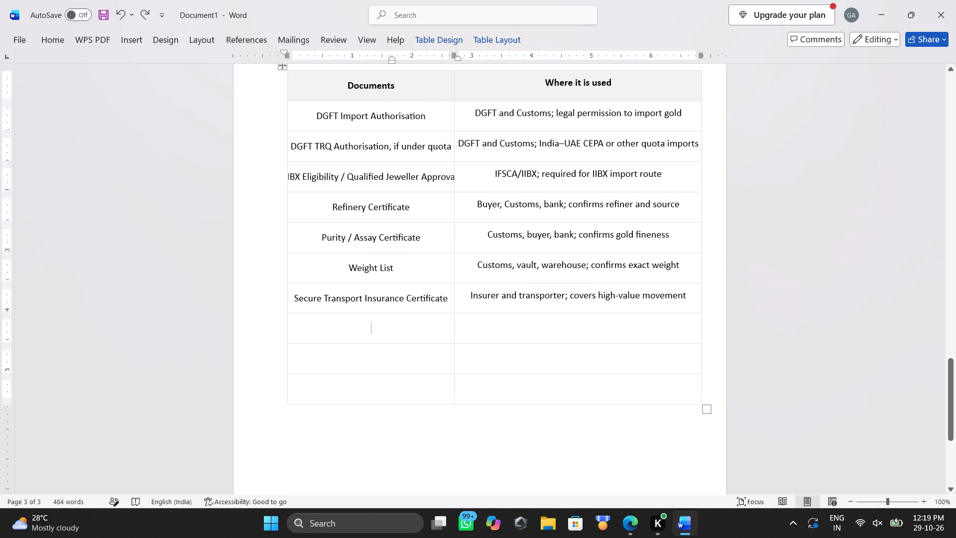
right_click(370, 345)
left_click(442, 219)
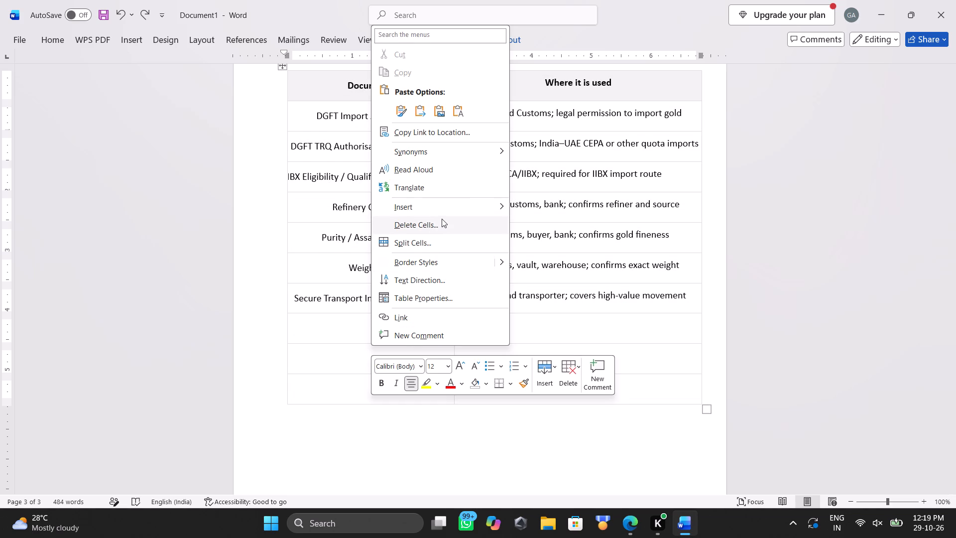
left_click(490, 245)
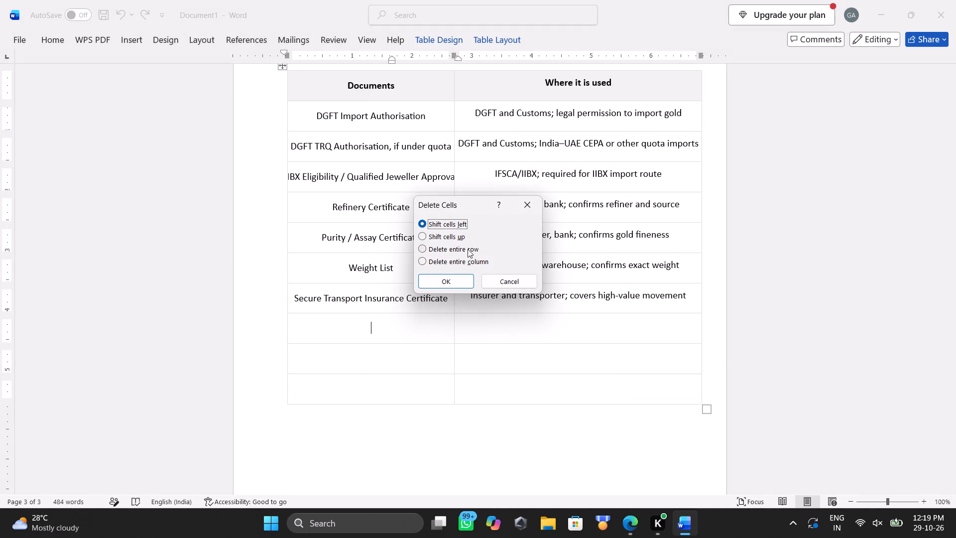
left_click(461, 250)
left_click(444, 273)
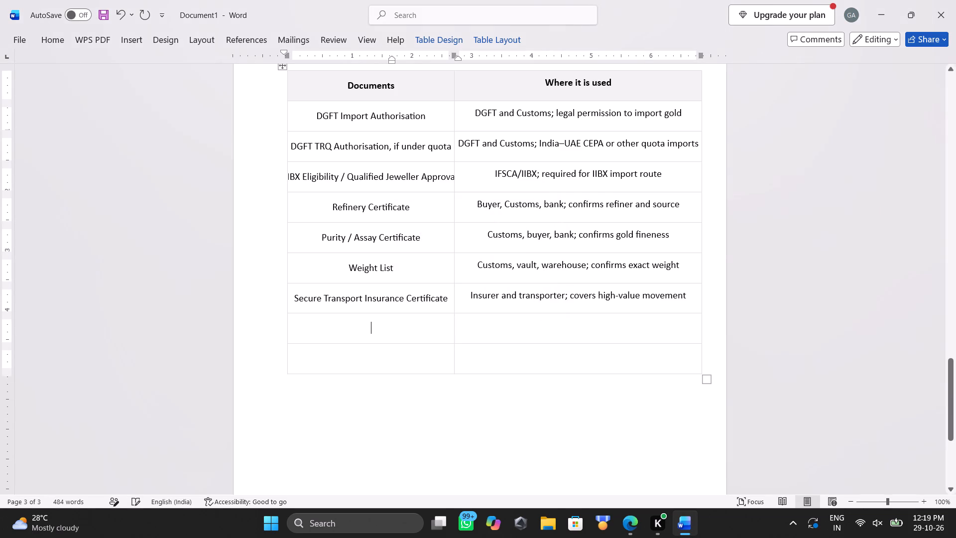
Delete the last two empty rows of the Gold table so it ends at Secure Transport Insurance Certificate.
right_click(391, 345)
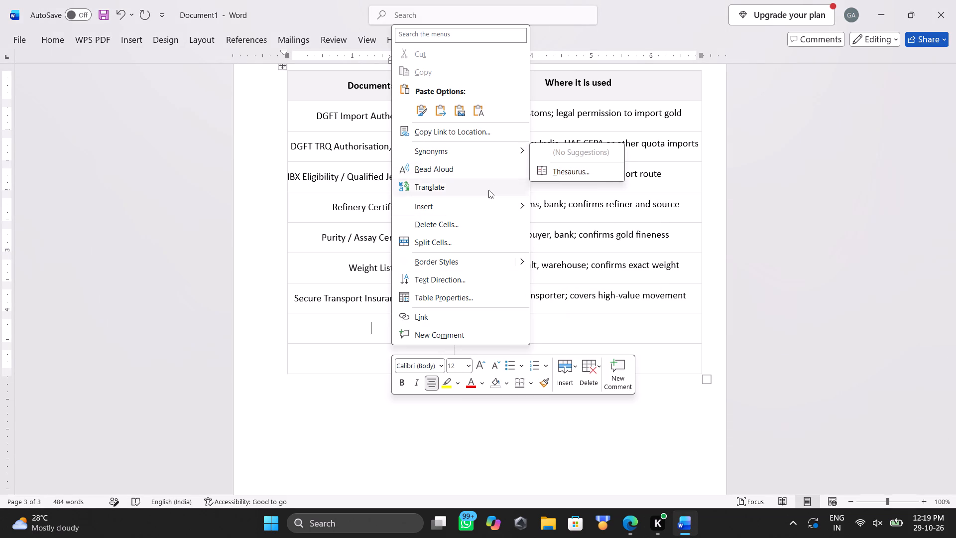
left_click(510, 222)
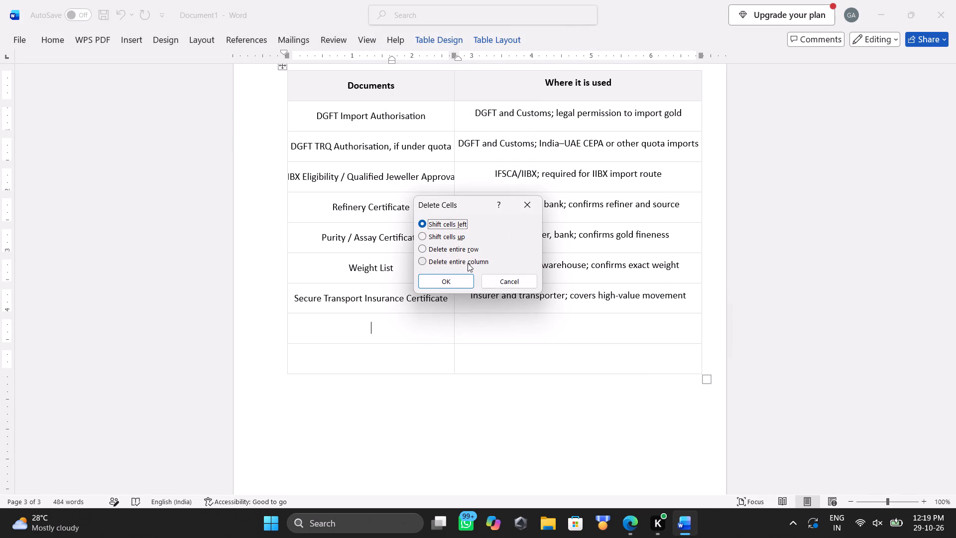
left_click(476, 251)
left_click(430, 282)
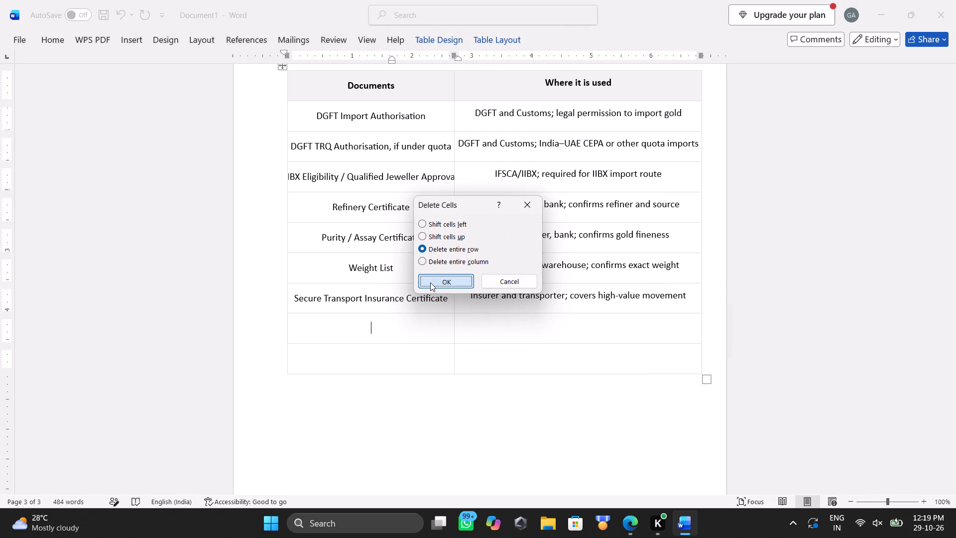
left_click(388, 340)
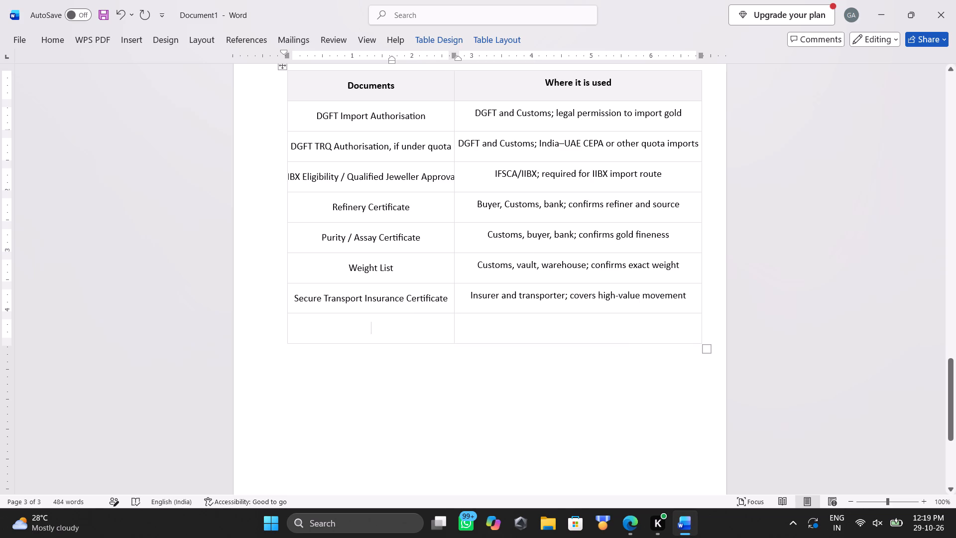
right_click(388, 340)
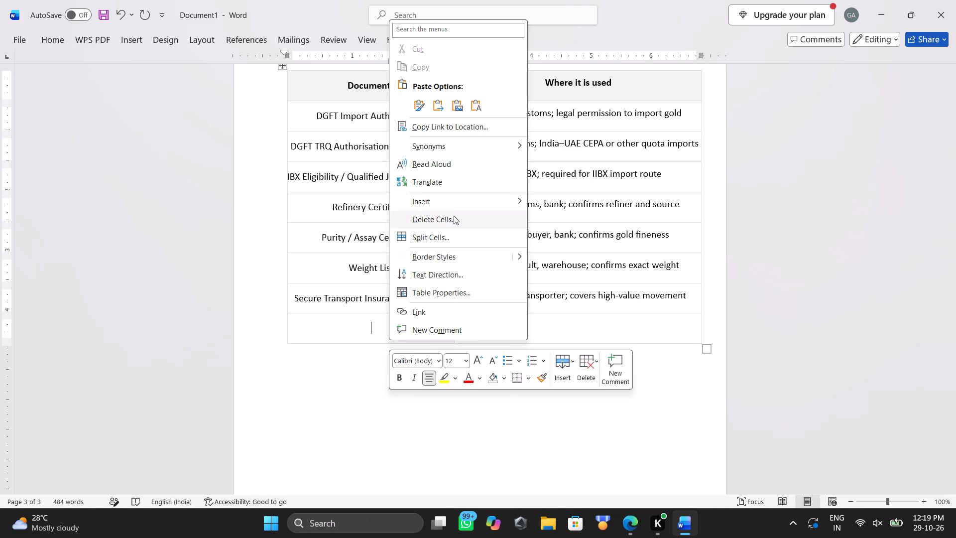
left_click(454, 222)
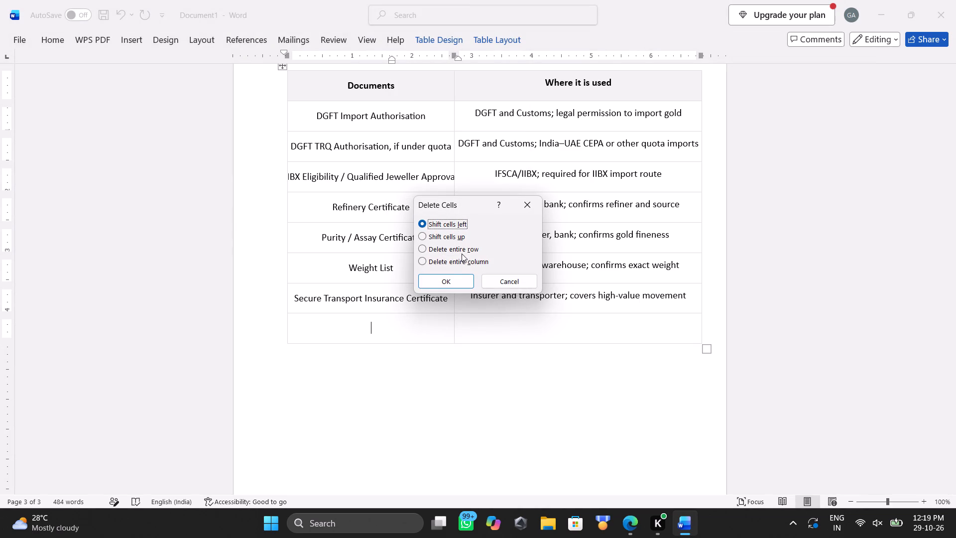
left_click(464, 252)
left_click(441, 285)
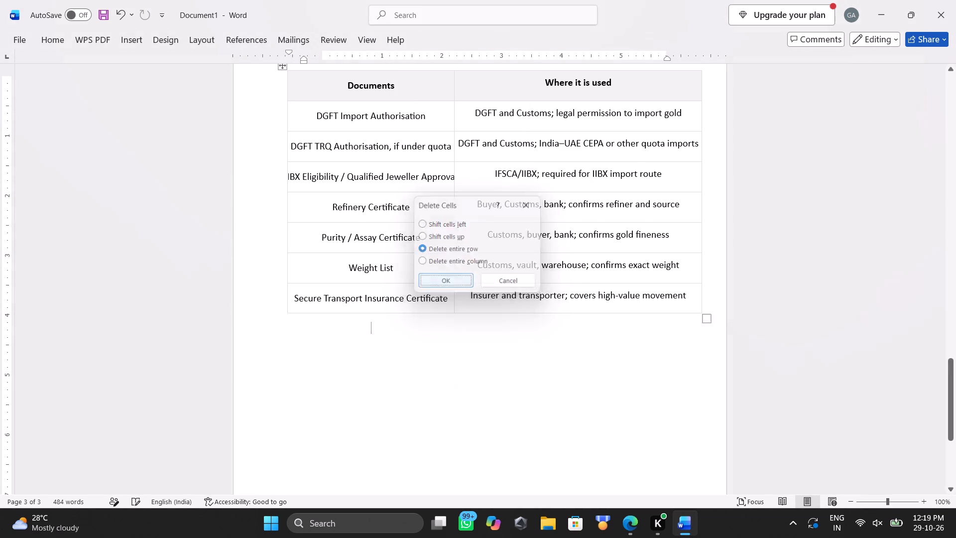
Shift the Gold table's document entries to a first-line indent of about 0.1 inch and a hanging indent of about 1.9 inches.
left_click_drag(306, 142, 397, 279)
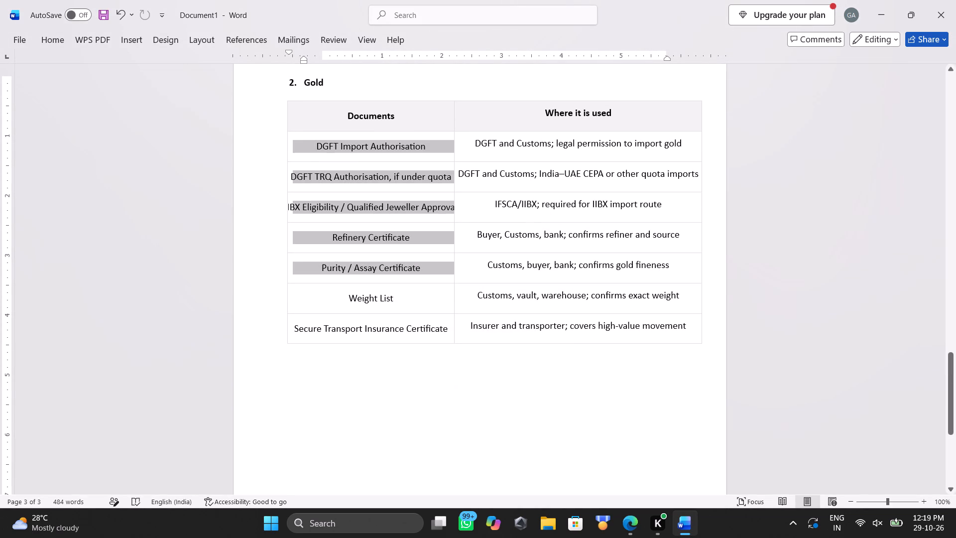
left_click_drag(397, 279, 423, 320)
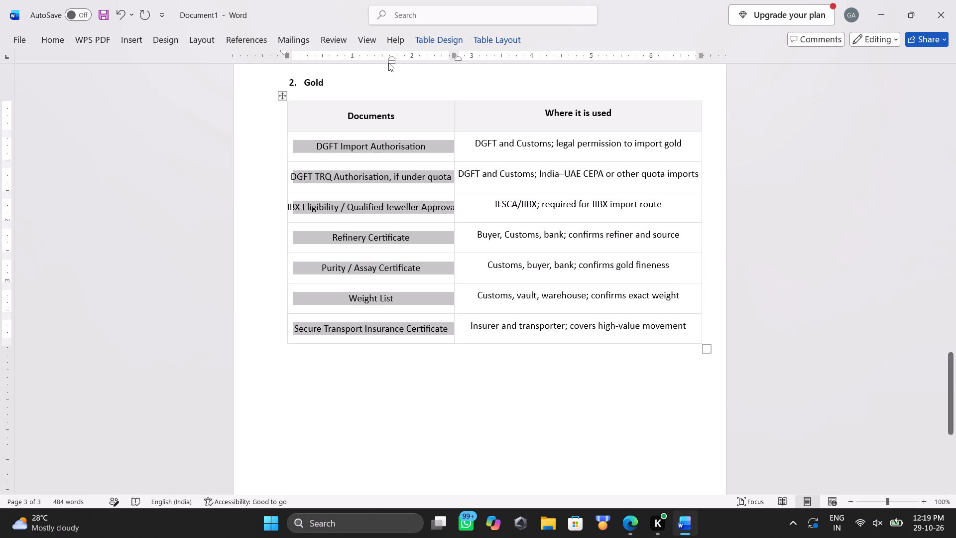
left_click_drag(392, 59, 416, 60)
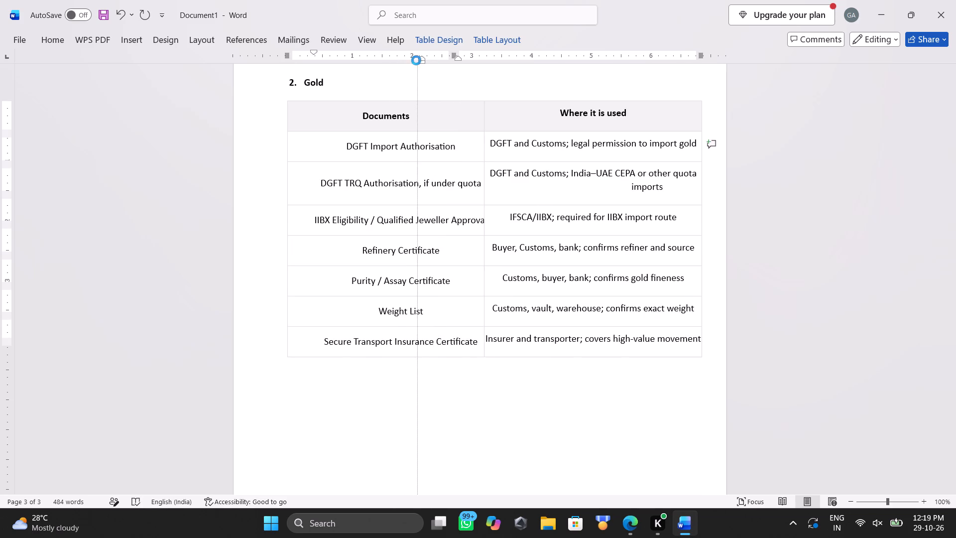
left_click_drag(416, 60, 407, 63)
left_click_drag(299, 51, 297, 61)
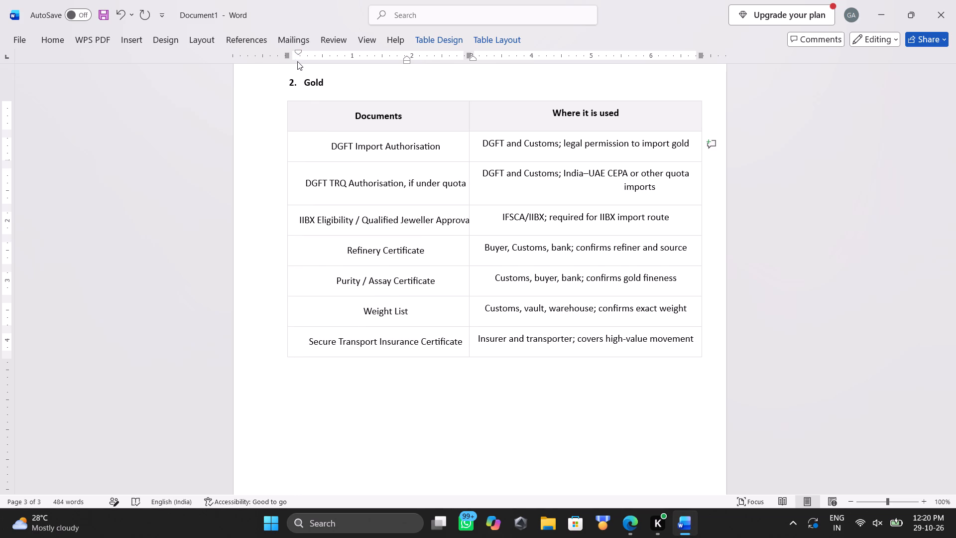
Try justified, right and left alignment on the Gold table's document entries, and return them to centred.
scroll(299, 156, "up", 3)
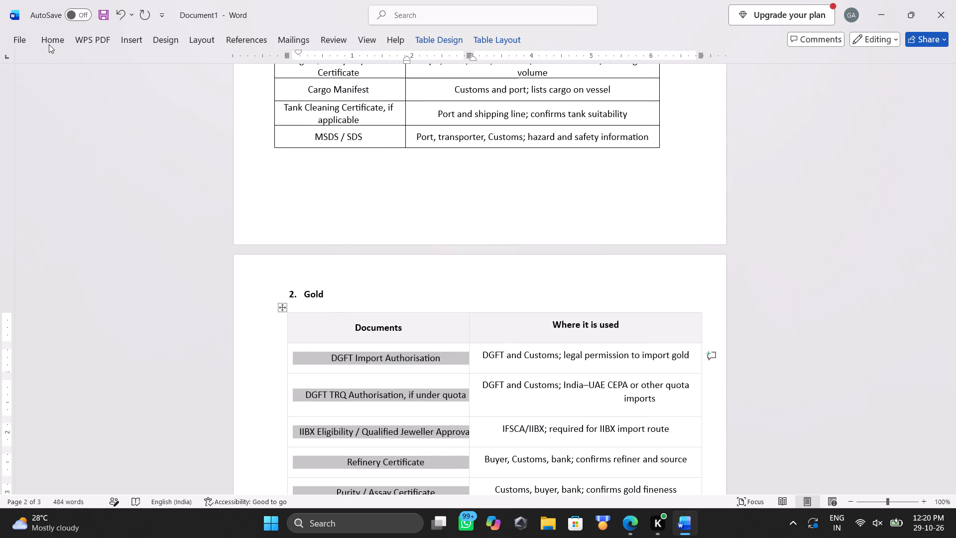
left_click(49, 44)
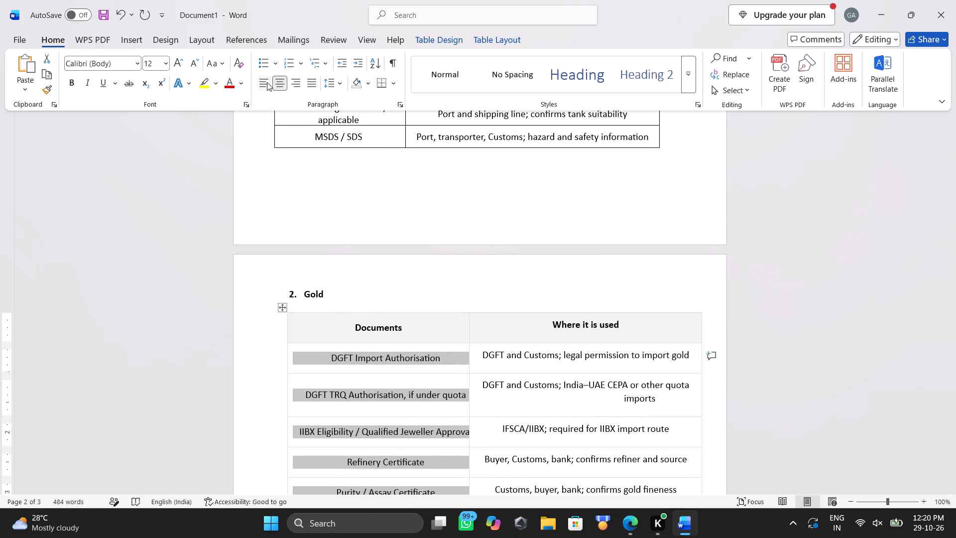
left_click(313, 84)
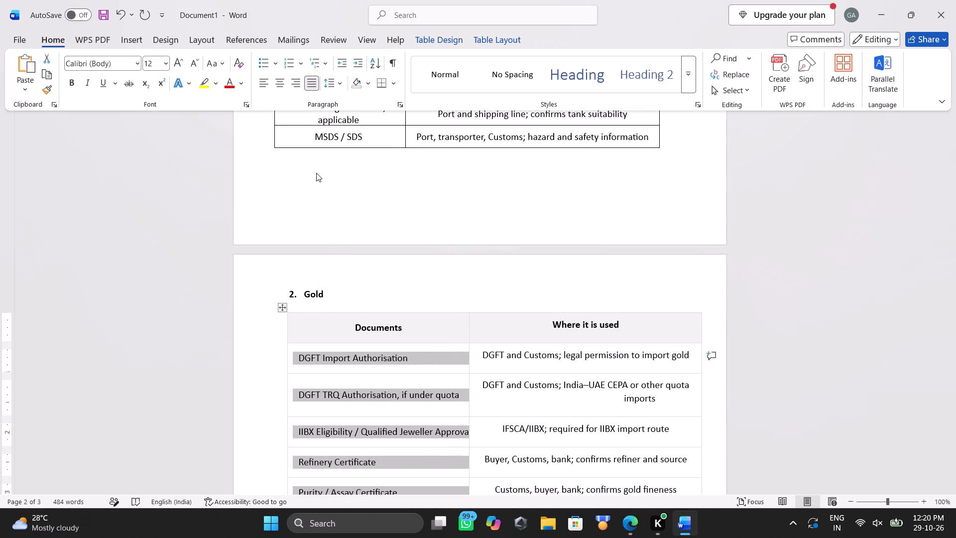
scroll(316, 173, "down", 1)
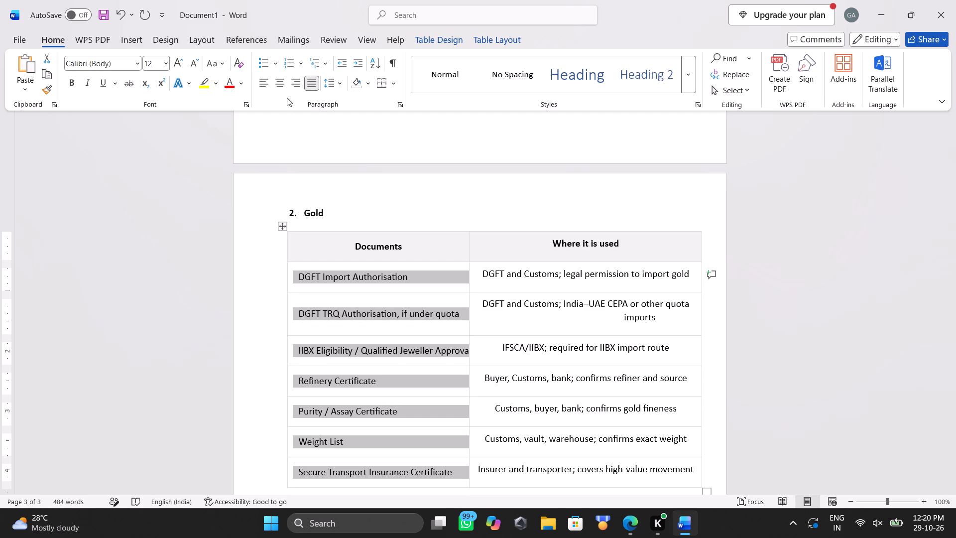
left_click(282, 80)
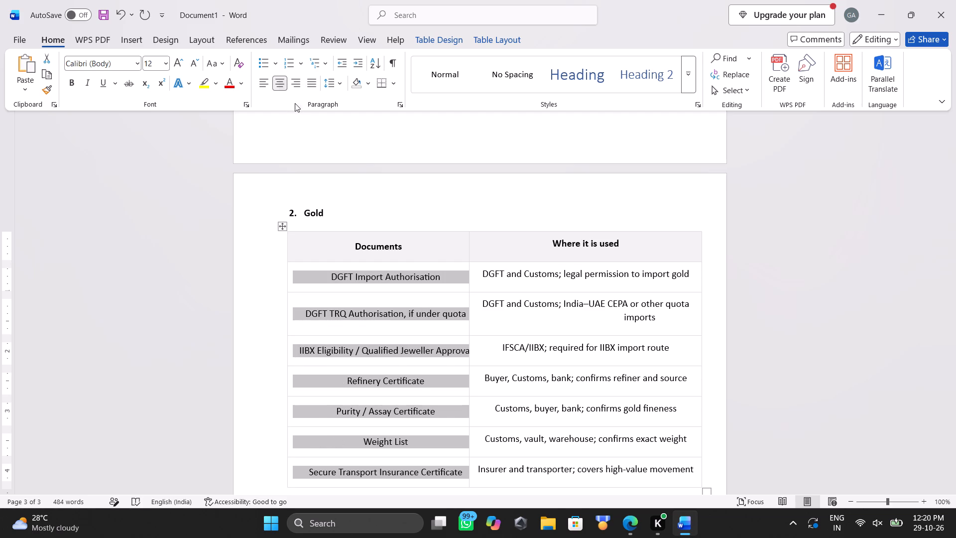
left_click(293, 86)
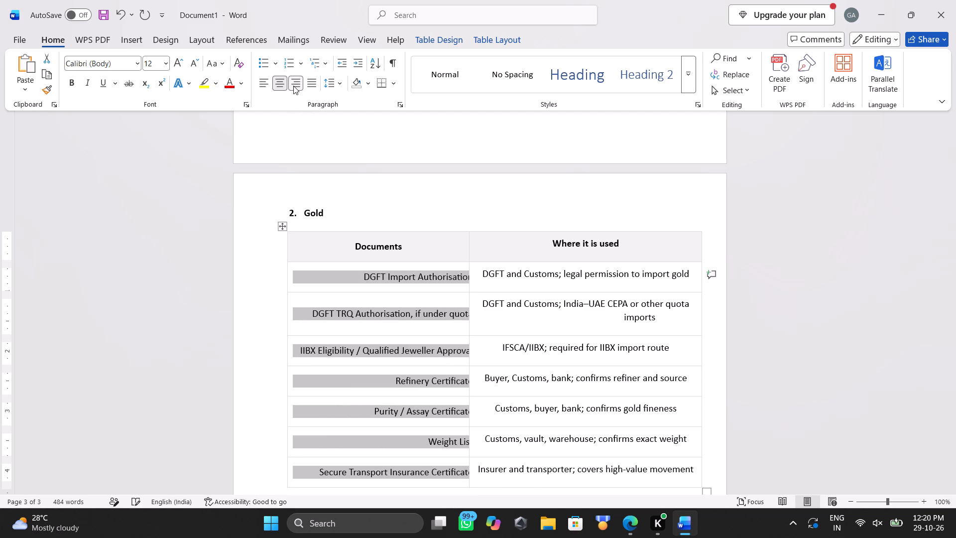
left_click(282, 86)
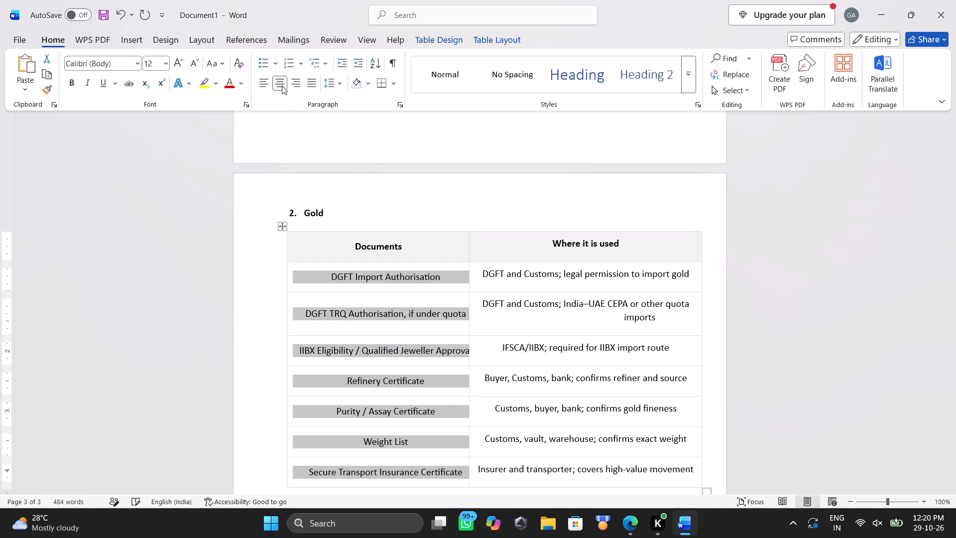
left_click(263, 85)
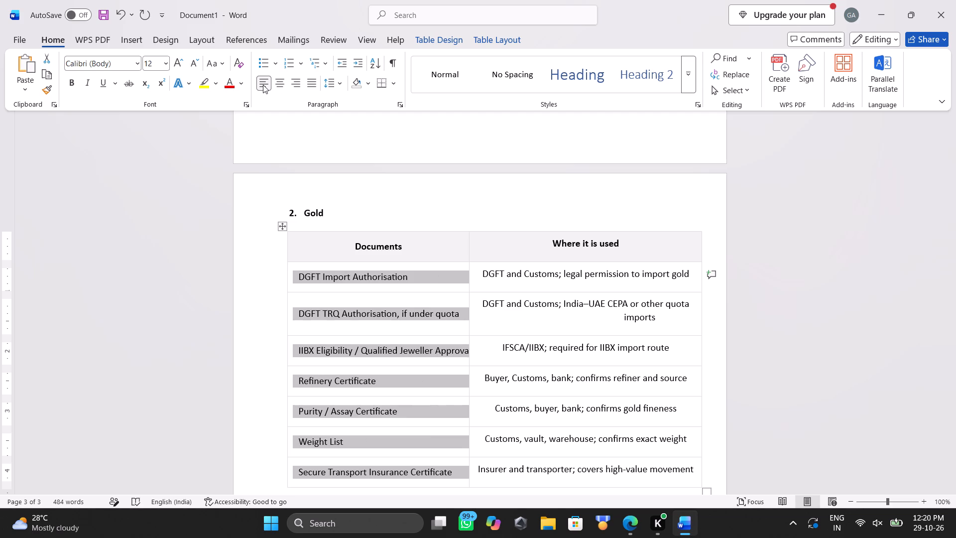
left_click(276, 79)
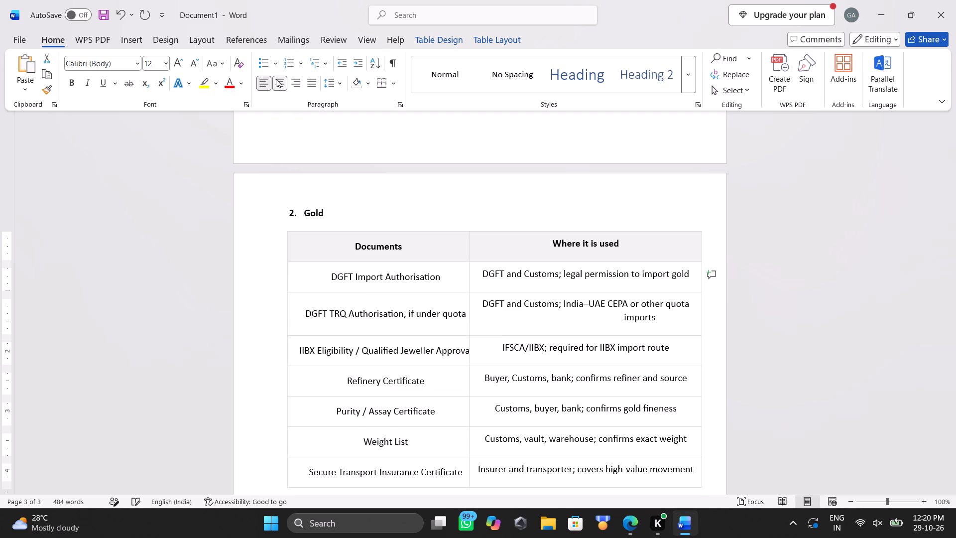
Left-align the document names in the crude oil table, from DGFT Import Permission / Authorisation down to MSDS / SDS.
scroll(315, 257, "up", 1)
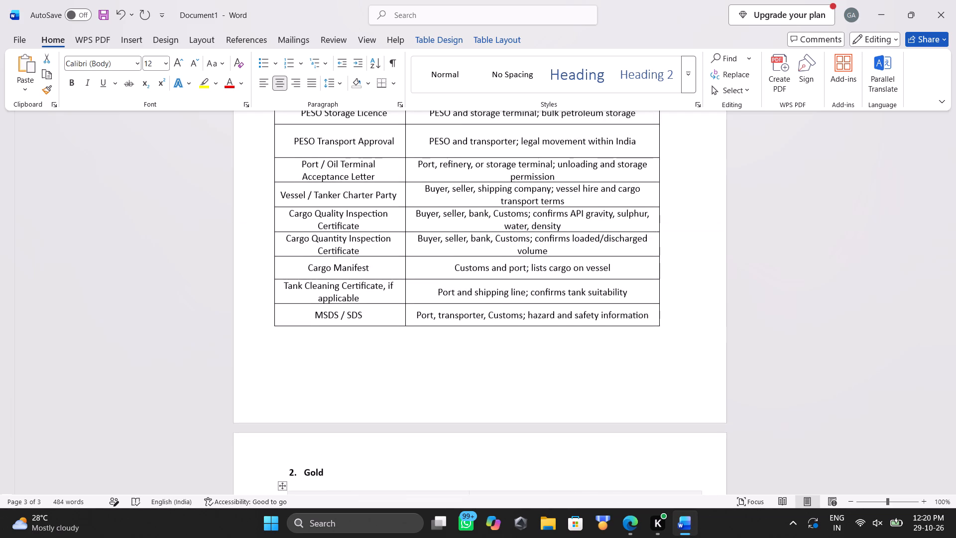
scroll(315, 257, "up", 1)
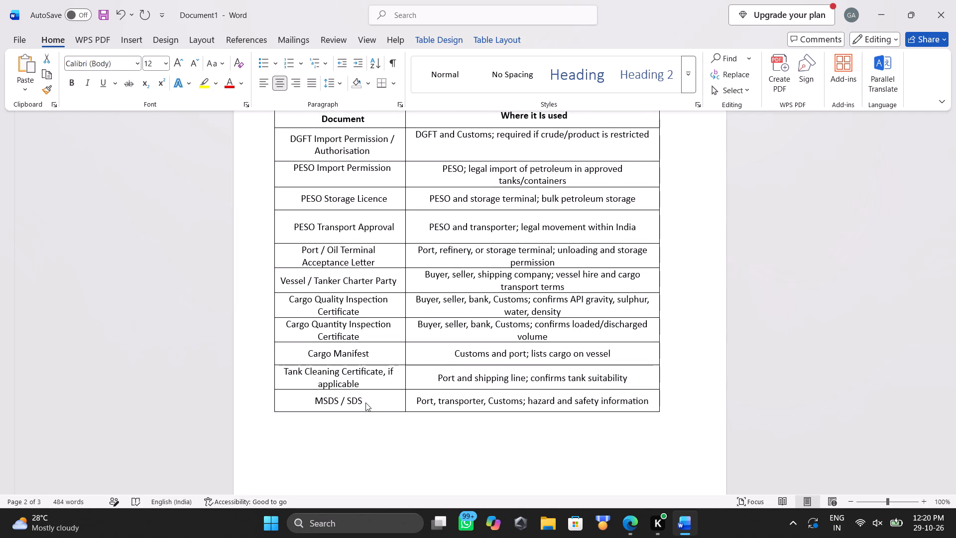
left_click_drag(365, 403, 316, 317)
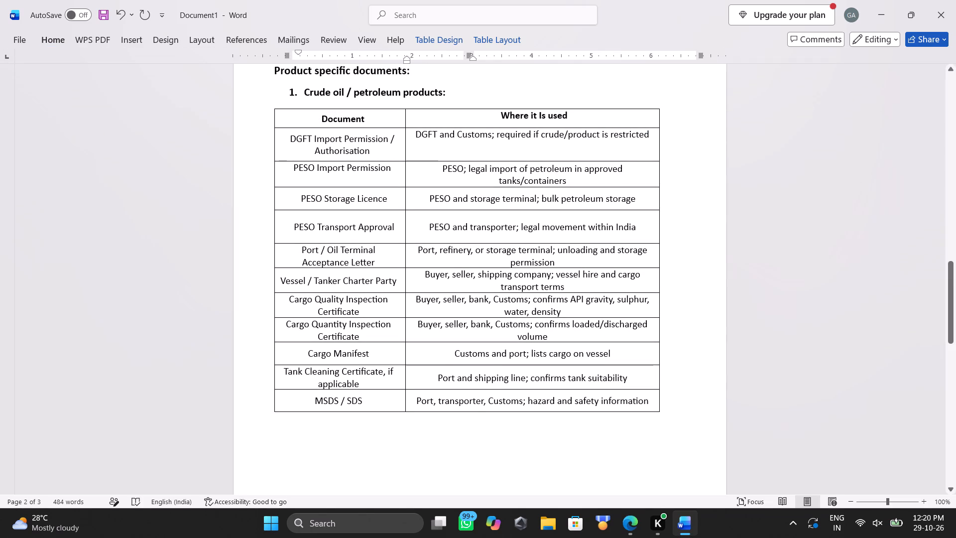
left_click_drag(362, 399, 296, 149)
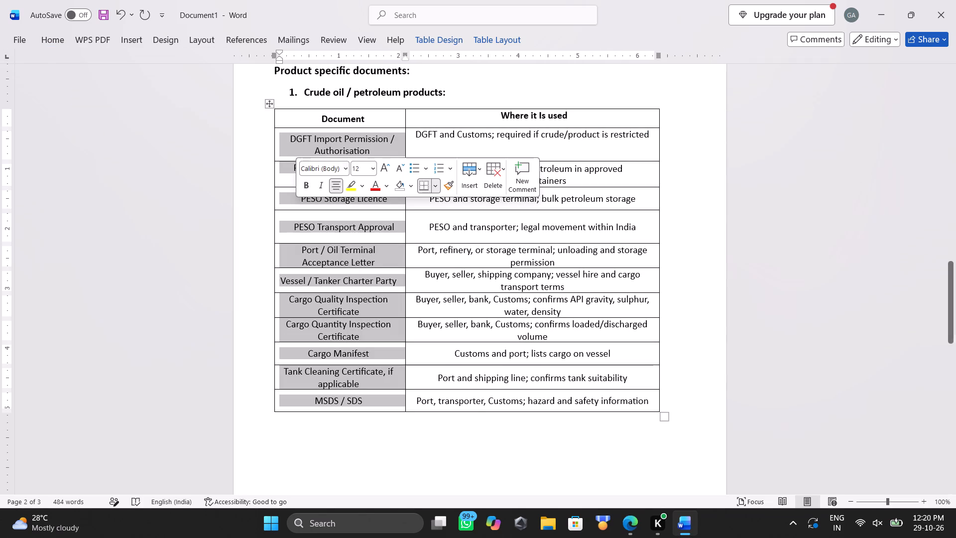
left_click(340, 181)
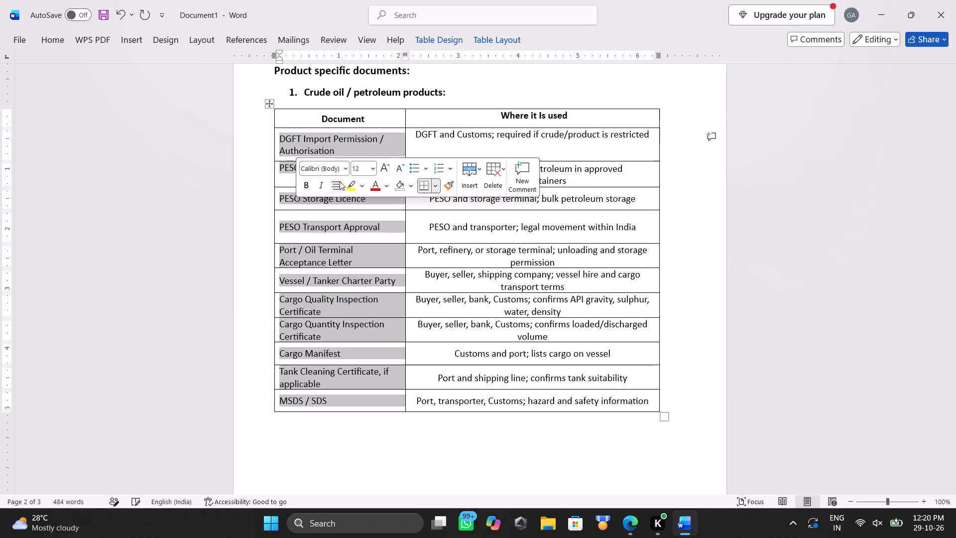
left_click(246, 214)
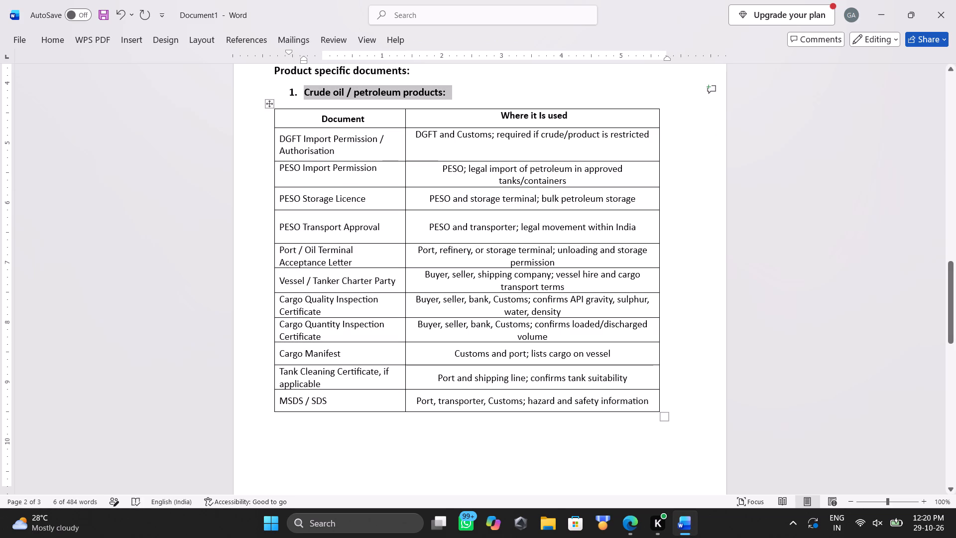
Left-align all the usage descriptions below the Where it is used header in the crude oil table.
left_click_drag(648, 398, 417, 148)
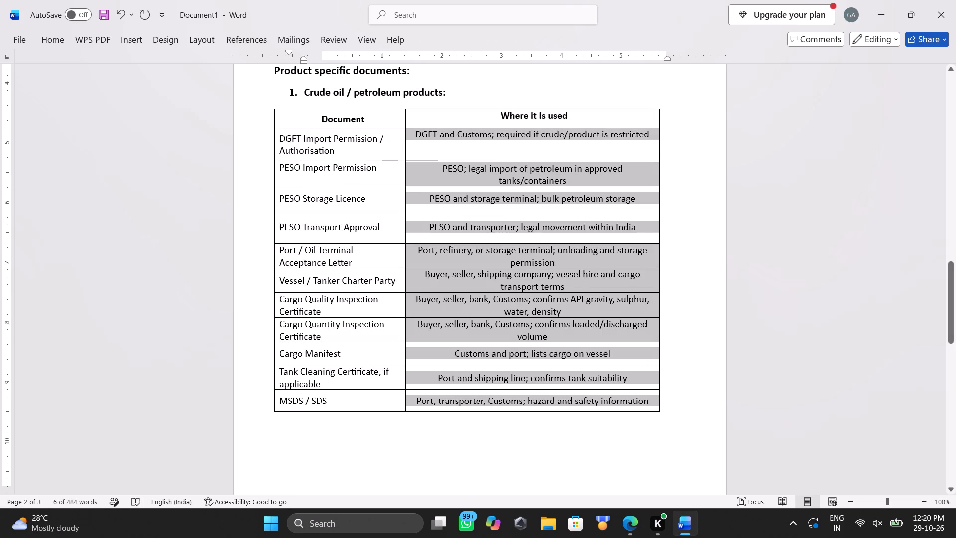
left_click_drag(417, 148, 416, 147)
left_click(456, 186)
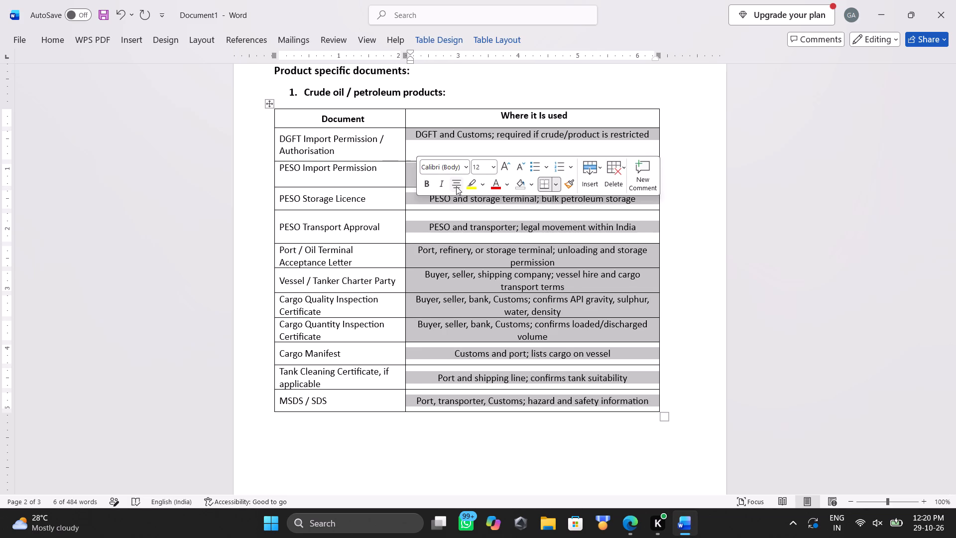
left_click(406, 437)
Left-align the Gold table's document names, from DGFT Import Authorisation down to Secure Transport Insurance Certificate.
scroll(406, 437, "down", 2)
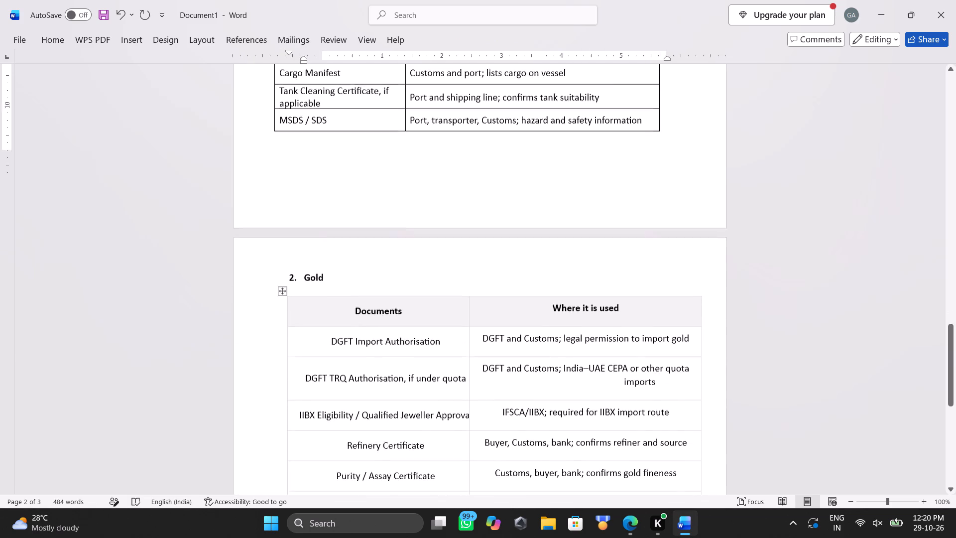
scroll(406, 437, "down", 2)
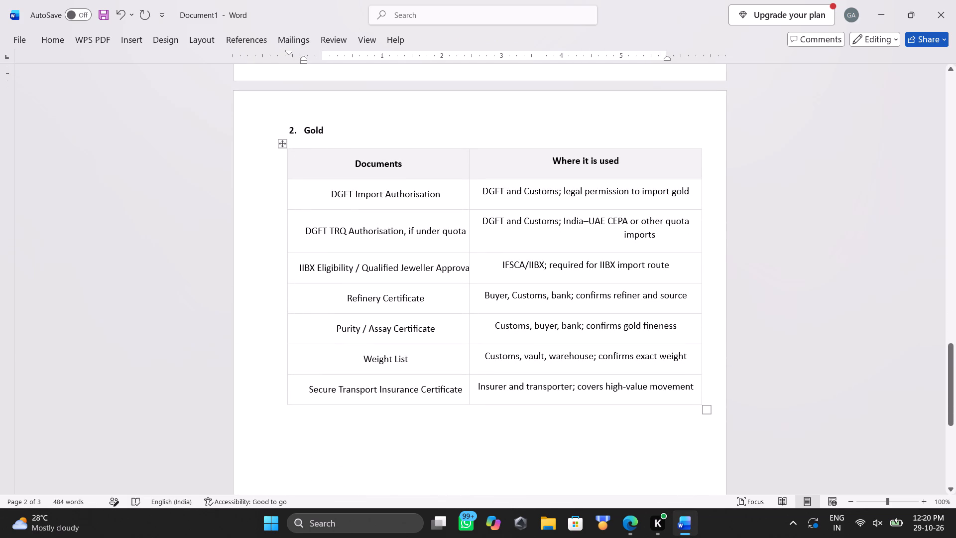
left_click_drag(463, 393, 324, 215)
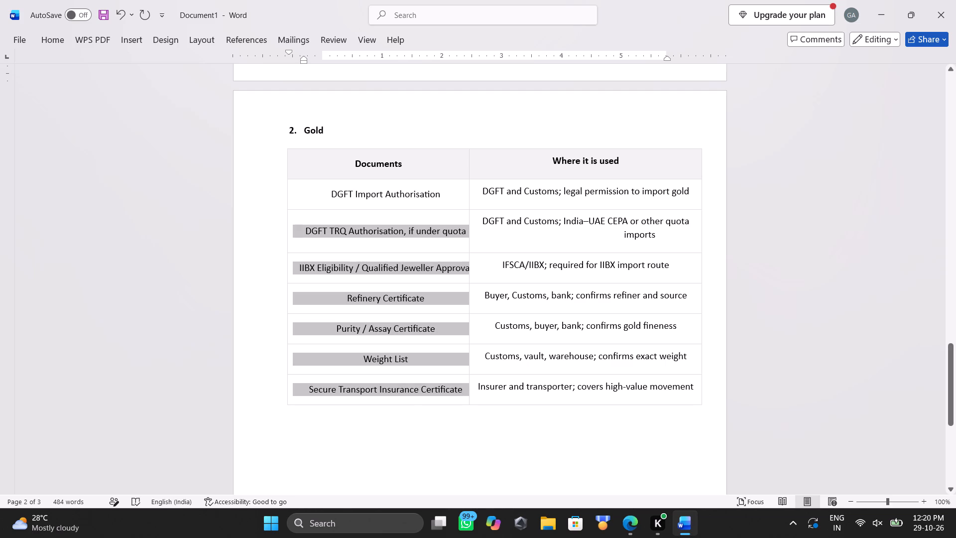
left_click_drag(324, 215, 309, 202)
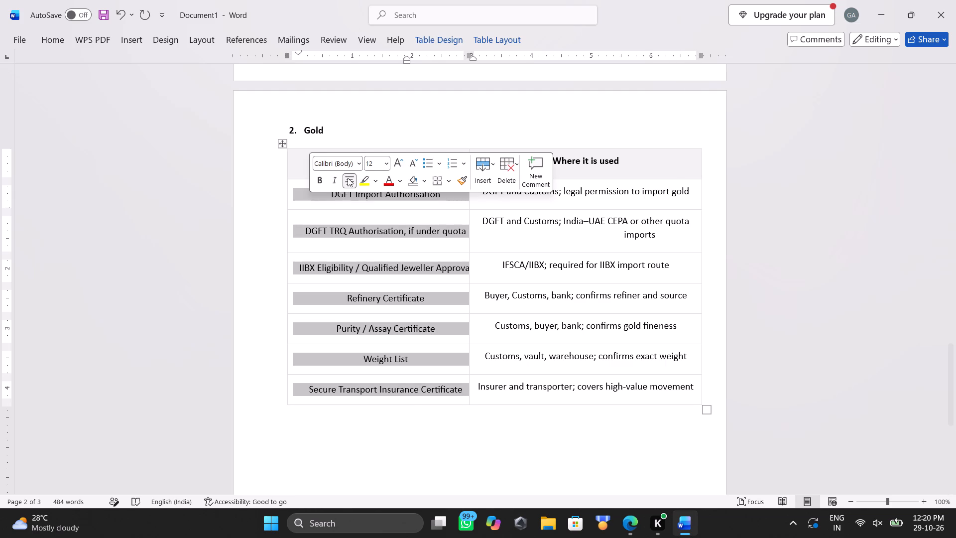
left_click(348, 178)
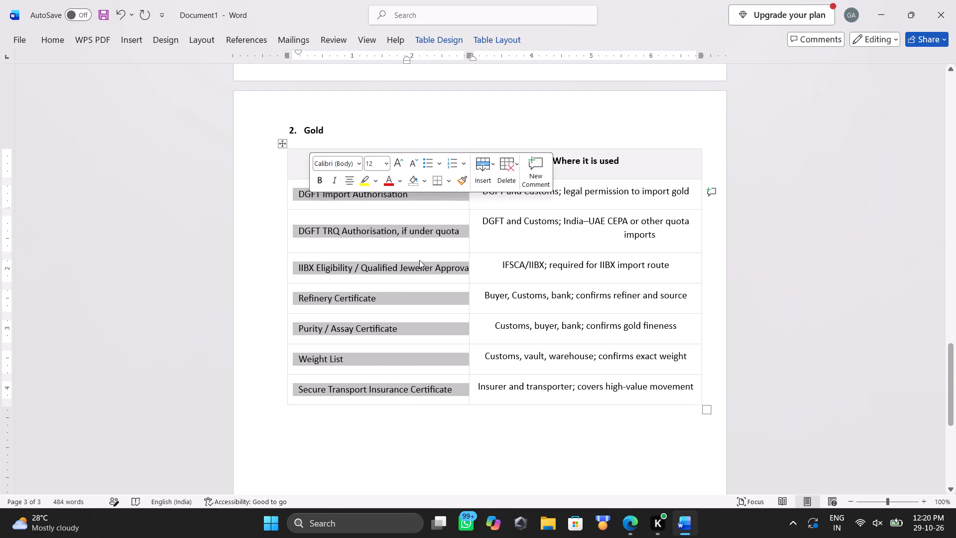
Move the Gold table's document names flush with the column's left edge, with a hanging indent of about 1.4 inches.
left_click_drag(407, 60, 402, 68)
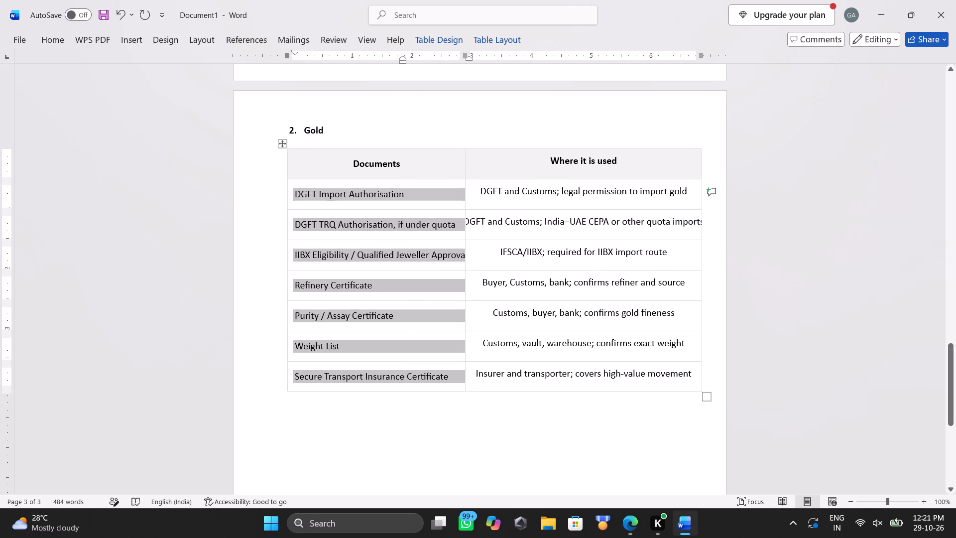
left_click_drag(464, 264, 462, 264)
left_click_drag(462, 264, 466, 273)
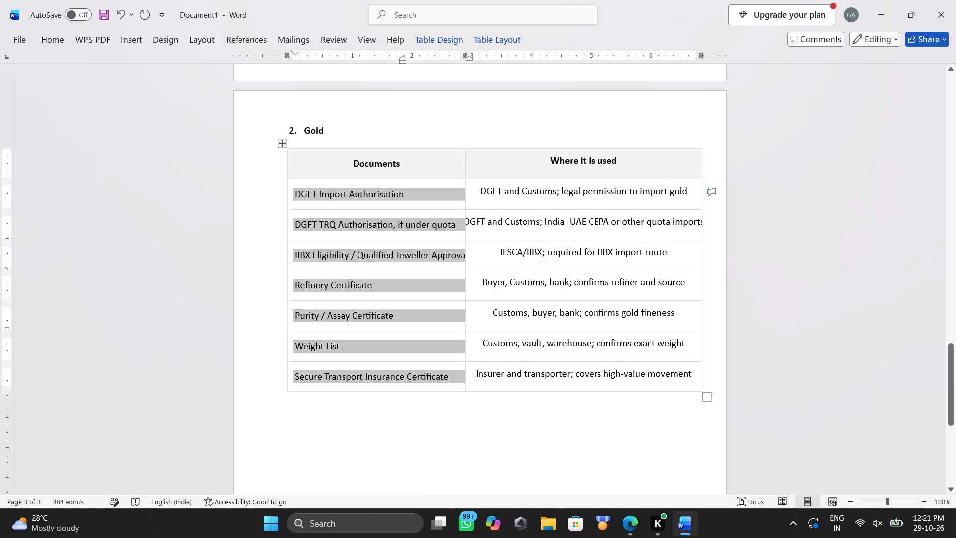
left_click(402, 59)
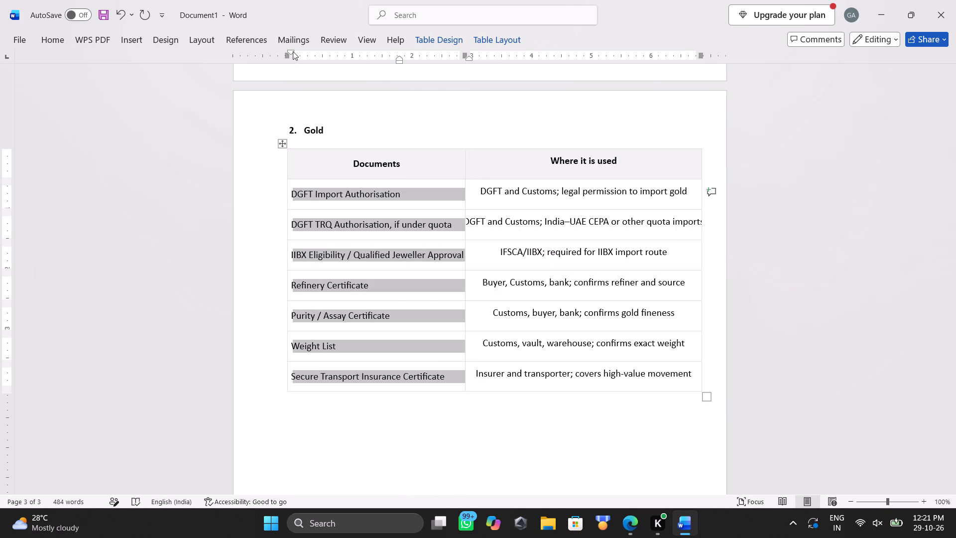
left_click_drag(291, 52, 313, 52)
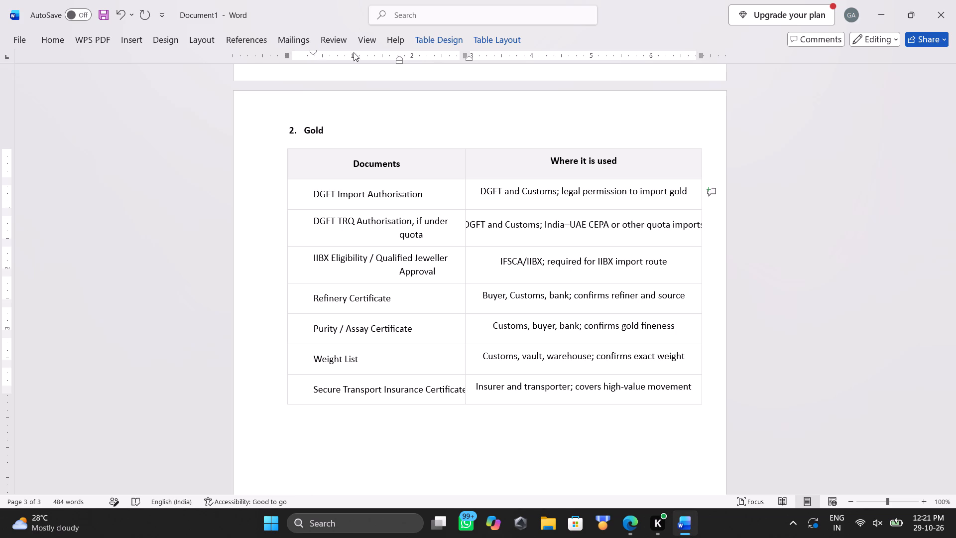
left_click_drag(399, 61, 416, 62)
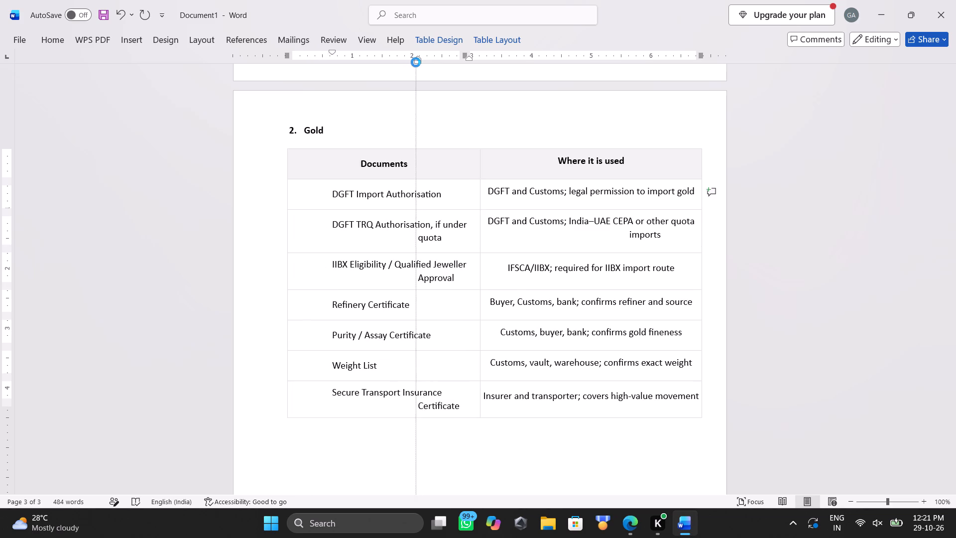
left_click_drag(416, 62, 378, 65)
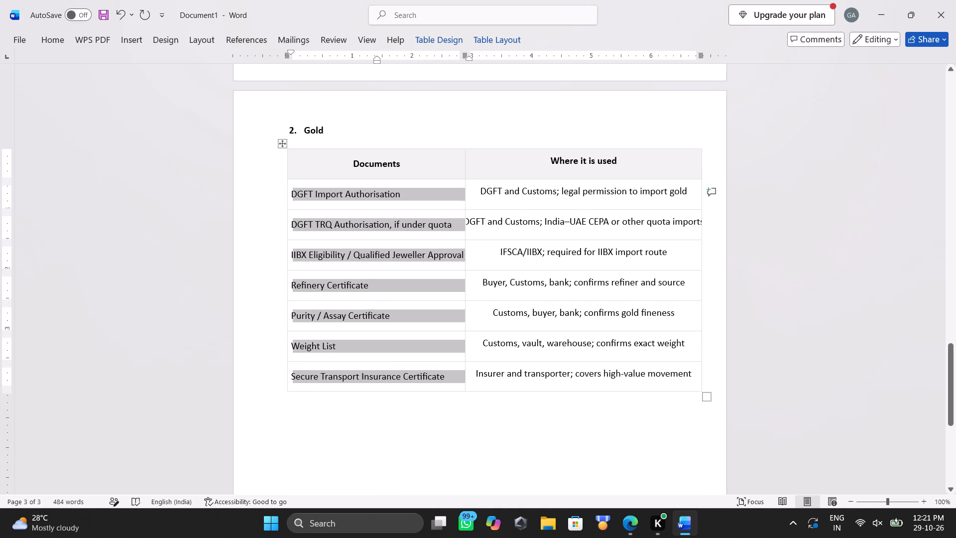
Widen the Gold table's Documents column to about 3.1 inches by moving its border with the Where it is used column.
left_click_drag(465, 158, 479, 160)
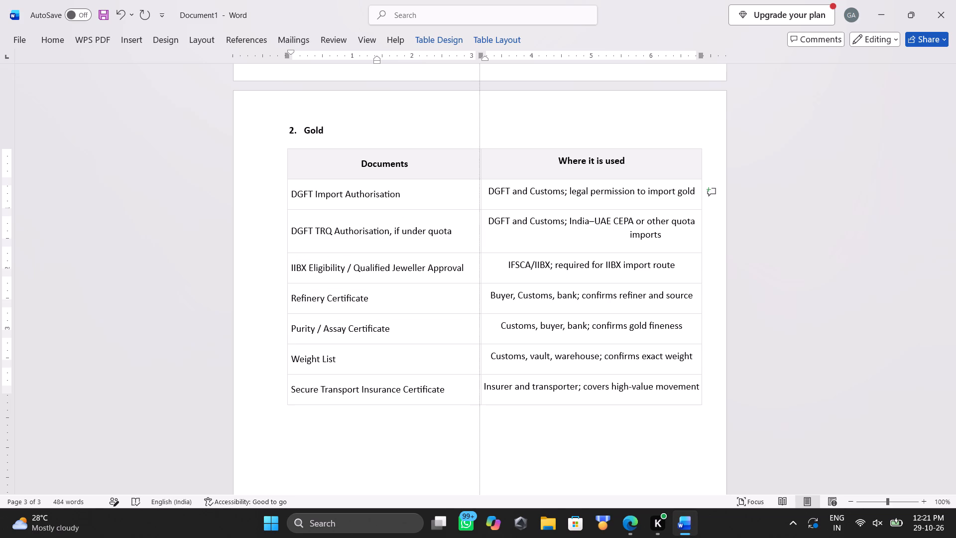
left_click_drag(479, 160, 475, 162)
left_click(509, 258)
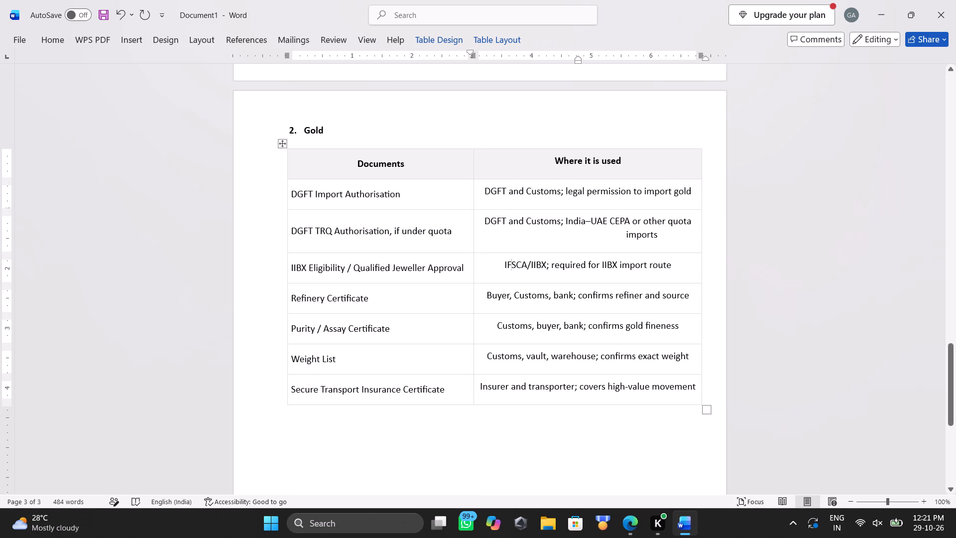
Left-align all the usage descriptions below the Where it is used header in the Gold table.
left_click_drag(485, 196, 645, 385)
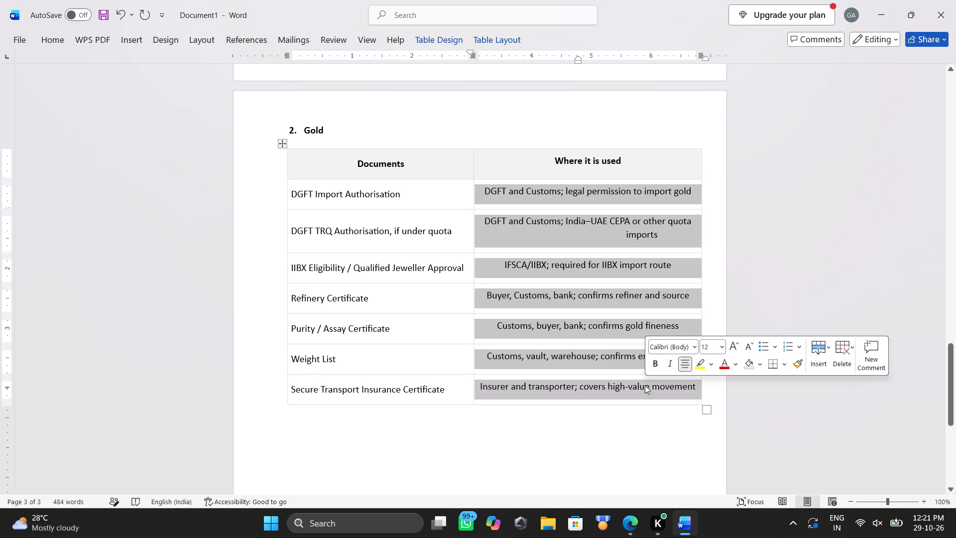
left_click(683, 357)
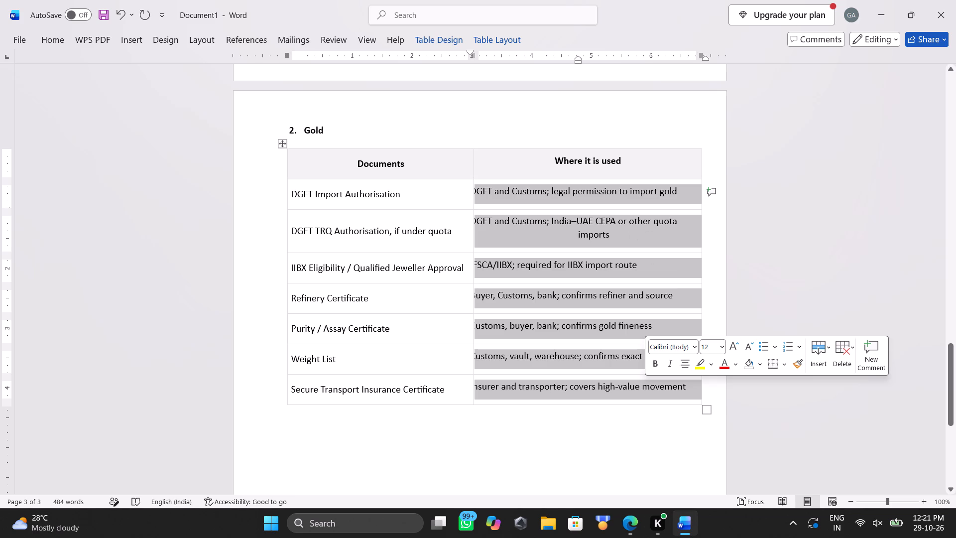
Set the Gold table's usage descriptions to ruler positions of about 3.1 inches first-line, 4.9 inches hanging and 6.7 inches right indent.
left_click_drag(578, 59, 589, 61)
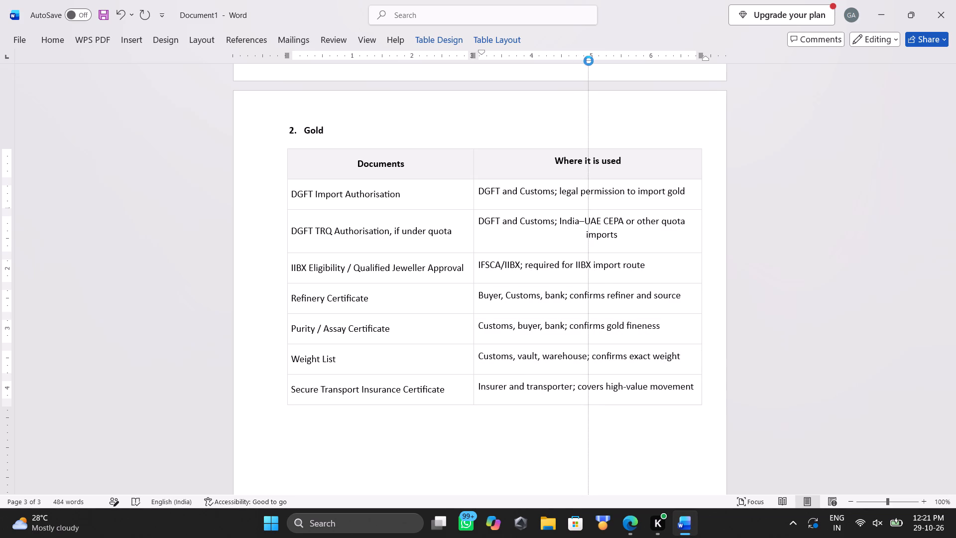
left_click_drag(589, 61, 590, 66)
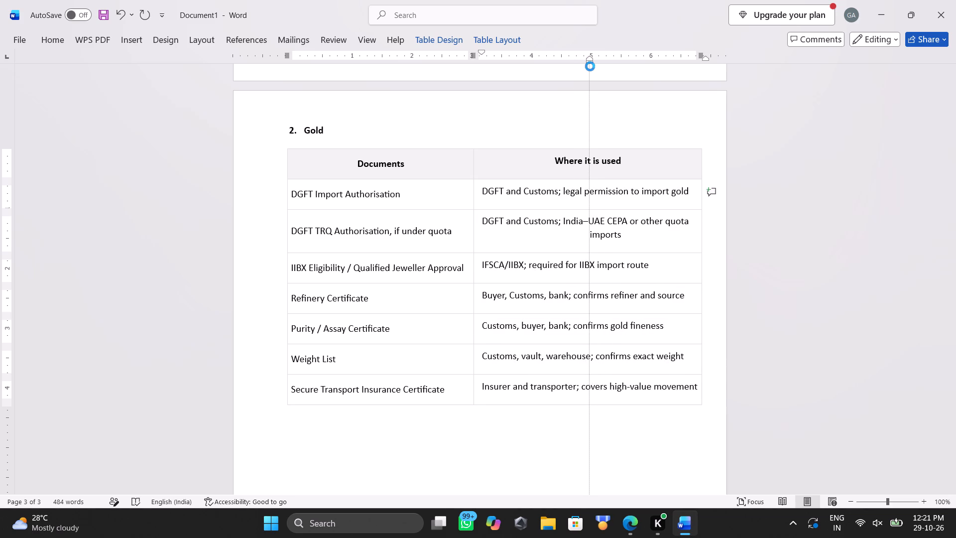
left_click_drag(590, 66, 586, 69)
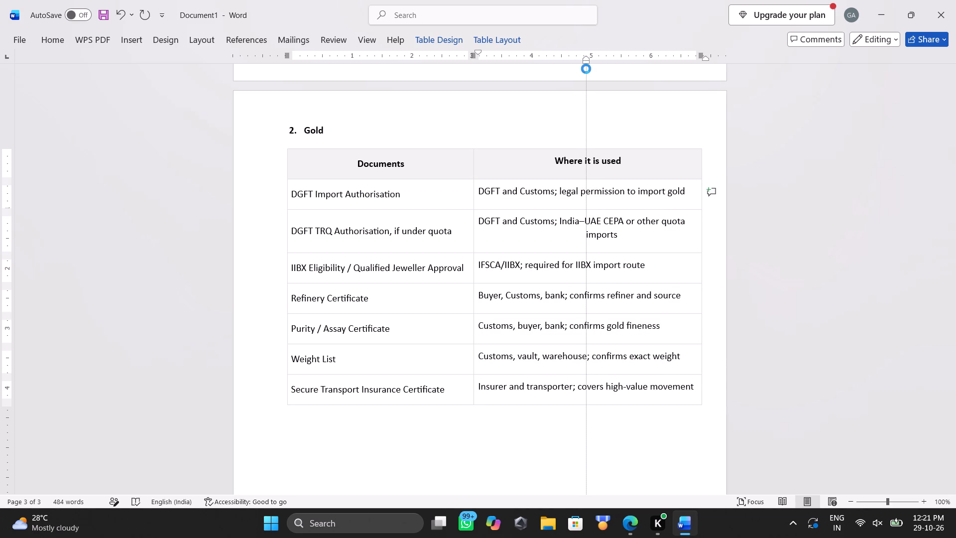
left_click_drag(586, 69, 587, 68)
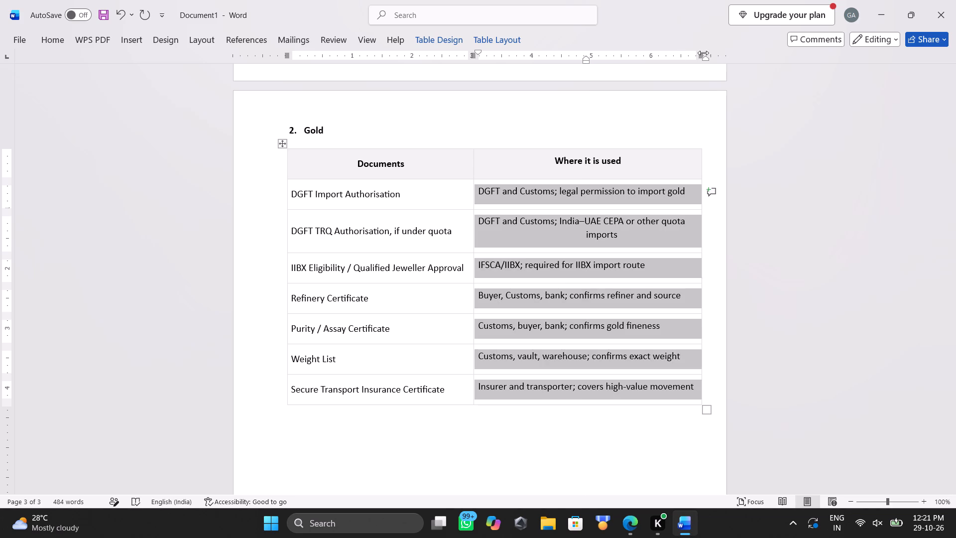
left_click_drag(704, 58, 694, 58)
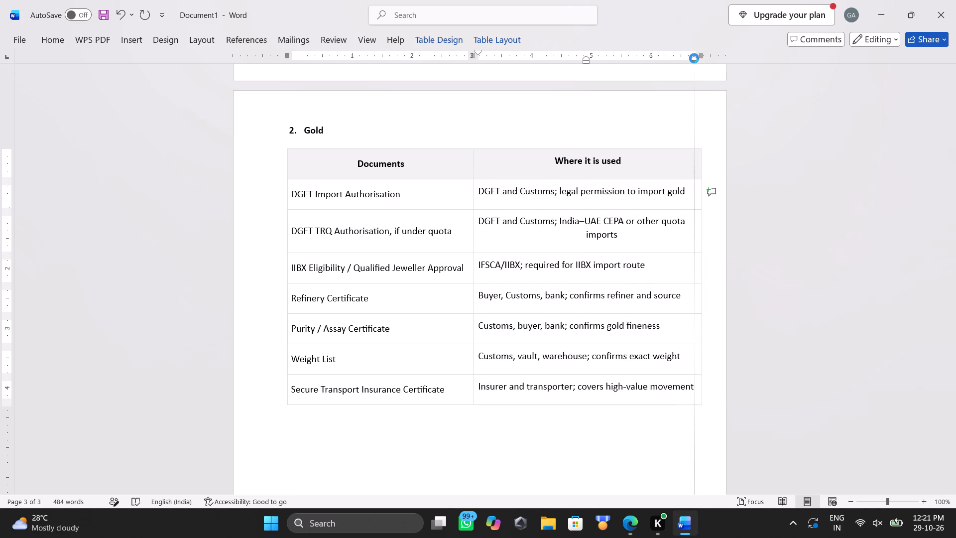
left_click_drag(694, 58, 690, 61)
left_click_drag(690, 61, 691, 60)
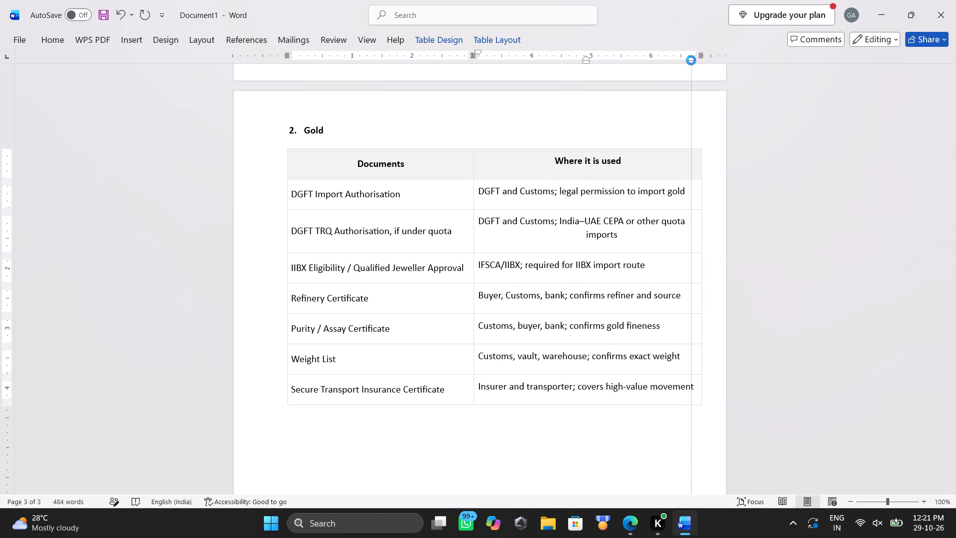
left_click_drag(691, 60, 693, 60)
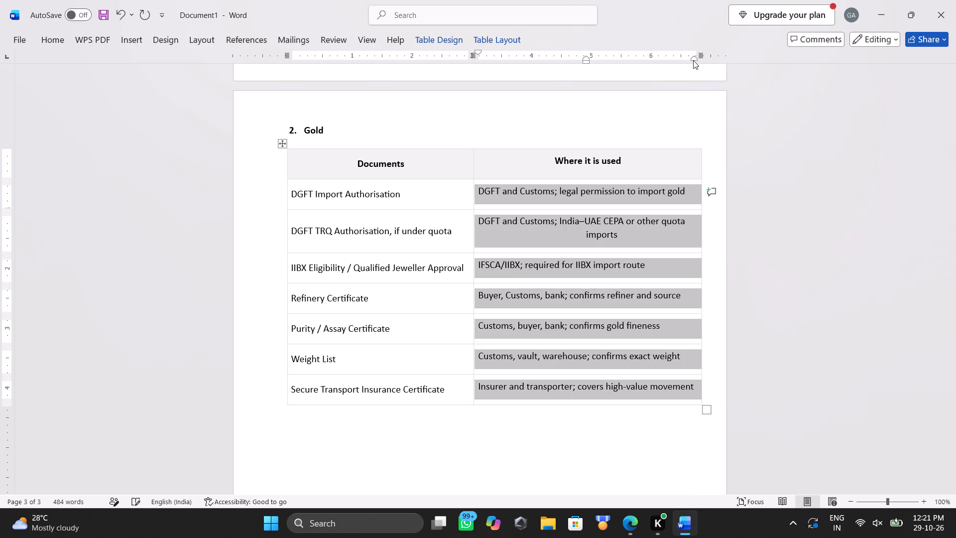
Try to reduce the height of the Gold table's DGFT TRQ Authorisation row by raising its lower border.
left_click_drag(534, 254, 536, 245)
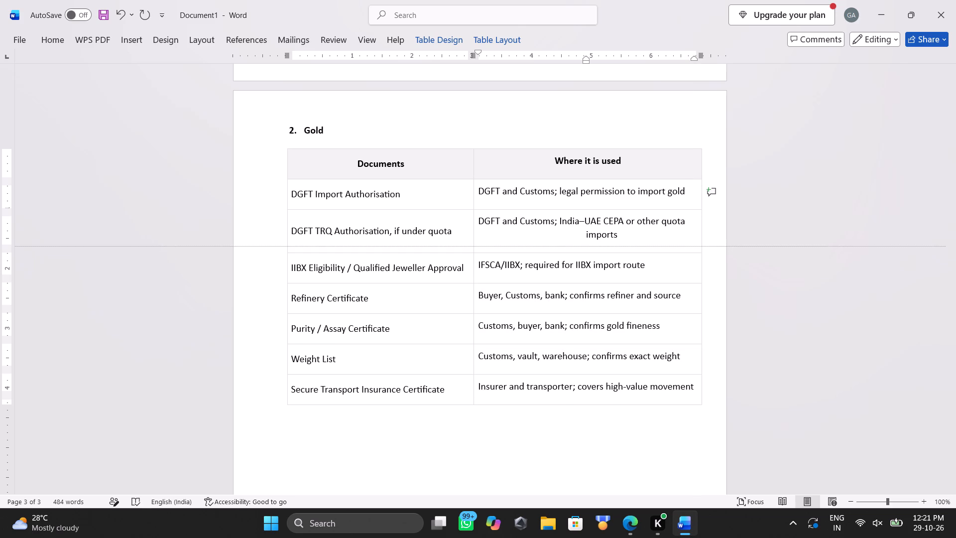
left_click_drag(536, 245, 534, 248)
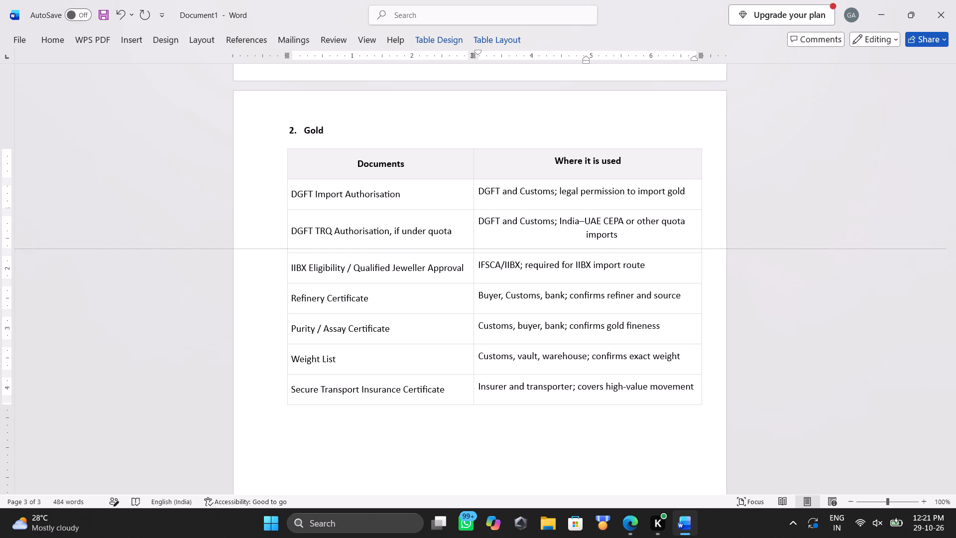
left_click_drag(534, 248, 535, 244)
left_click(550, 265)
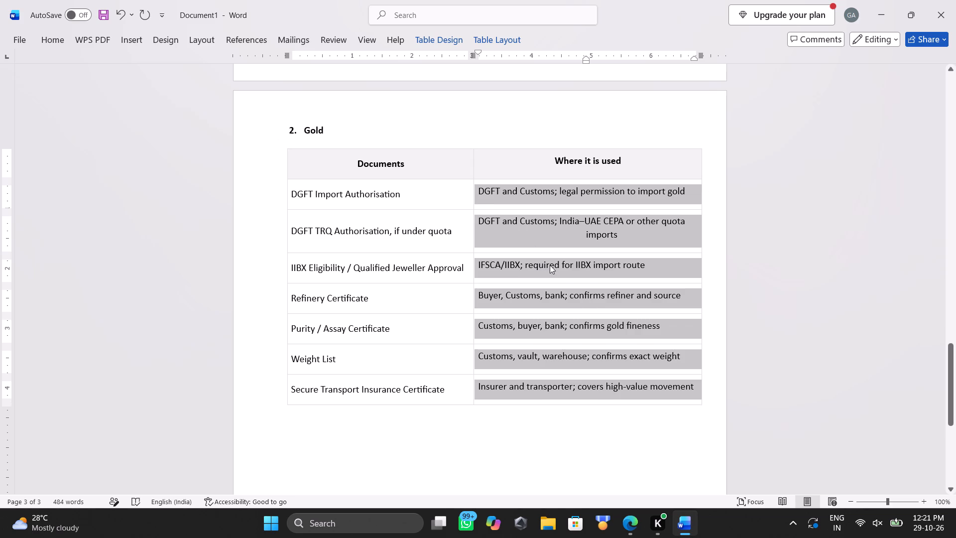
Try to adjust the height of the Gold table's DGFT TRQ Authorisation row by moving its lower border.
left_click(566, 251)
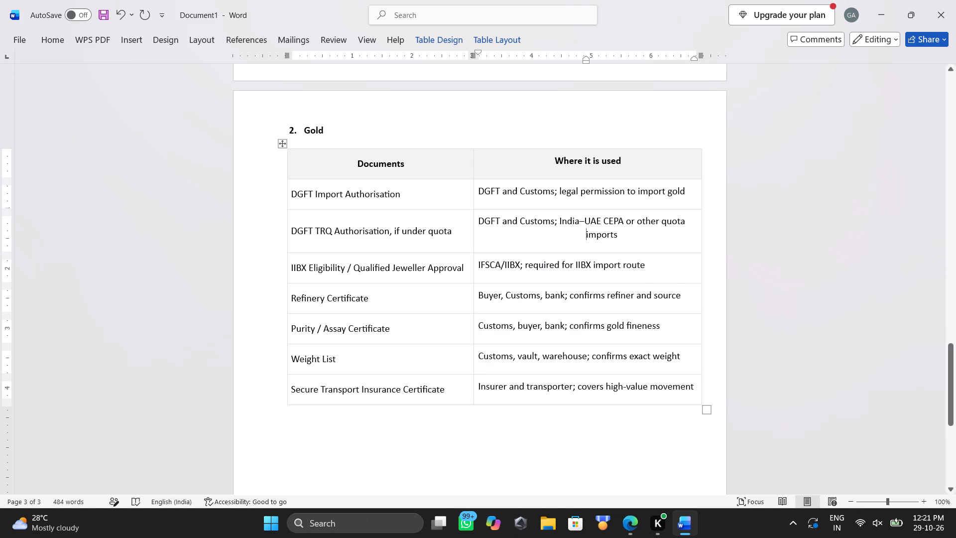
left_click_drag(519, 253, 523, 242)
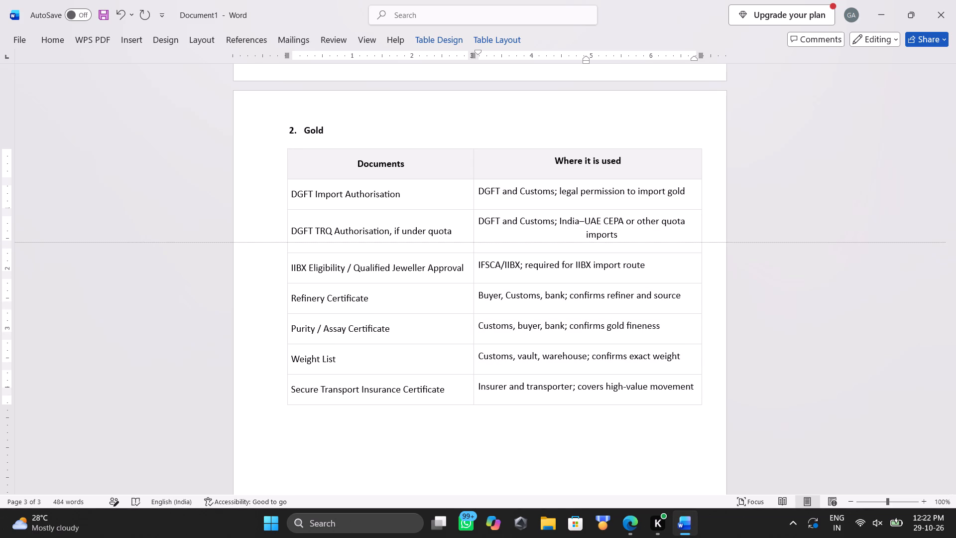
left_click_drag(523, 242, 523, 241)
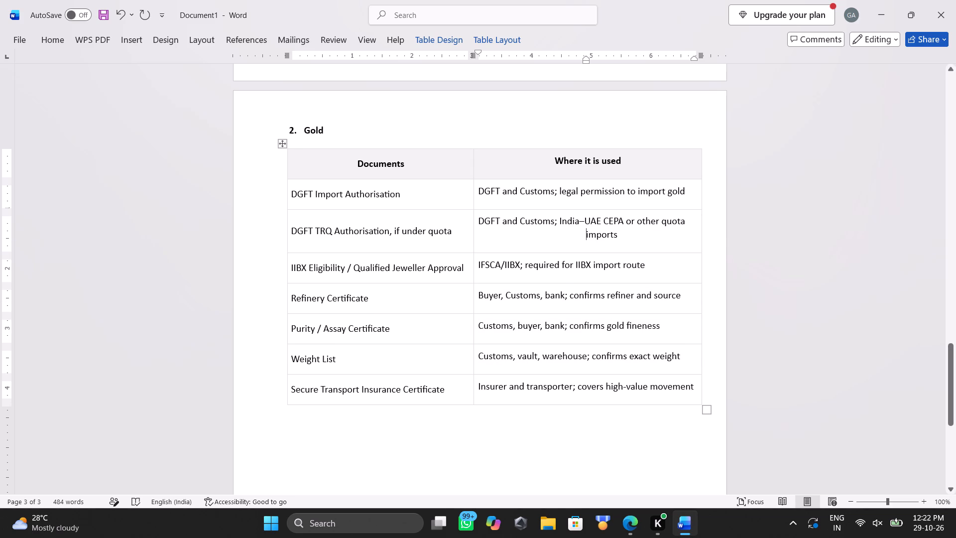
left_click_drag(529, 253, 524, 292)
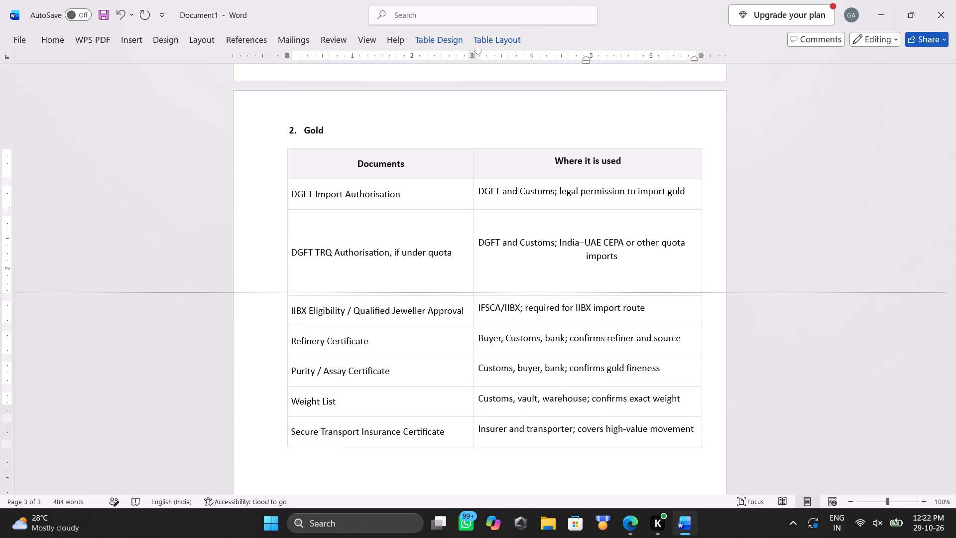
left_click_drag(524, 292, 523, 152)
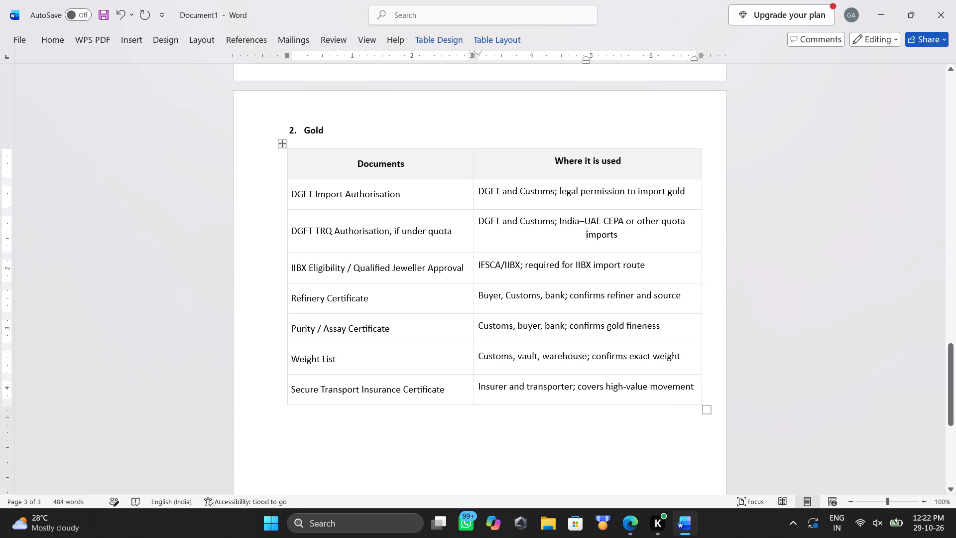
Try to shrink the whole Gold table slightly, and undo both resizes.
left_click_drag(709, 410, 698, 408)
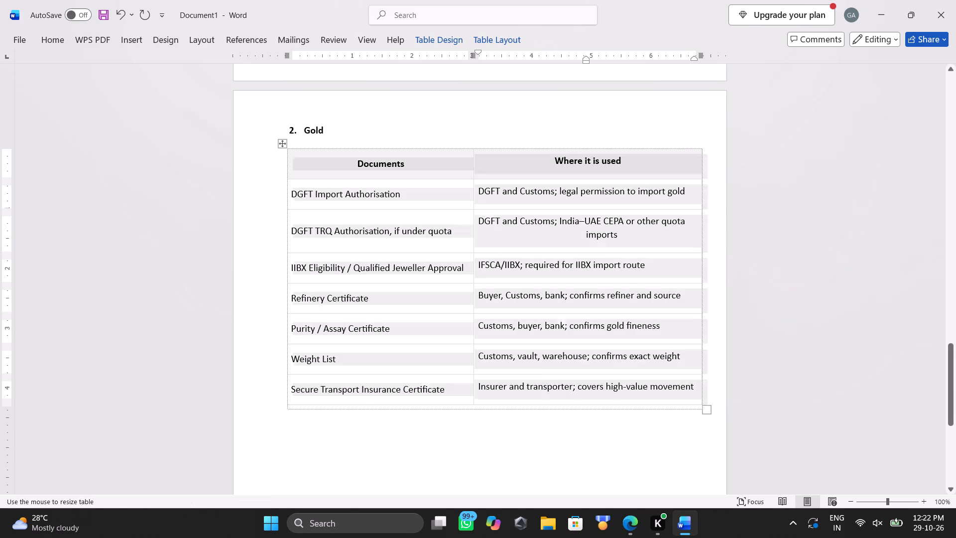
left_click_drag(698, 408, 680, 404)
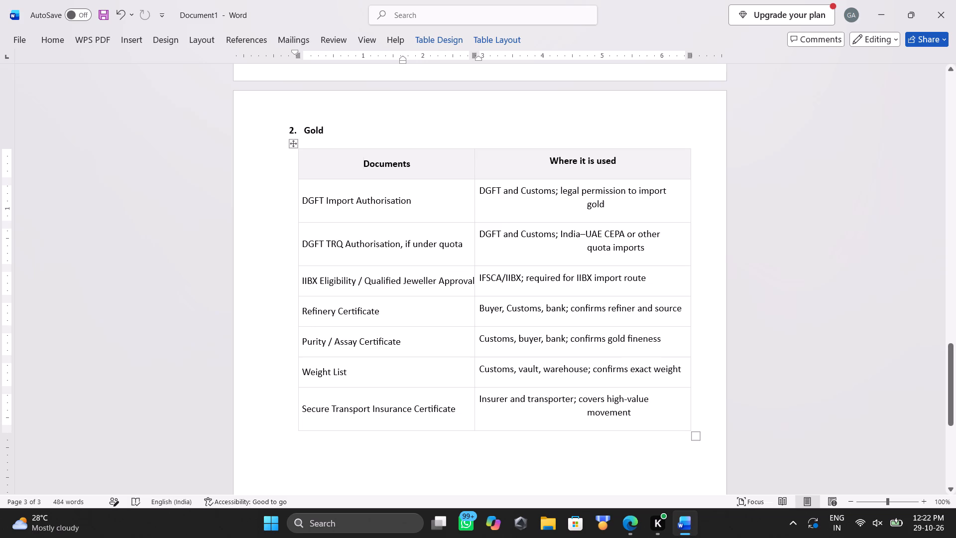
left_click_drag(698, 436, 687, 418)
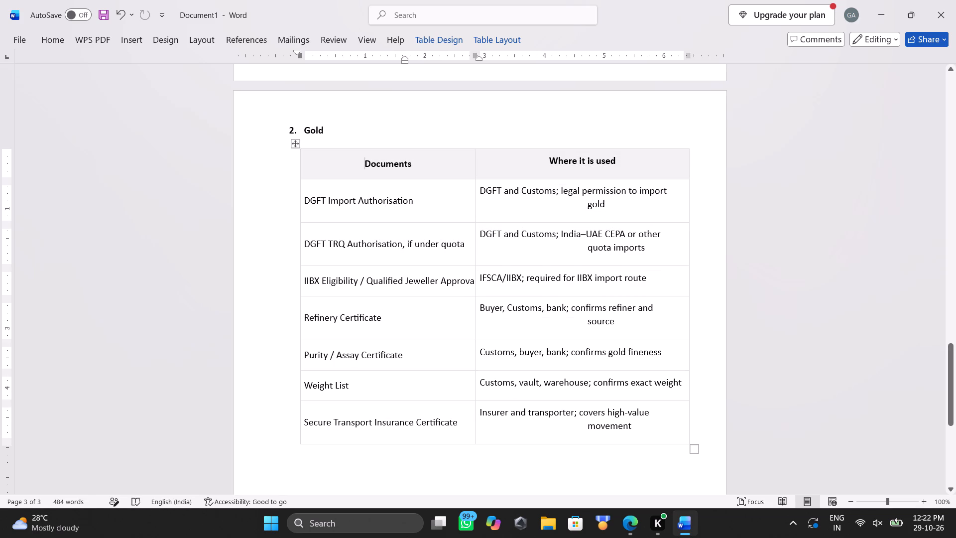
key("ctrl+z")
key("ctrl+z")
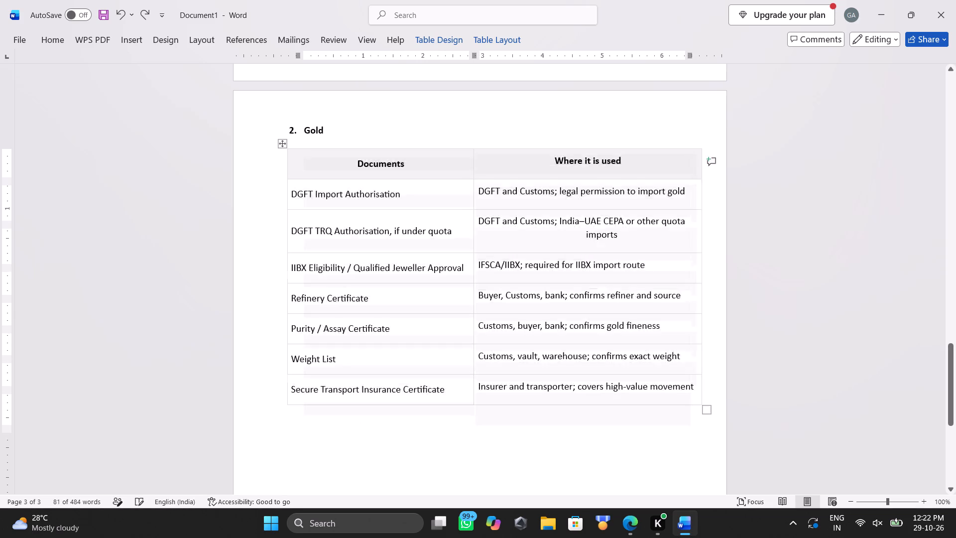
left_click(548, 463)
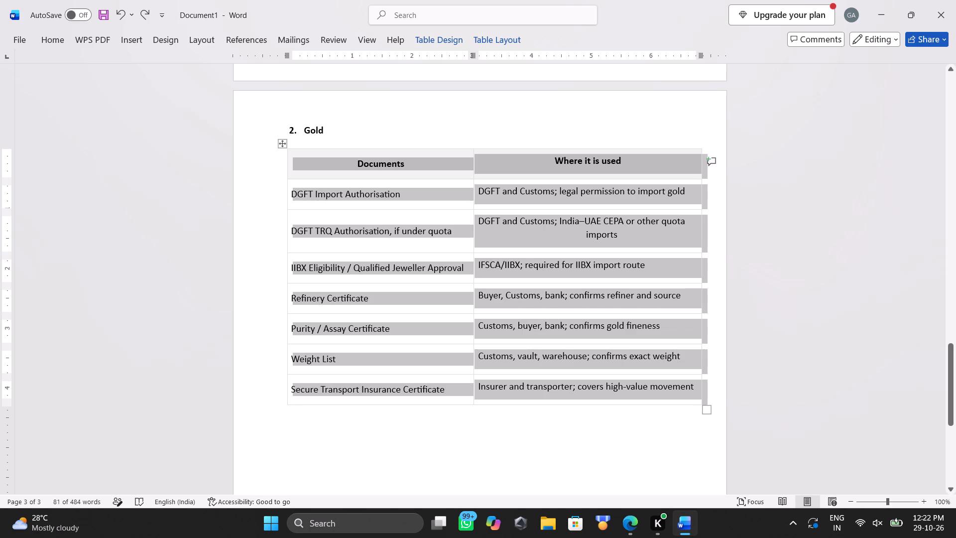
Enlarge the whole crude oil / petroleum products table proportionally to a width of about 6.8 inches.
scroll(552, 341, "up", 2)
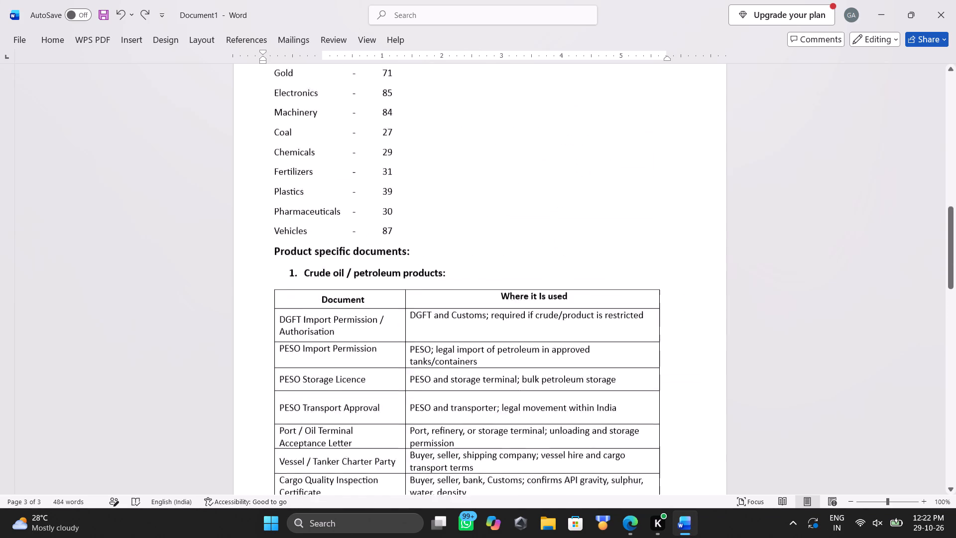
scroll(552, 341, "down", 3)
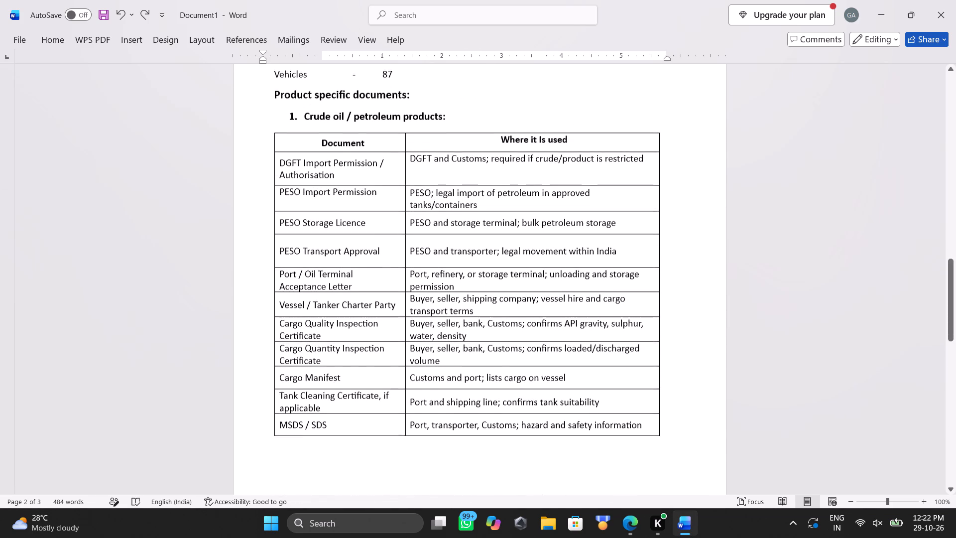
scroll(552, 341, "down", 1)
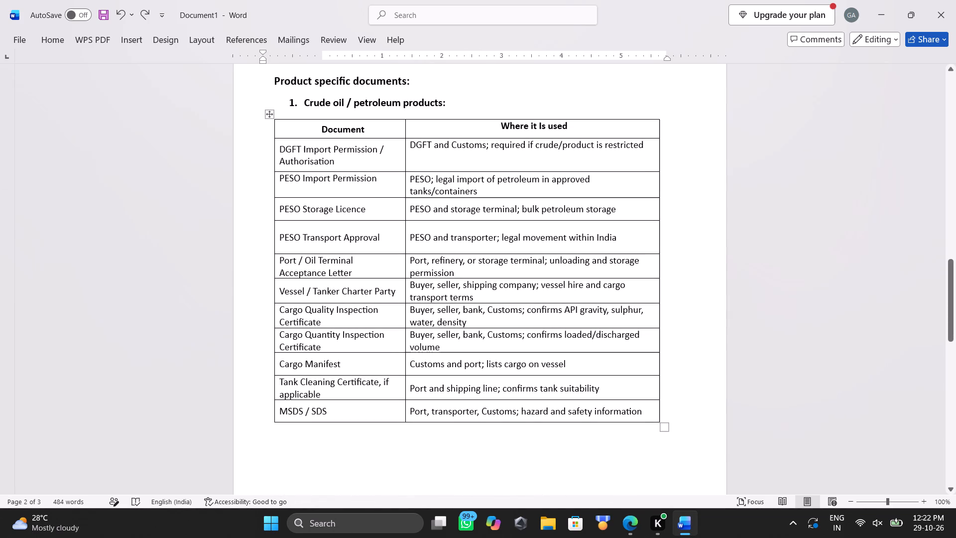
left_click_drag(663, 427, 680, 449)
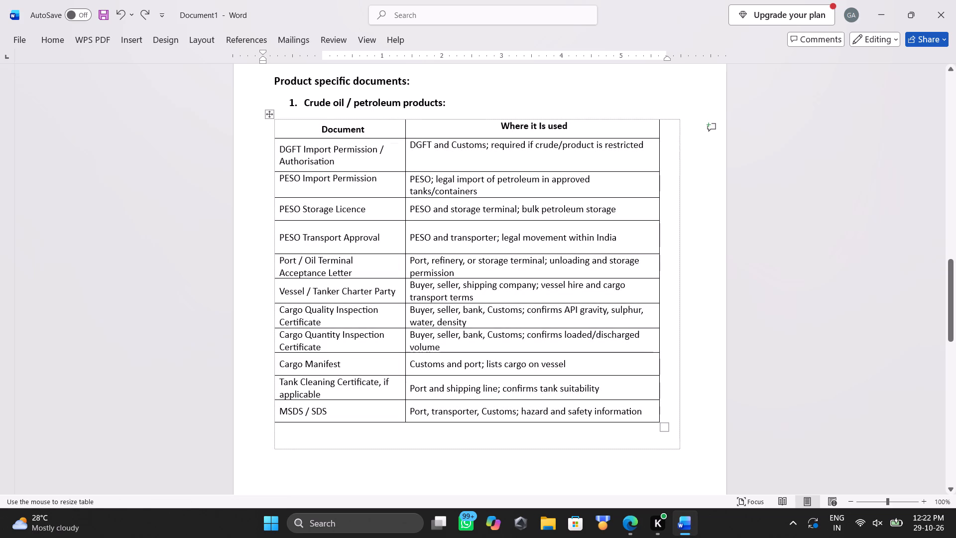
left_click_drag(680, 449, 683, 459)
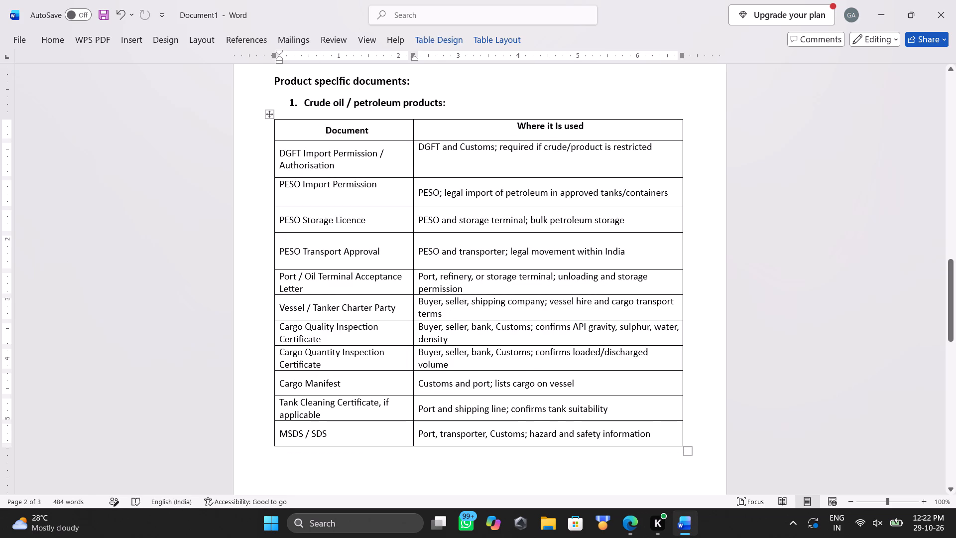
Slightly increase the heights of the crude oil table's Tank Cleaning, Cargo Quantity, Cargo Quality and Port / Oil Terminal rows by lowering their bottom borders.
scroll(579, 335, "down", 1)
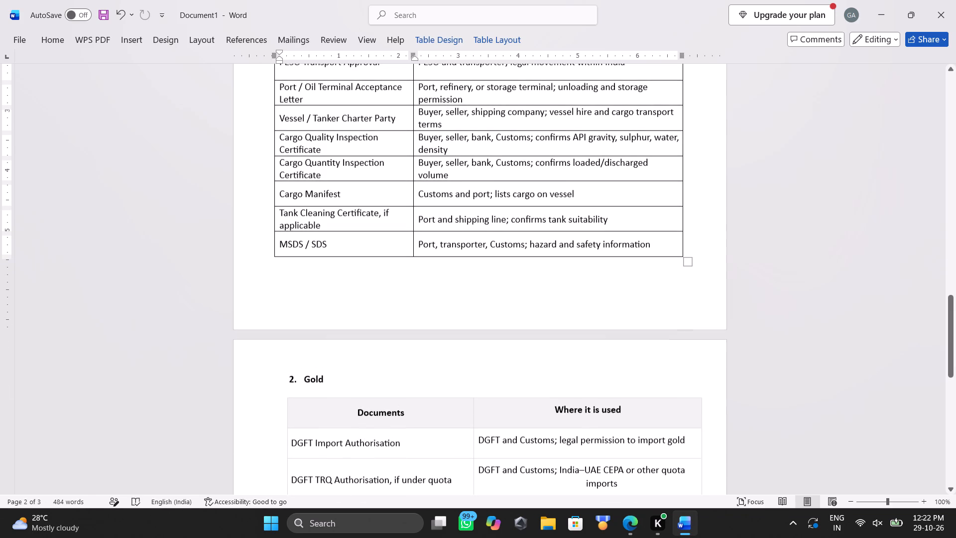
left_click_drag(373, 234, 375, 242)
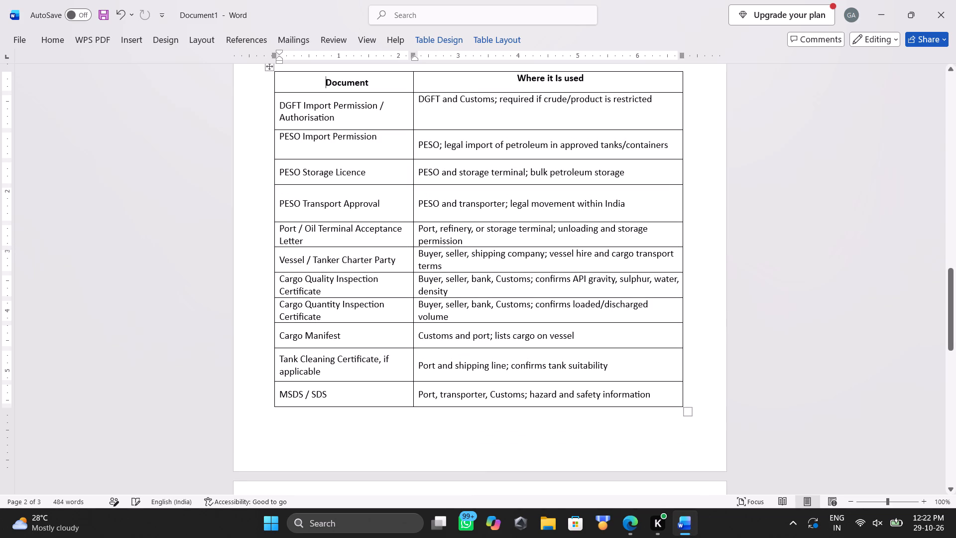
left_click_drag(348, 322, 348, 328)
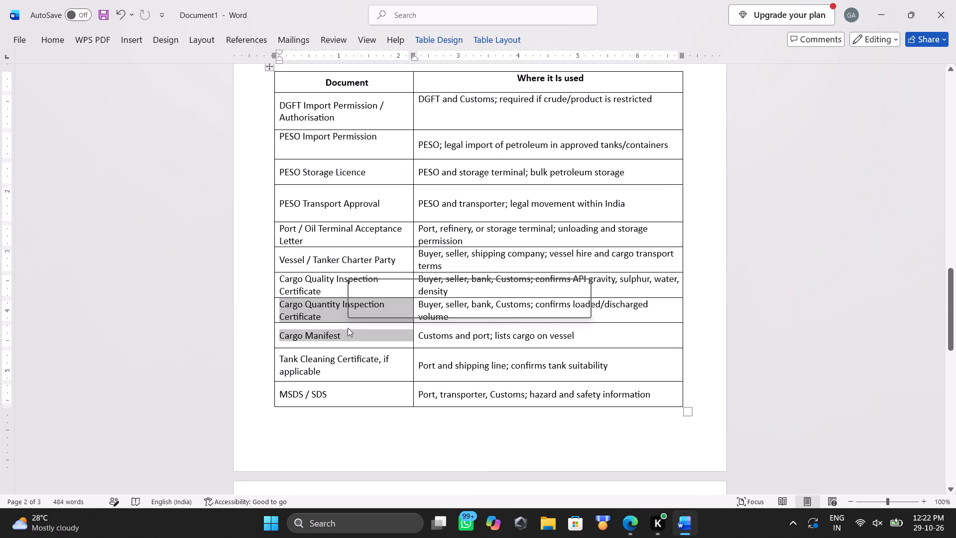
left_click(344, 321)
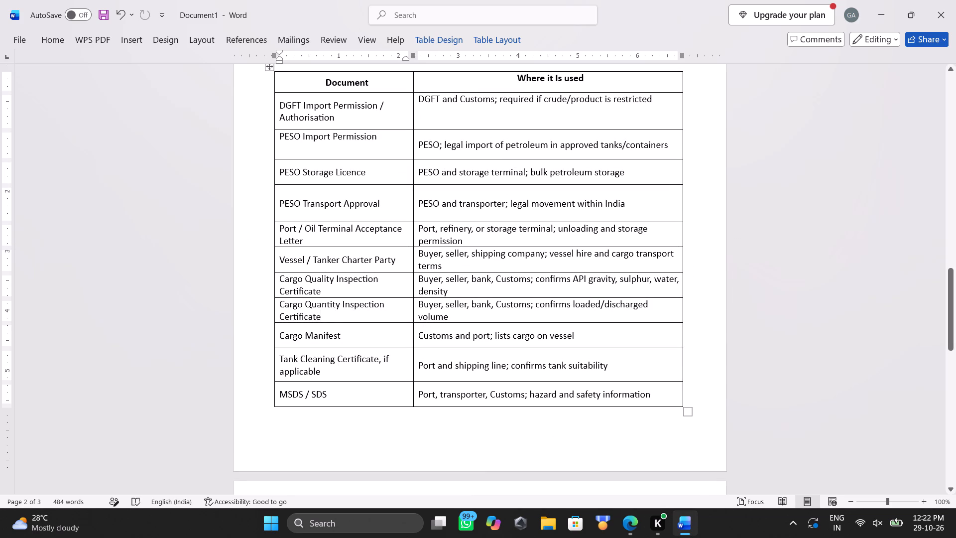
left_click_drag(355, 322, 355, 330)
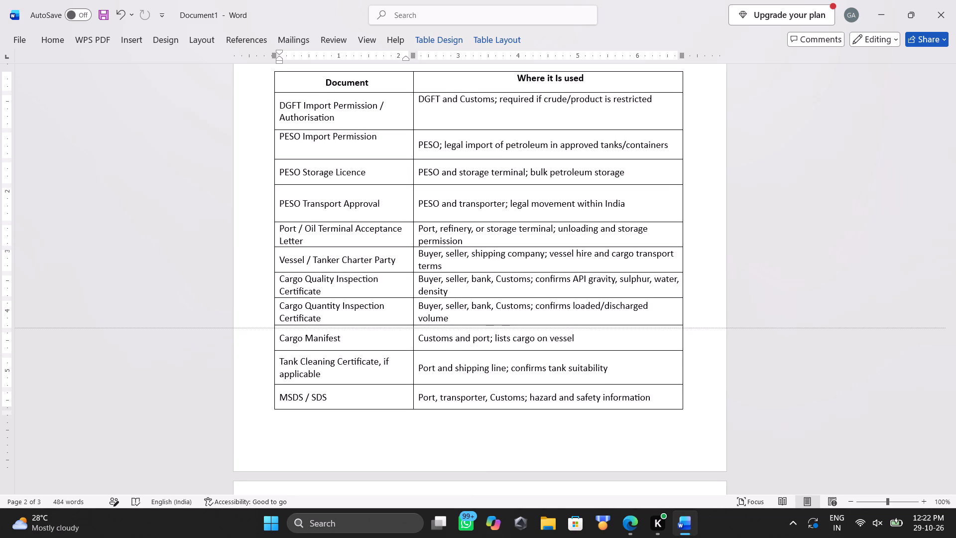
left_click_drag(355, 330, 355, 331)
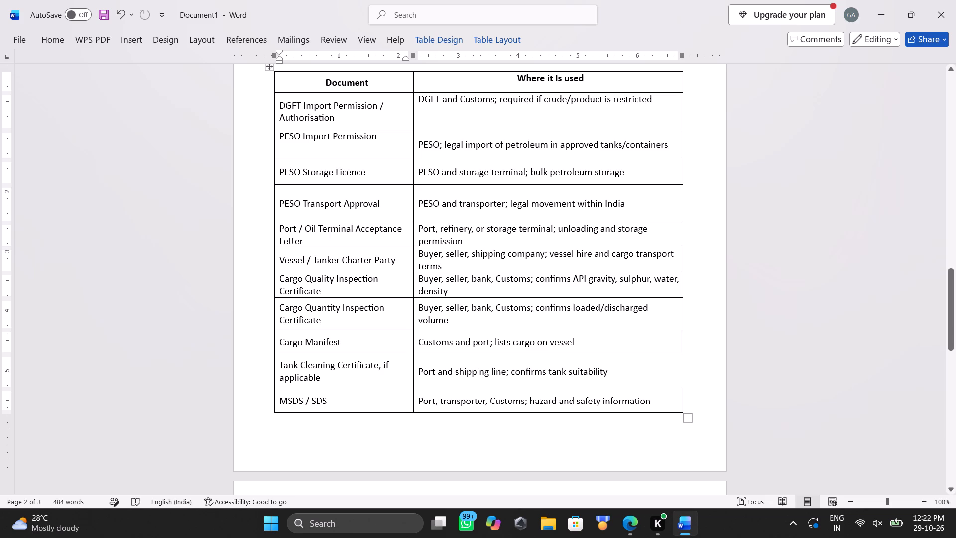
left_click_drag(356, 298, 356, 304)
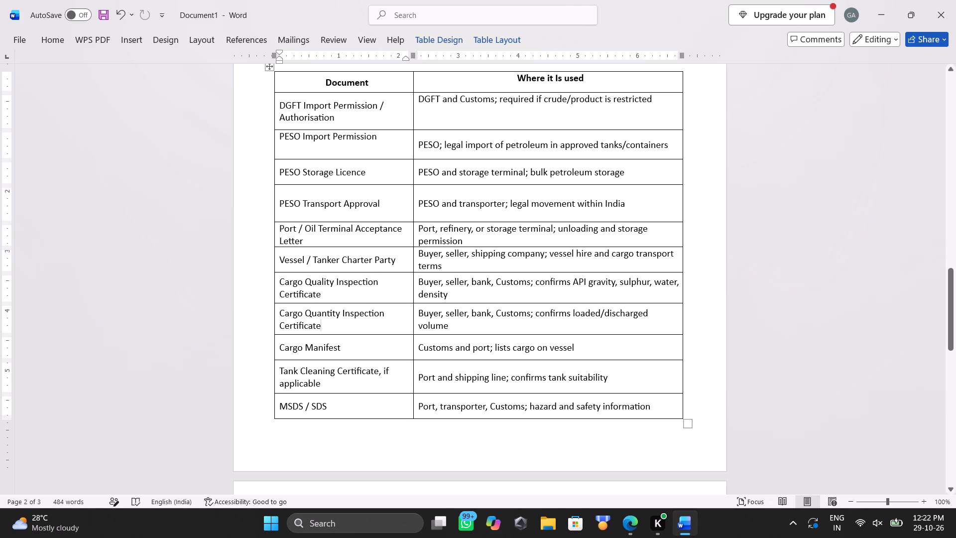
left_click_drag(356, 247, 356, 254)
left_click_drag(355, 248, 355, 255)
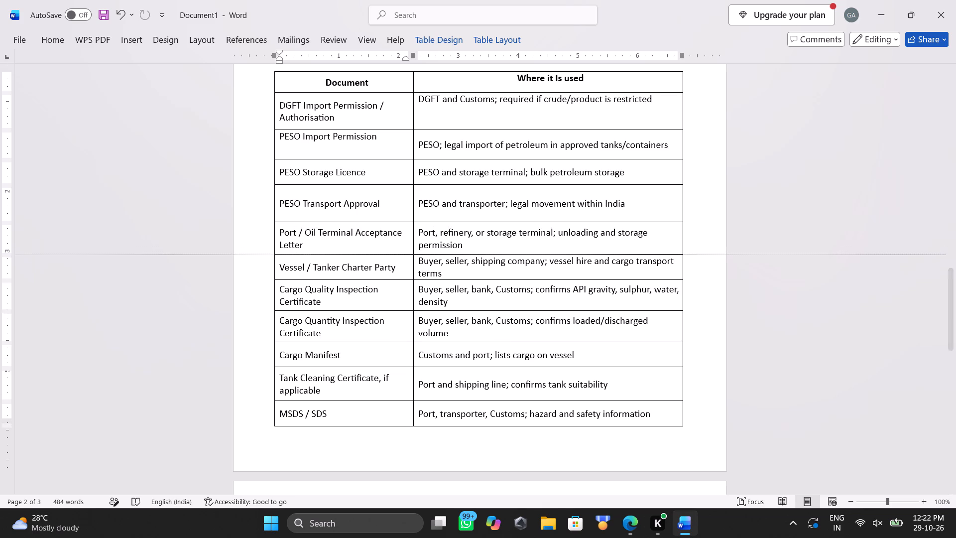
left_click_drag(355, 255, 355, 254)
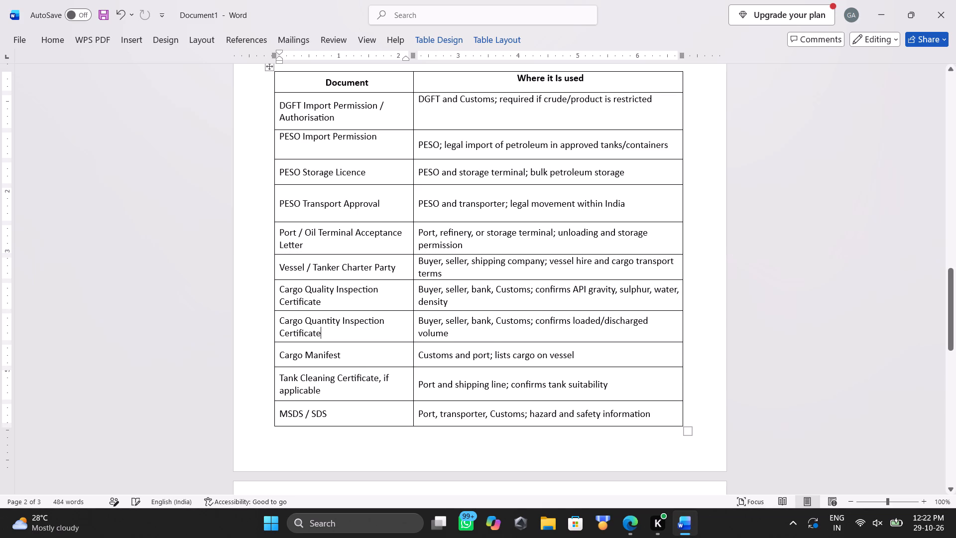
scroll(461, 394, "down", 1)
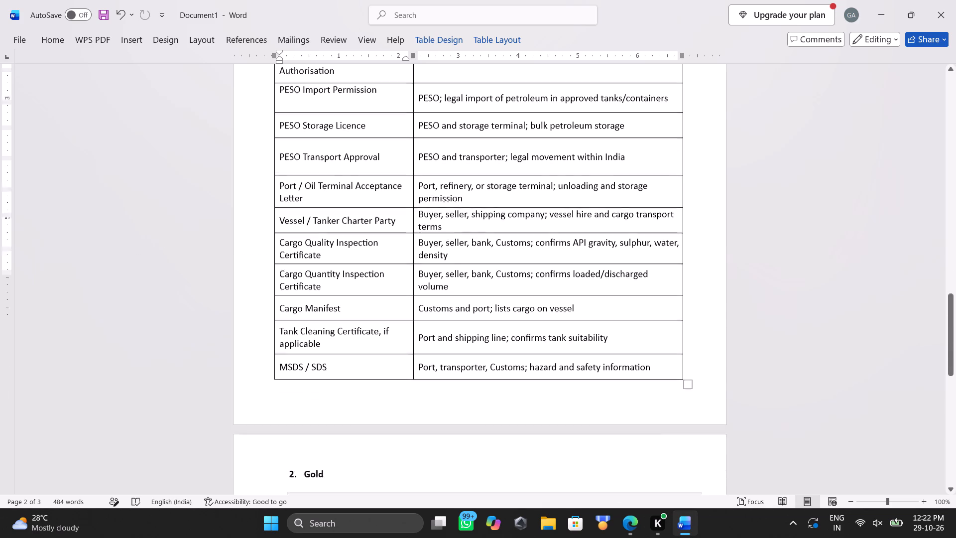
scroll(461, 394, "down", 3)
left_click(293, 376)
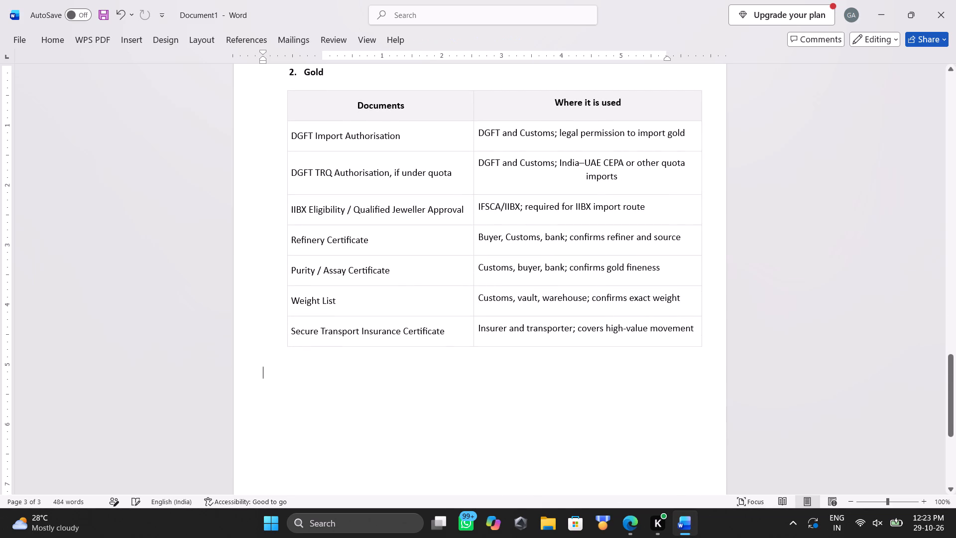
type("3.")
key("space")
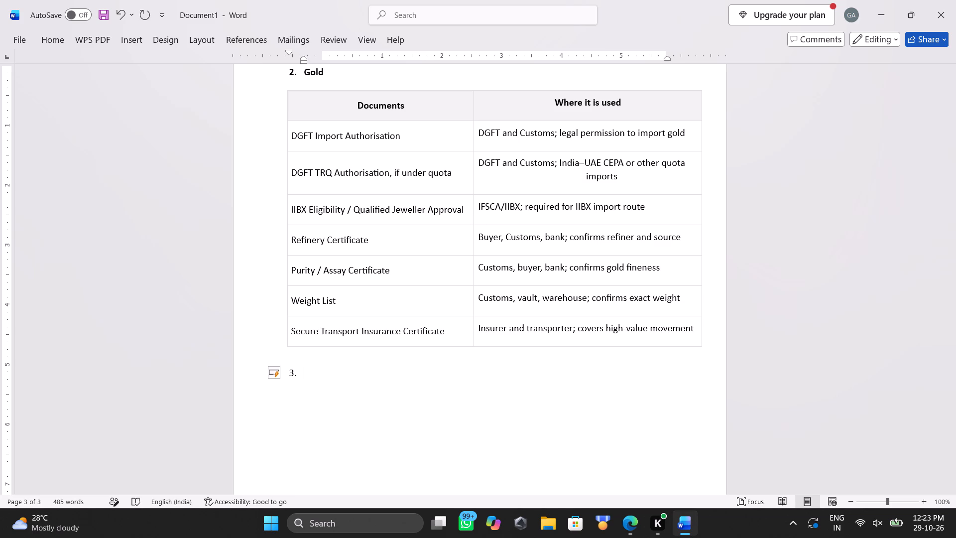
key("shift+Left")
key("shift+Left")
key("shift+Left")
triple_click(293, 376)
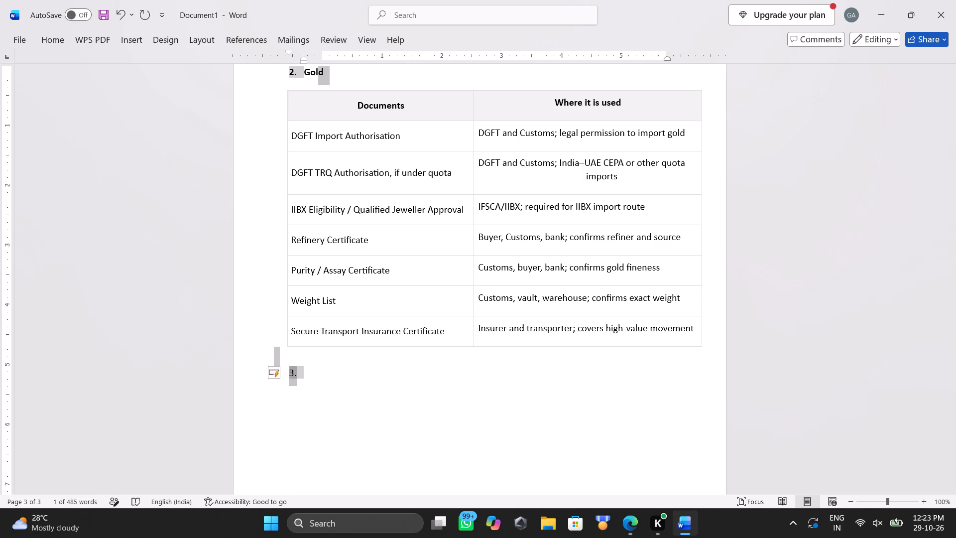
key("ctrl+b")
left_click(416, 392)
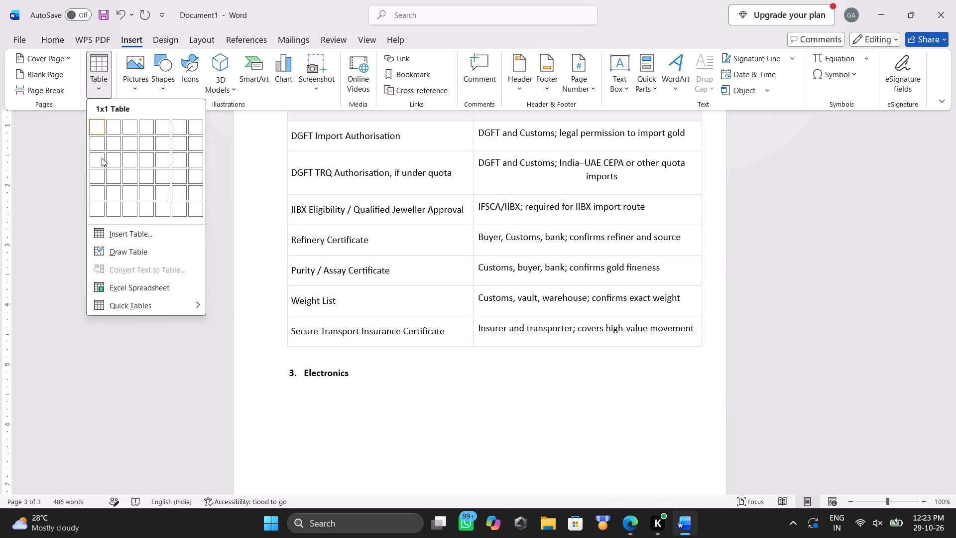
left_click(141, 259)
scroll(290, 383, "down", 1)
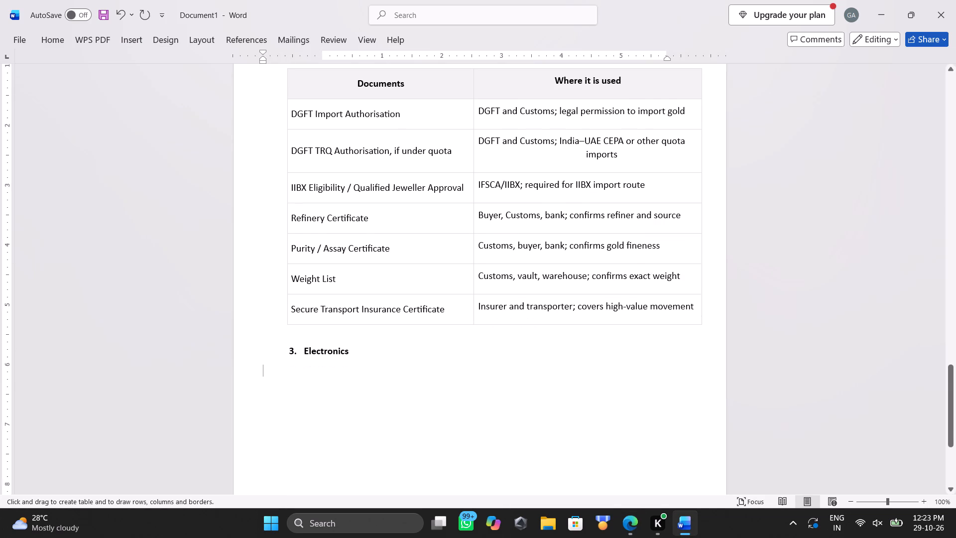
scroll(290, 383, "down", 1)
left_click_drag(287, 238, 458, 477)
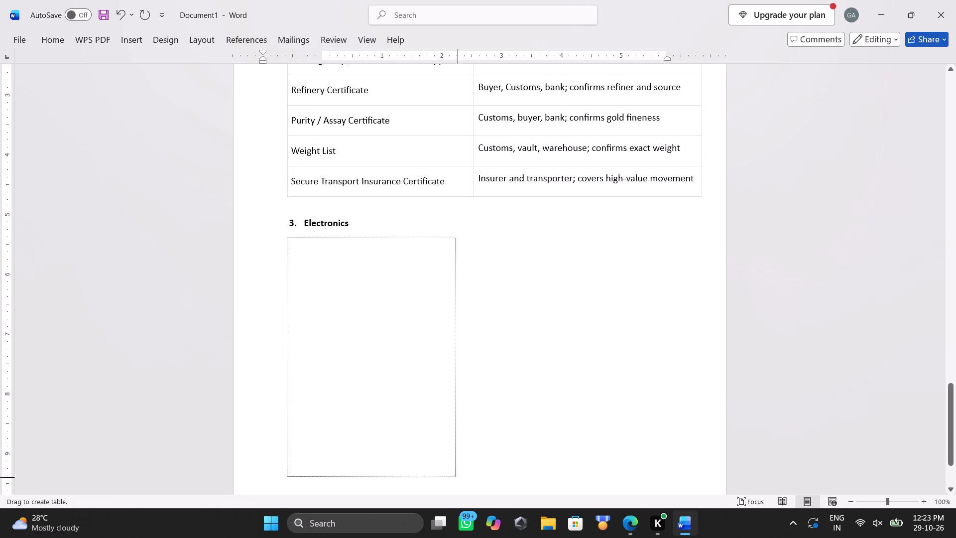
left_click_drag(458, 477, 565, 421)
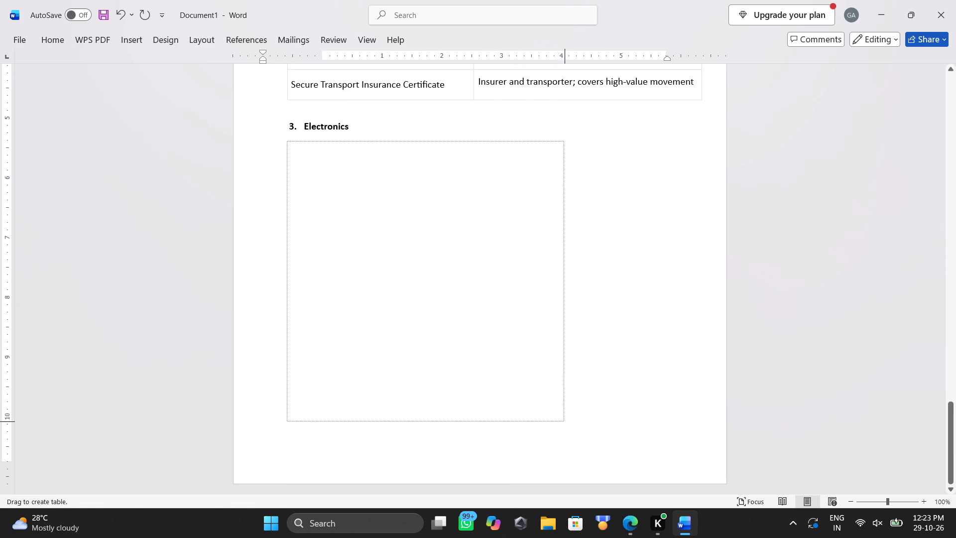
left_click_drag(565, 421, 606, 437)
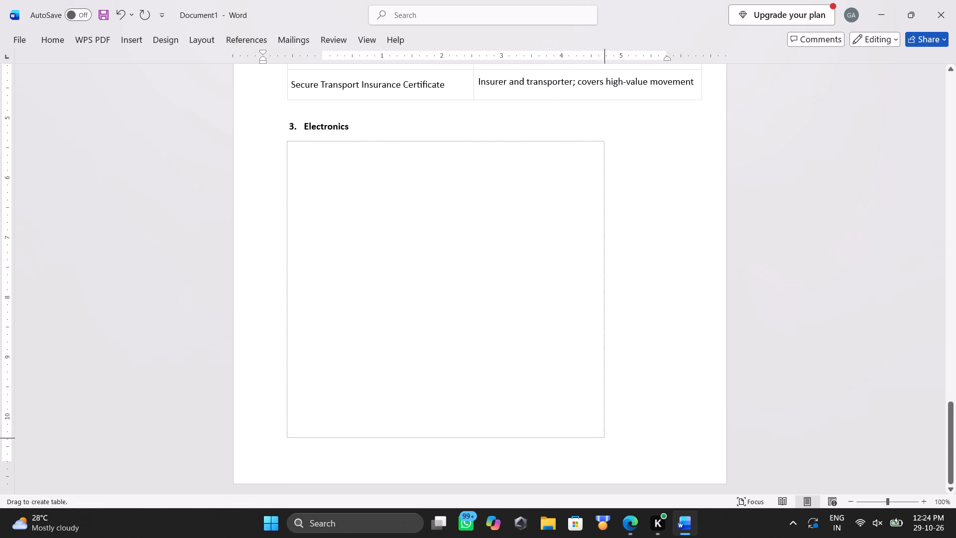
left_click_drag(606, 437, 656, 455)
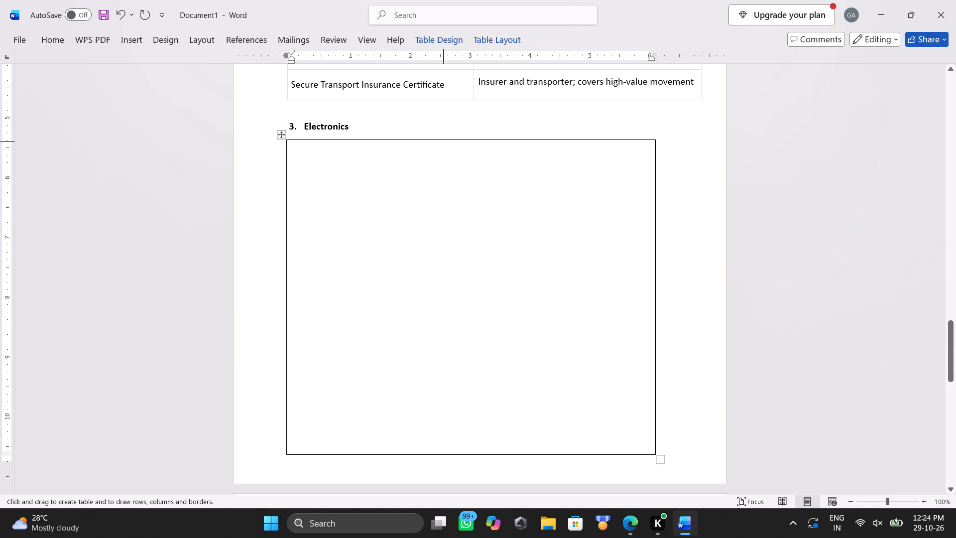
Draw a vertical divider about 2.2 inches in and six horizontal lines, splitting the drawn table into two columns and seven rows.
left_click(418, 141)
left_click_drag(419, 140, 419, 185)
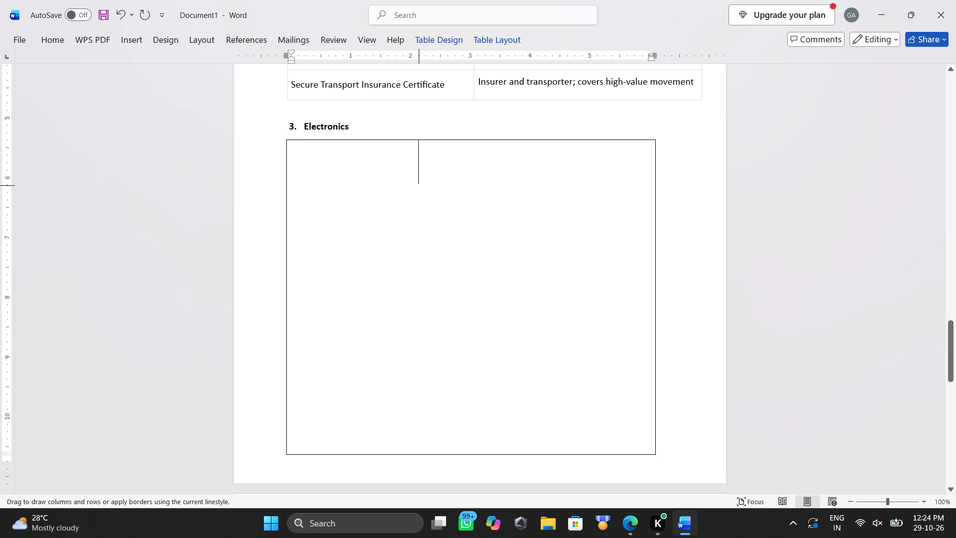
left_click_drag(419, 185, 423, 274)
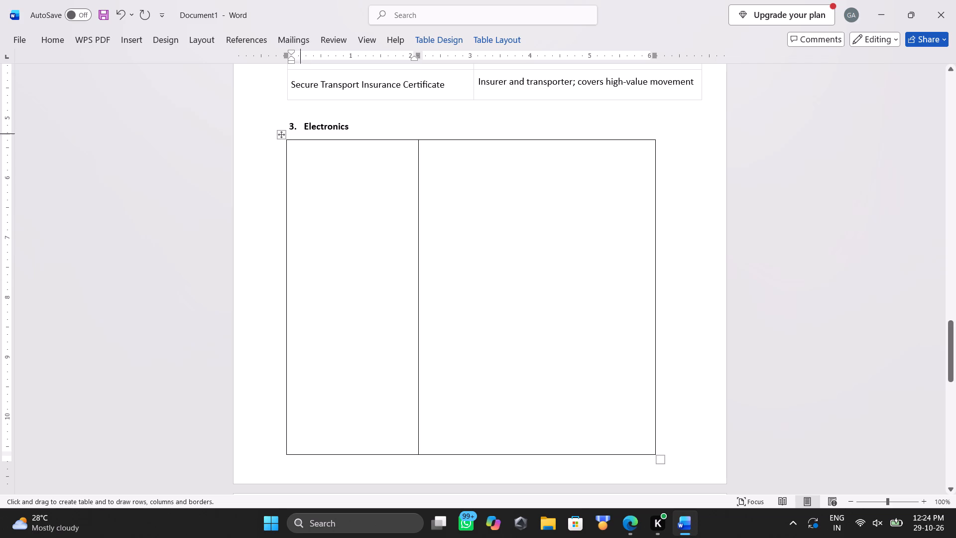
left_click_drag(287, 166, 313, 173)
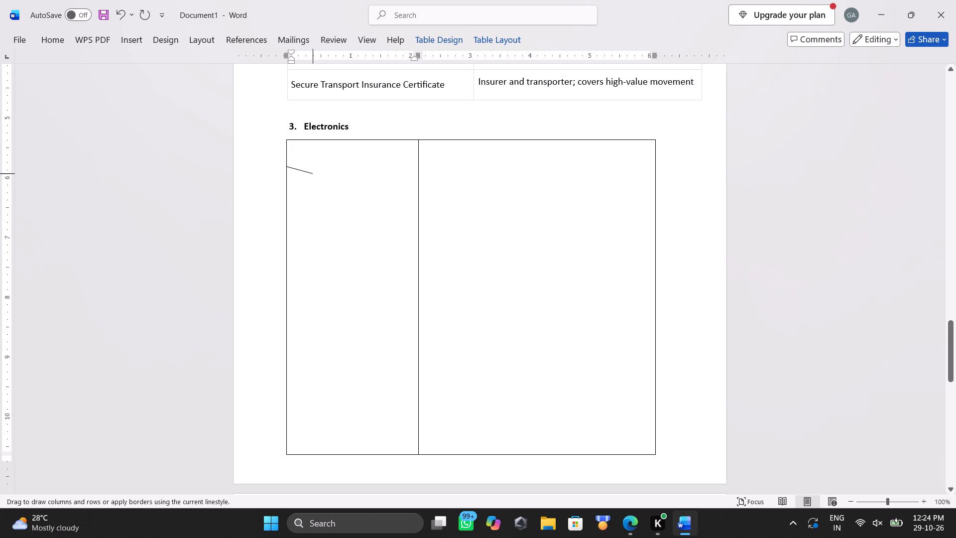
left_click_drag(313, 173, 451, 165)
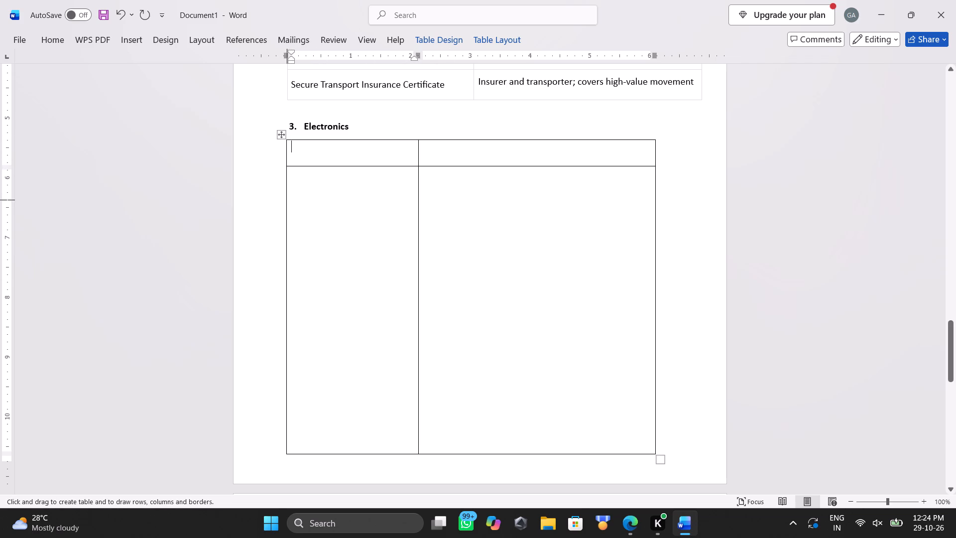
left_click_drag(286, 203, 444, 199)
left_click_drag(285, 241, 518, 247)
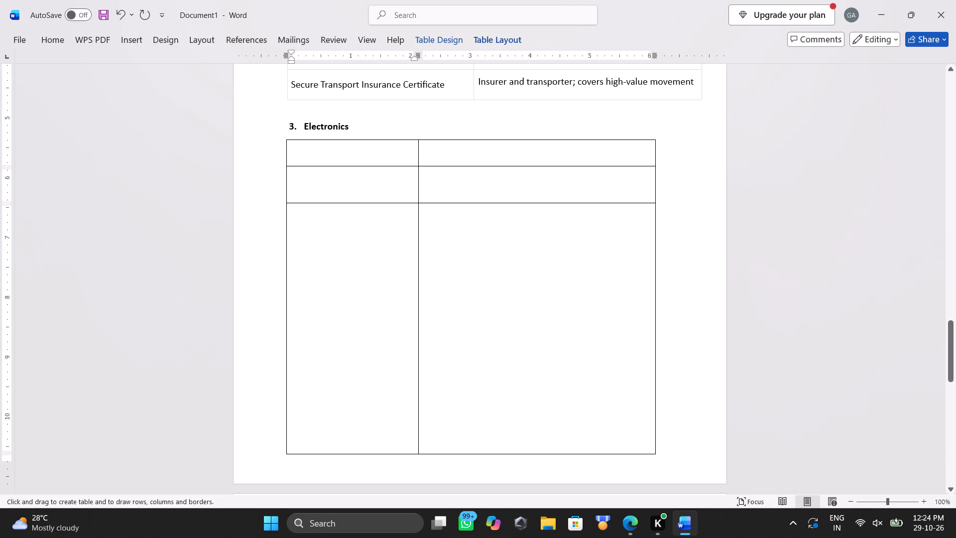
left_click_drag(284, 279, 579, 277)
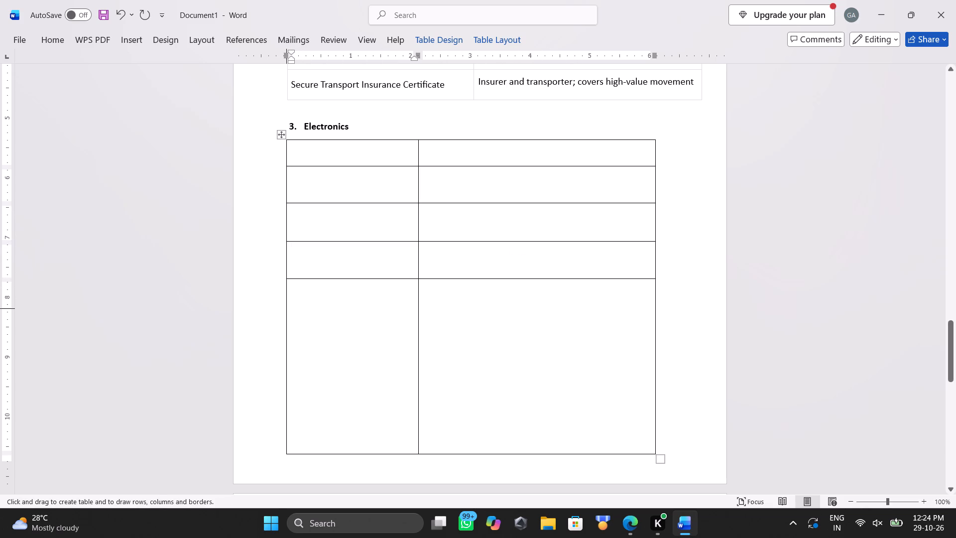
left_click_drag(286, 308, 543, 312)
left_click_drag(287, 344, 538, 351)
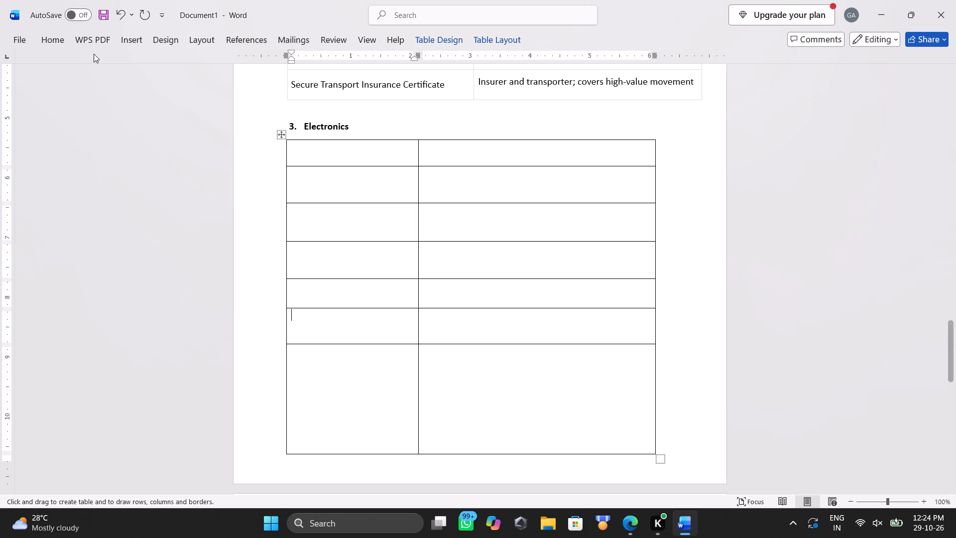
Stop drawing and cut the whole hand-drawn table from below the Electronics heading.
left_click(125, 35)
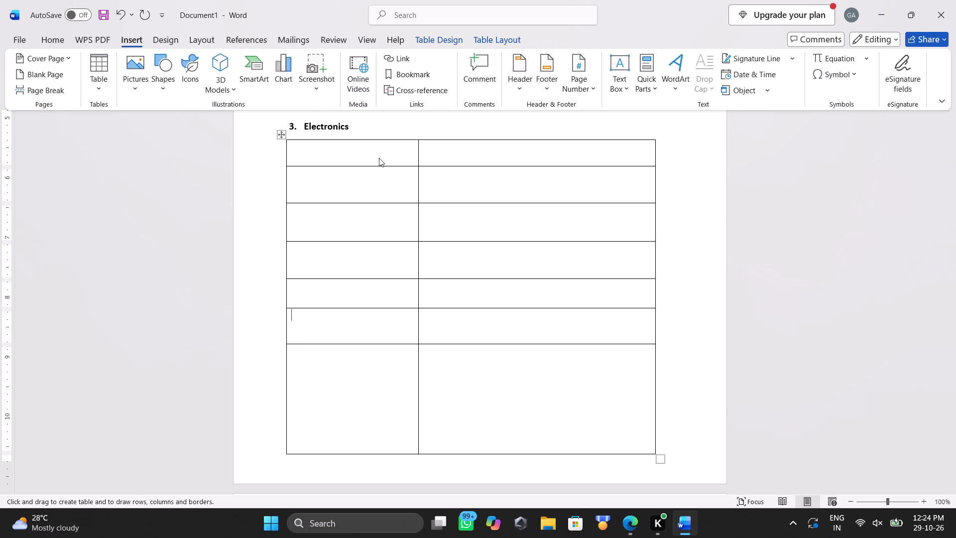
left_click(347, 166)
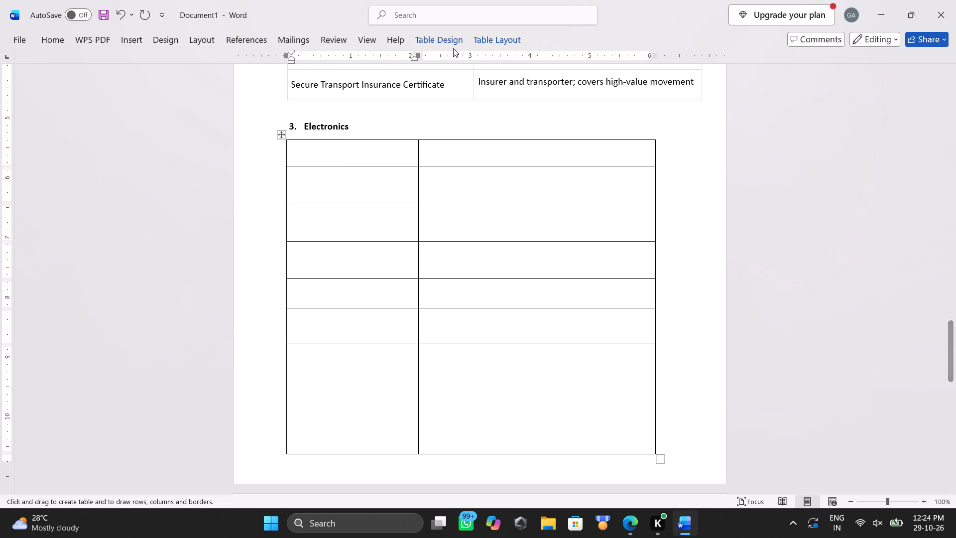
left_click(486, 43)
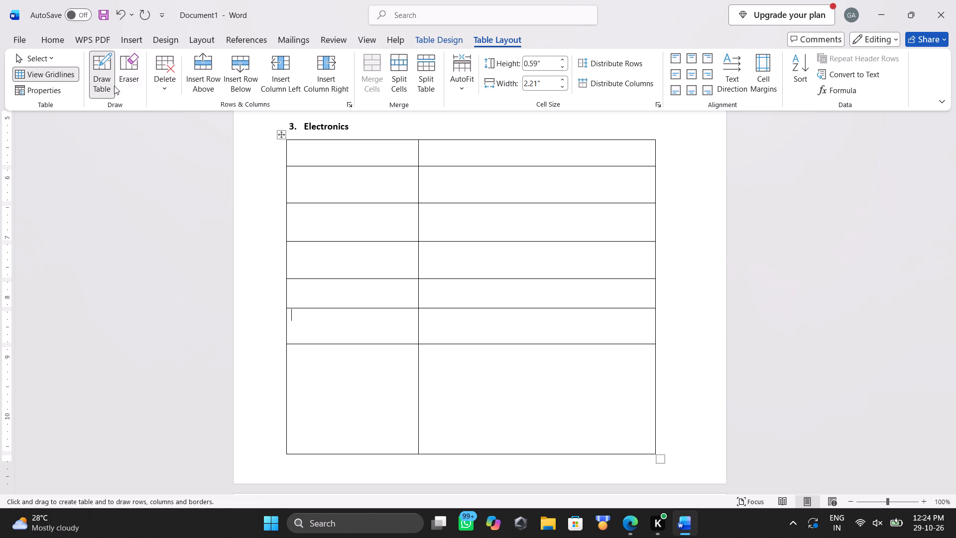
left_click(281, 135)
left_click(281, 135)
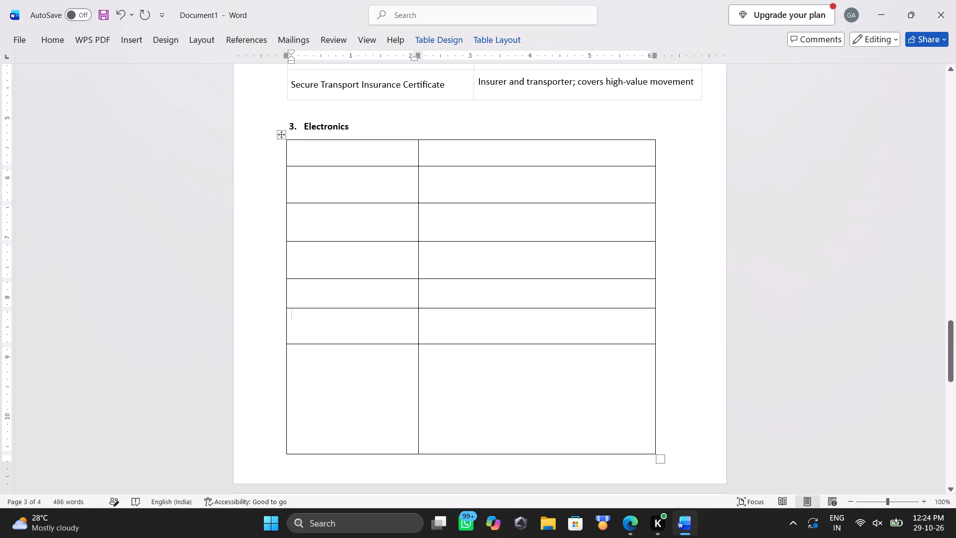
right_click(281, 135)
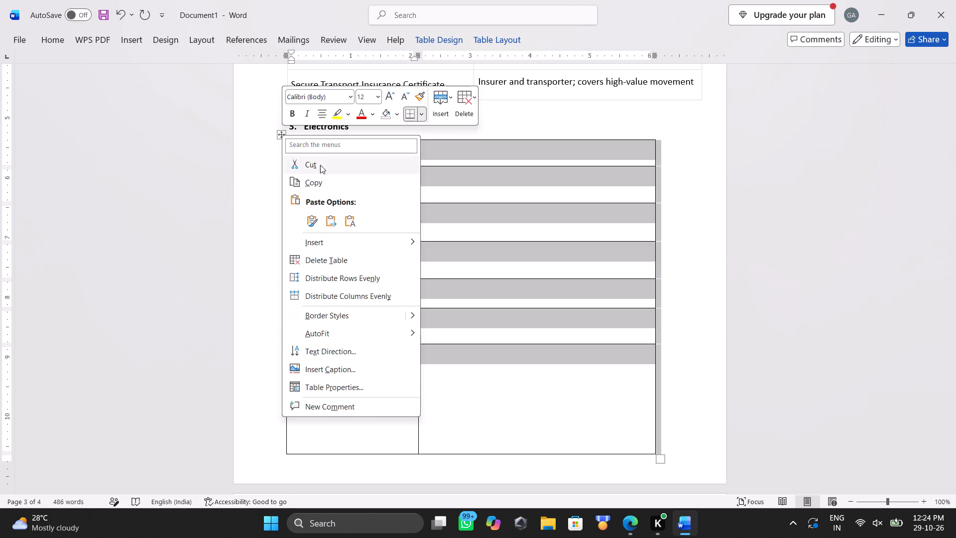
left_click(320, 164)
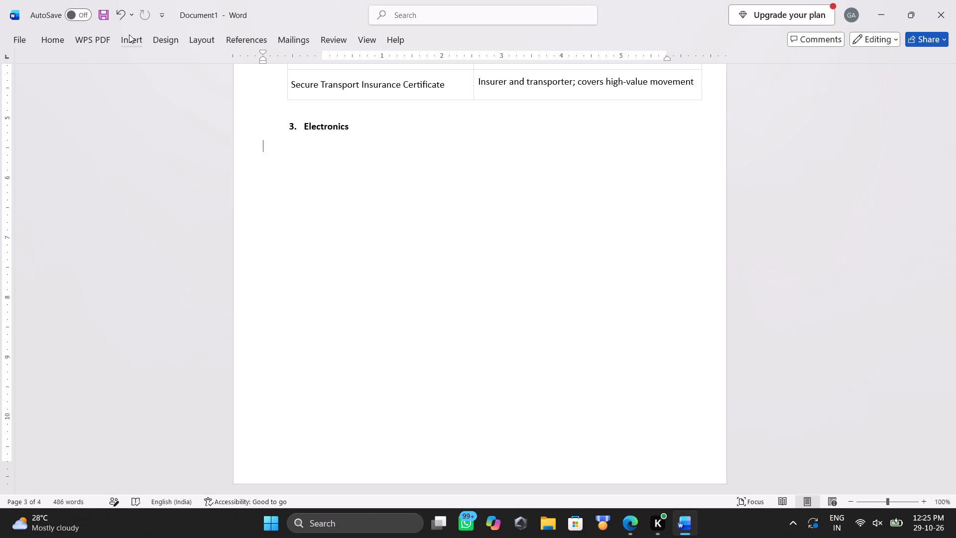
Insert a table with two columns and six rows below the Electronics heading.
left_click(129, 34)
left_click(97, 85)
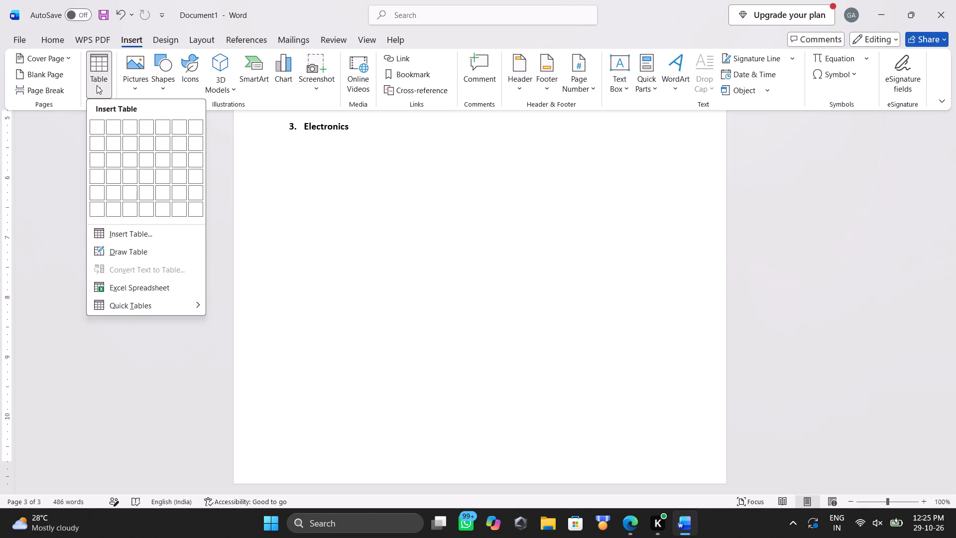
left_click(117, 214)
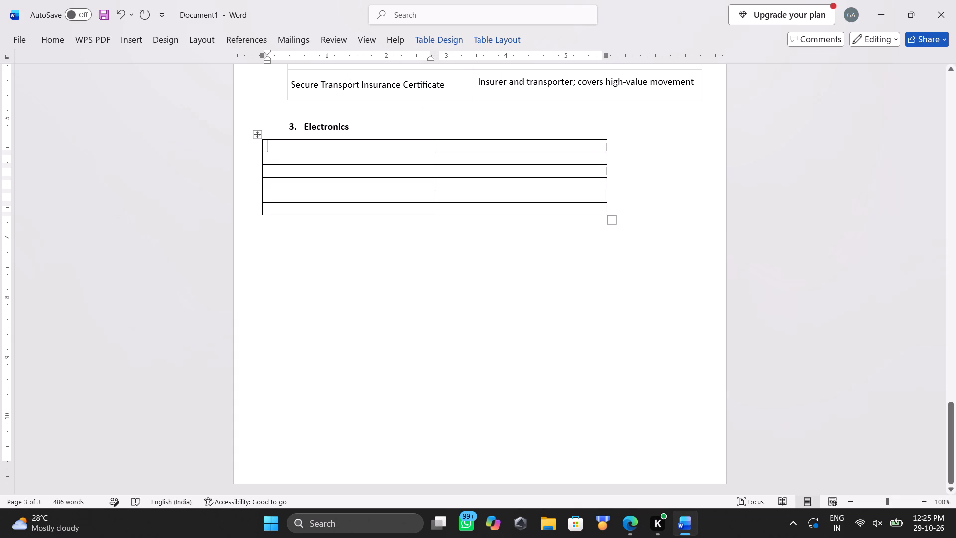
Enlarge the Electronics table to about 6.2 by 5.3 inches and reduce its first row's height to about 0.3 inch.
left_click_drag(611, 222, 560, 339)
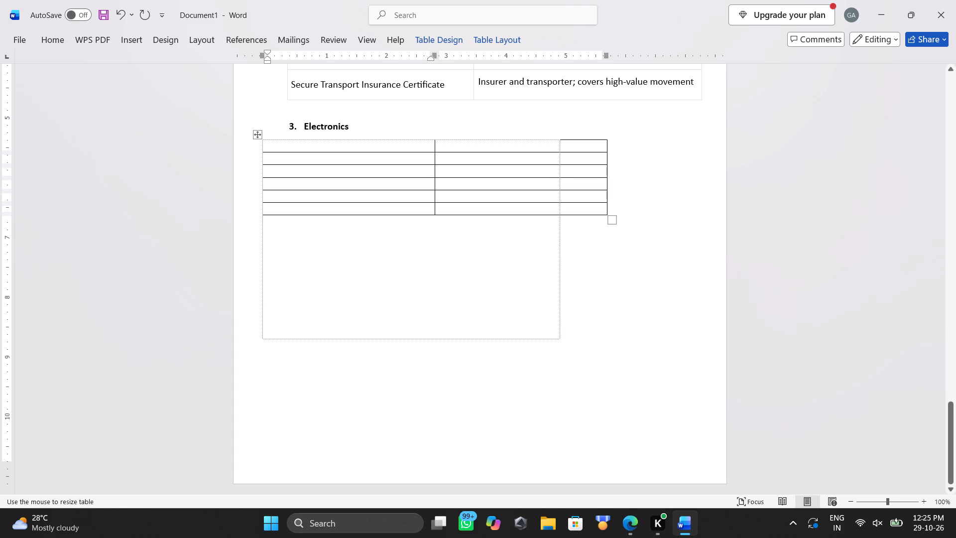
left_click_drag(560, 339, 632, 467)
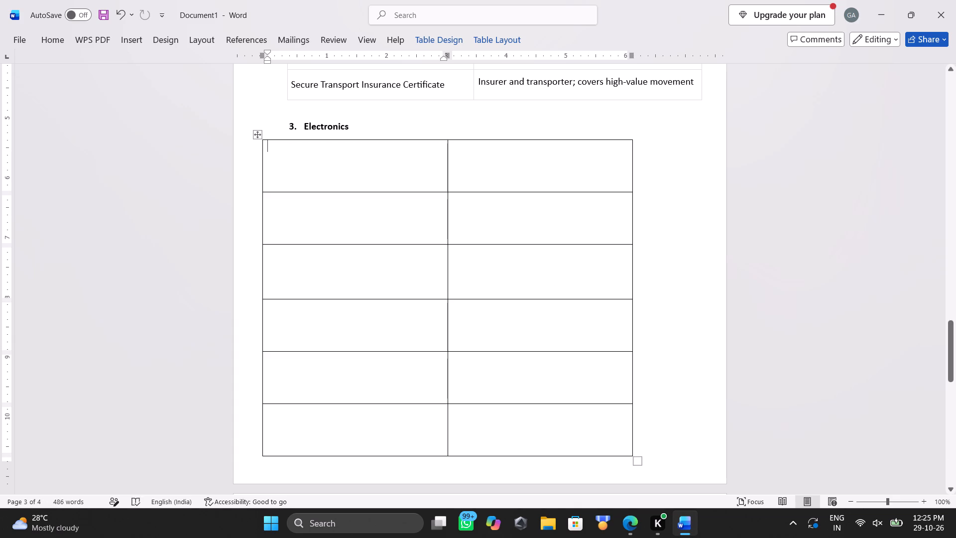
left_click_drag(471, 193, 488, 159)
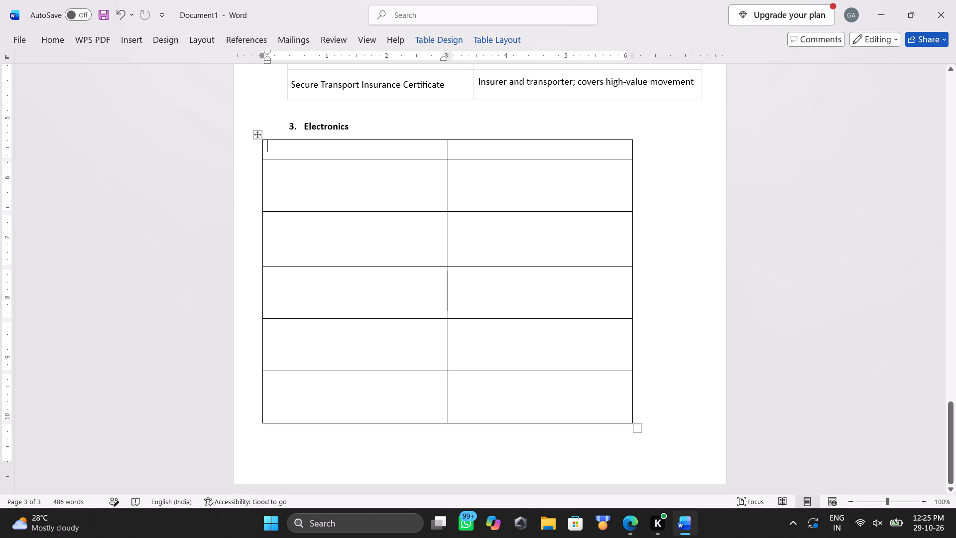
Narrow the Electronics table's first column, align the table under its heading, and enlarge it to about 6.7 by 4.9 inches.
left_click_drag(447, 151, 361, 158)
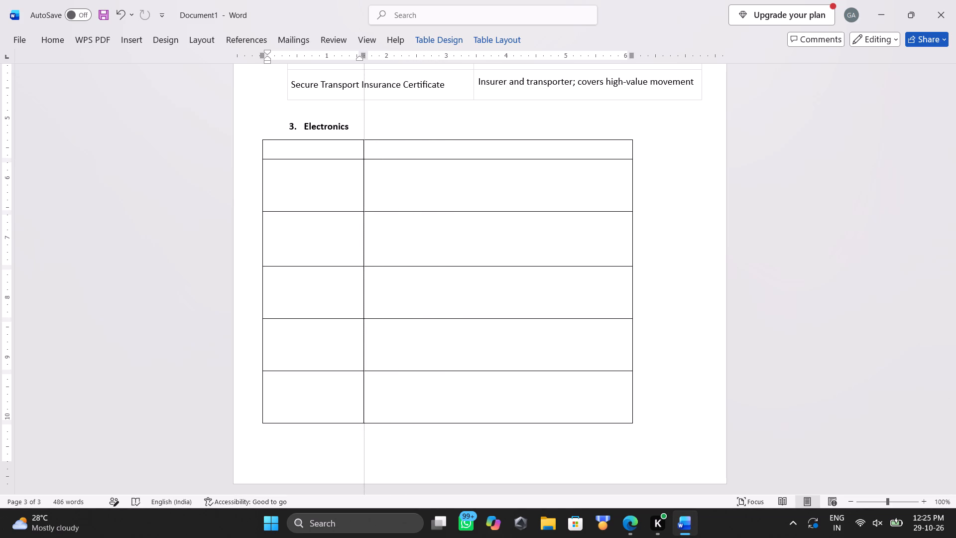
left_click_drag(361, 158, 383, 158)
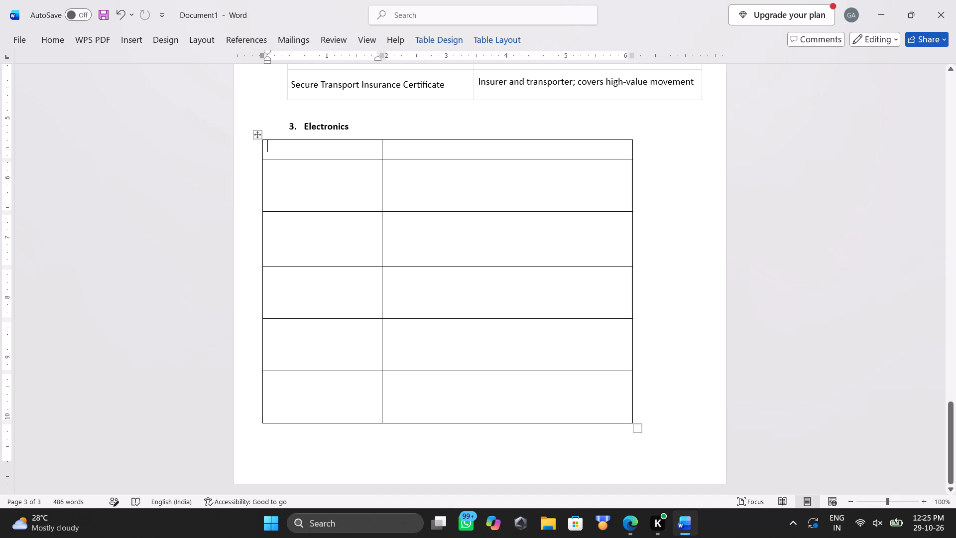
left_click_drag(260, 132, 283, 139)
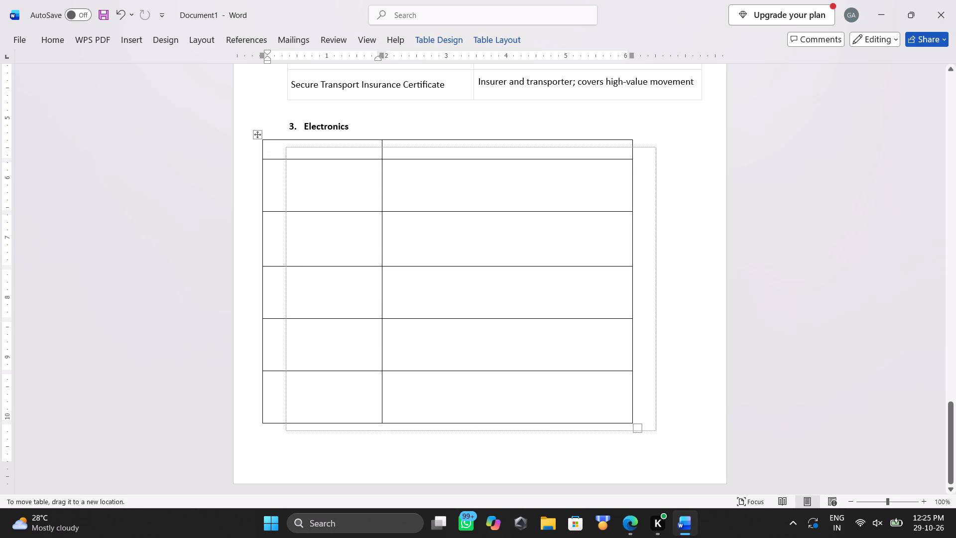
left_click_drag(283, 139, 283, 139)
left_click_drag(671, 431, 697, 433)
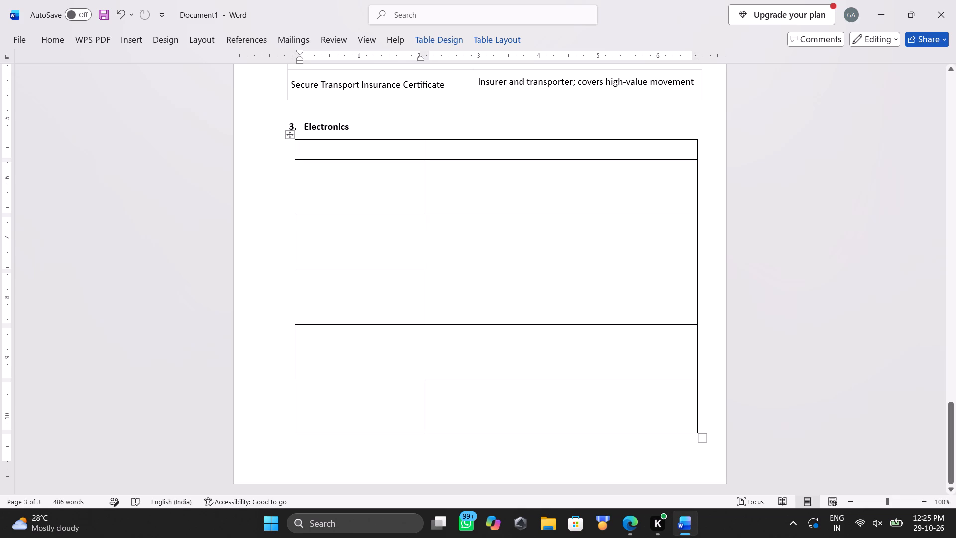
Reduce the five rows below the Electronics table's header row to about 0.6 inch high each.
left_click_drag(466, 215, 470, 193)
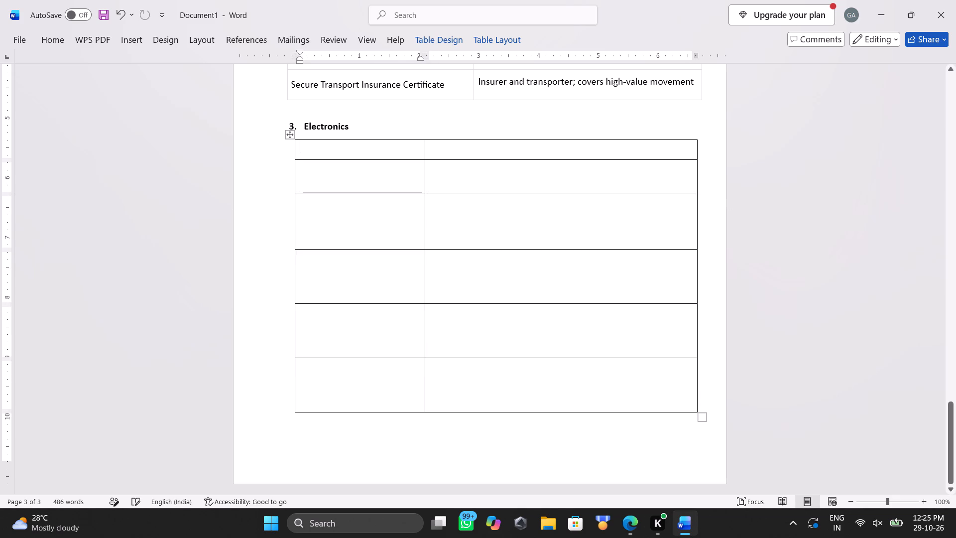
left_click_drag(467, 249, 476, 225)
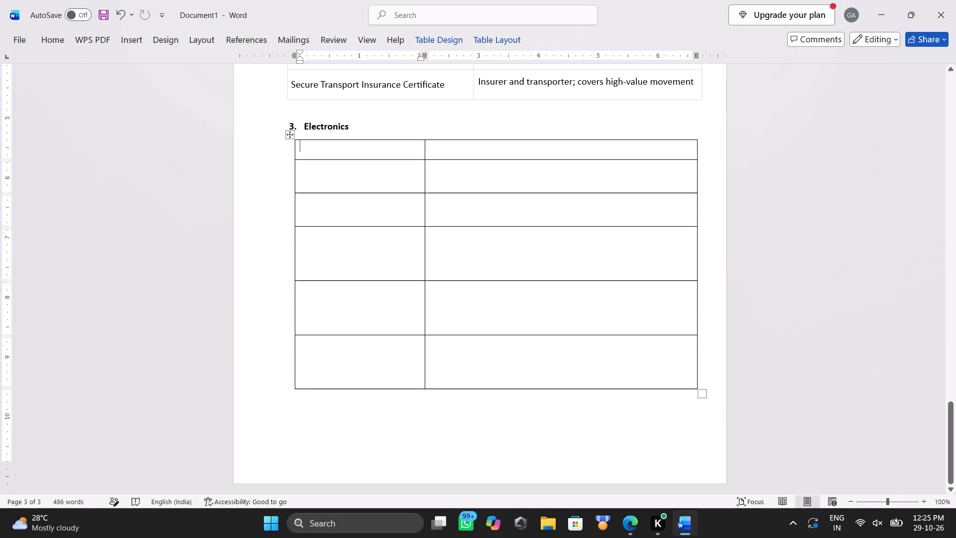
left_click_drag(464, 281, 471, 260)
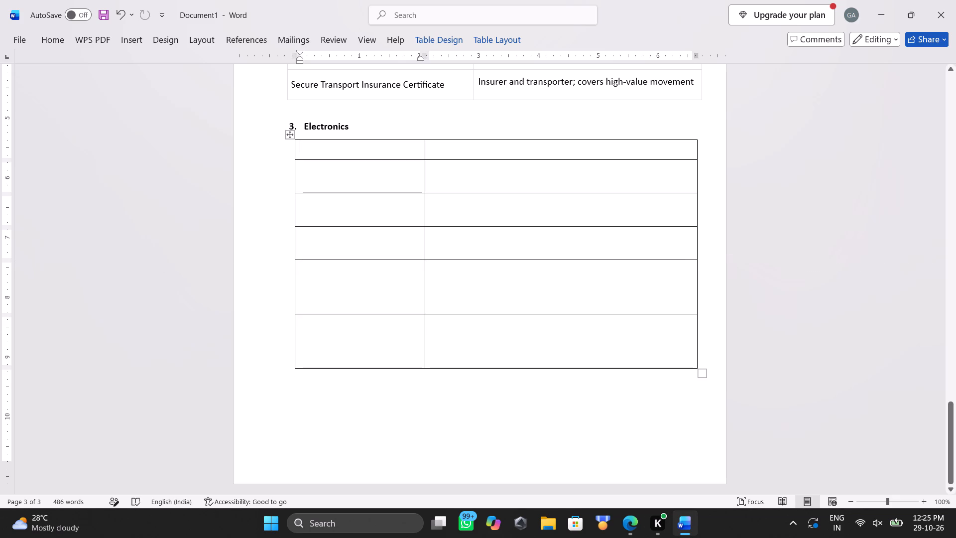
left_click(462, 313)
left_click_drag(461, 315, 470, 296)
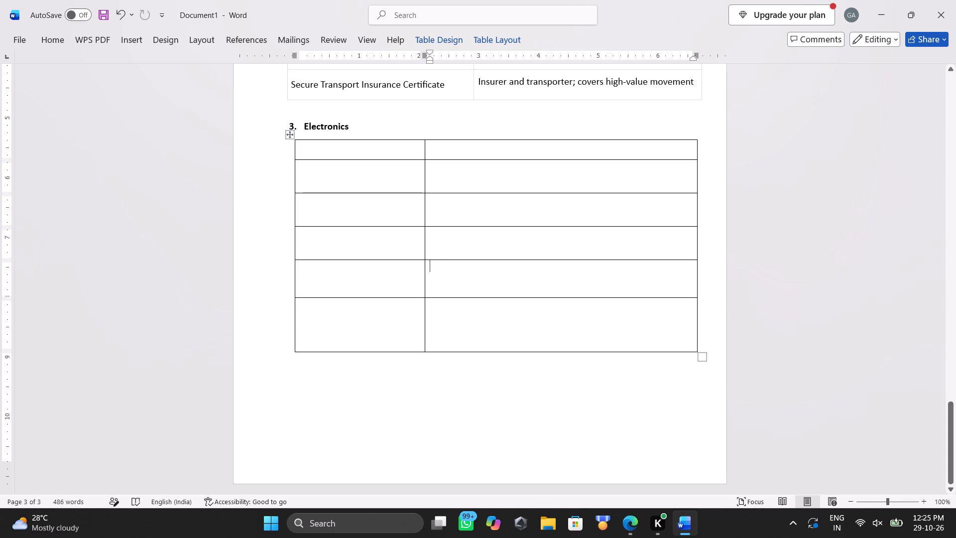
left_click_drag(459, 352, 461, 347)
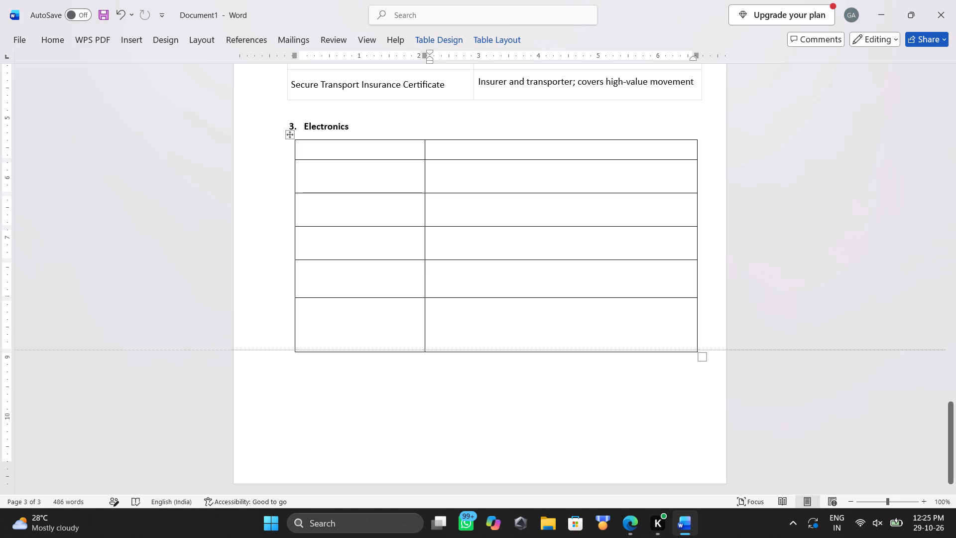
left_click_drag(461, 347, 472, 334)
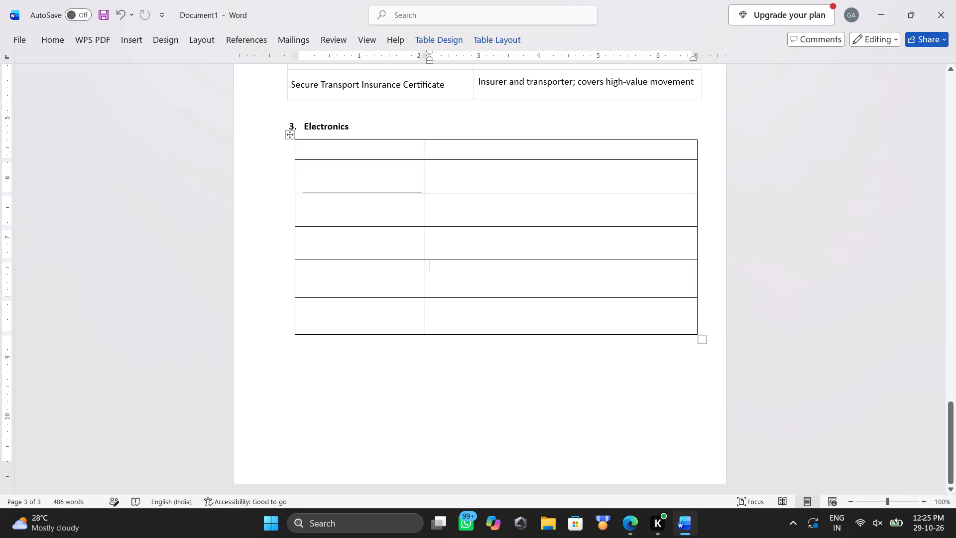
Copy the Documents header from the Gold table into the Electronics table's first header cell and centre it.
left_click(336, 149)
key("ctrl+b")
scroll(336, 149, "up", 3)
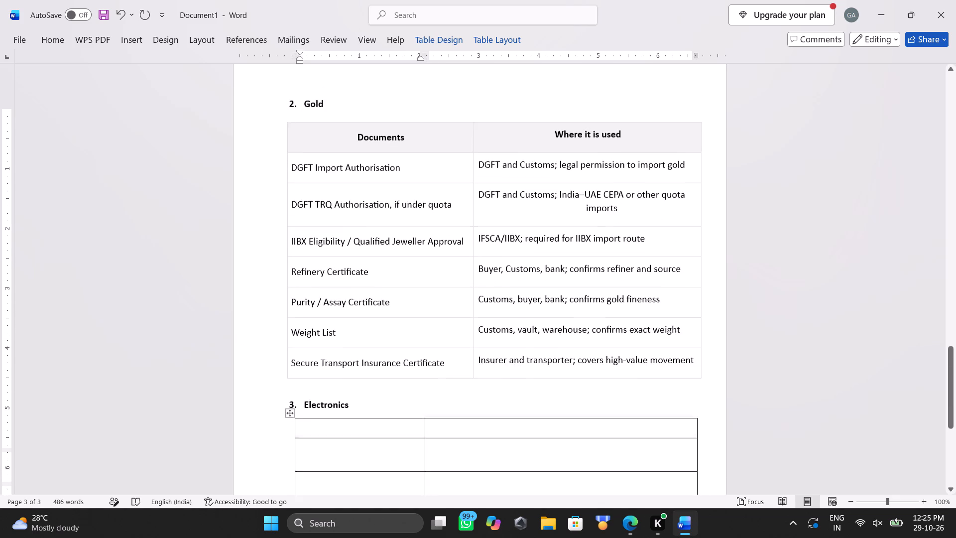
triple_click(356, 148)
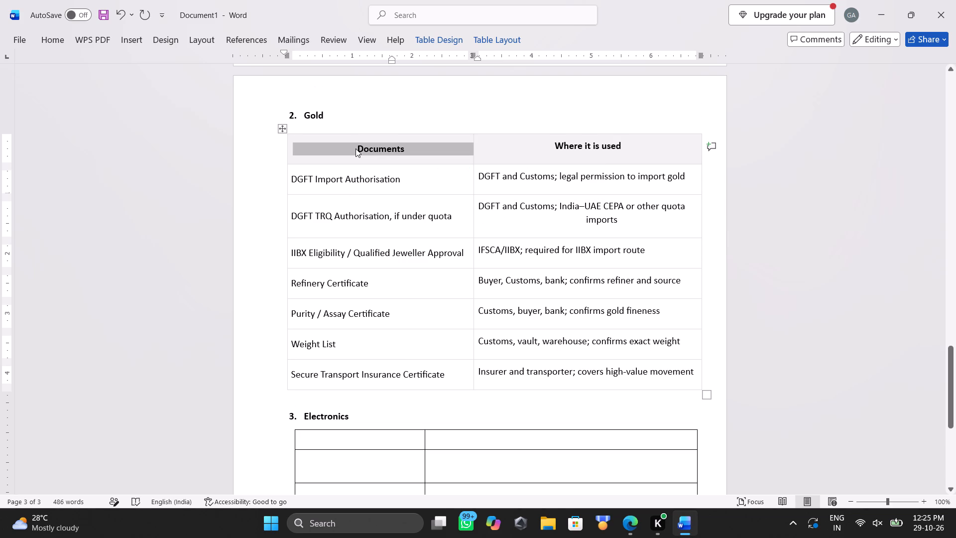
key("ctrl+c")
left_click(331, 449)
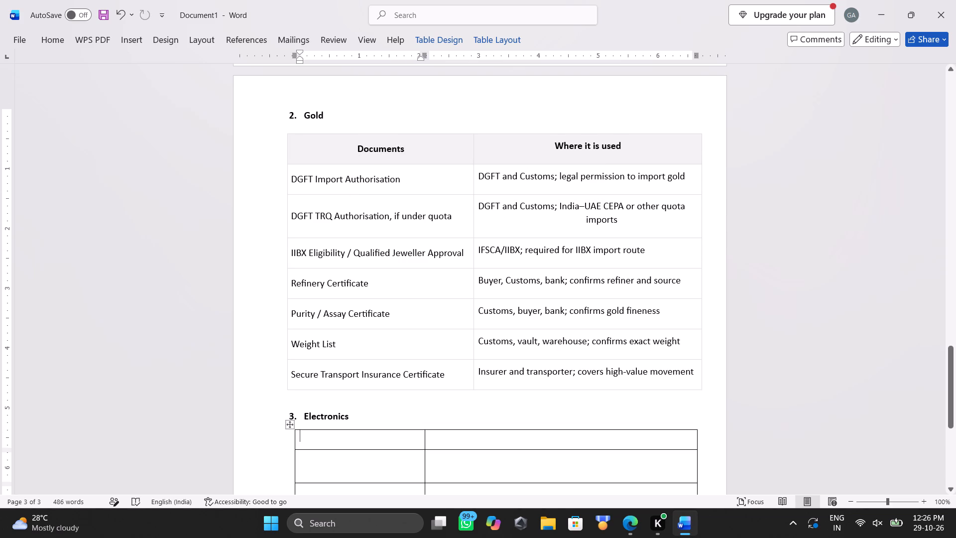
key("ctrl+v")
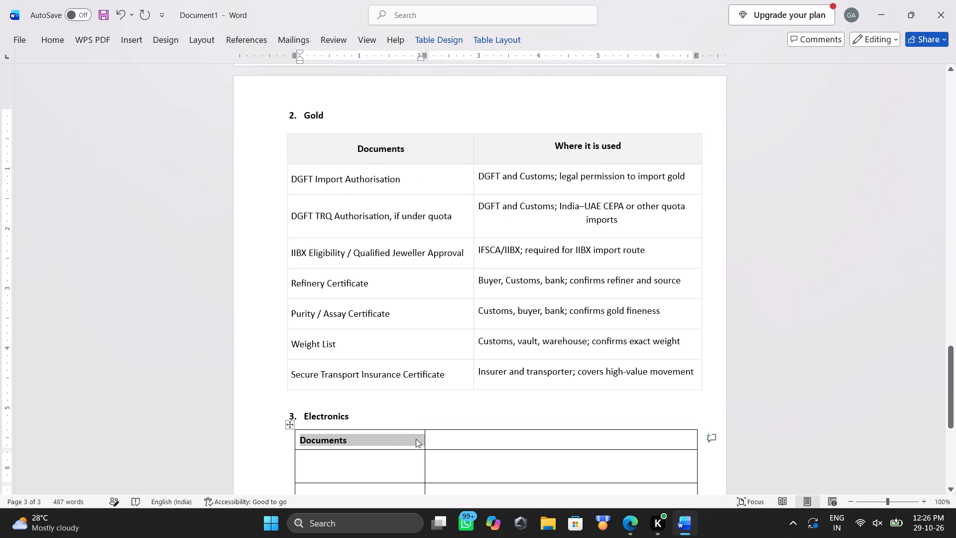
double_click(327, 444)
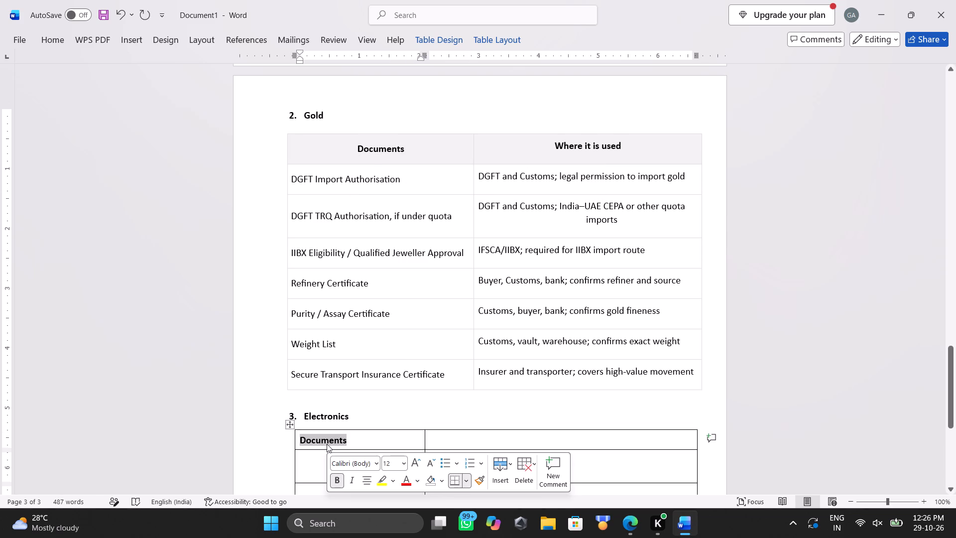
left_click(371, 480)
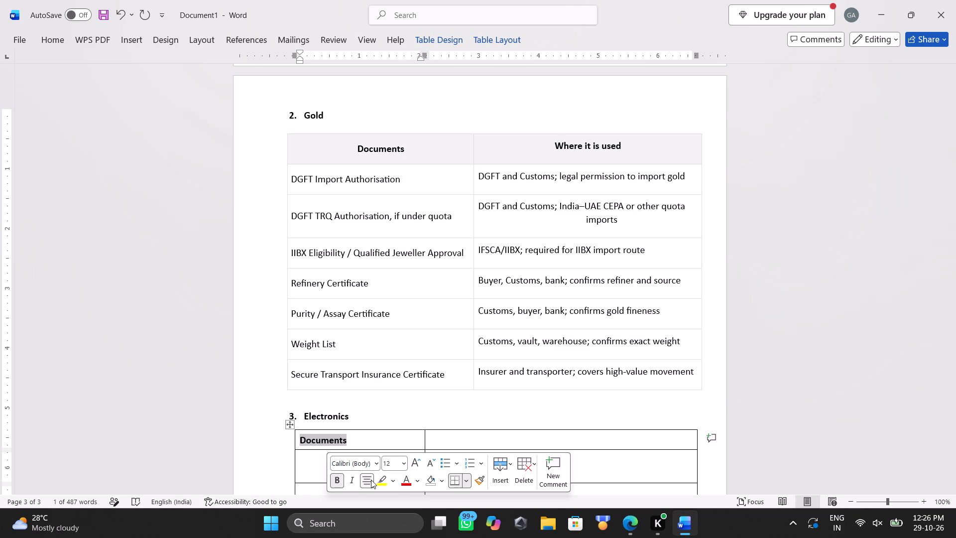
Copy the "Where it is used" header from the Gold table into the Electronics table's second header cell and centre it.
left_click(488, 442)
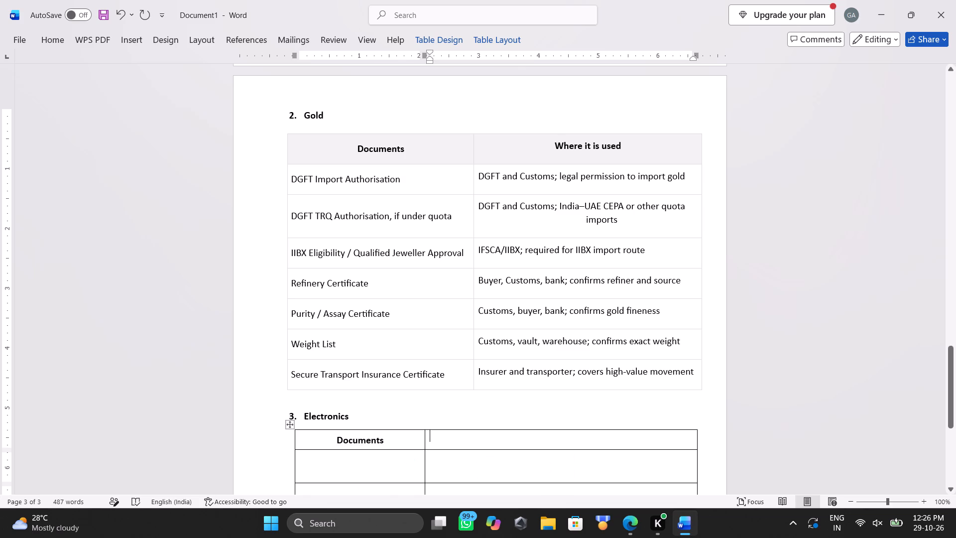
triple_click(590, 147)
key("ctrl+c")
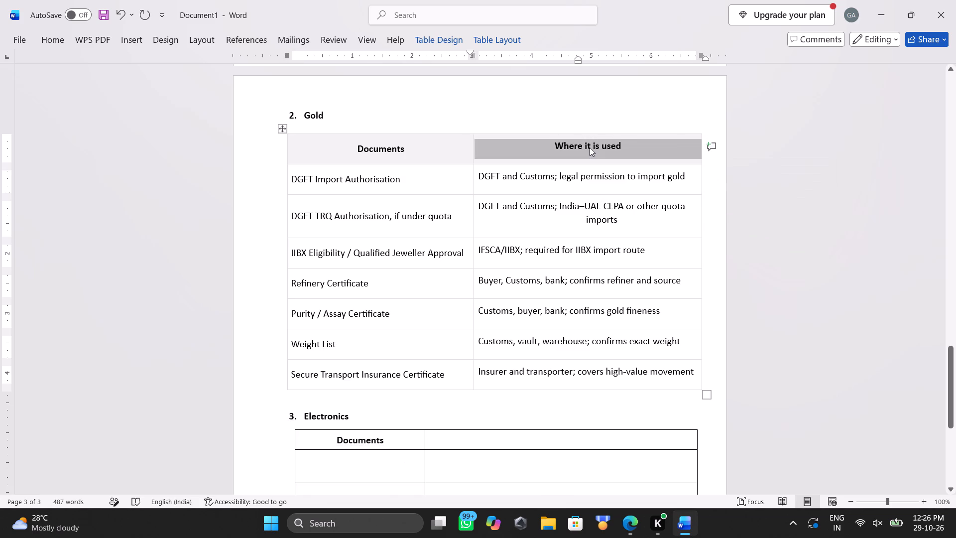
left_click(529, 439)
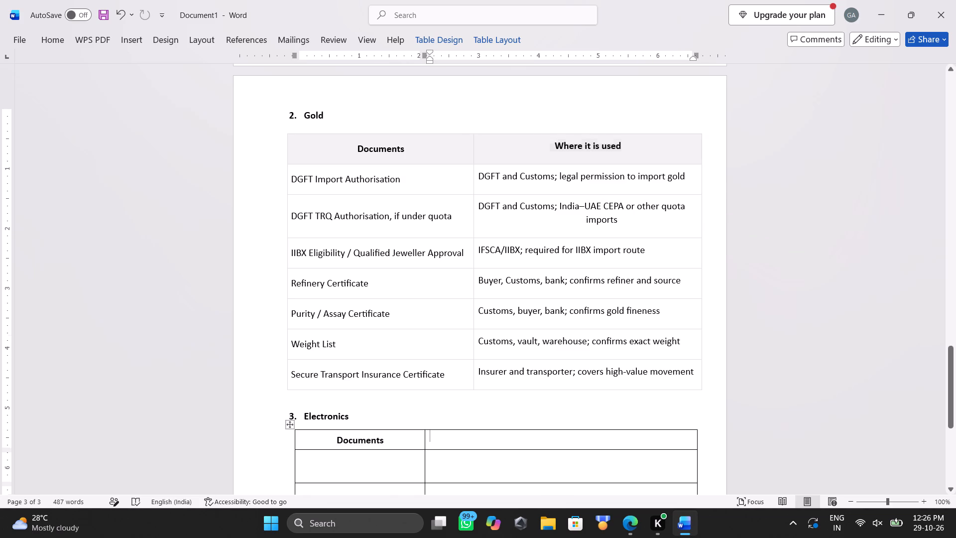
key("ctrl+v")
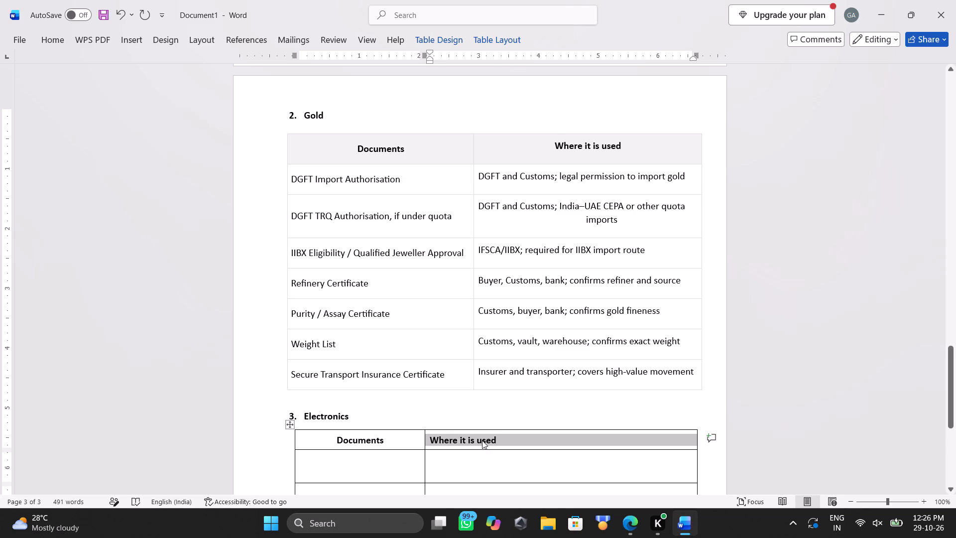
triple_click(482, 440)
left_click(521, 477)
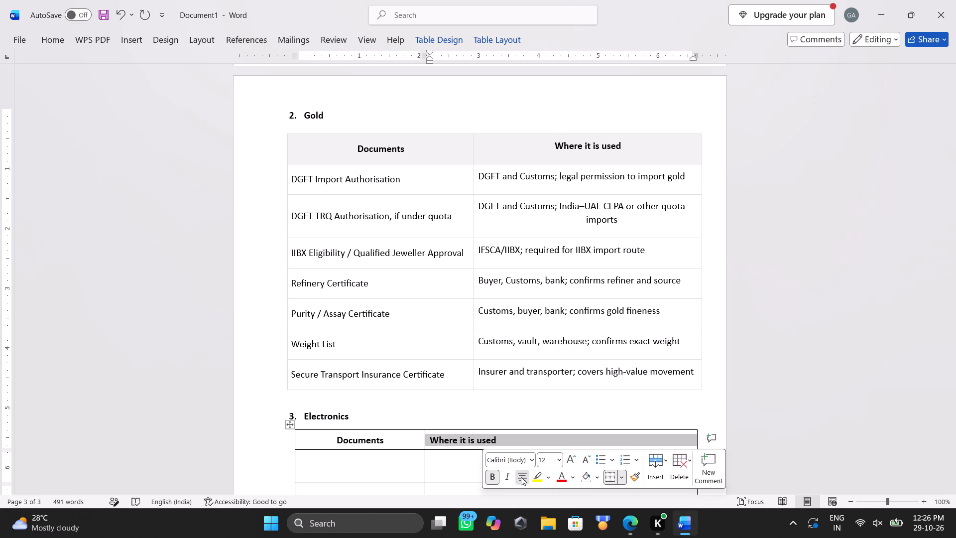
left_click(407, 382)
Extend the Electronics table's left edge to line up with the Gold table, making the first column about 2.3 inches wide.
scroll(407, 382, "down", 1)
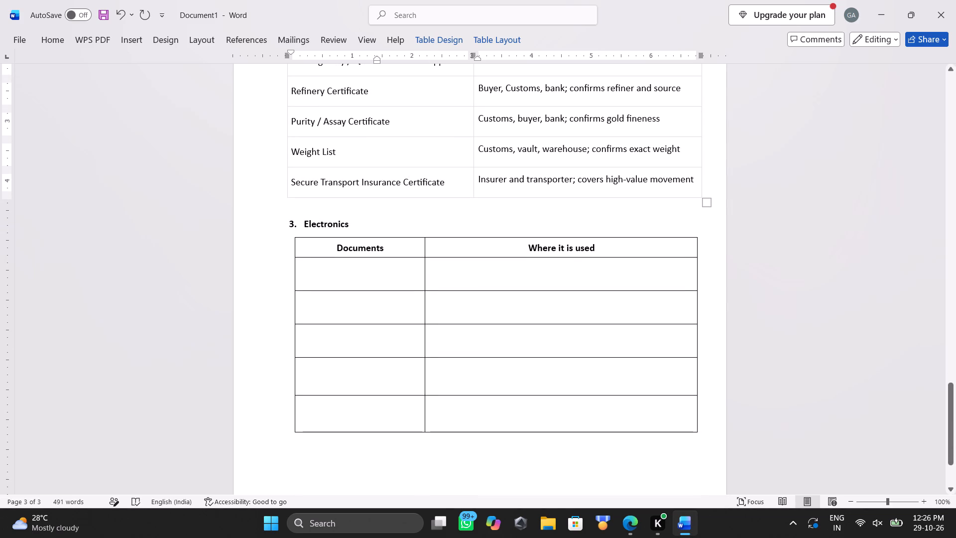
left_click_drag(294, 253, 287, 255)
key("alt+Tab")
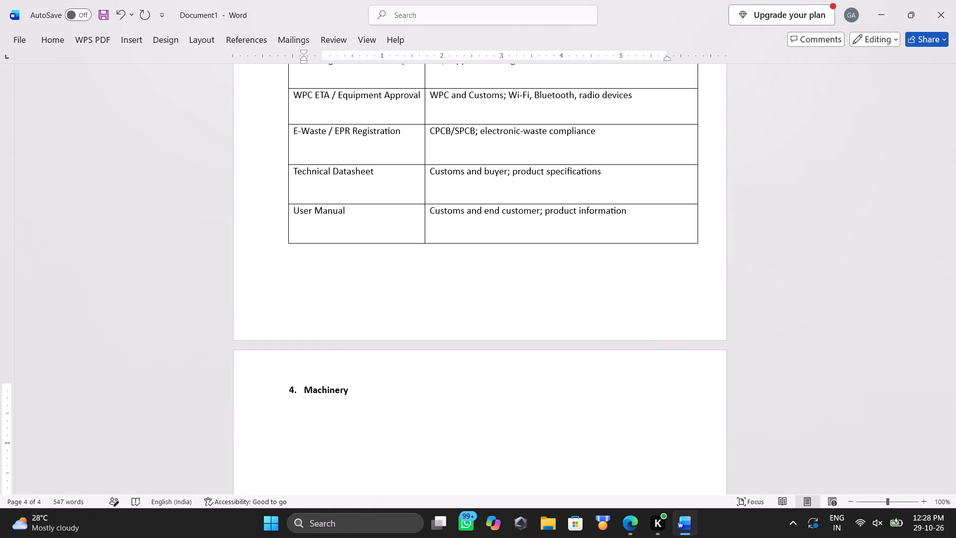
key("ctrl+b")
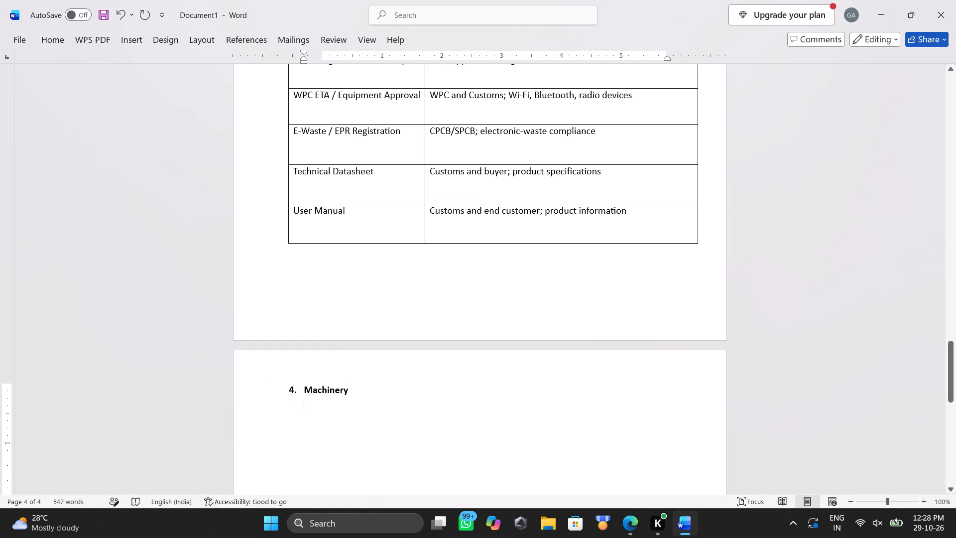
left_click(133, 39)
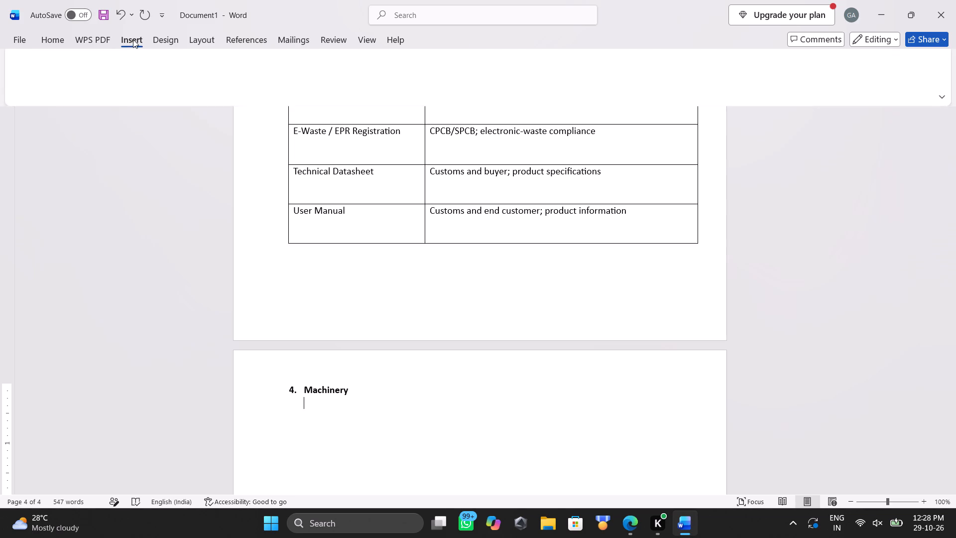
left_click(100, 88)
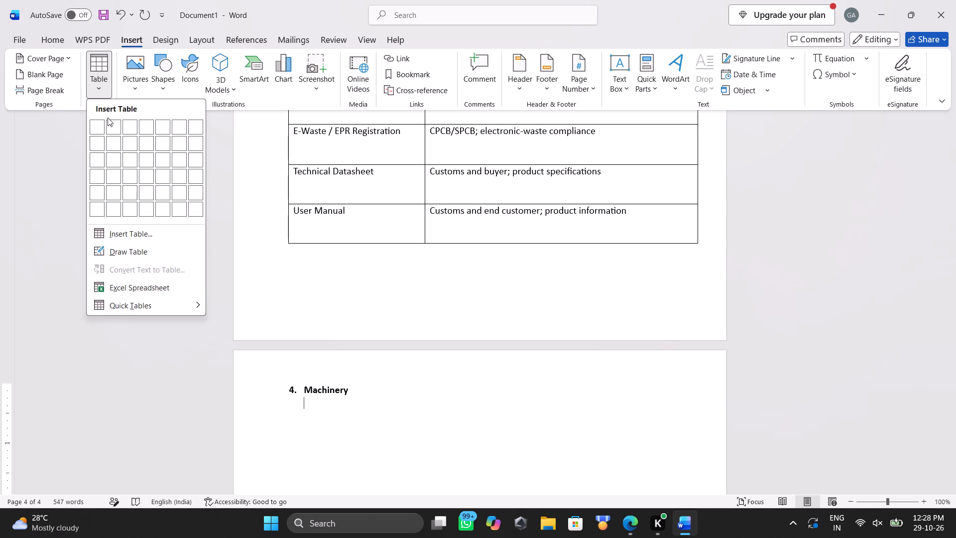
left_click(118, 212)
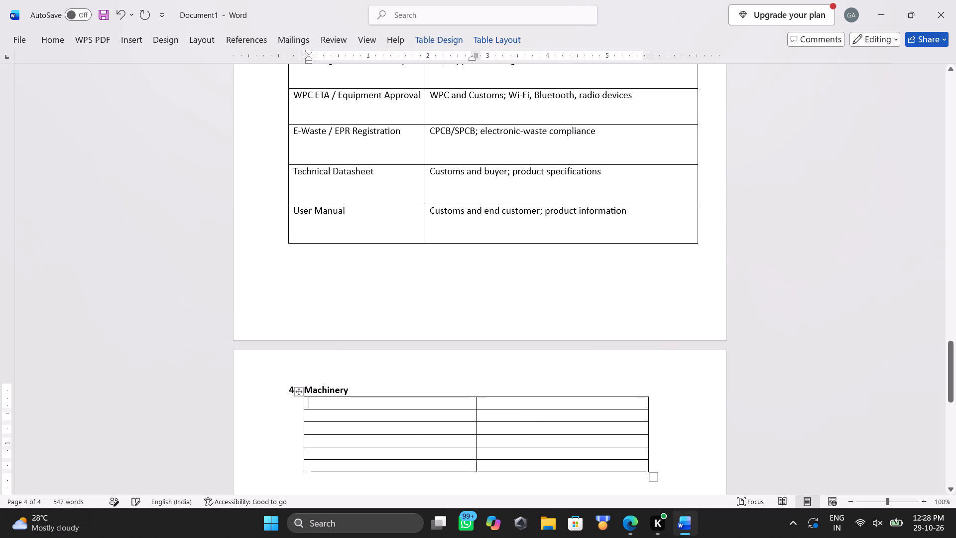
Enter the bold column headings "Documents" and "Where it is used" in the first row of the Machinery table.
type("do")
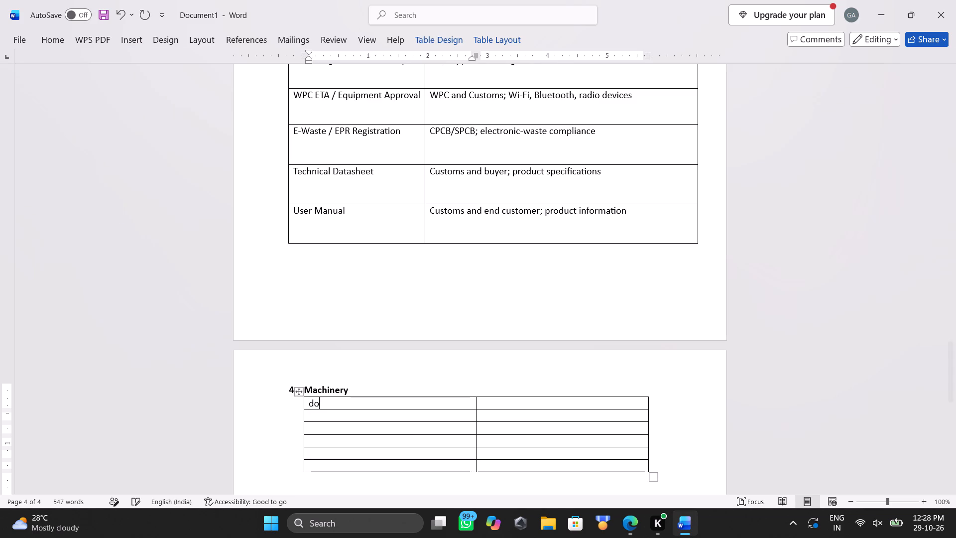
key("BackSpace")
key("BackSpace")
key("ctrl+b")
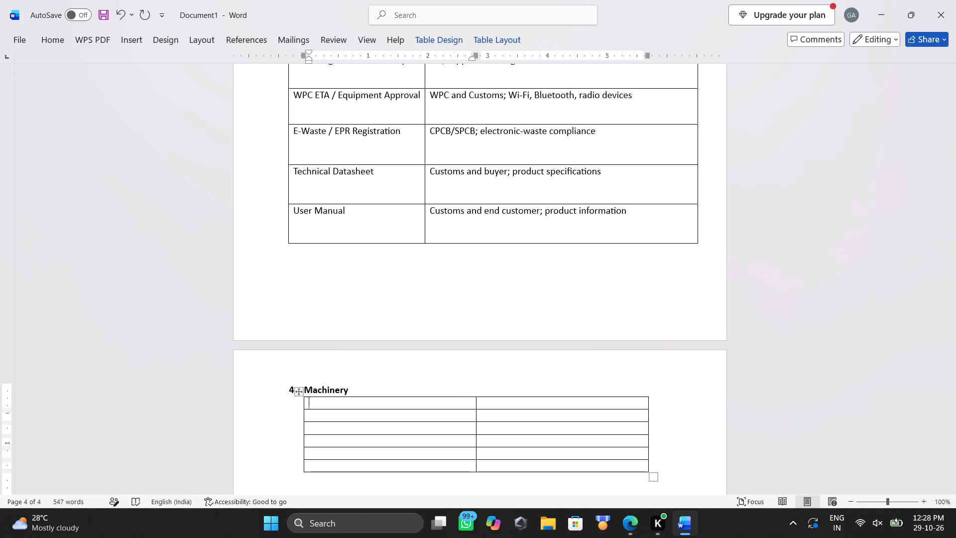
type("Do")
type("cuments")
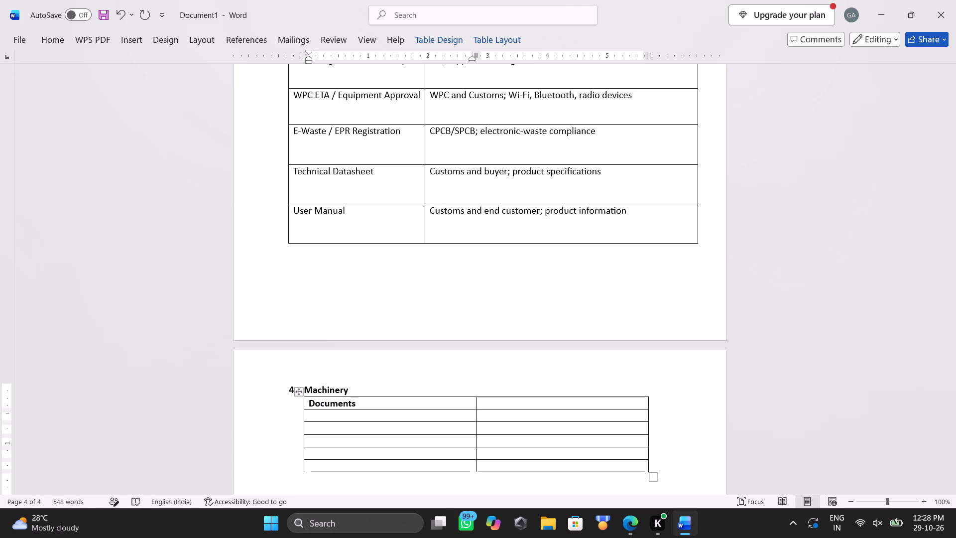
key("Tab")
type("Where")
key("space")
type("it is used")
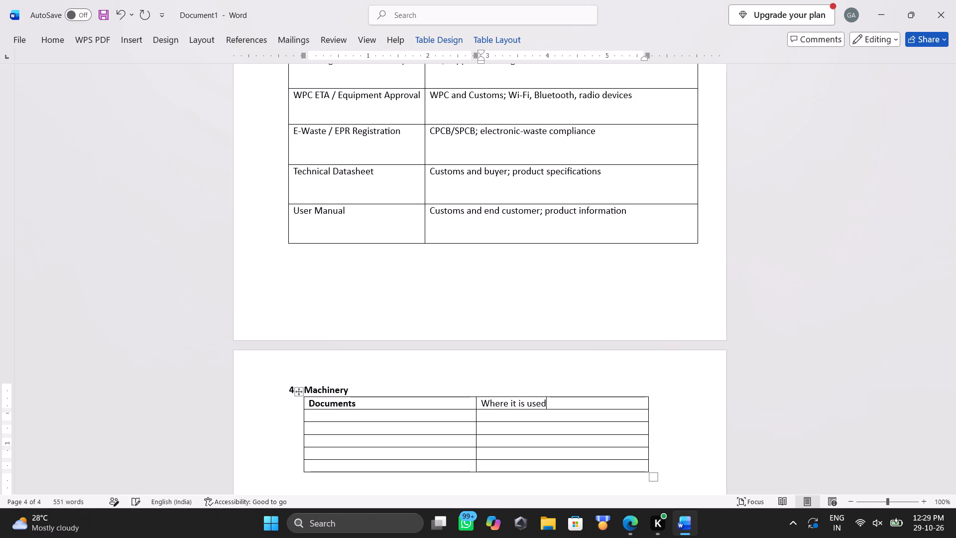
key("shift+Left")
key("shift+Left")
key("shift+Left")
key("shift+Left")
key("shift+Left")
key("shift+Left")
key("shift+Left")
key("shift+Left")
key("shift+Left")
key("shift+Left")
key("shift+Left")
key("shift+Left")
key("shift+Left")
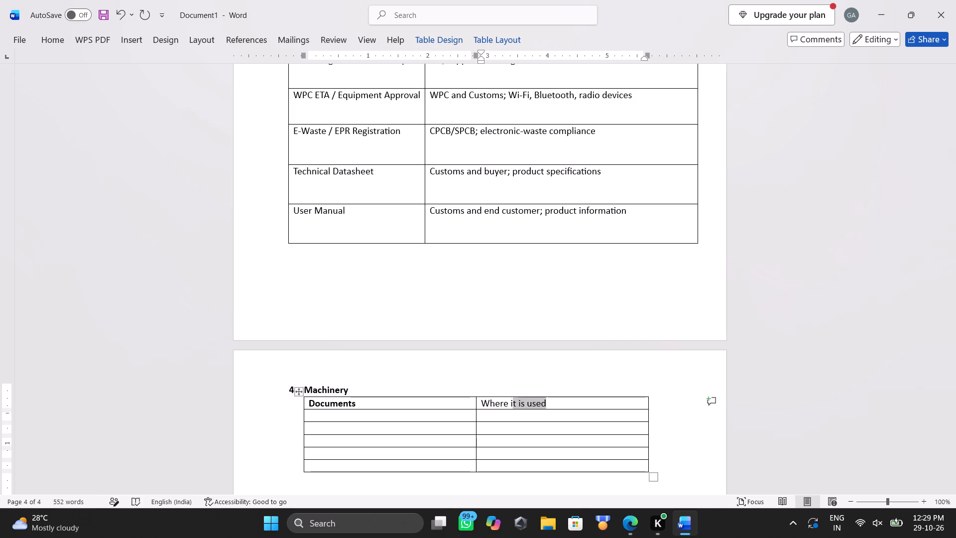
key("shift+Left")
key("shift+Left")
key("shift+Left")
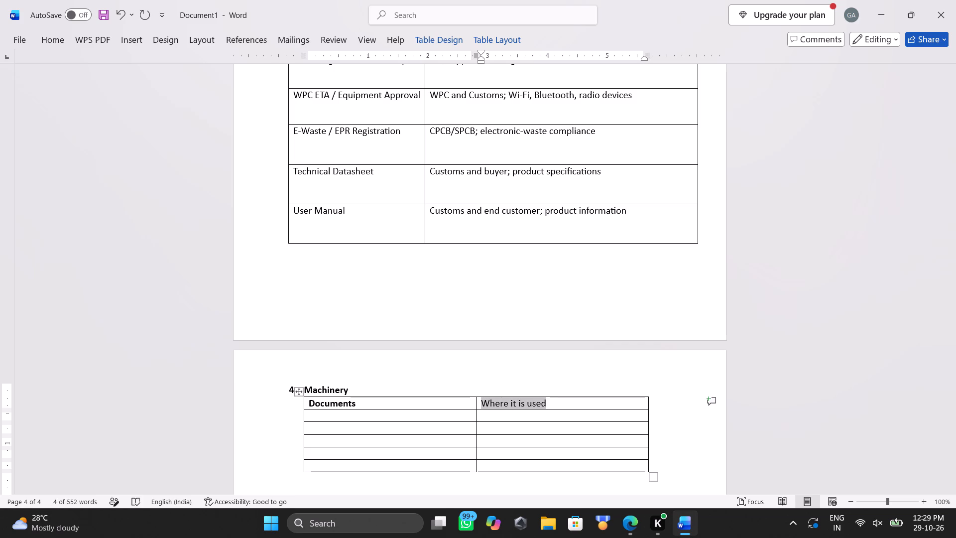
key("ctrl+b")
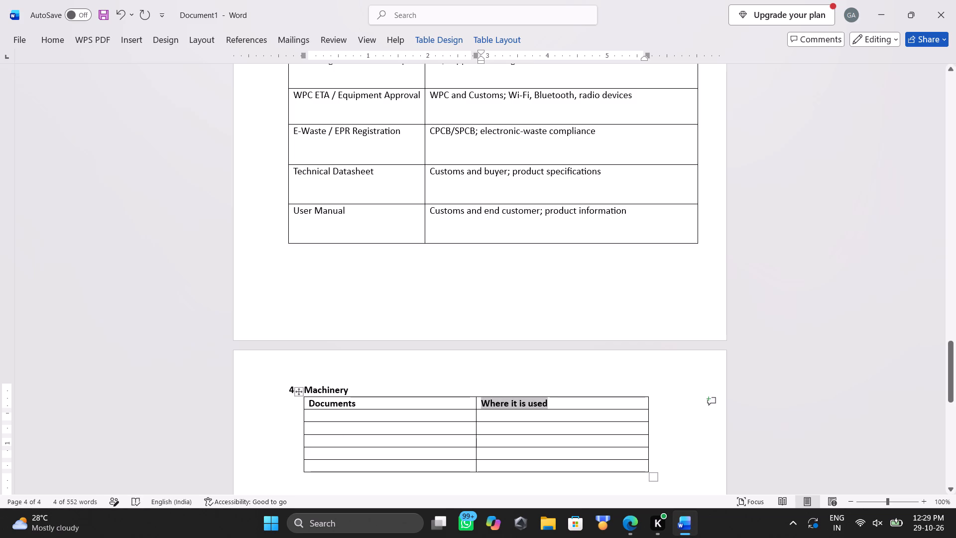
Centre the whole "Where it is used" column and the "Documents" heading cell in the Machinery table.
double_click(503, 398)
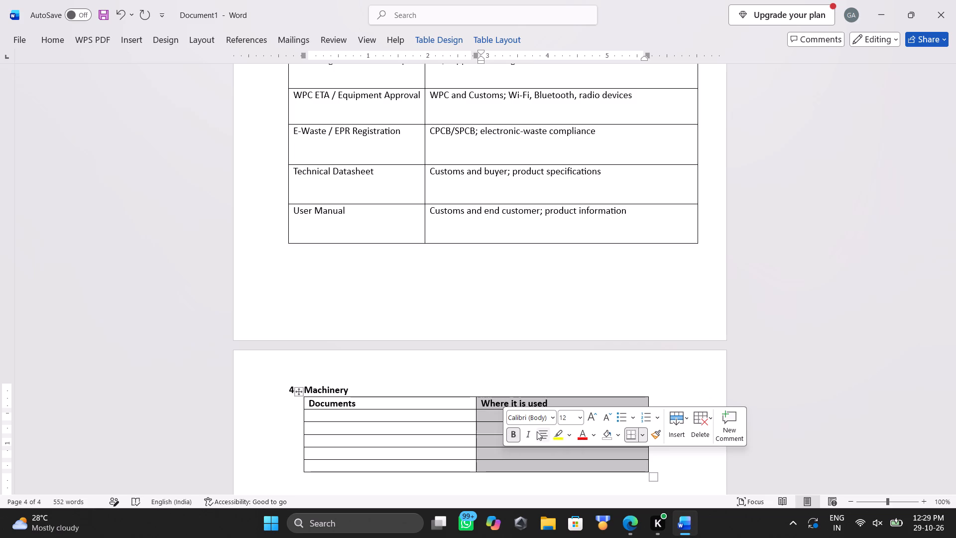
double_click(537, 431)
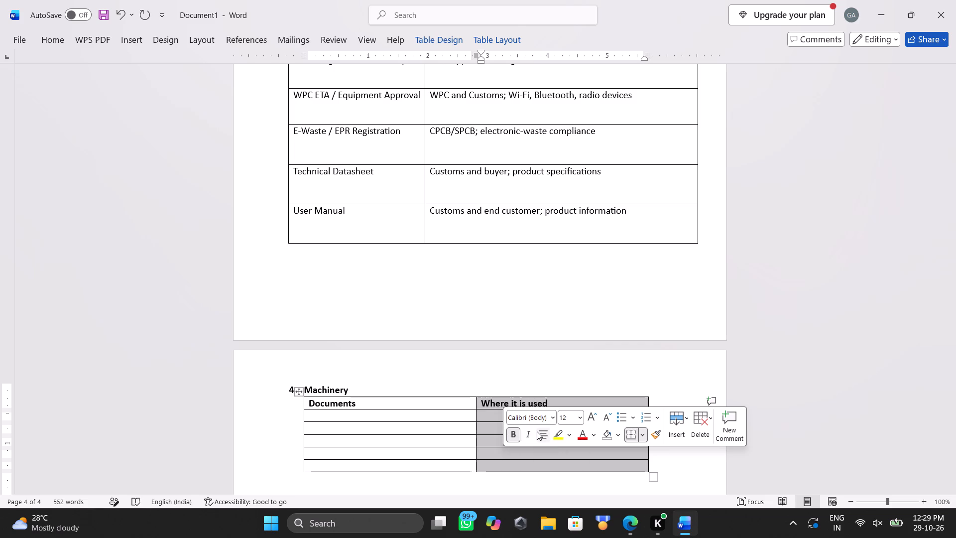
left_click(537, 432)
triple_click(360, 408)
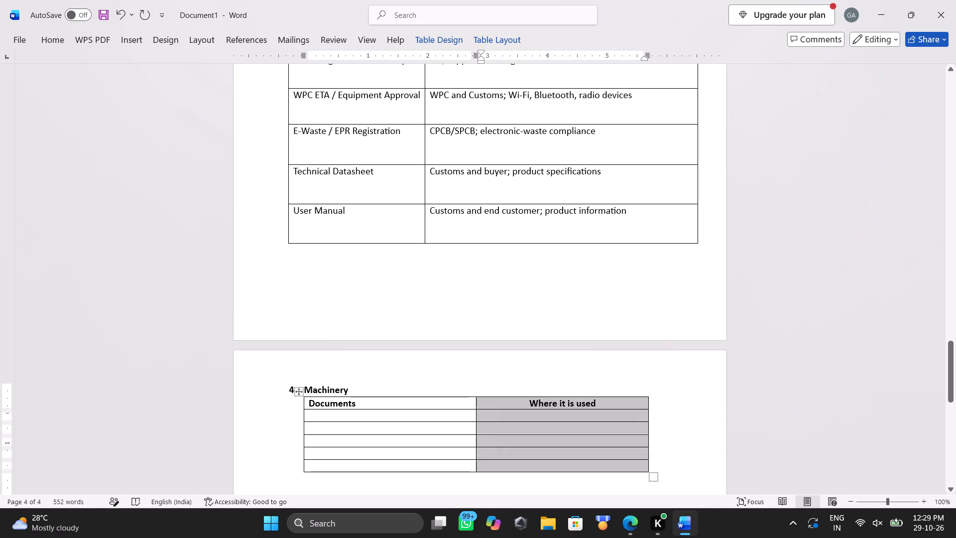
left_click(399, 445)
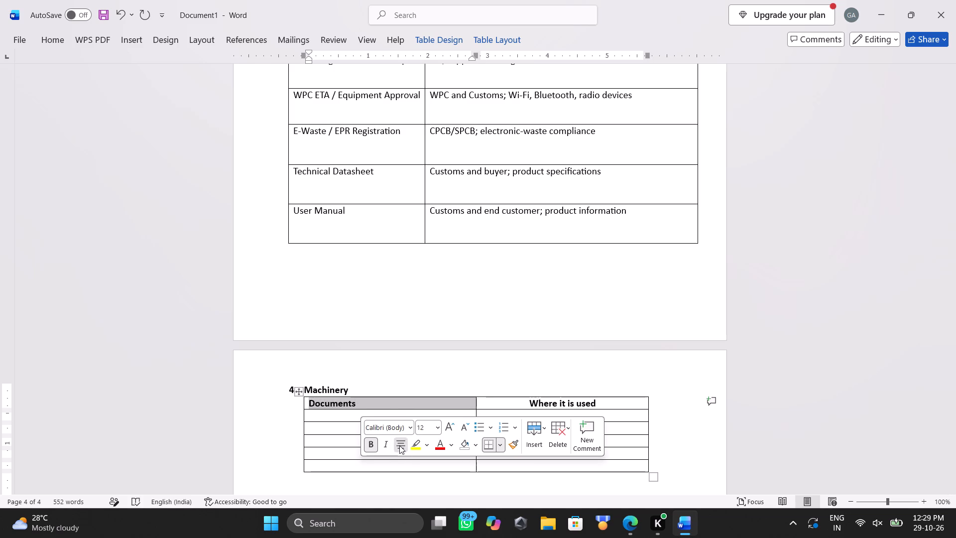
Enlarge the Machinery table from its lower corner to about 3.6 in tall, making it only slightly wider.
scroll(399, 445, "down", 2)
scroll(602, 453, "down", 1)
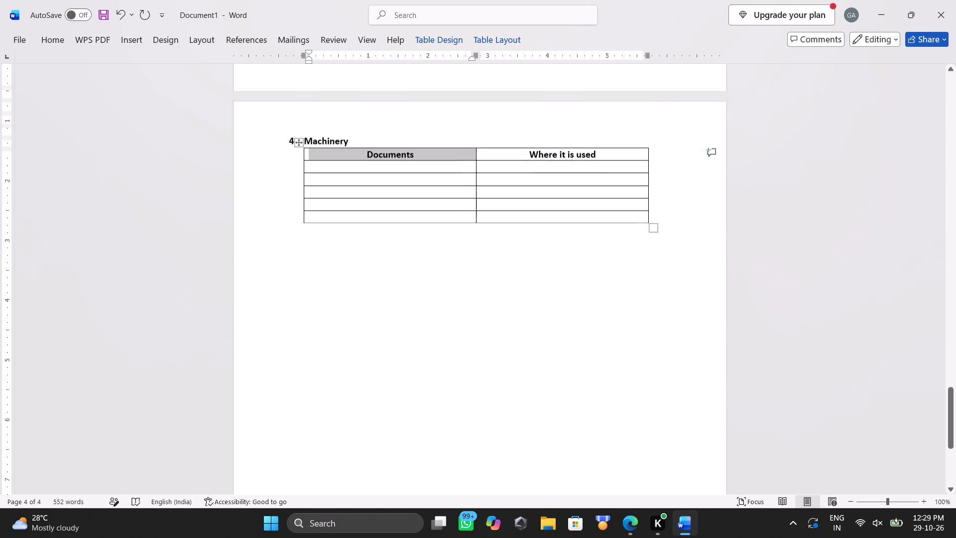
scroll(602, 453, "down", 1)
scroll(602, 453, "up", 1)
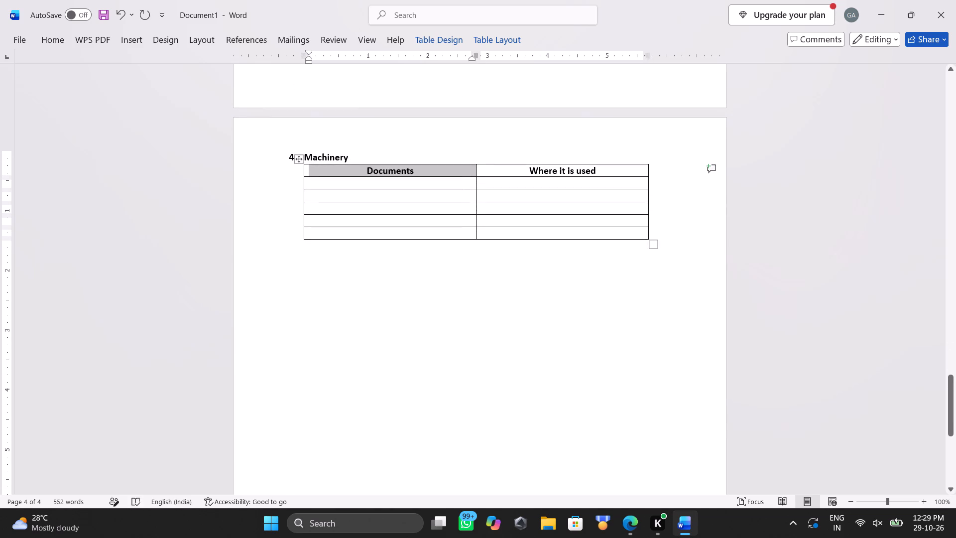
left_click_drag(652, 247, 659, 341)
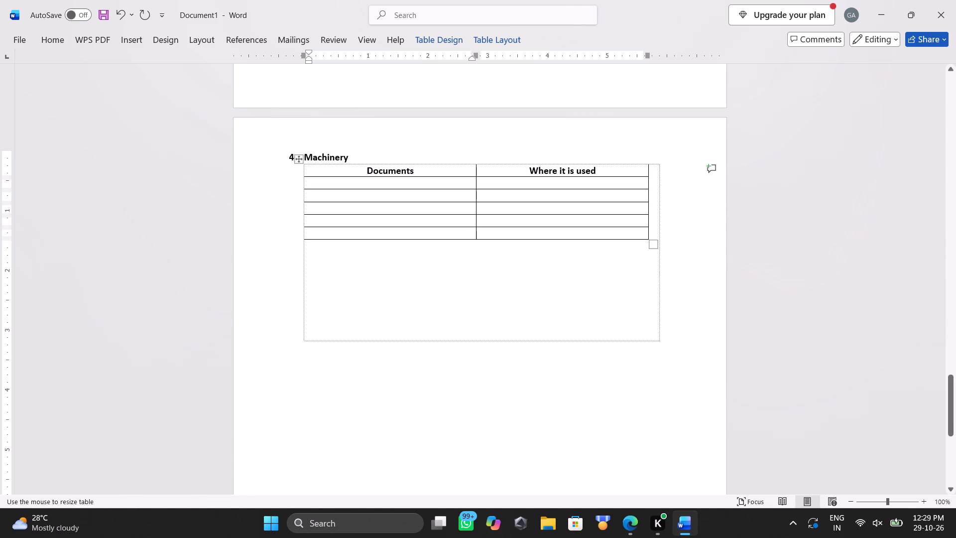
left_click_drag(659, 341, 661, 348)
left_click_drag(664, 350, 666, 381)
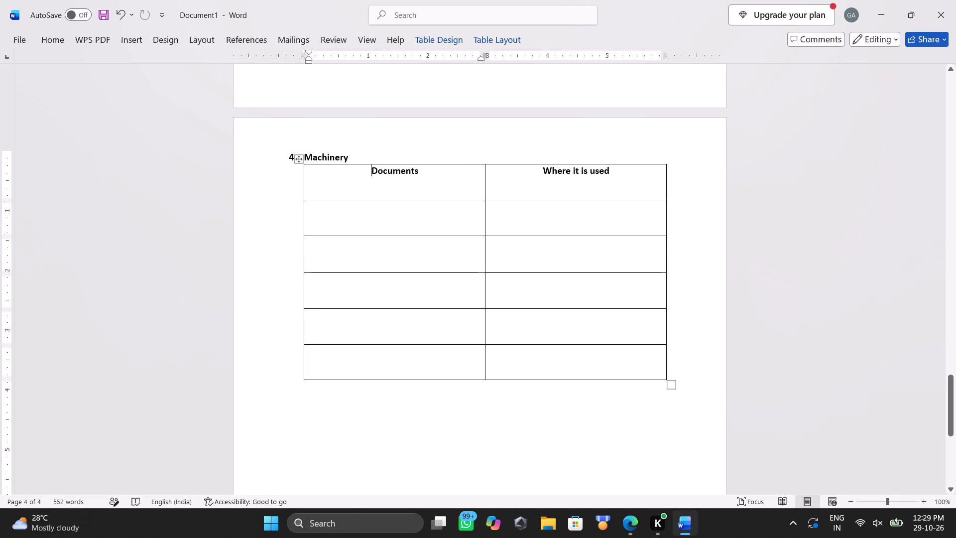
Shorten the Machinery table's header row to about 0.4 in and narrow the Documents column to about 2.2 in.
left_click_drag(452, 200, 452, 192)
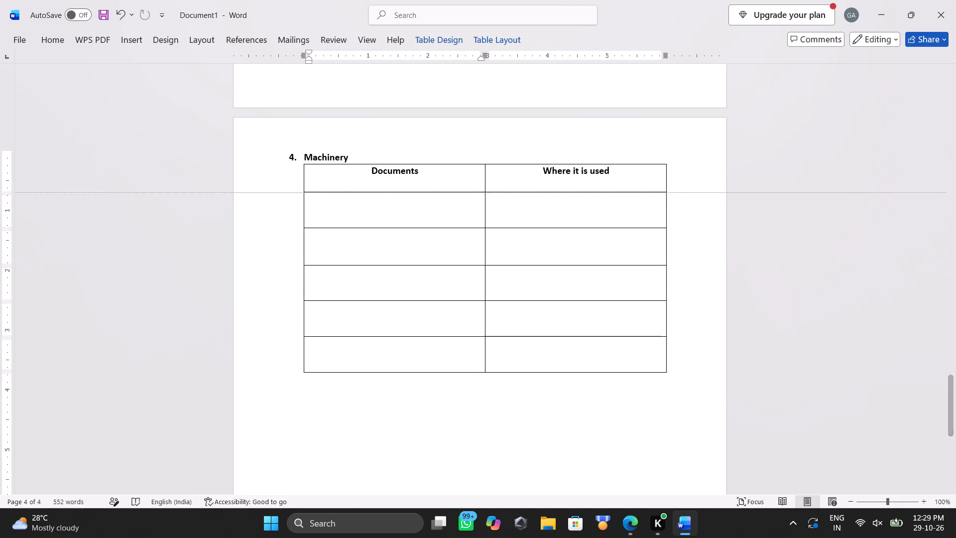
left_click_drag(452, 192, 453, 188)
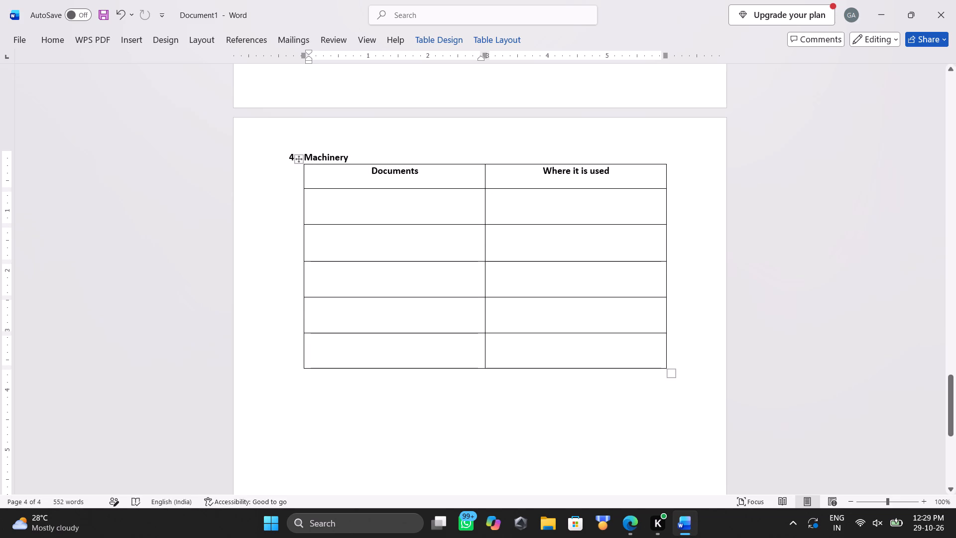
left_click_drag(484, 177, 467, 176)
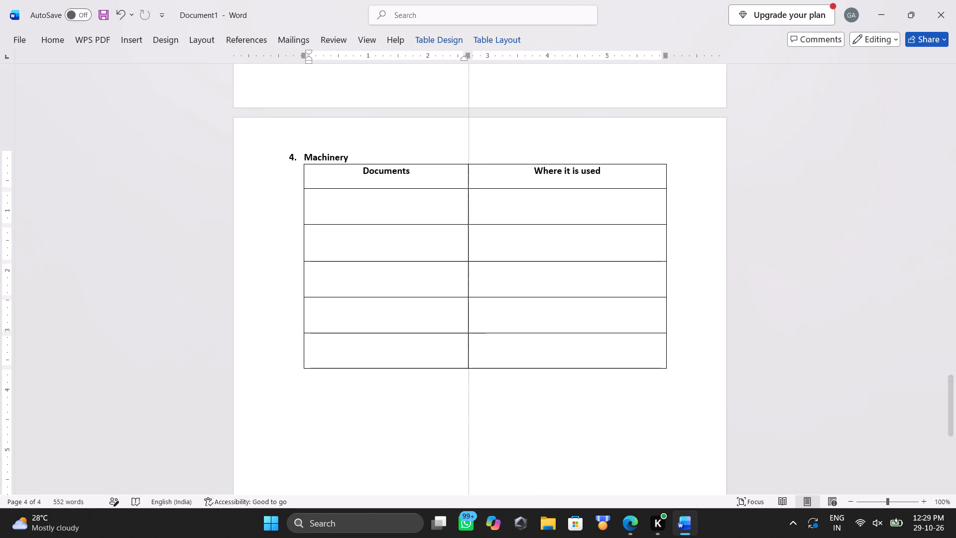
left_click_drag(467, 176, 438, 183)
key("alt+Tab")
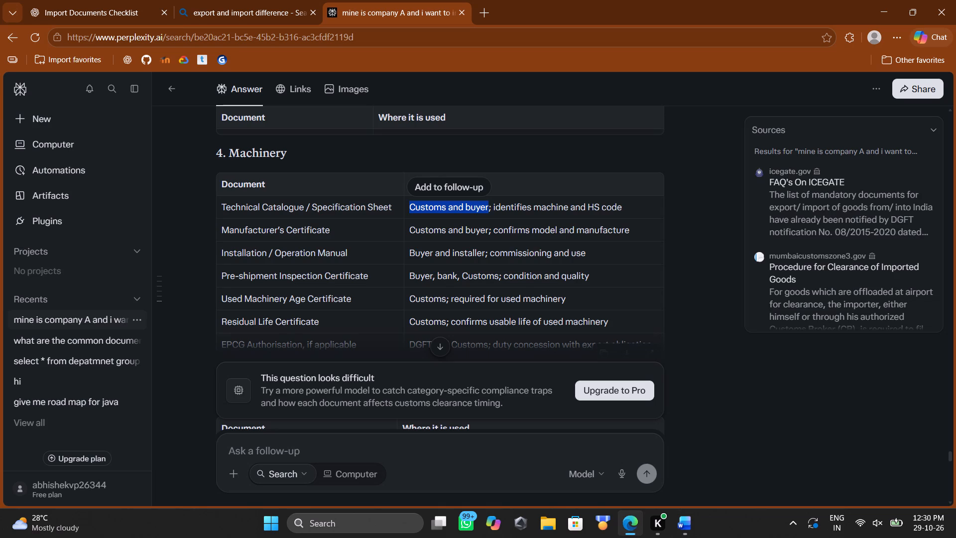
key("alt+Tab")
left_click(537, 246)
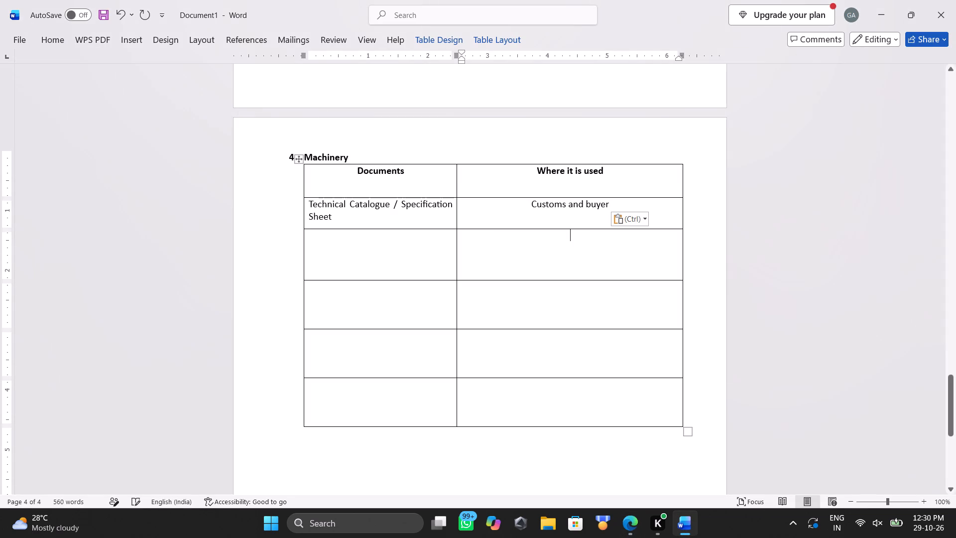
key("ctrl+v")
Copy "Manufacturer's Certificate" and "Installation / Operation Manual" from Perplexity into the second and third Documents cells below the header.
key("alt+Tab")
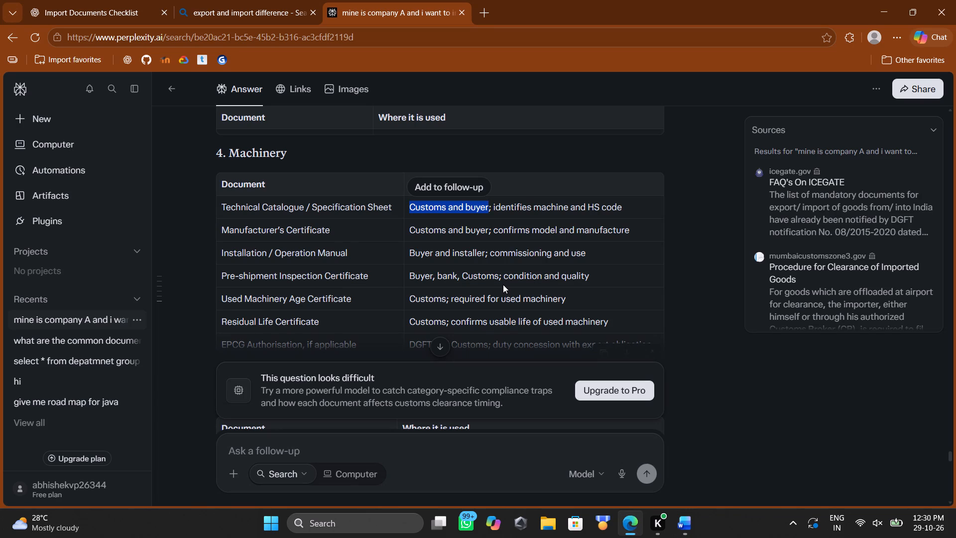
left_click_drag(337, 228, 196, 244)
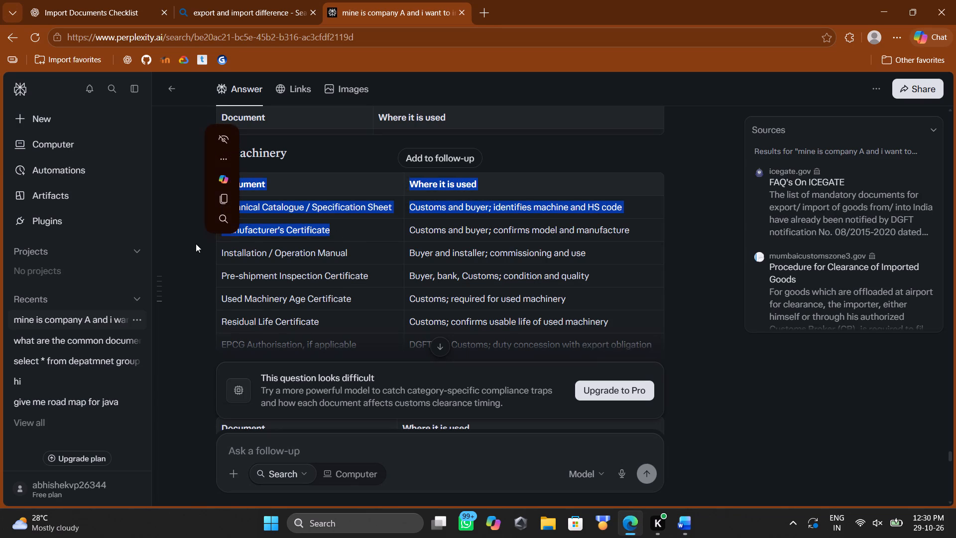
triple_click(264, 230)
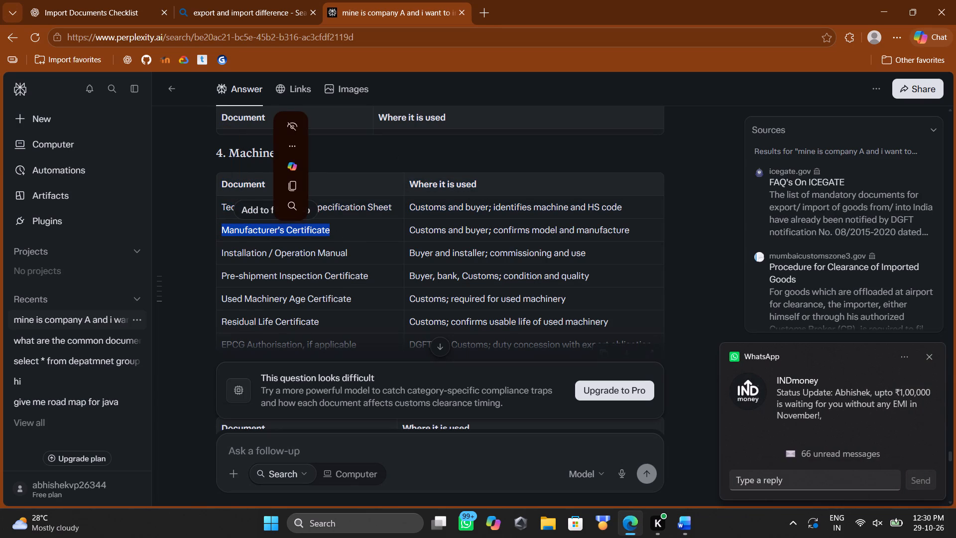
key("ctrl+c")
key("alt+Tab")
left_click(322, 246)
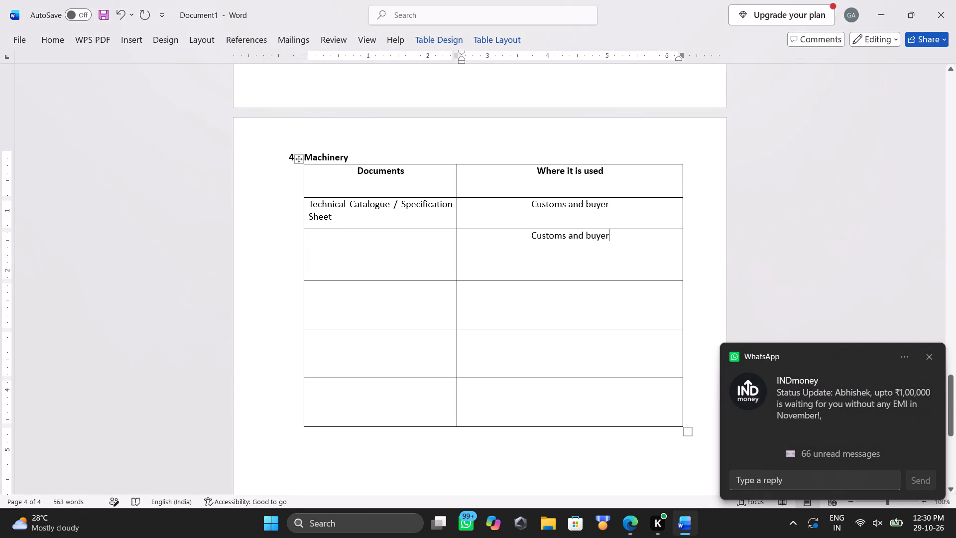
key("ctrl+v")
key("alt+Tab")
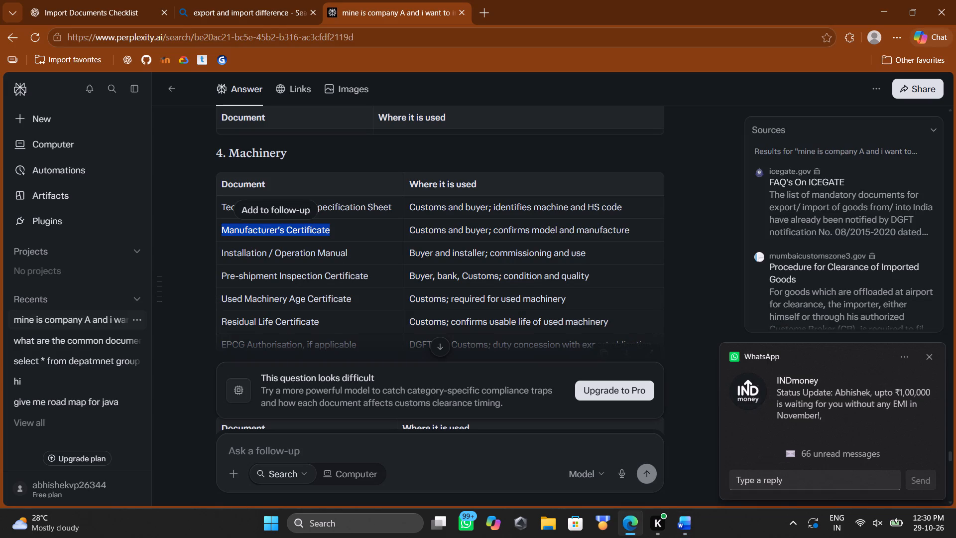
triple_click(304, 256)
key("ctrl+c")
key("alt+Tab")
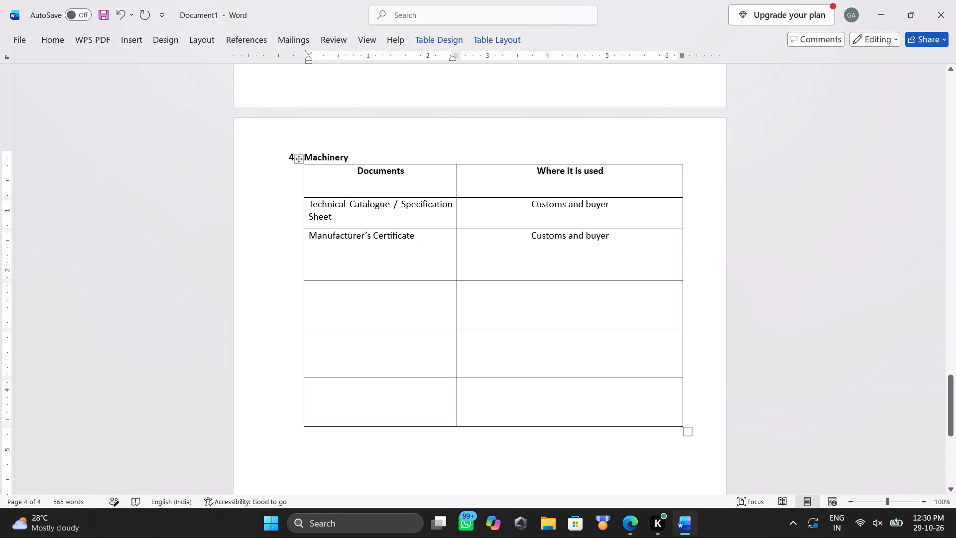
left_click(327, 285)
key("ctrl+v")
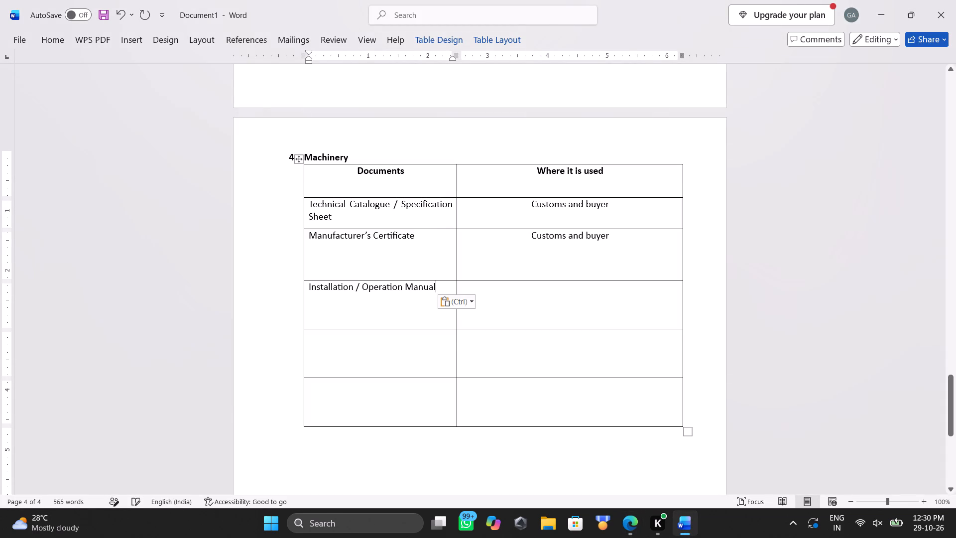
Copy "Pre-shipment Inspection Certificate" and "Used Machinery Age Certificate" from Perplexity into the last two Documents cells of the Machinery table.
key("alt+Tab")
triple_click(283, 277)
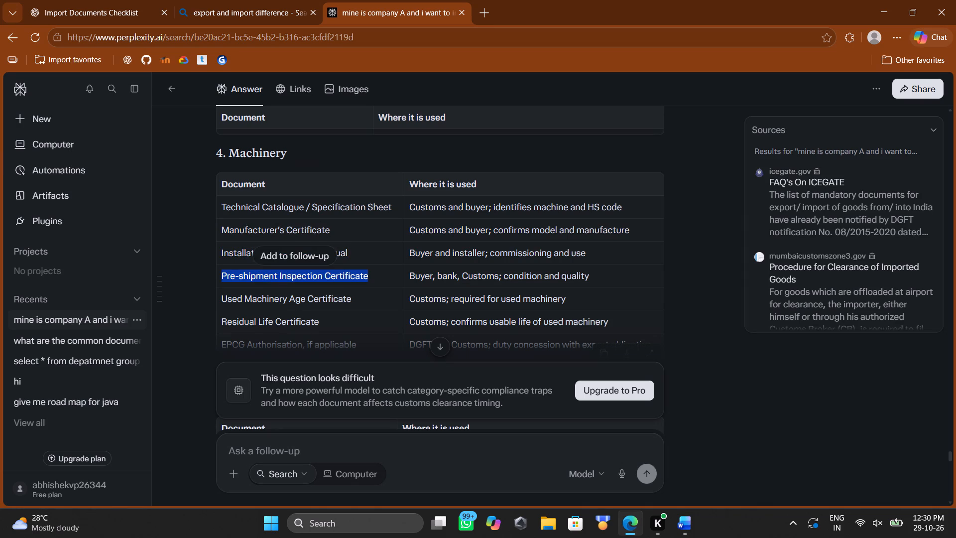
key("ctrl+c")
key("alt+Tab")
left_click(333, 344)
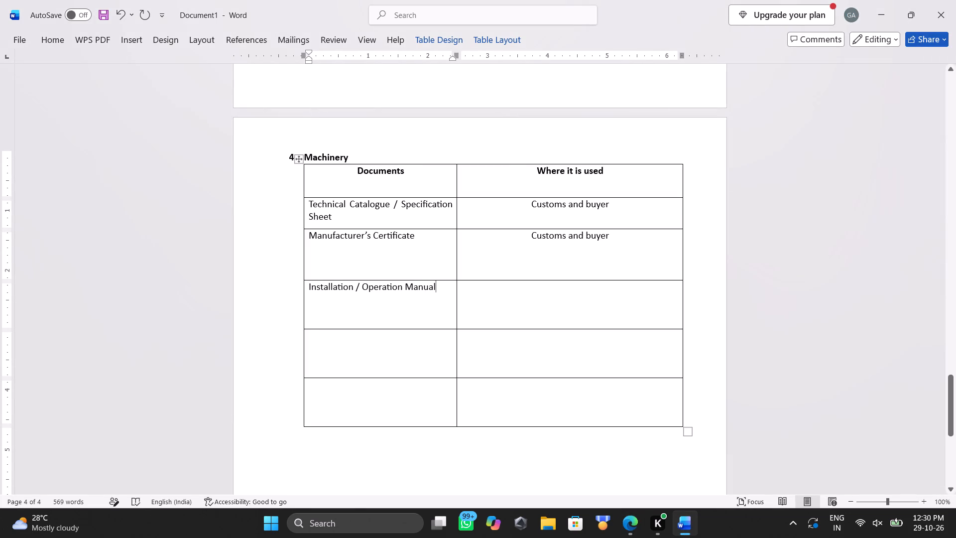
key("ctrl+v")
key("alt+Tab")
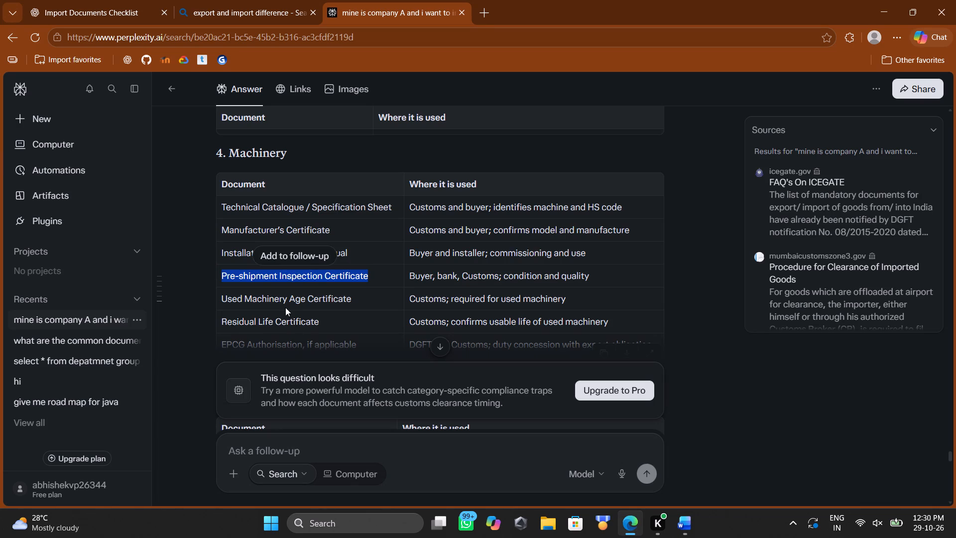
triple_click(279, 299)
key("ctrl+c")
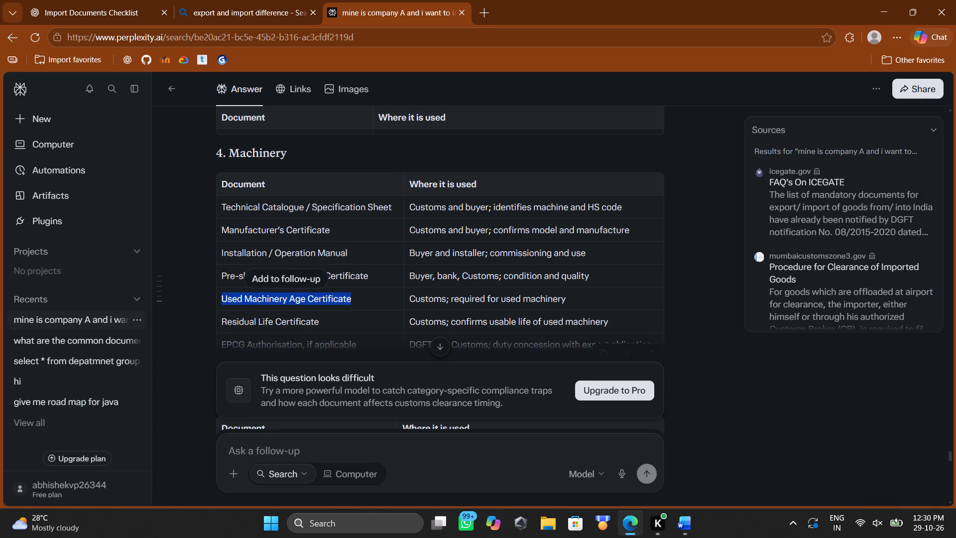
key("alt+Tab")
left_click(337, 395)
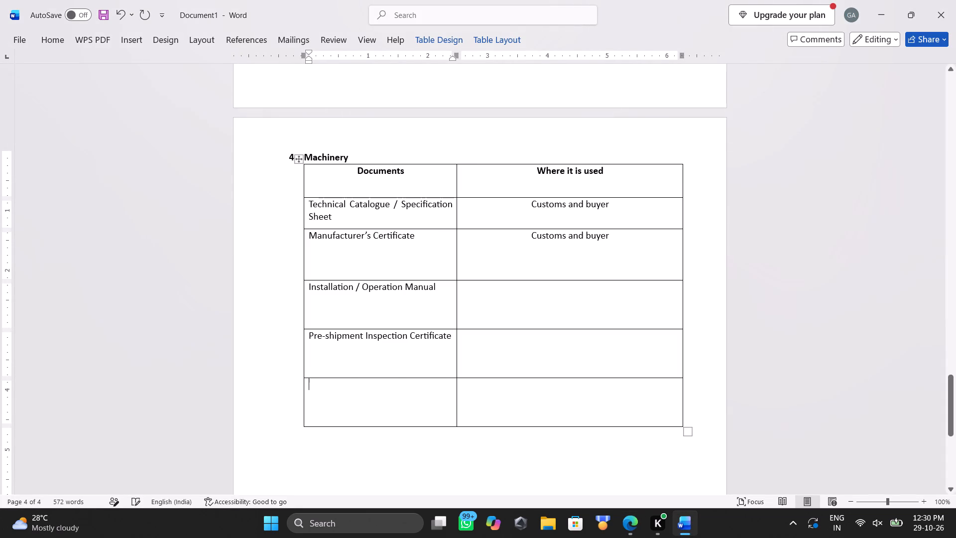
key("ctrl+v")
Copy "Customs; required for used machinery" from Perplexity into the "Where it is used" cell of the Used Machinery Age Certificate row.
key("alt+Tab")
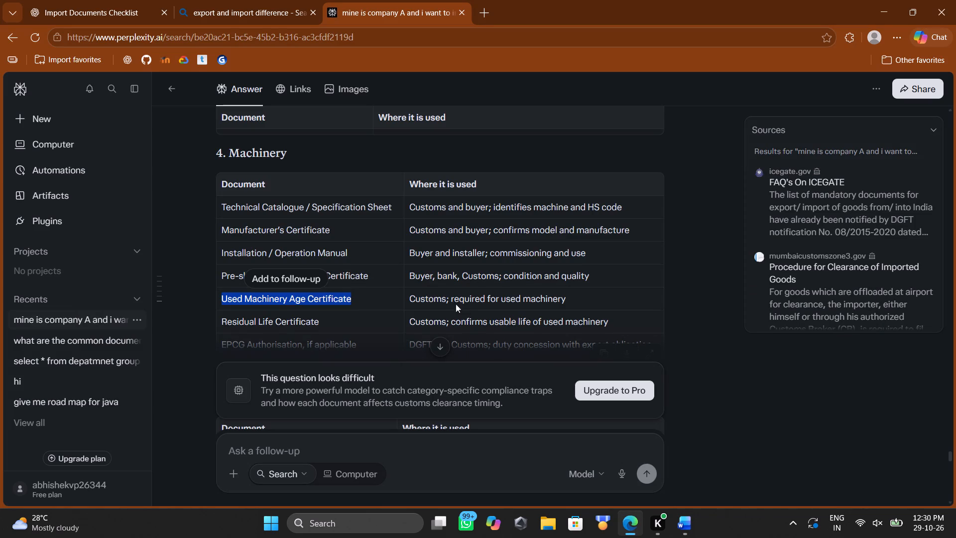
double_click(447, 299)
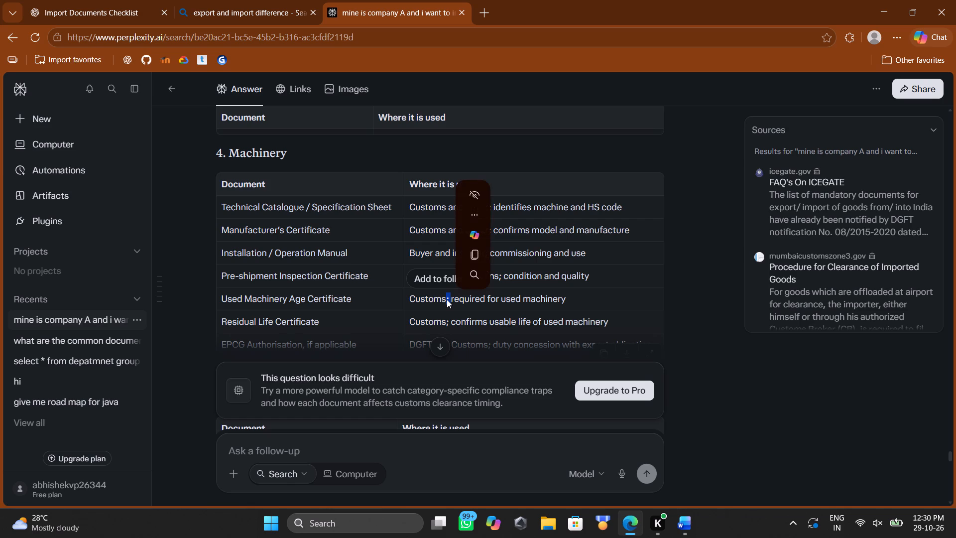
double_click(438, 300)
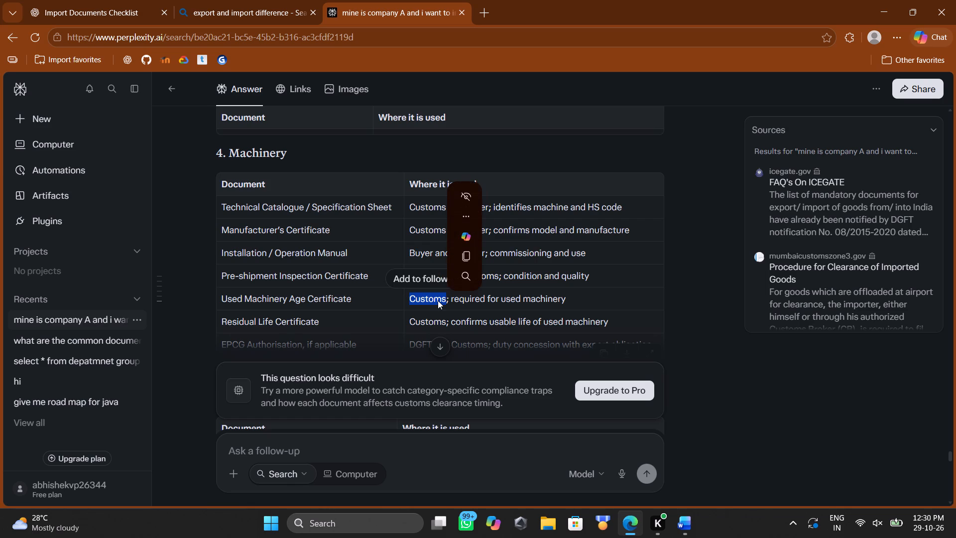
triple_click(438, 300)
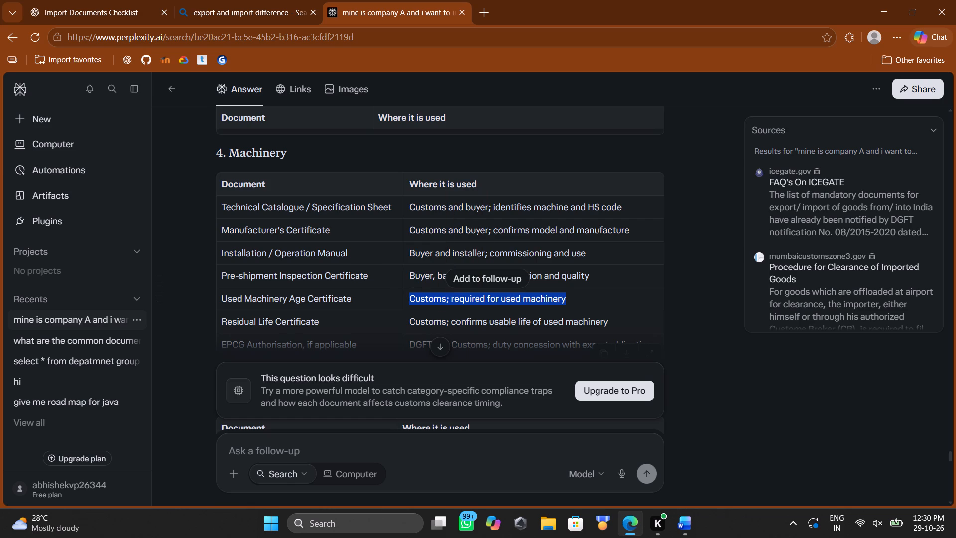
key("ctrl+c")
key("alt+Tab")
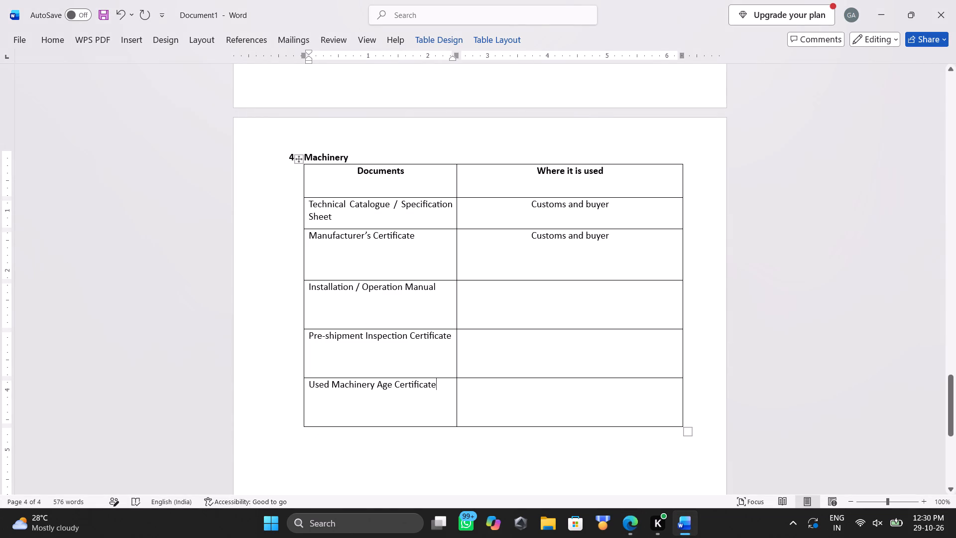
left_click(477, 421)
left_click(477, 421, "ctrl")
key("ctrl+v")
key("alt+Tab")
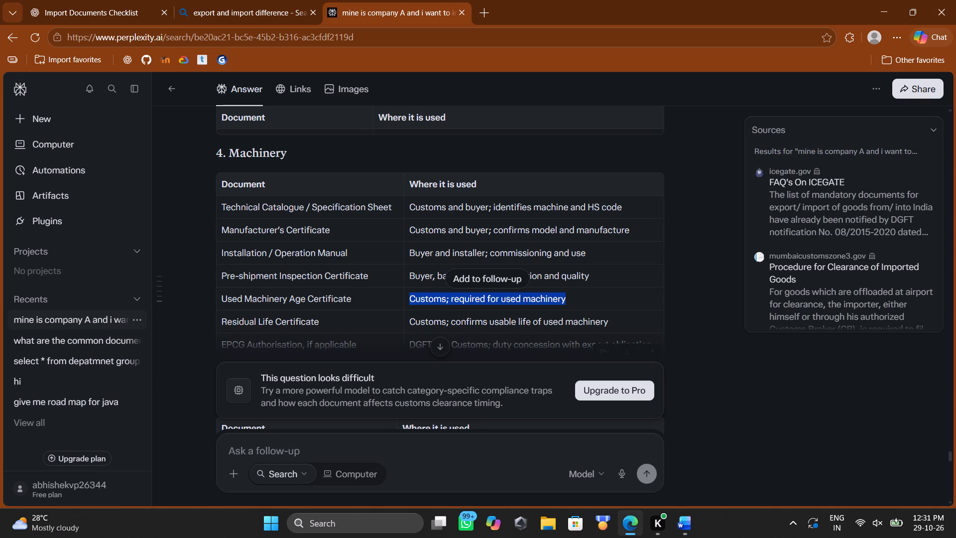
Copy "Buyer, bank, Customs; condition and quality" and "Buyer and installer; commissioning and use" from Perplexity into the Pre-shipment Inspection and Operation Manual usage cells.
triple_click(426, 275)
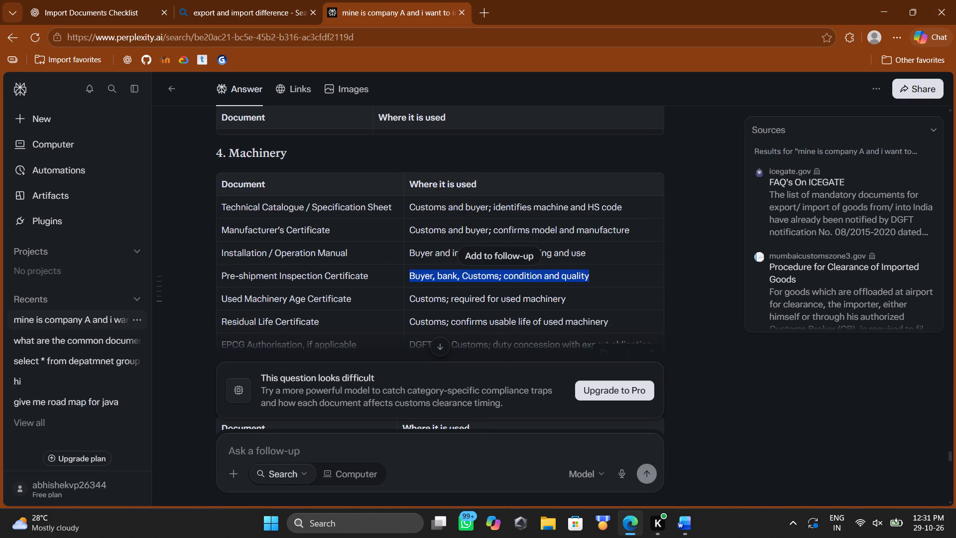
key("ctrl+c")
key("alt+Tab")
left_click(493, 348)
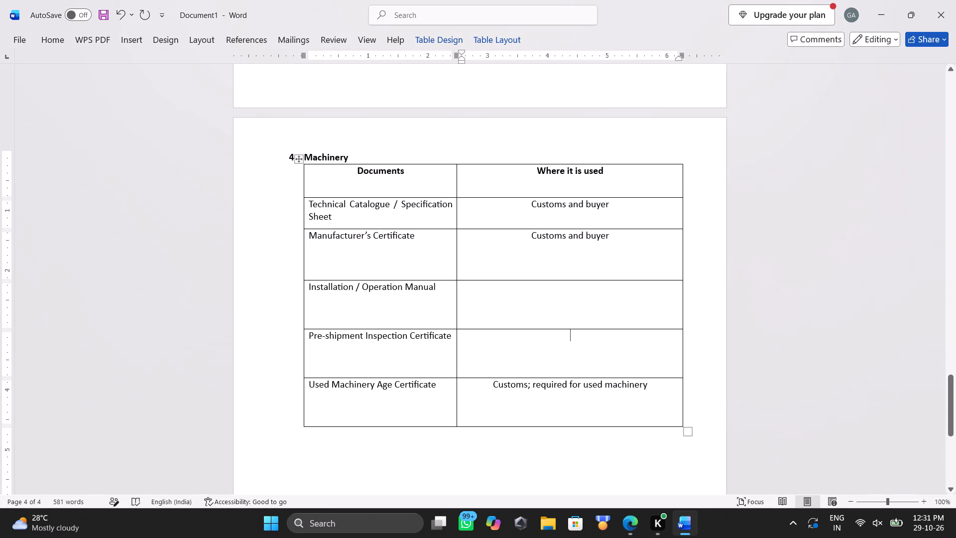
key("ctrl+v")
key("alt+Tab")
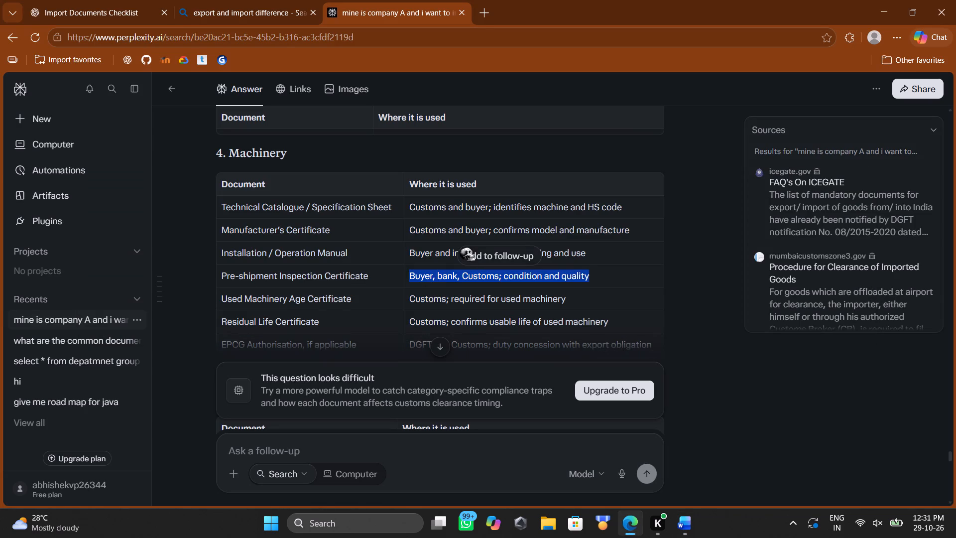
triple_click(444, 251)
key("ctrl+c")
key("alt+Tab")
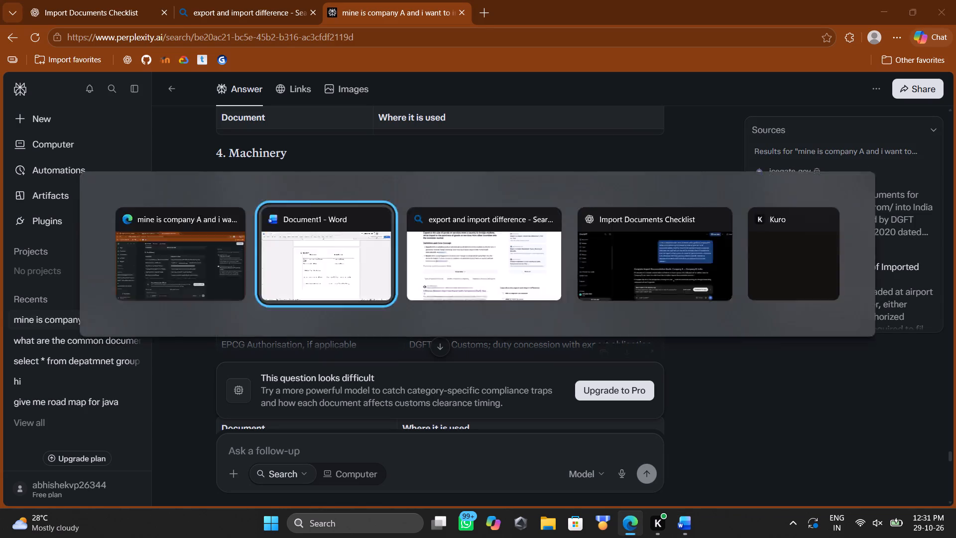
left_click(498, 305)
key("ctrl+v")
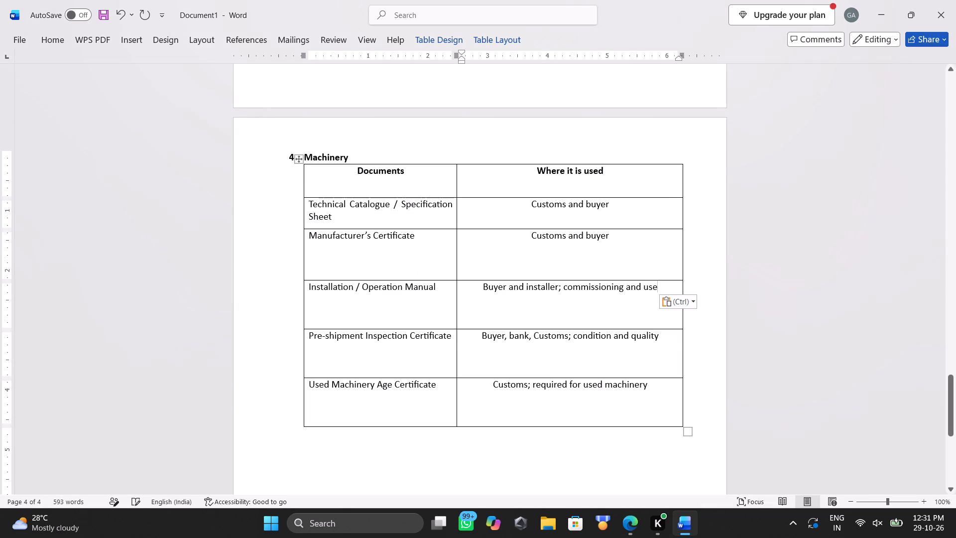
Replace the Manufacturer's Certificate and Technical Catalogue usage cells with Perplexity's "Customs and buyer; confirms model and manufacture" and "Customs and buyer; identifies machine and HS code".
key("alt+Tab")
triple_click(432, 236)
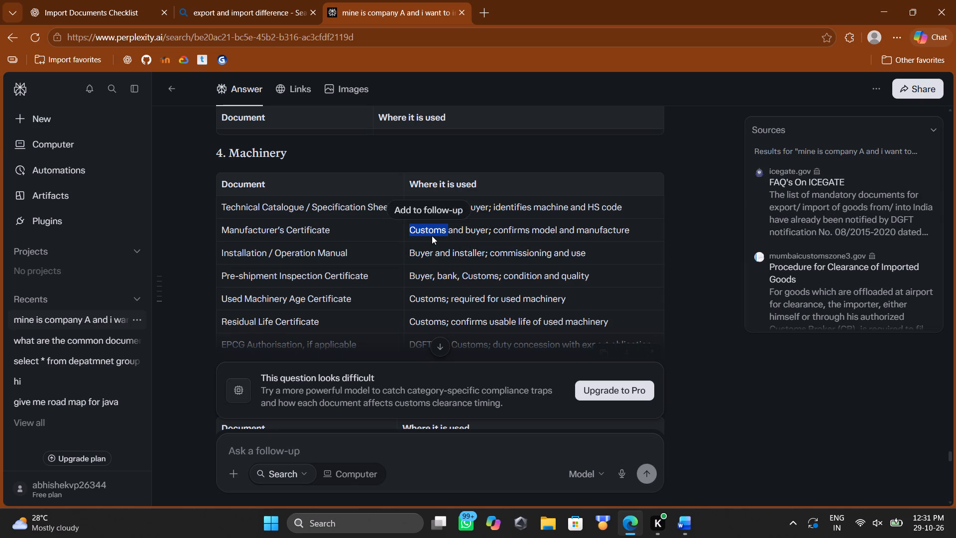
key("ctrl+c")
key("alt+Tab")
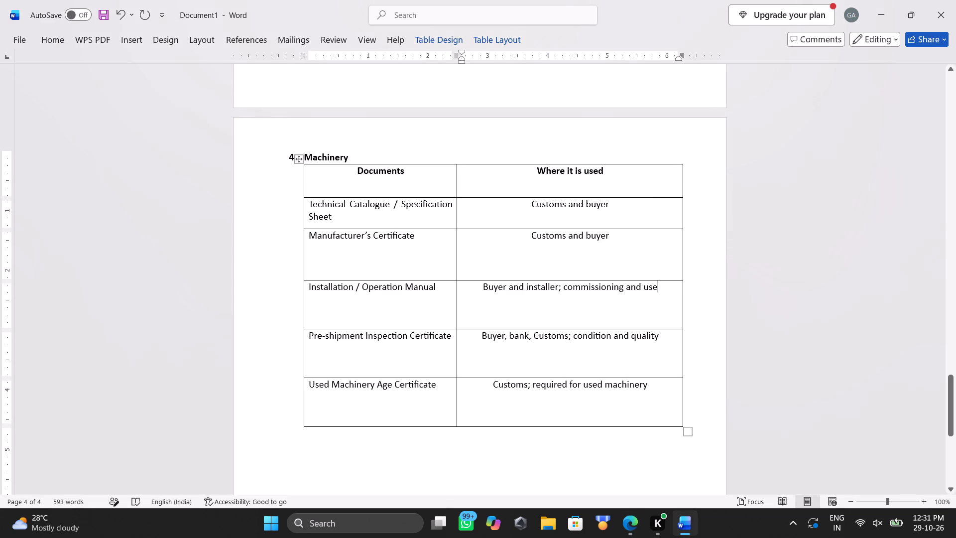
triple_click(469, 233)
key("ctrl+v")
key("alt+Tab")
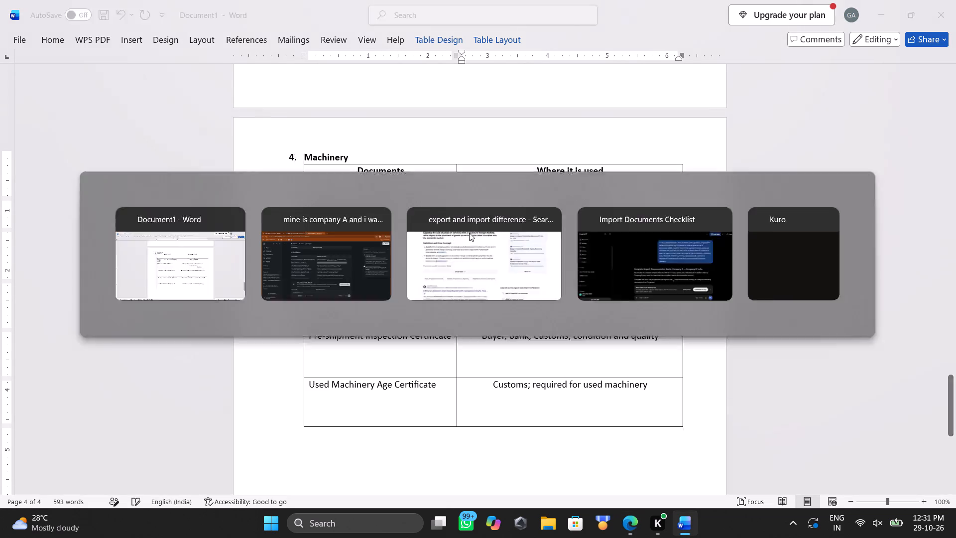
triple_click(453, 211)
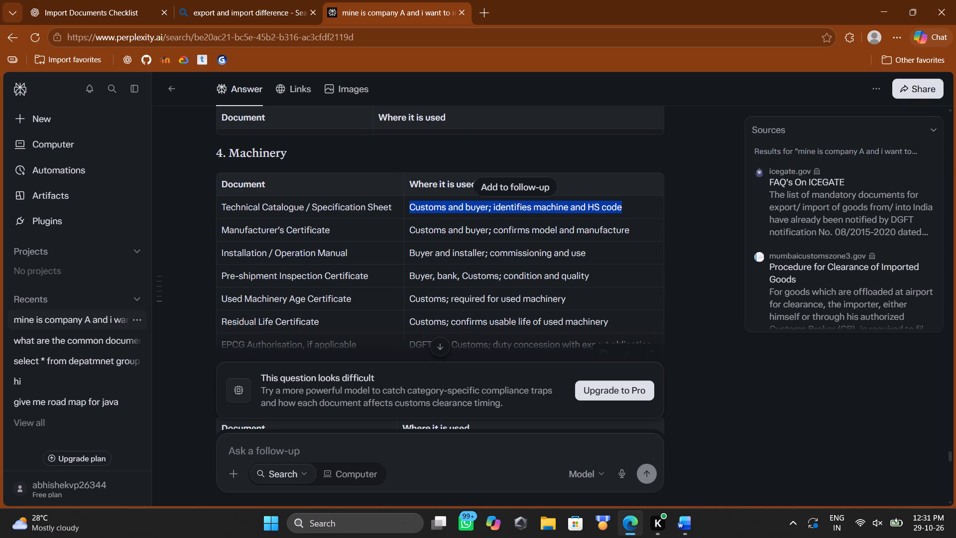
key("ctrl+c")
key("alt+Tab")
triple_click(489, 207)
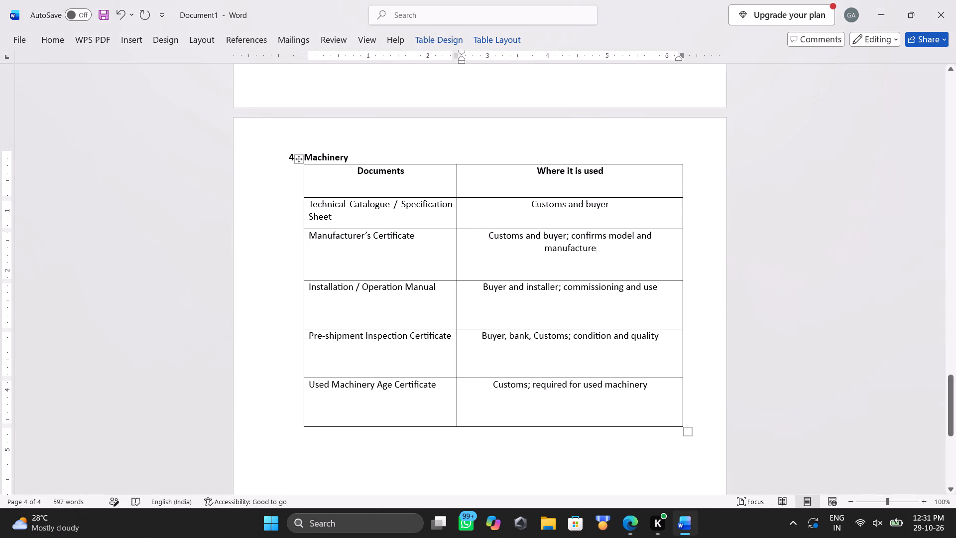
key("ctrl+v")
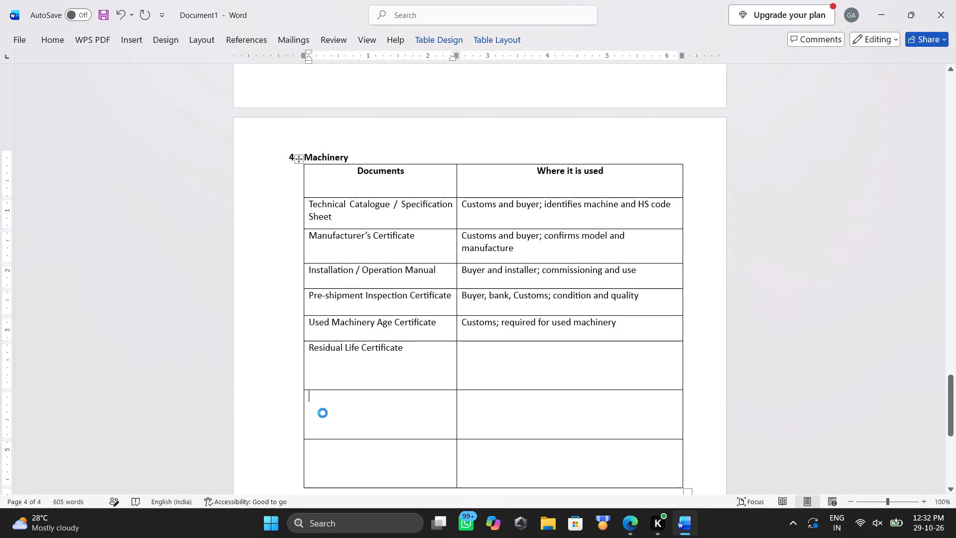
Copy "Bond / LUT / Bank Guarantee, if applicable" from Perplexity into the last Documents cell of Word's Machinery table.
key("alt+Tab")
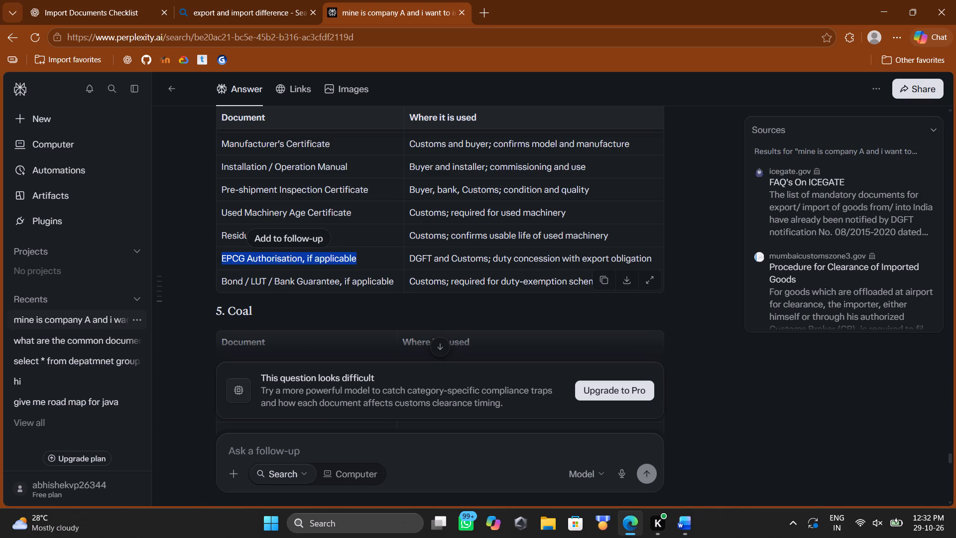
triple_click(272, 285)
key("ctrl+c")
key("alt+Tab")
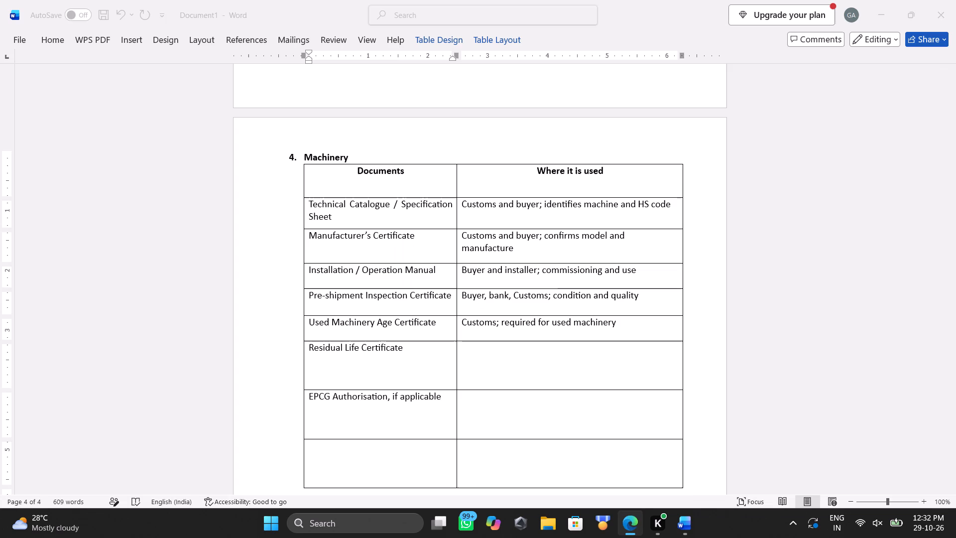
left_click(323, 455)
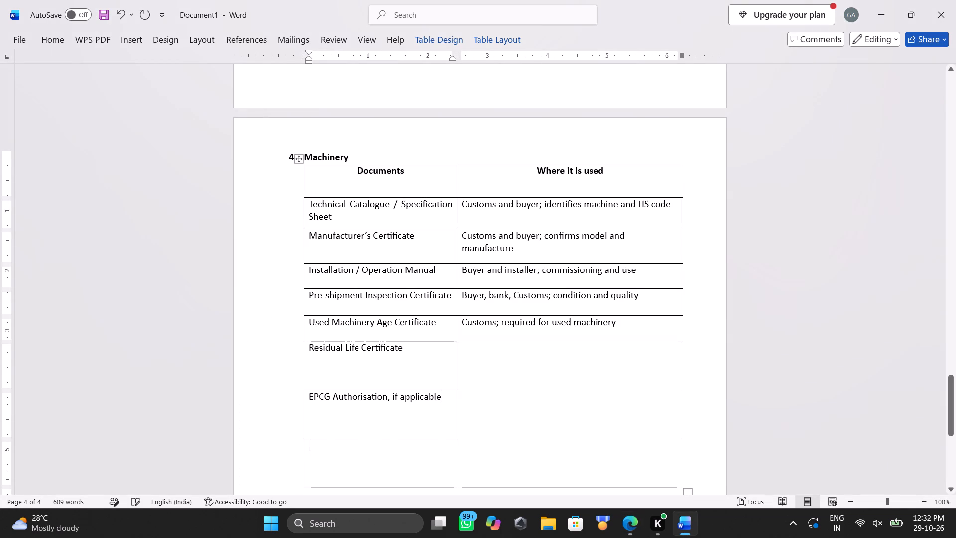
key("ctrl+v")
Copy "Customs; required for duty-exemption schemes" from Perplexity into the "Where it is used" cell of Word's Bond / LUT / Bank Guarantee row.
key("alt+Tab")
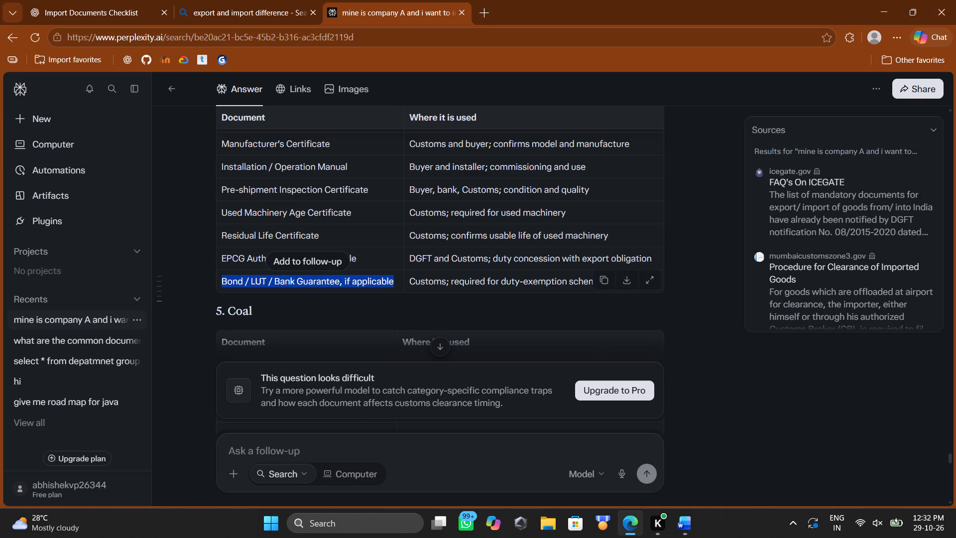
triple_click(436, 279)
key("ctrl+c")
key("alt+Tab")
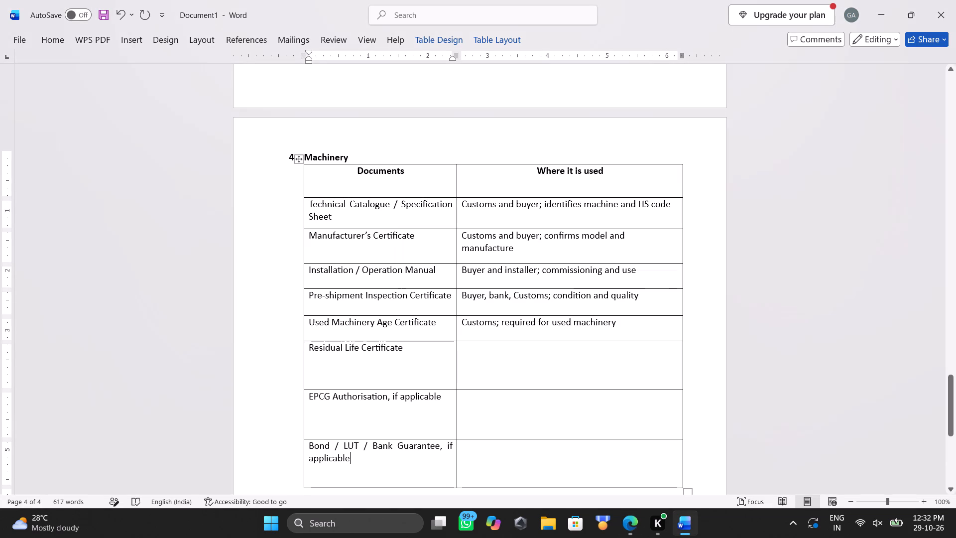
left_click(487, 452)
key("ctrl+v")
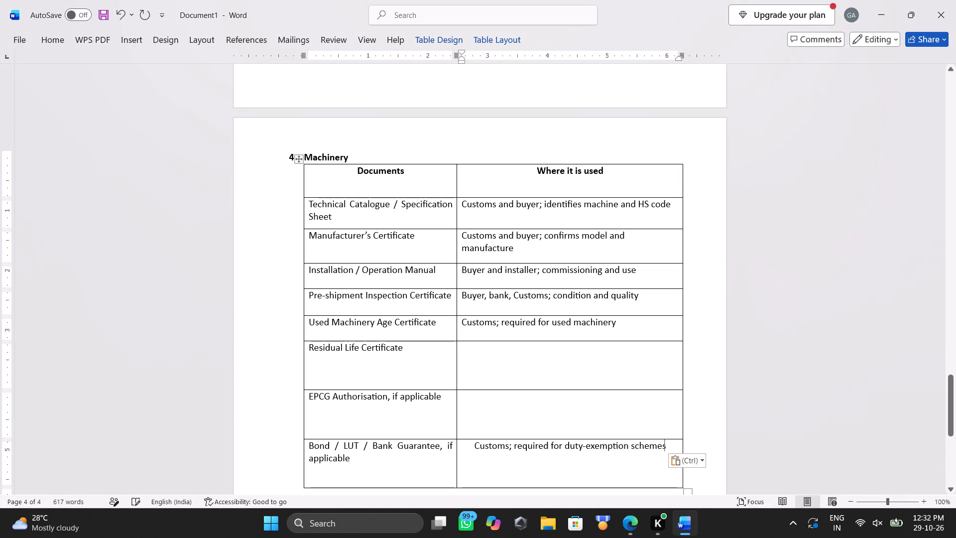
Copy "DGFT and Customs; duty concession with export obligation" from Perplexity into the "Where it is used" cell of Word's EPCG Authorisation row.
key("alt+Tab")
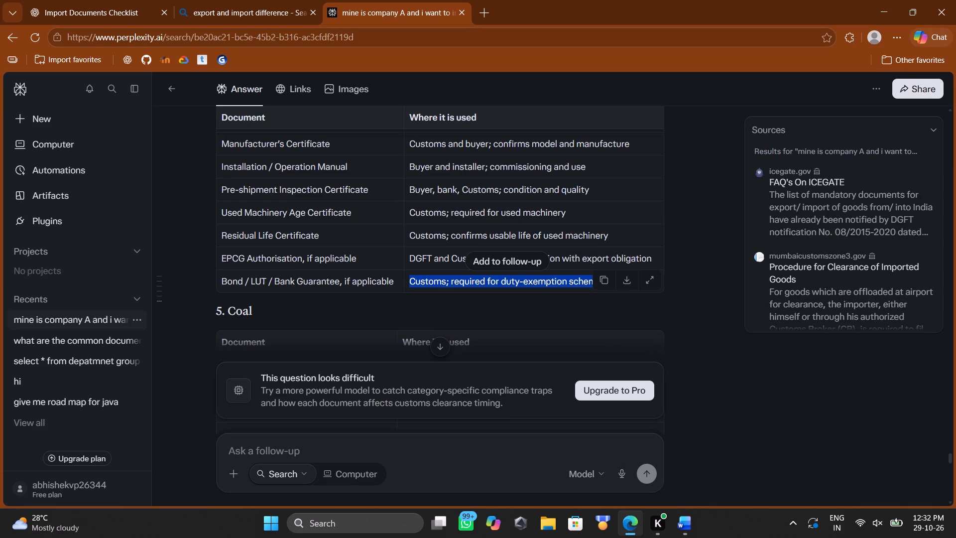
triple_click(421, 254)
key("ctrl+c")
key("alt+Tab")
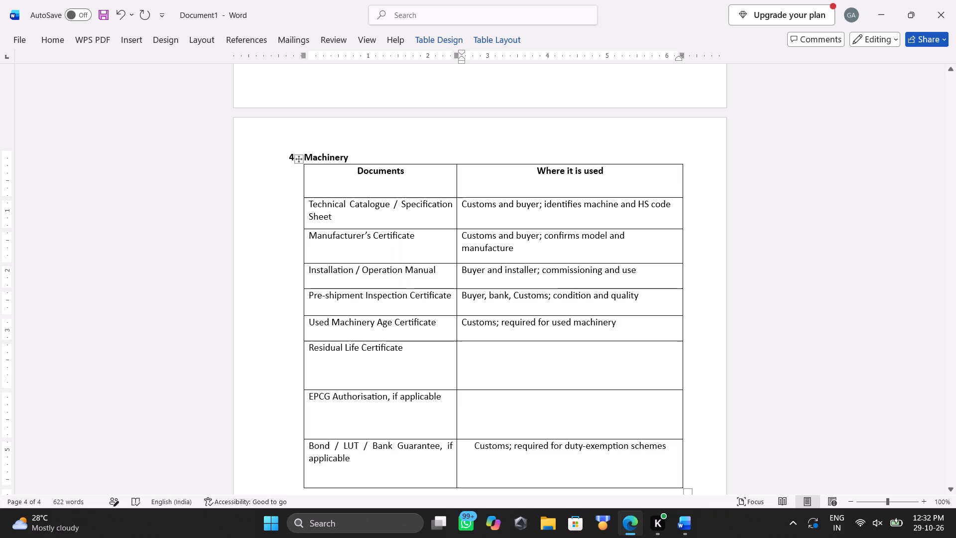
left_click(465, 403)
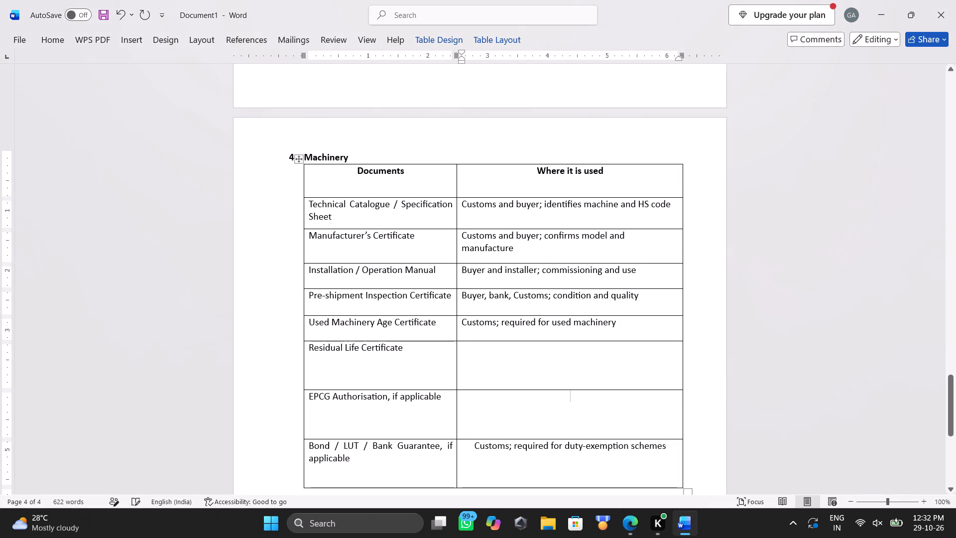
key("ctrl+v")
key("space")
Copy "Customs; confirms usable life of used machinery" from Perplexity into the "Where it is used" cell of Word's Residual Life Certificate row.
key("alt+Tab")
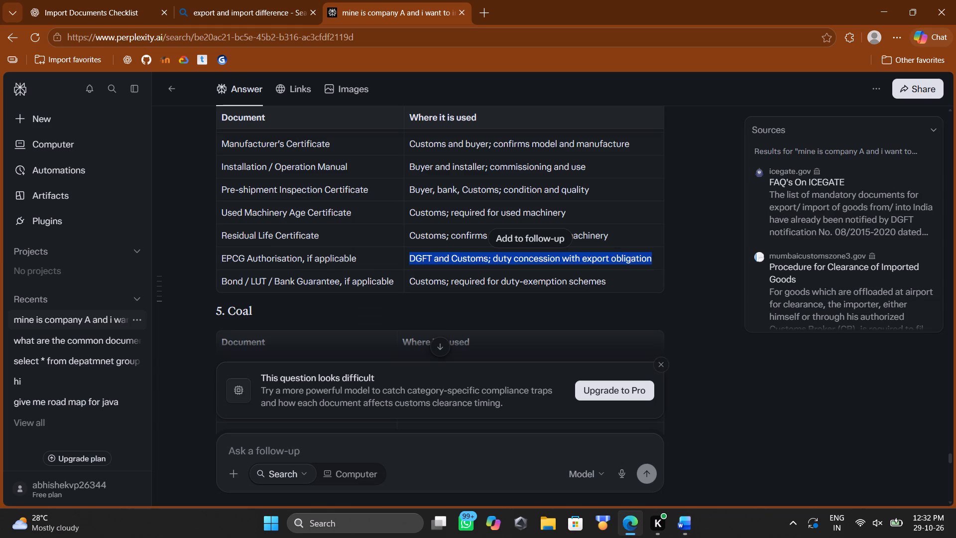
triple_click(433, 235)
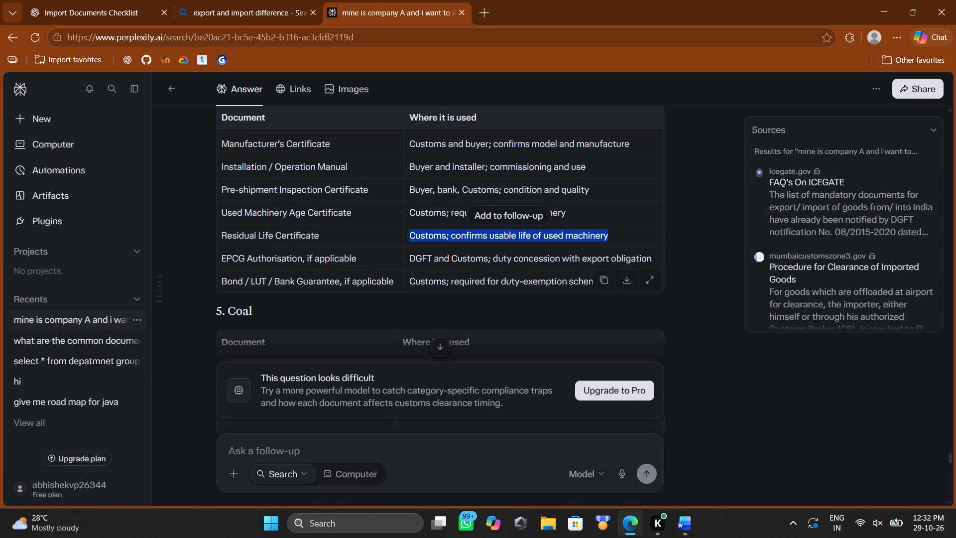
key("ctrl+c")
key("alt+Tab")
left_click(485, 359)
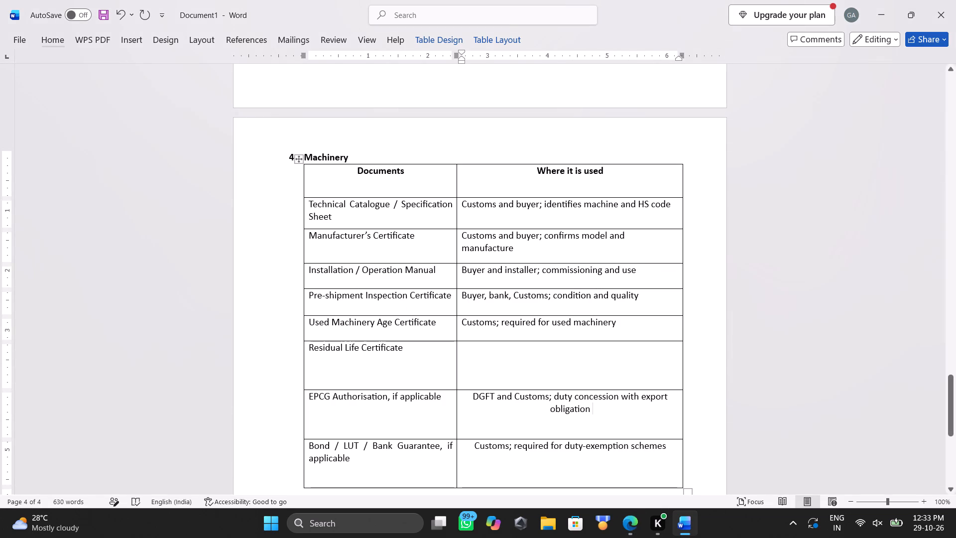
key("ctrl+v")
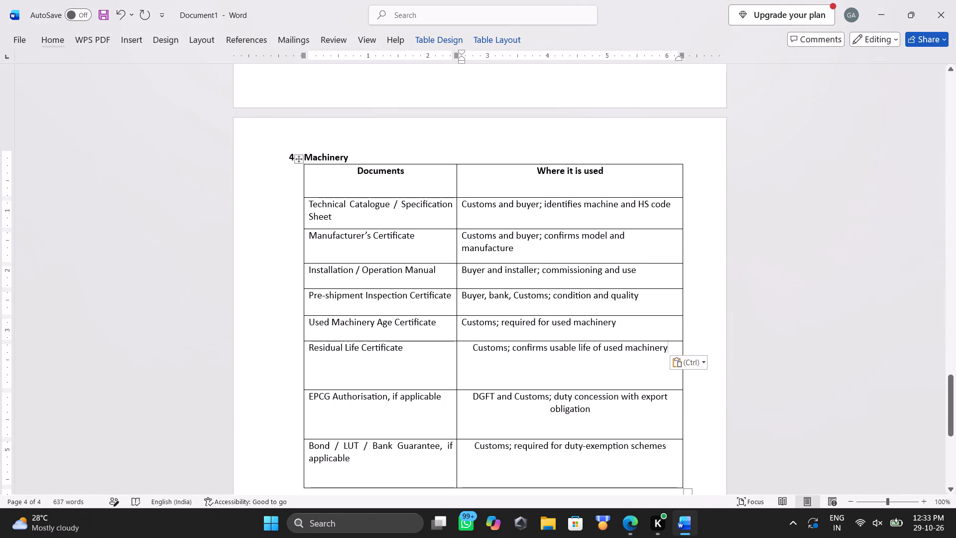
Reduce the heights of the Machinery table's last three rows and its header row to fit their text closely.
left_click_drag(459, 390, 463, 372)
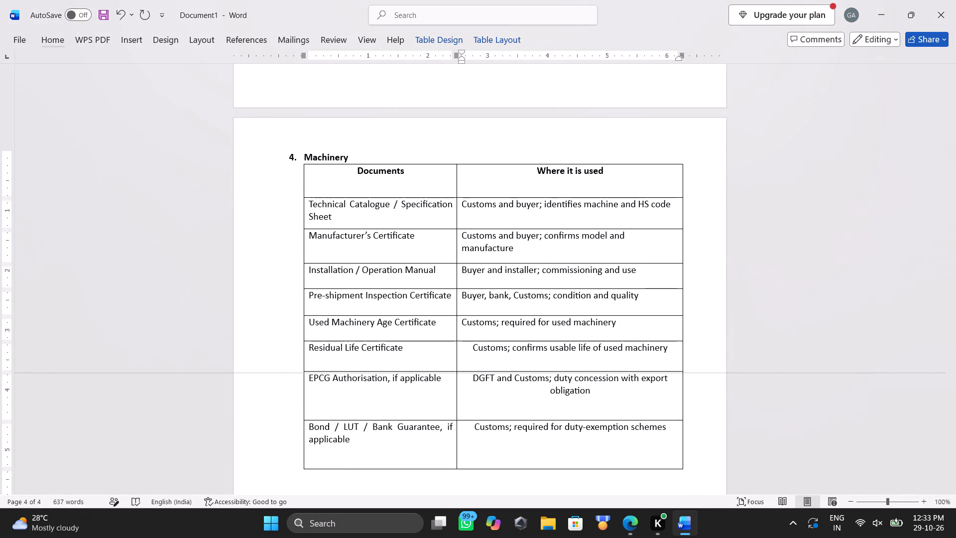
left_click_drag(463, 372, 465, 365)
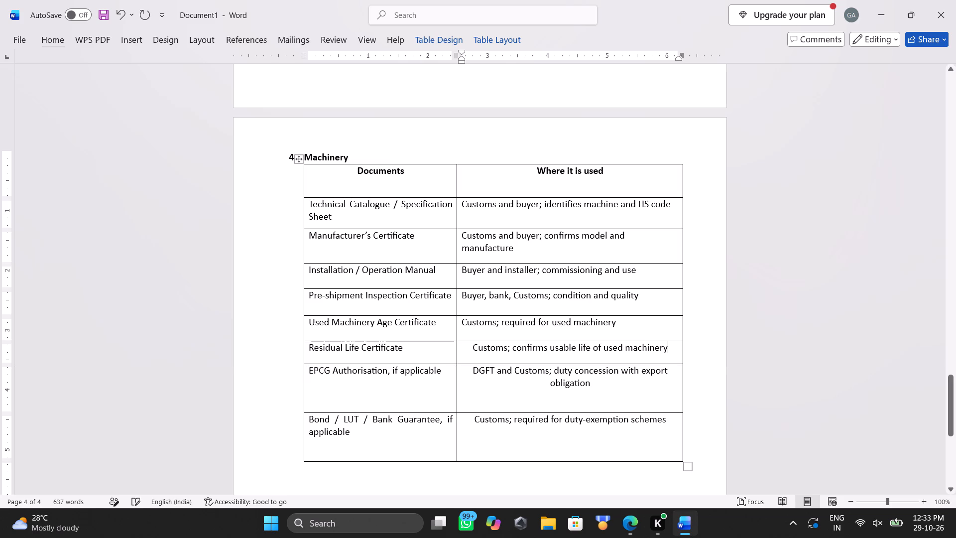
left_click_drag(462, 412, 468, 399)
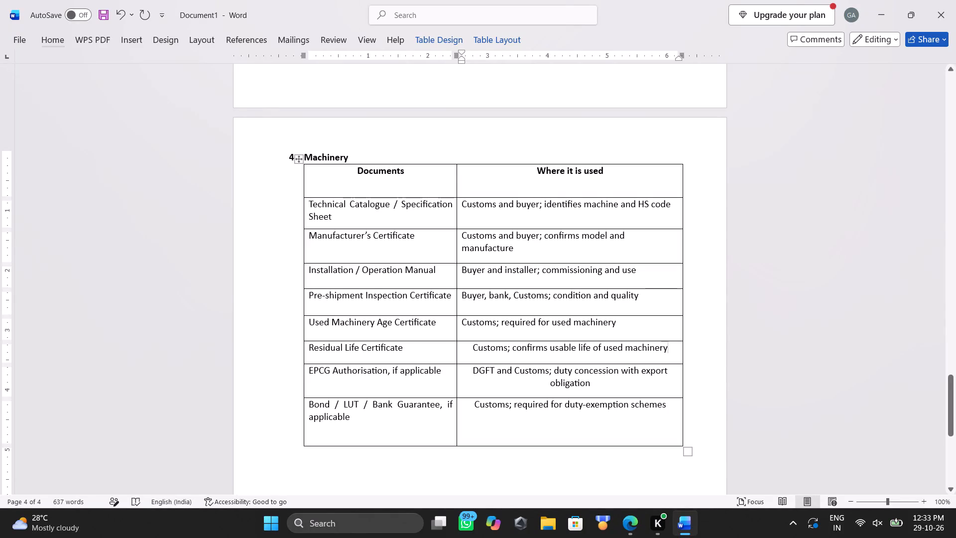
left_click_drag(462, 445, 475, 430)
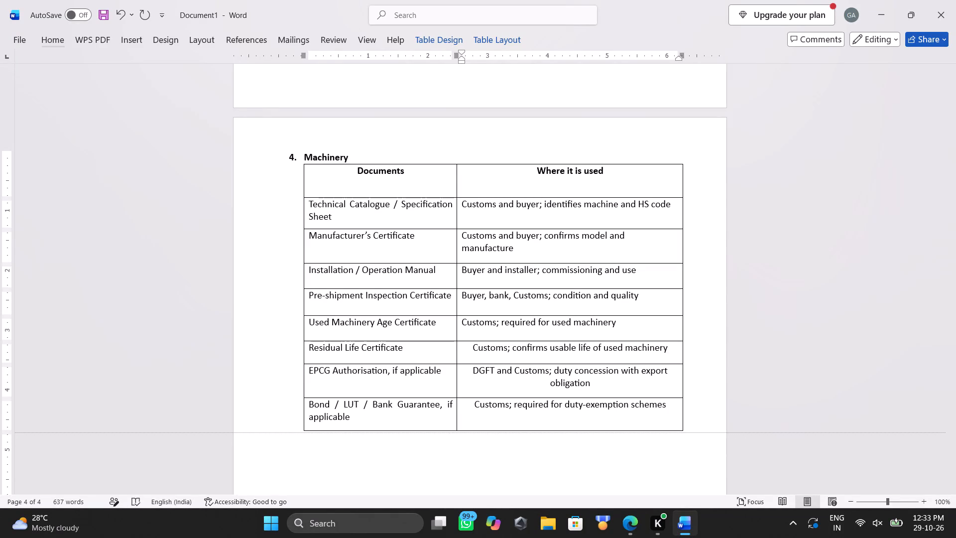
left_click_drag(475, 430, 474, 432)
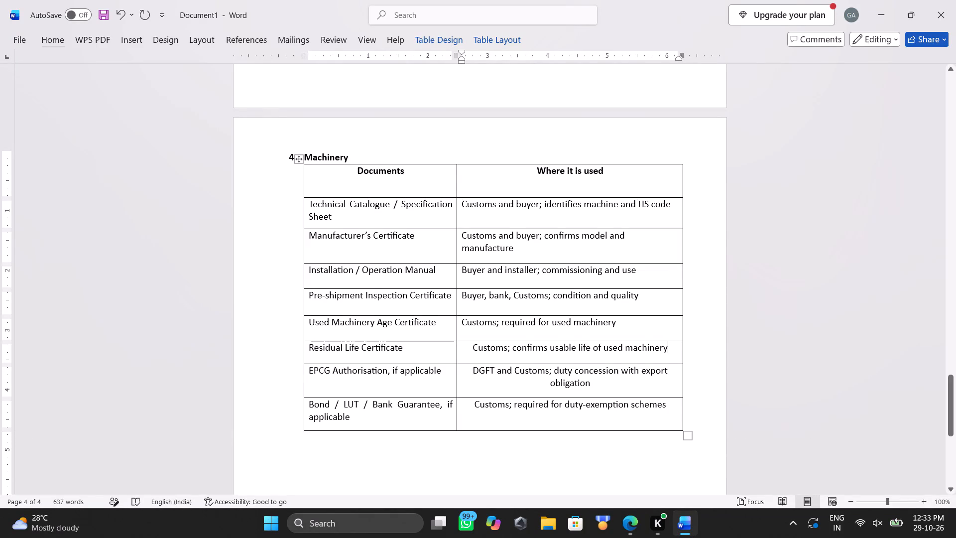
left_click_drag(449, 198, 456, 187)
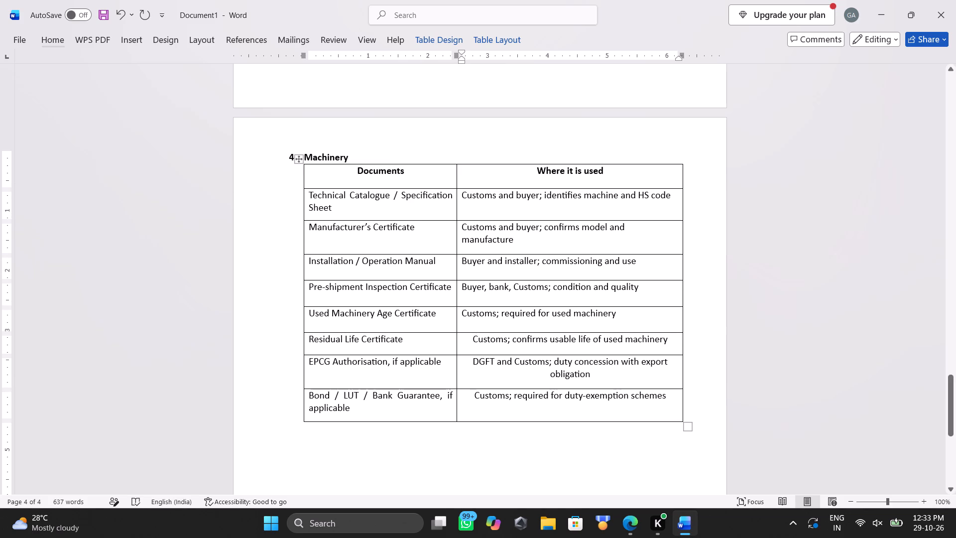
Move the Machinery table down slightly to leave a one-line gap between it and the Machinery heading.
left_click_drag(299, 159, 295, 181)
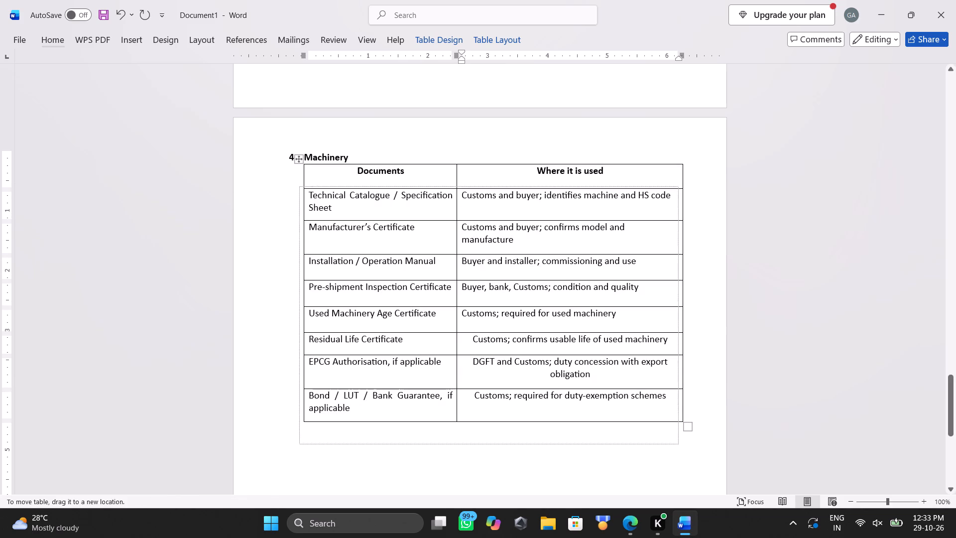
left_click_drag(295, 181, 297, 173)
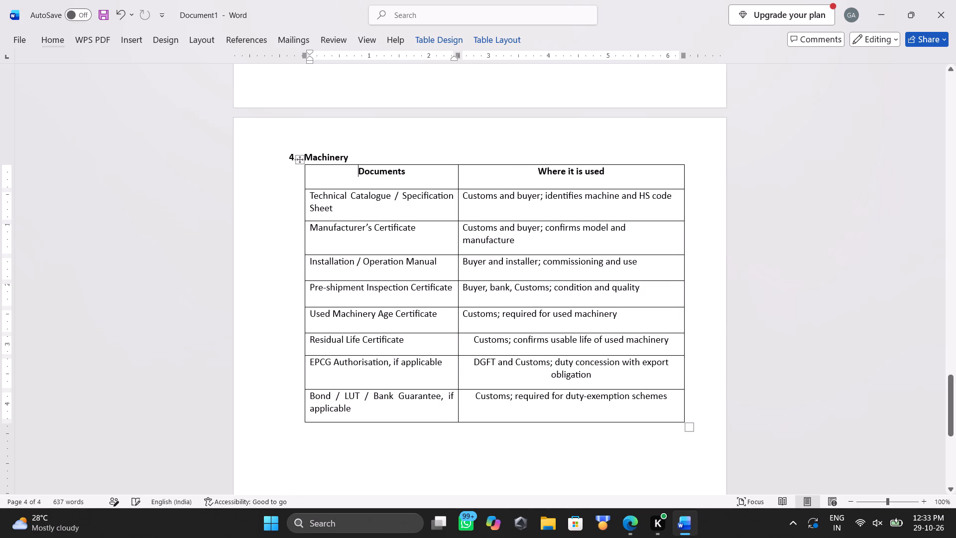
left_click_drag(299, 161, 292, 181)
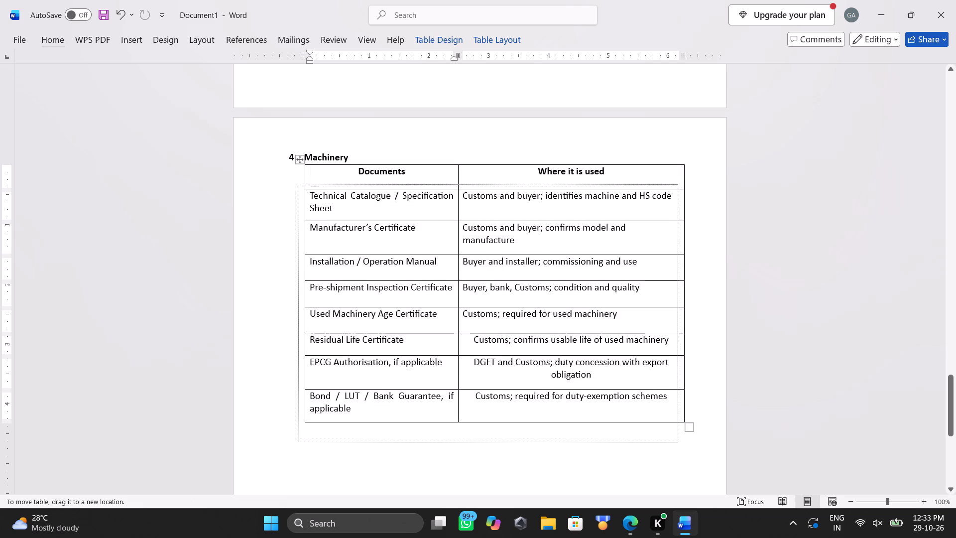
left_click_drag(292, 181, 291, 184)
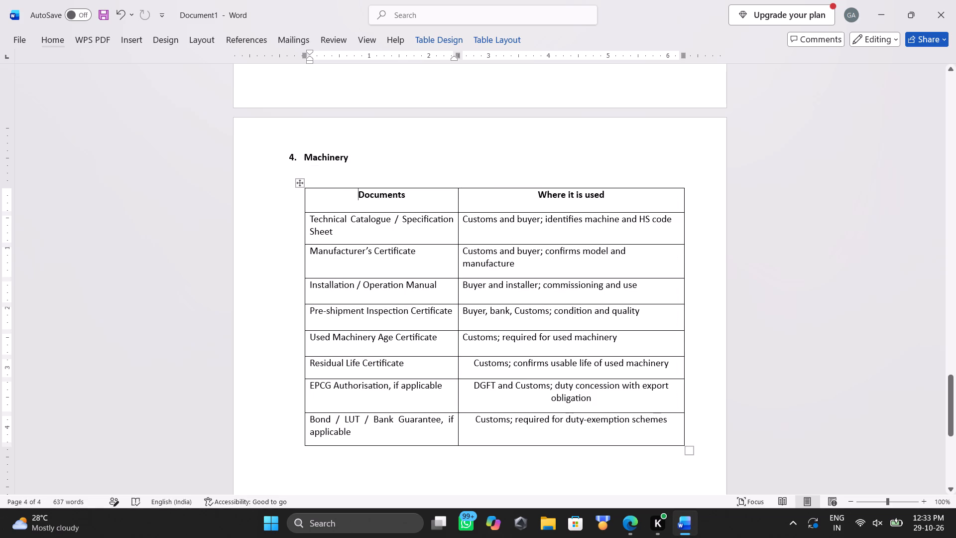
left_click_drag(300, 185, 299, 170)
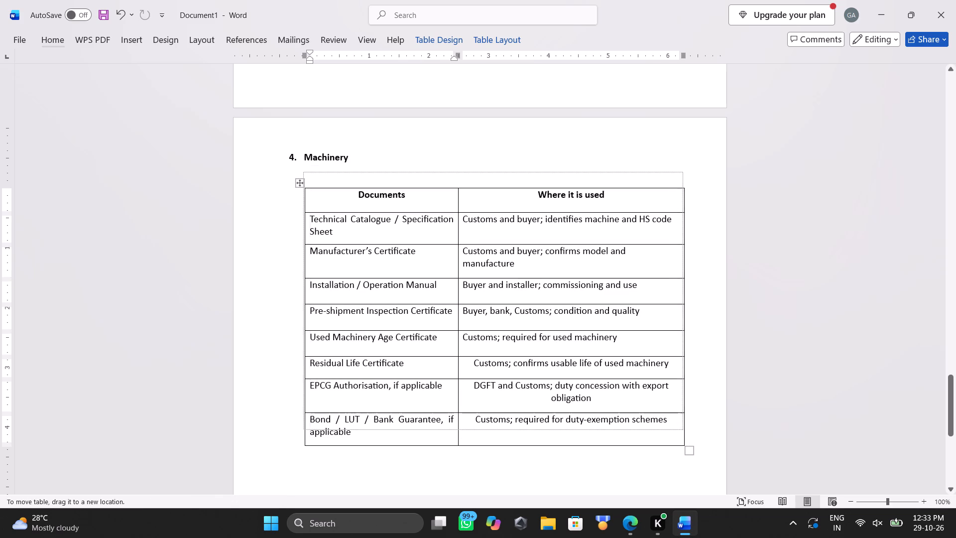
left_click_drag(299, 170, 293, 177)
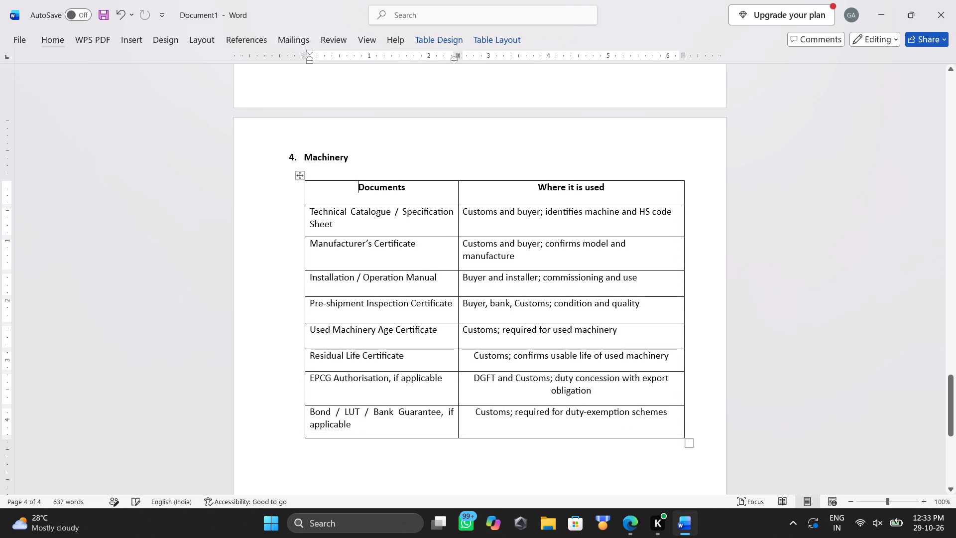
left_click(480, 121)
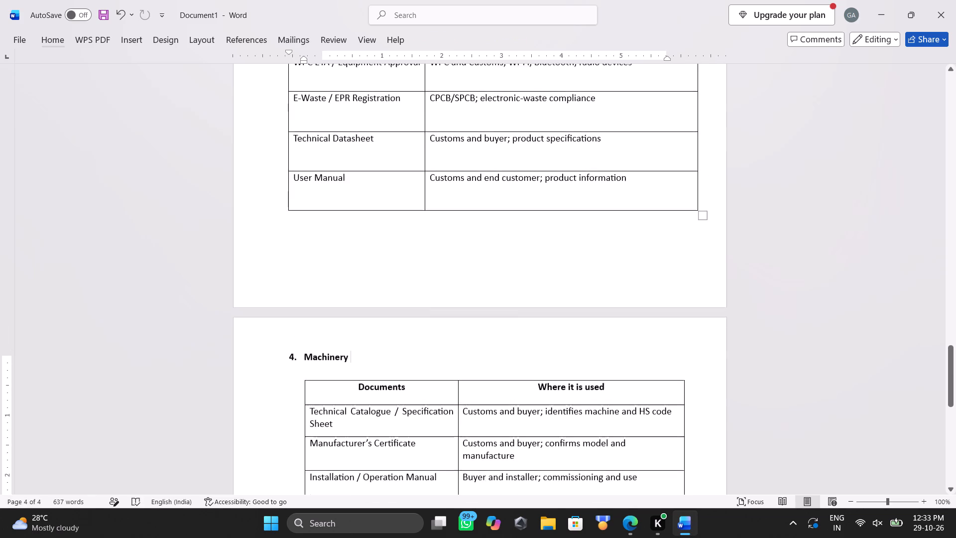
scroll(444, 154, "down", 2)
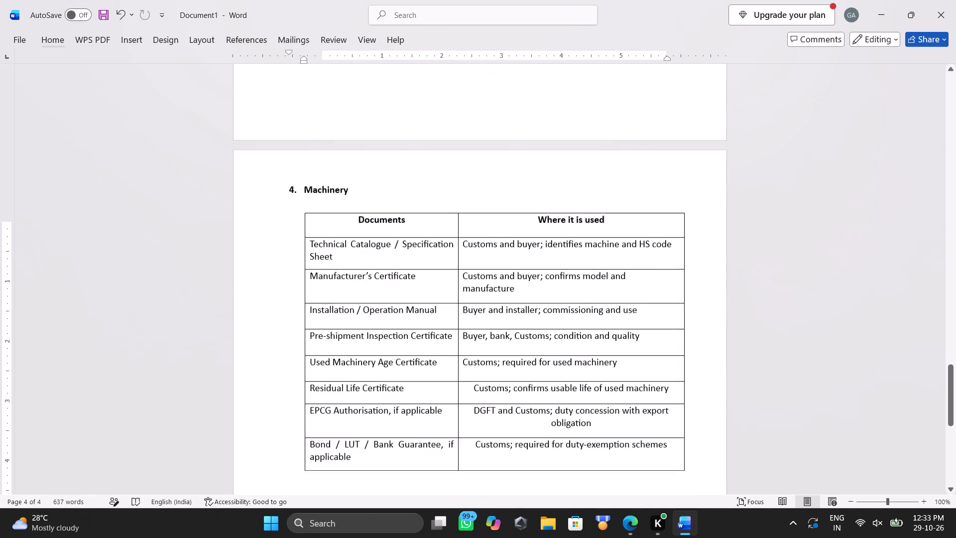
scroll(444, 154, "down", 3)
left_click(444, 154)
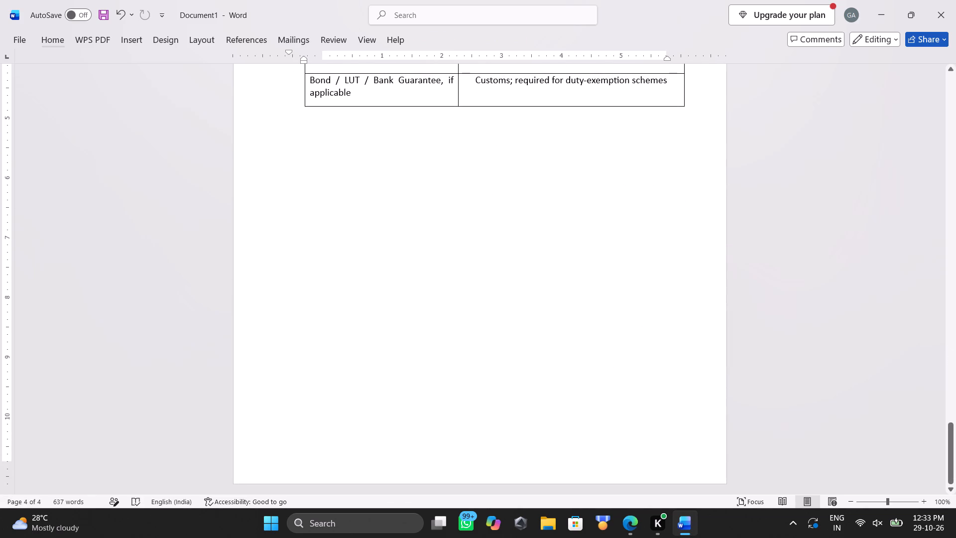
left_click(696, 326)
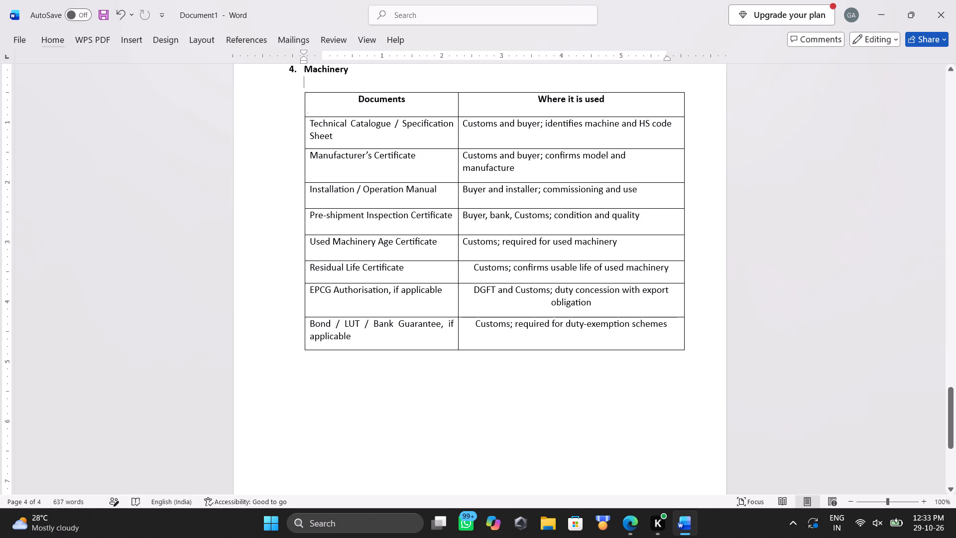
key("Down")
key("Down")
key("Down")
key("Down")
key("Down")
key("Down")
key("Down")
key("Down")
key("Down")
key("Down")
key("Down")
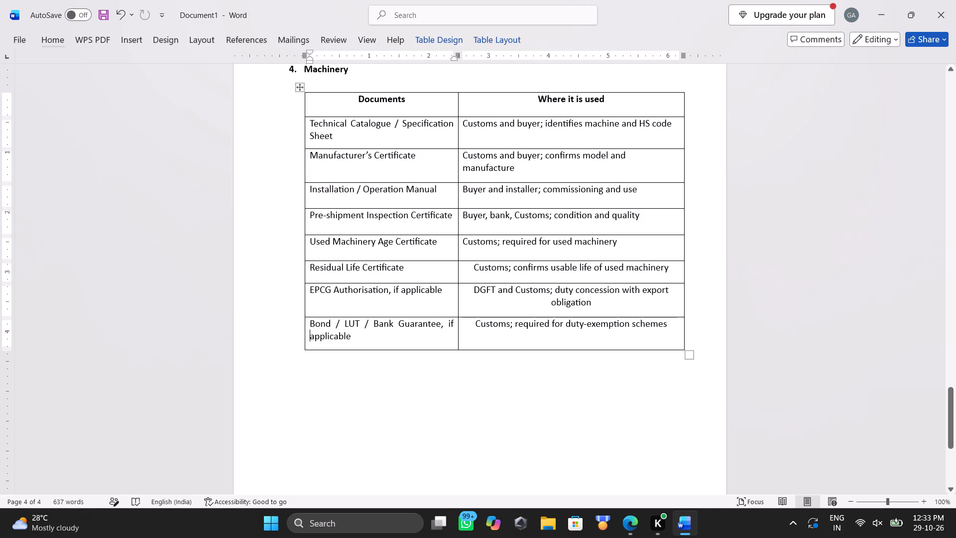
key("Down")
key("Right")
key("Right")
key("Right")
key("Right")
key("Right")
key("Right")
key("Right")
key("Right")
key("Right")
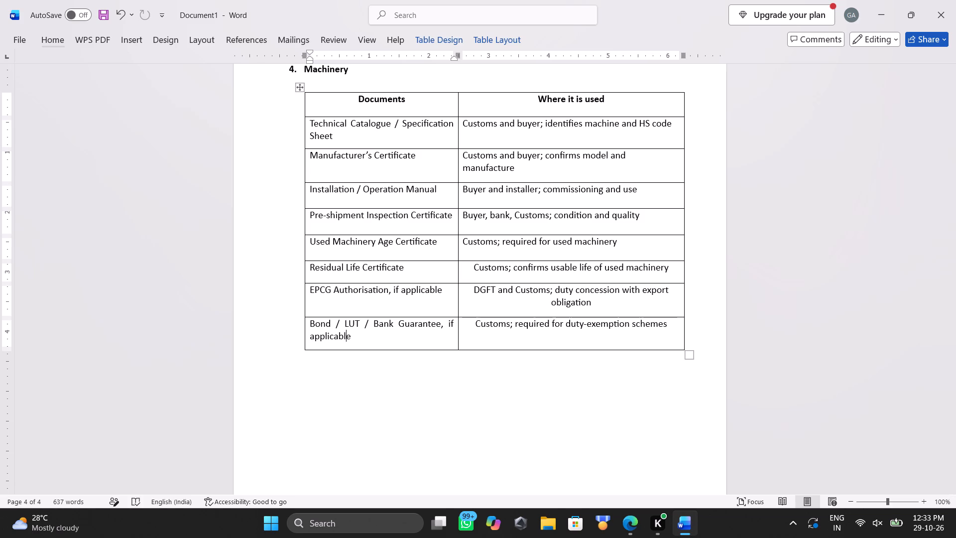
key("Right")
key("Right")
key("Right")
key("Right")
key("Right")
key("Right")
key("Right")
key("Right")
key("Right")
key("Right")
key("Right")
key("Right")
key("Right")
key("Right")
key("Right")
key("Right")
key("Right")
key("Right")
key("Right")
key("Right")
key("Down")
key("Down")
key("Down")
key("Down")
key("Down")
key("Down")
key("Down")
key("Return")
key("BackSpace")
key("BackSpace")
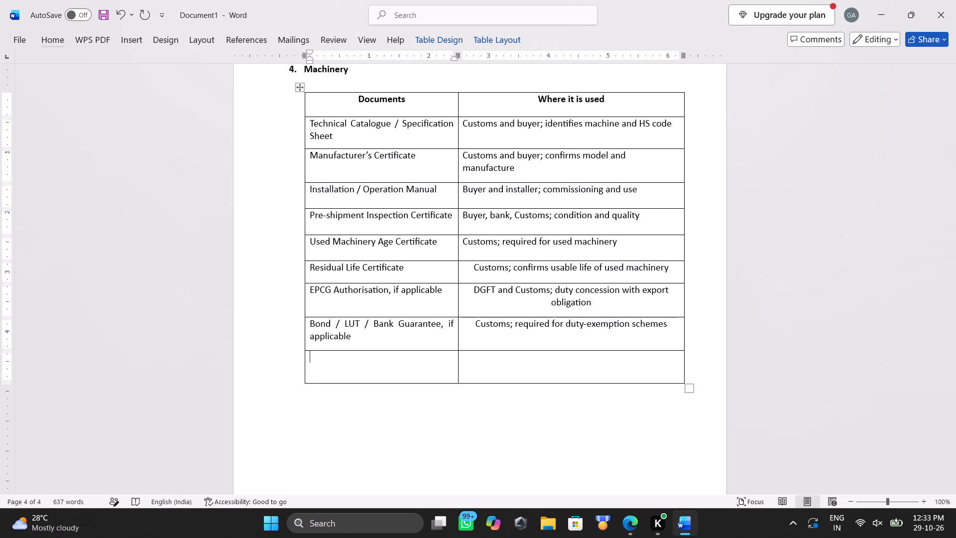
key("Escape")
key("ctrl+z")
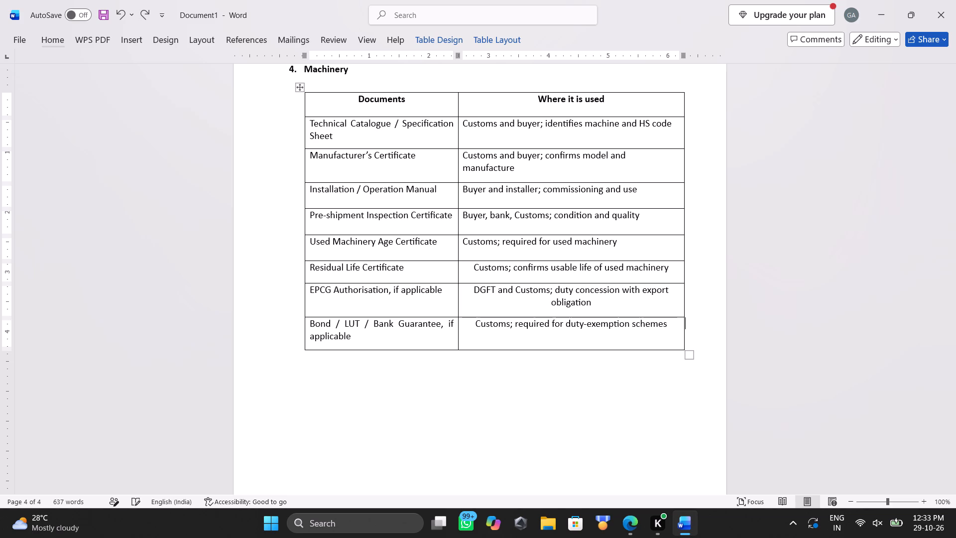
left_click(622, 388)
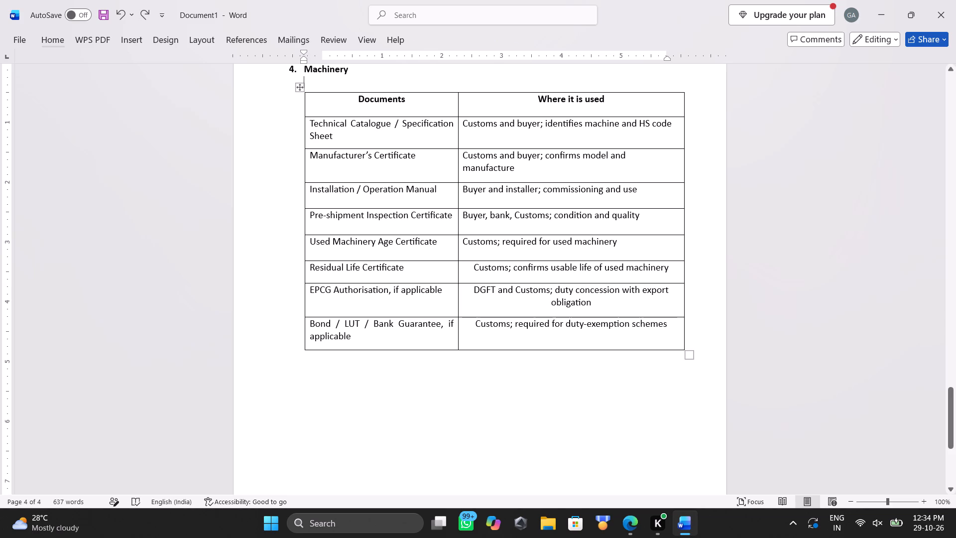
left_click(450, 483)
scroll(356, 373, "down", 2)
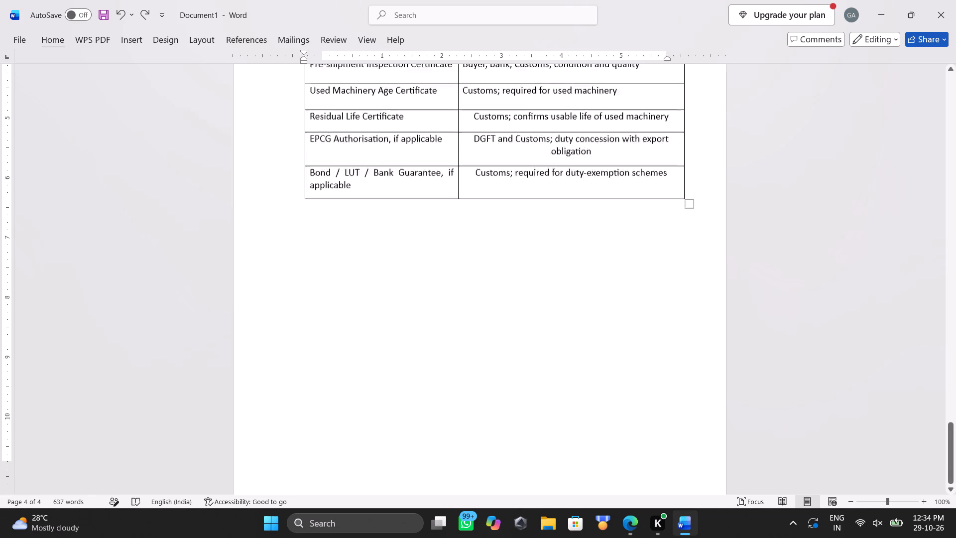
scroll(356, 373, "down", 3)
double_click(320, 355)
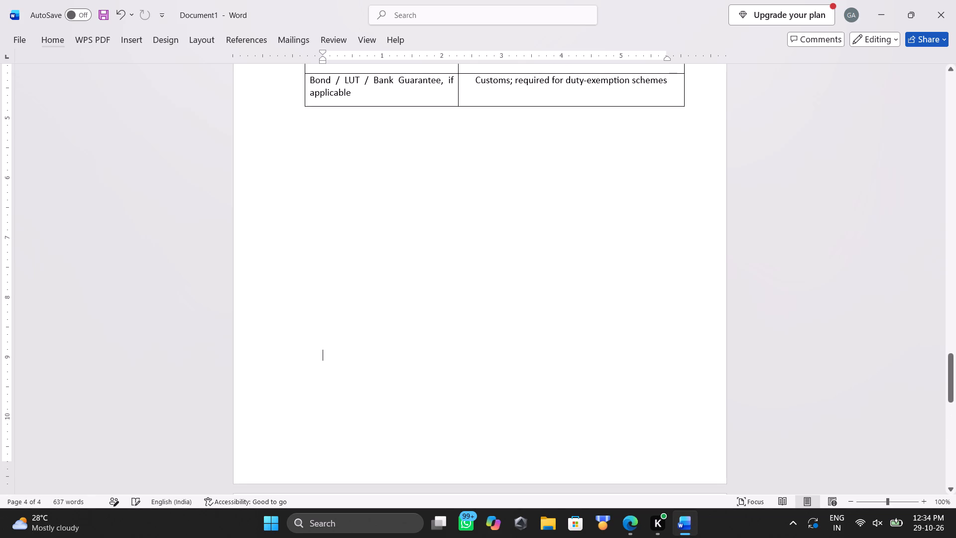
key("BackSpace")
key("BackSpace")
key("BackSpace")
key("BackSpace")
key("BackSpace")
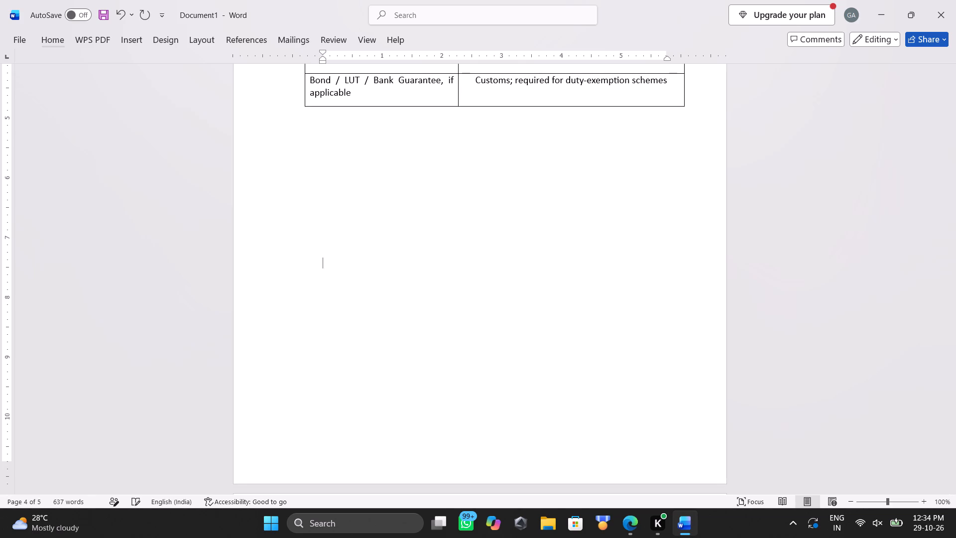
key("BackSpace")
key("BackSpace")
key("BackSpace")
key("BackSpace")
key("BackSpace")
key("BackSpace")
key("BackSpace")
key("BackSpace")
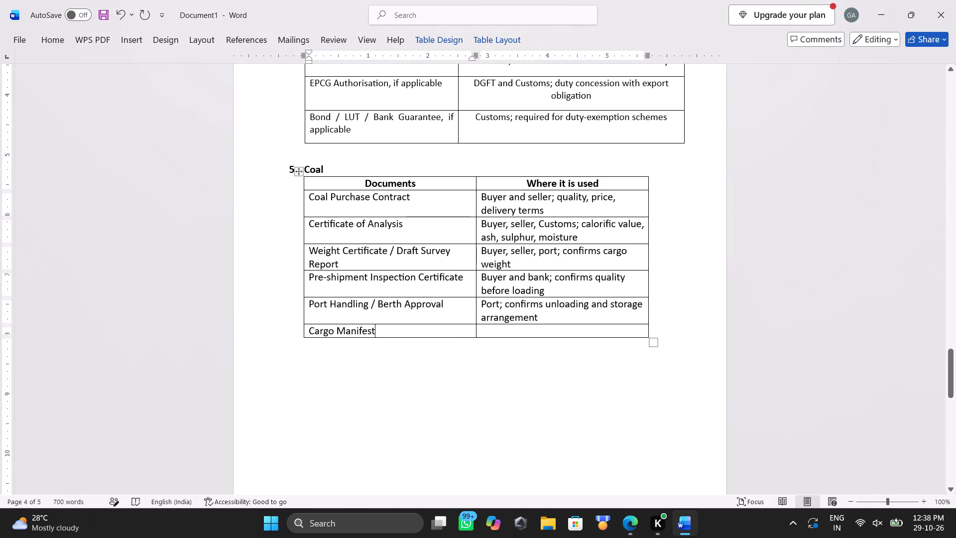
left_click(528, 331)
key("ctrl+v")
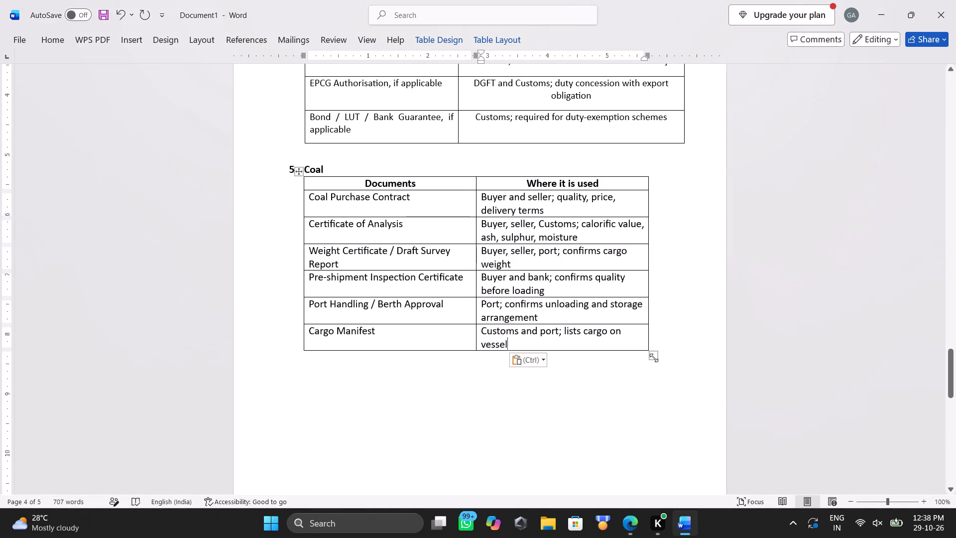
Enlarge the whole Coal table to about the width of the table above it, with taller rows.
left_click_drag(654, 358, 672, 391)
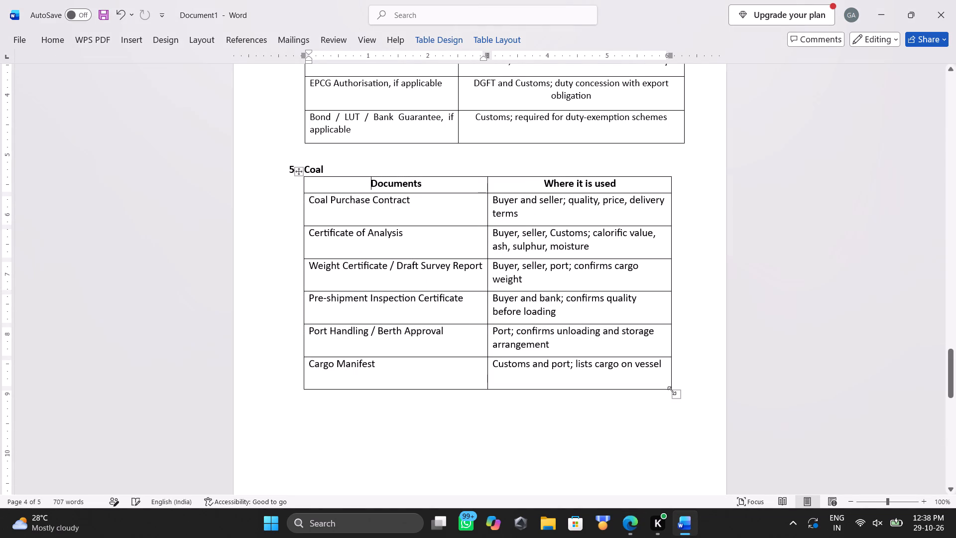
left_click_drag(677, 393, 678, 411)
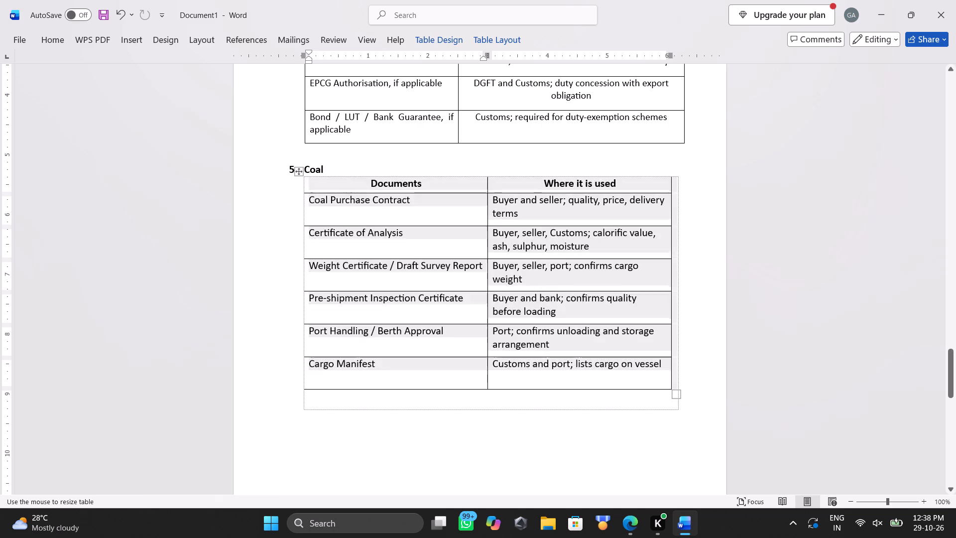
left_click_drag(678, 411, 682, 418)
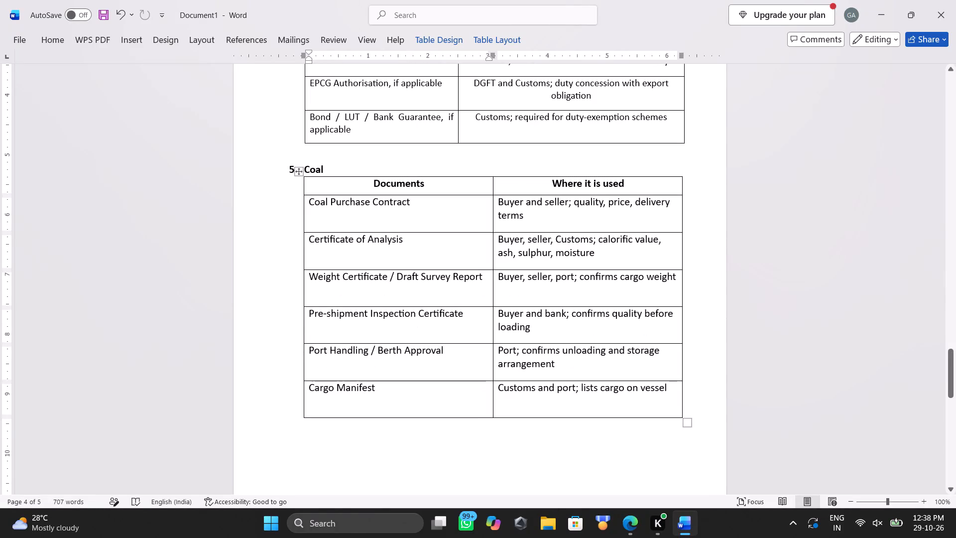
Narrow the Coal table's Documents column, keeping "Pre-shipment Inspection Certificate" on one line, and widen the use column accordingly.
left_click_drag(493, 189, 476, 191)
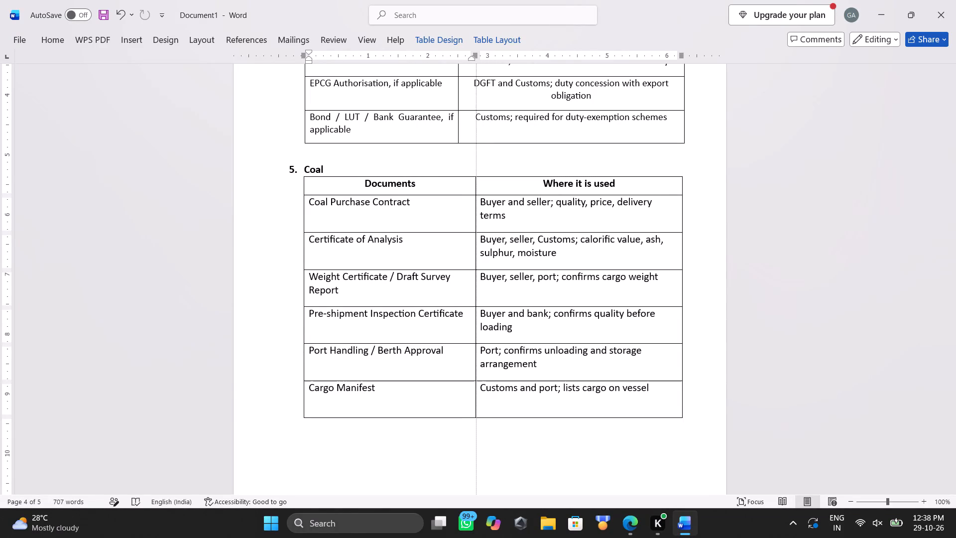
left_click_drag(476, 191, 469, 193)
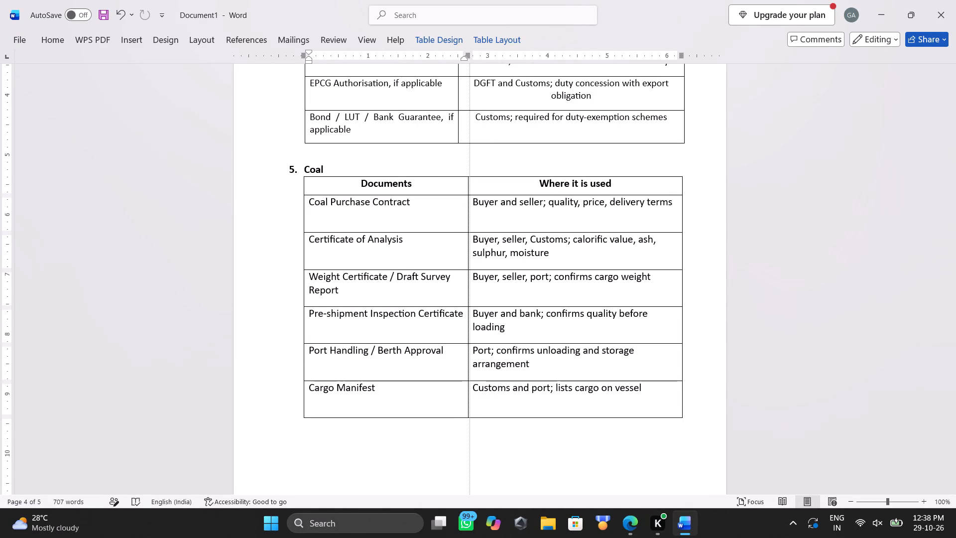
left_click_drag(469, 193, 461, 194)
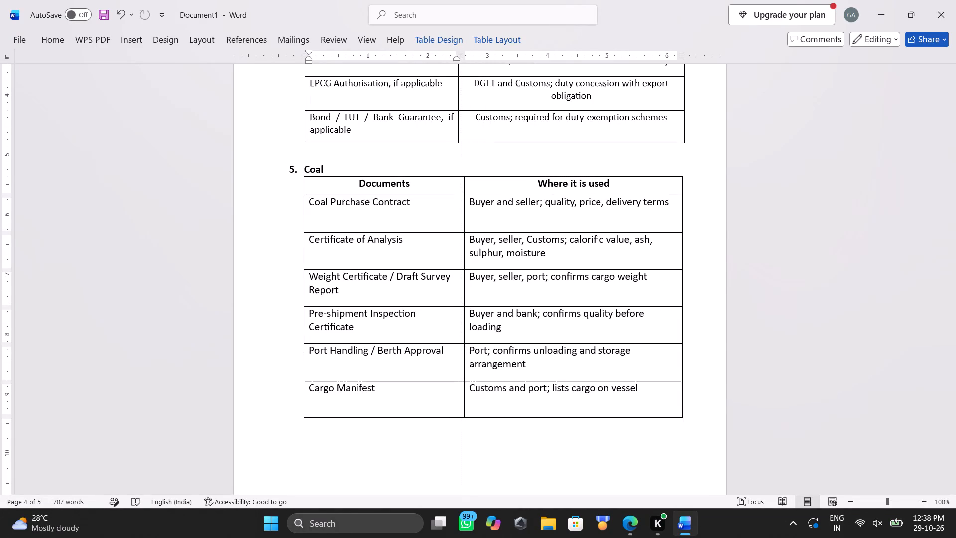
left_click_drag(461, 194, 468, 197)
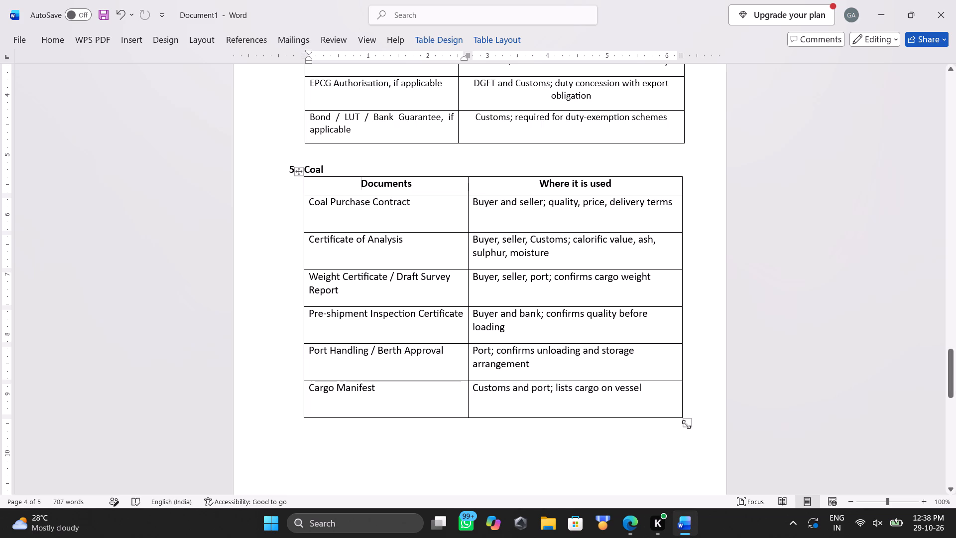
Adjust the outer edge of the Coal table's use column to end just short of the edge of the table above.
left_click_drag(682, 389, 666, 393)
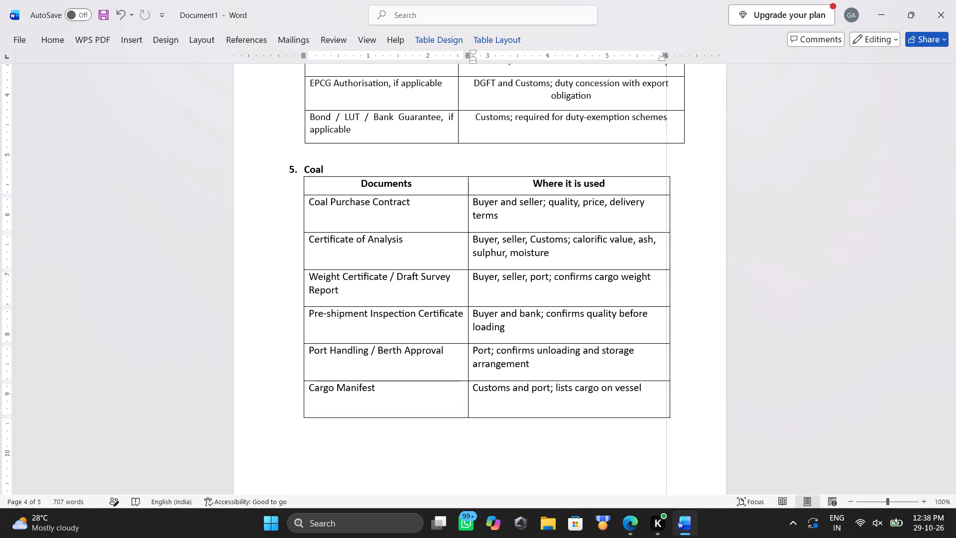
left_click_drag(666, 393, 689, 398)
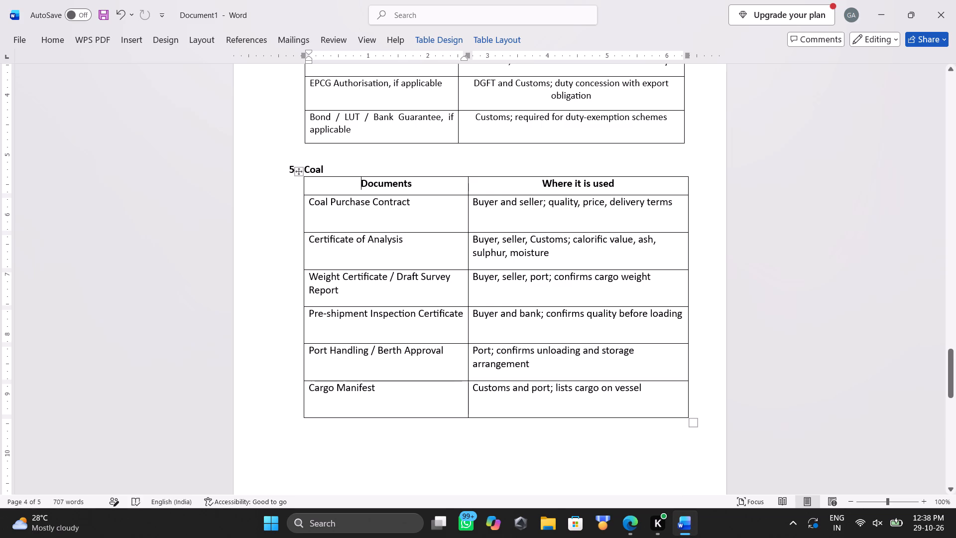
left_click_drag(687, 371, 681, 372)
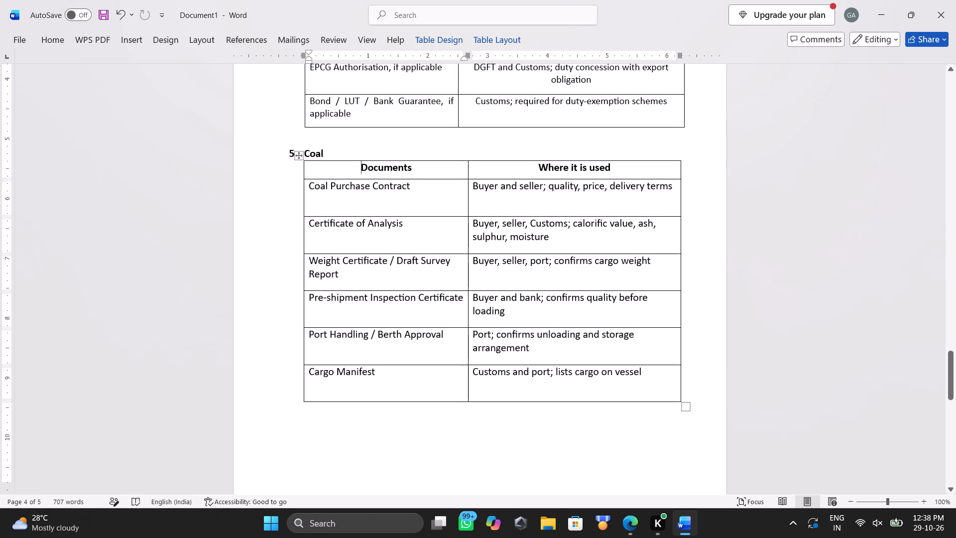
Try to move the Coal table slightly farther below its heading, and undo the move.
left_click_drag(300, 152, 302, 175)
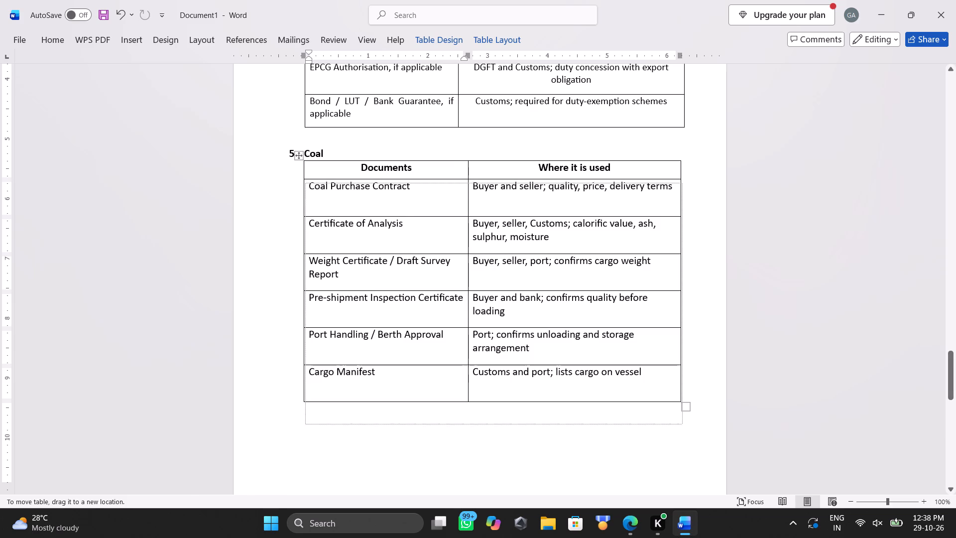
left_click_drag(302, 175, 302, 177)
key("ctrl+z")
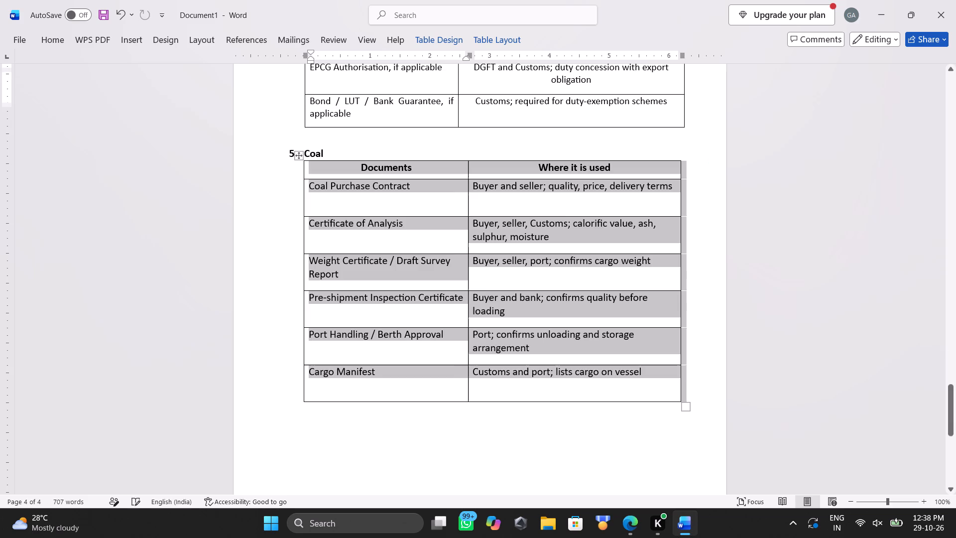
Insert an unnumbered blank line between the "Coal" heading and its table.
left_click(348, 148)
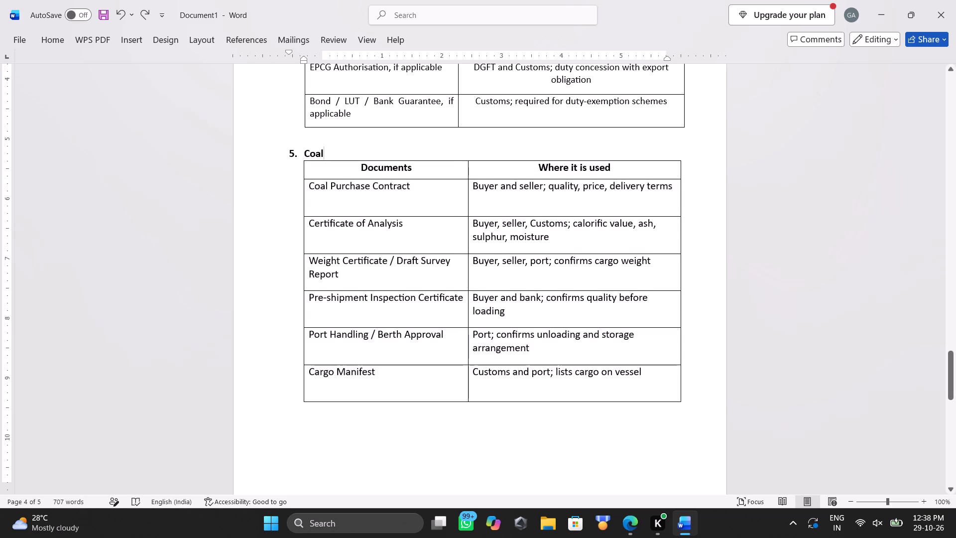
key("Return")
key("BackSpace")
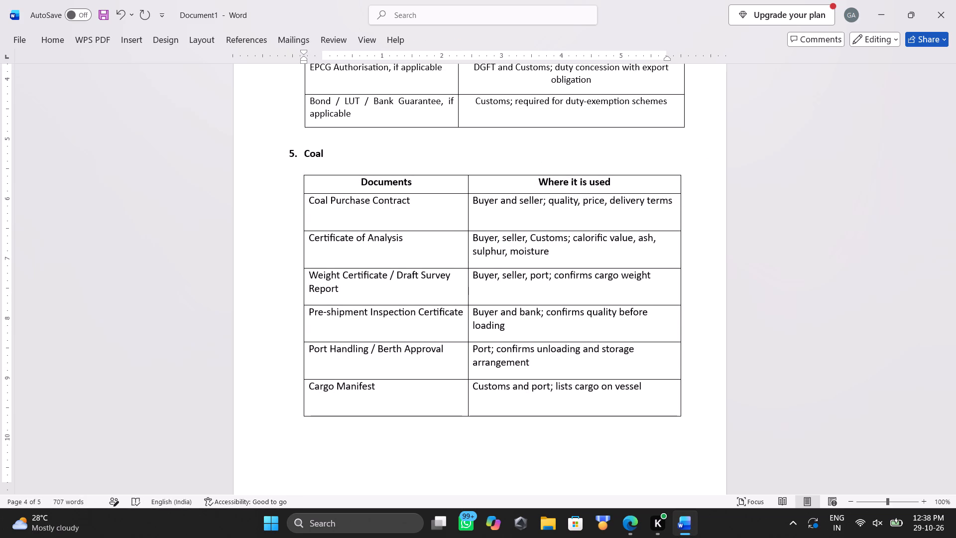
Shift the first-line indent of the blank line at the start of page 5 outward, near the "Coal" heading's number.
scroll(348, 148, "down", 3)
left_click(311, 177)
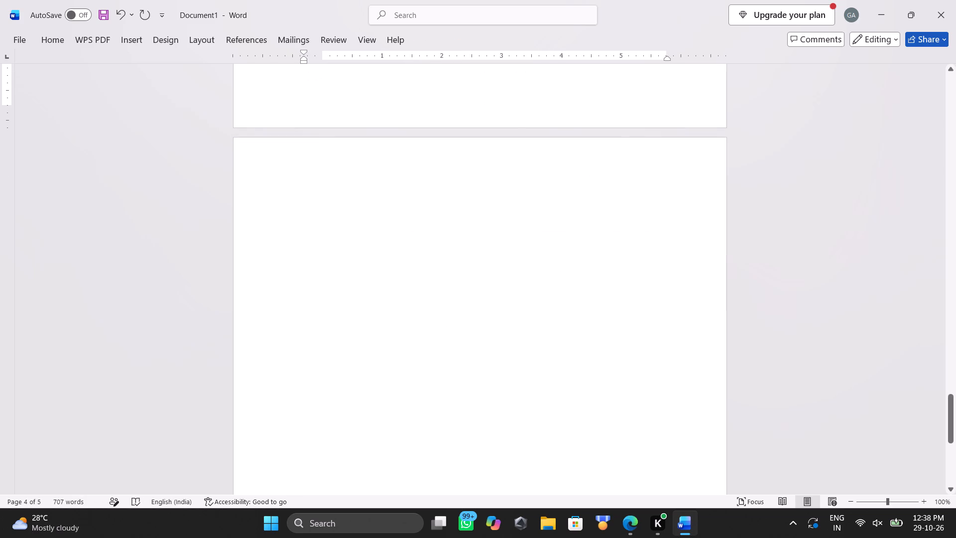
key("BackSpace")
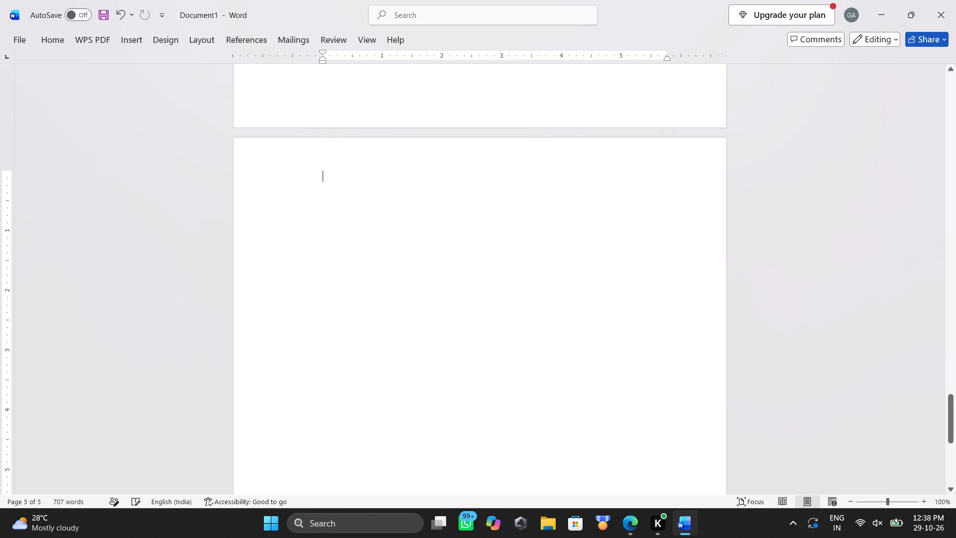
scroll(340, 75, "up", 5)
scroll(340, 75, "down", 3)
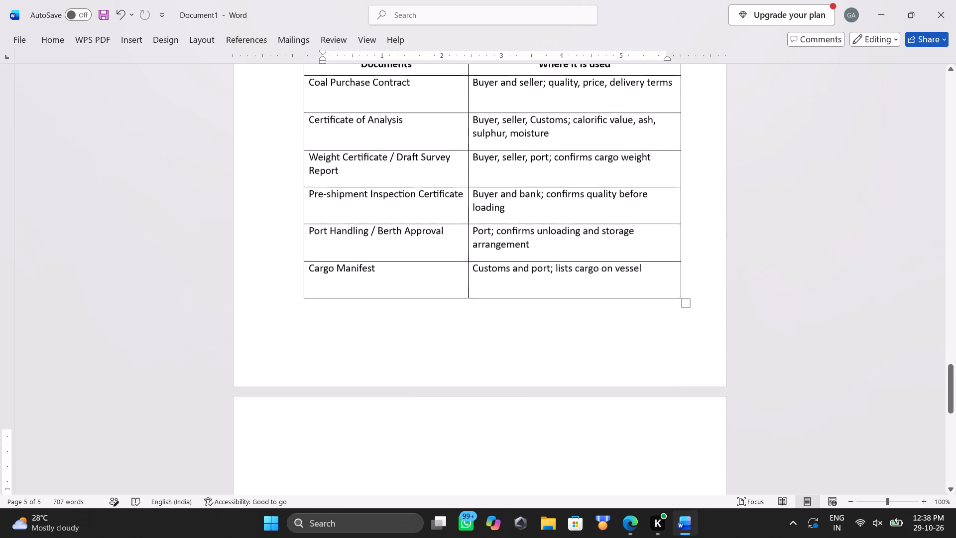
left_click_drag(320, 62, 301, 69)
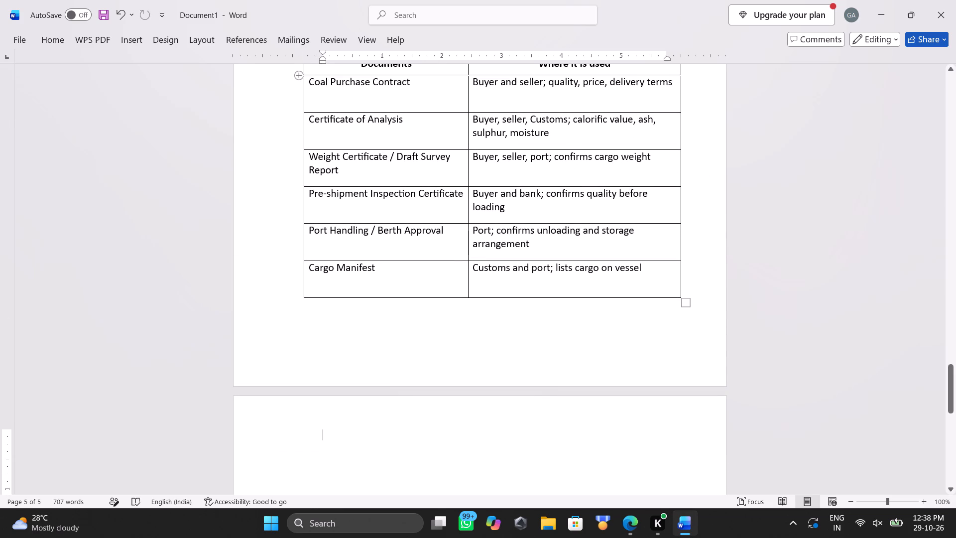
scroll(311, 64, "up", 1)
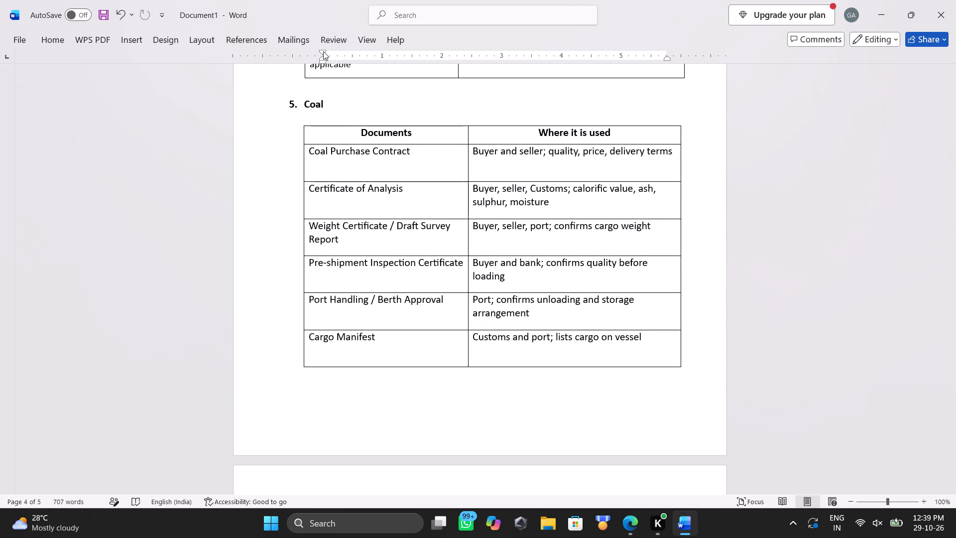
left_click_drag(323, 51, 291, 61)
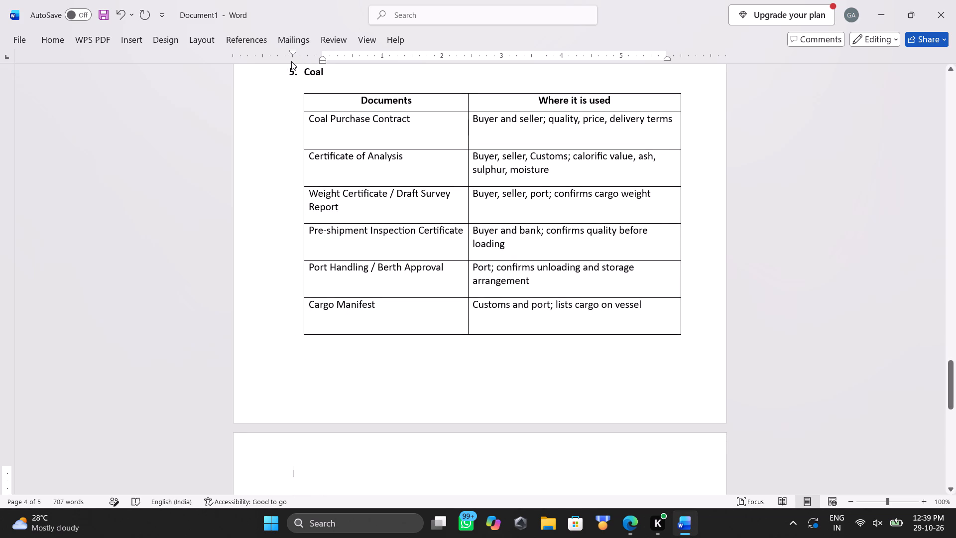
Enter the bold heading "6.Chemicals" at the start of page 5, following the Perplexity answer's section title, and start a new line below.
key("ctrl+b")
key("6")
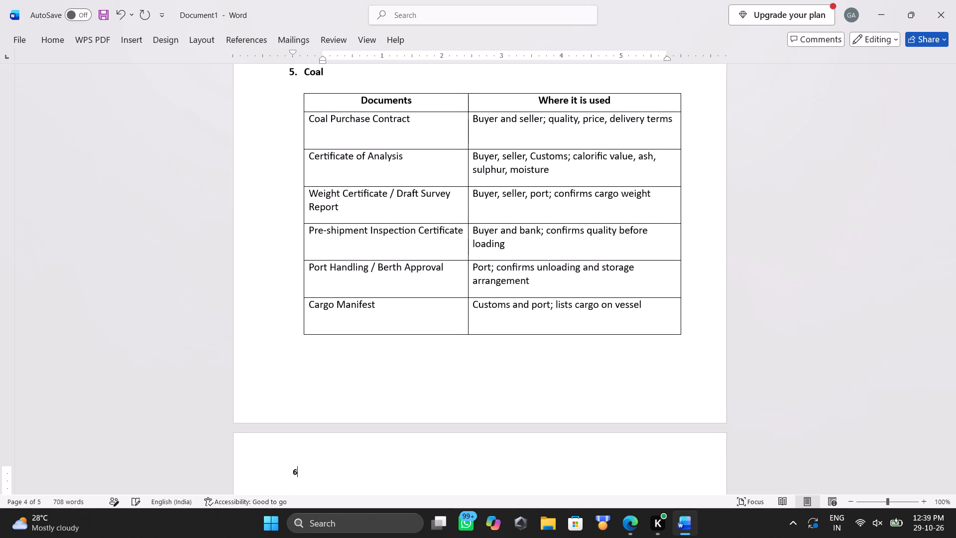
key("period")
key("alt+Tab")
scroll(291, 61, "down", 4)
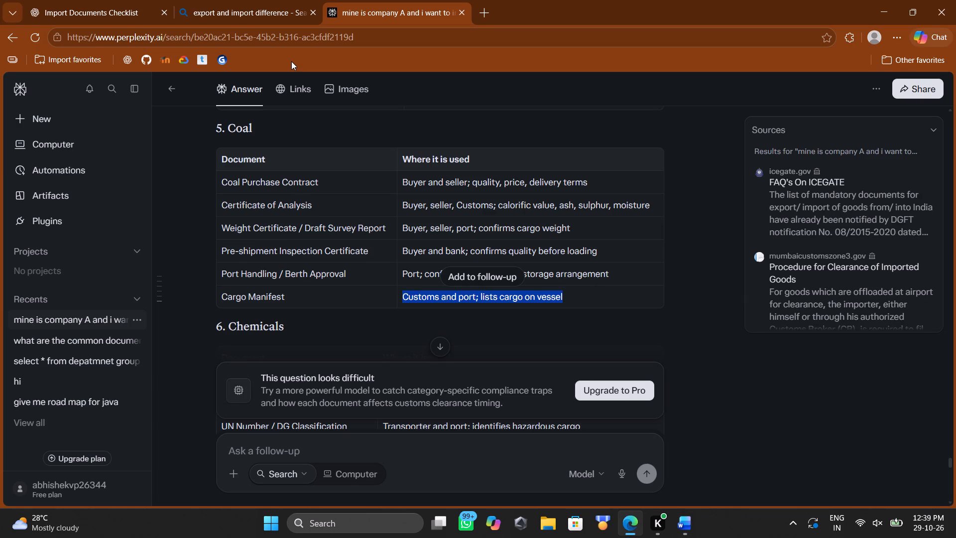
key("alt+Tab")
type("Chemicals")
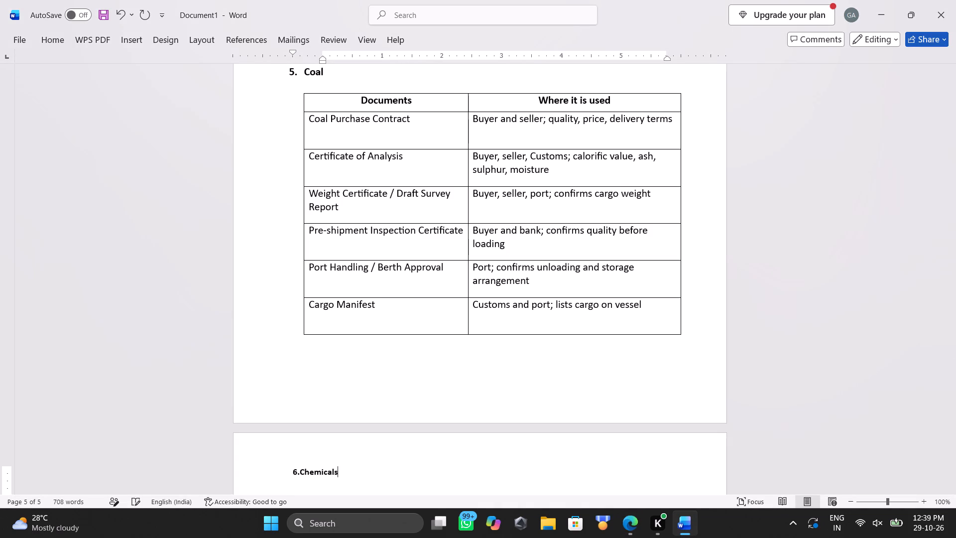
key("Return")
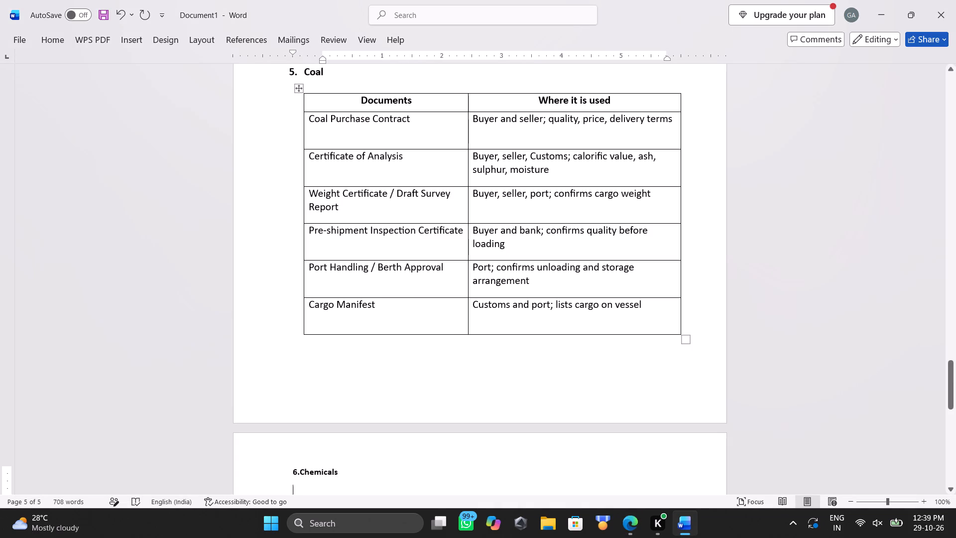
Separate "6." from "Chemicals" with a space so the heading becomes a numbered list item.
scroll(318, 142, "down", 1)
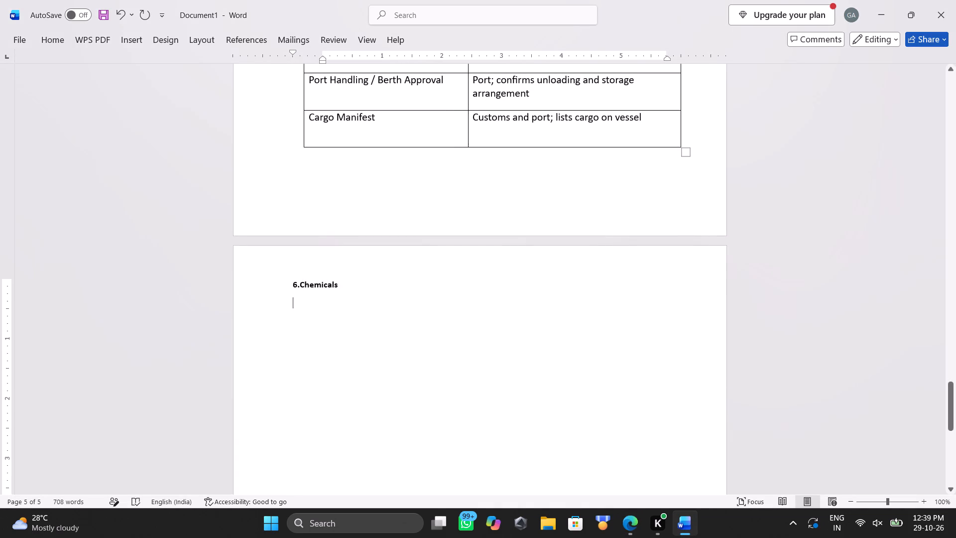
left_click(298, 287)
key("Right")
key("space")
key("shift+Down")
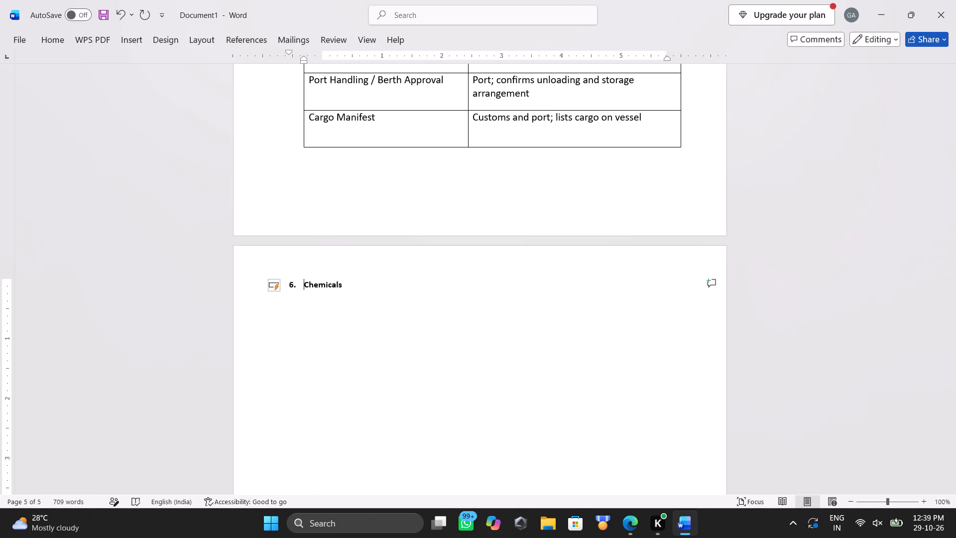
Set the "Chemicals" heading's font size to 13.
double_click(325, 290)
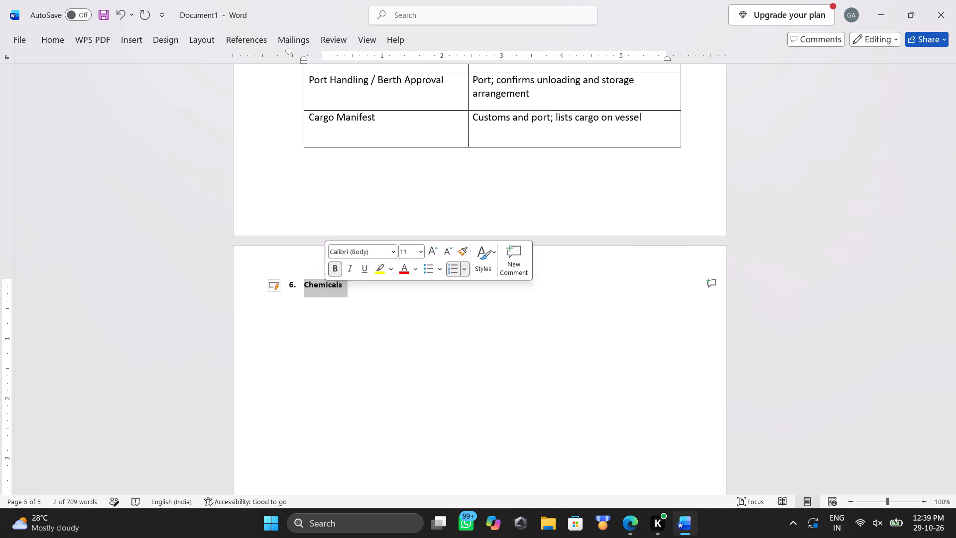
left_click(405, 255)
type("13")
key("Return")
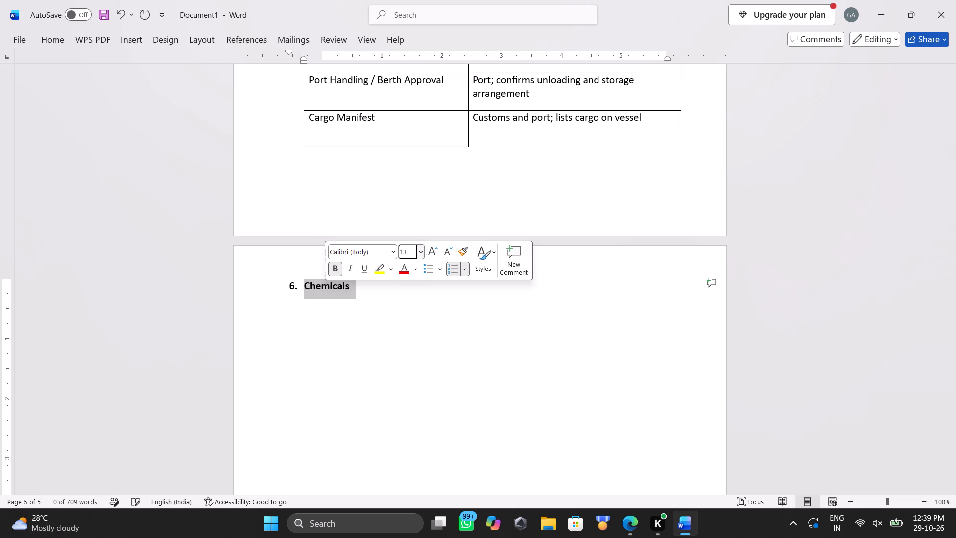
left_click(398, 345)
Insert an unnumbered blank line directly below the "Chemicals" heading.
left_click(357, 290)
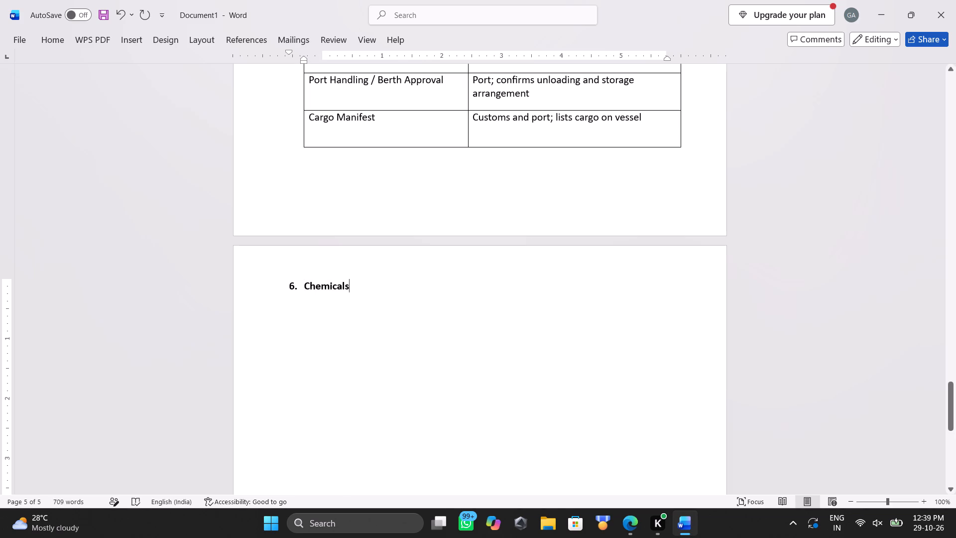
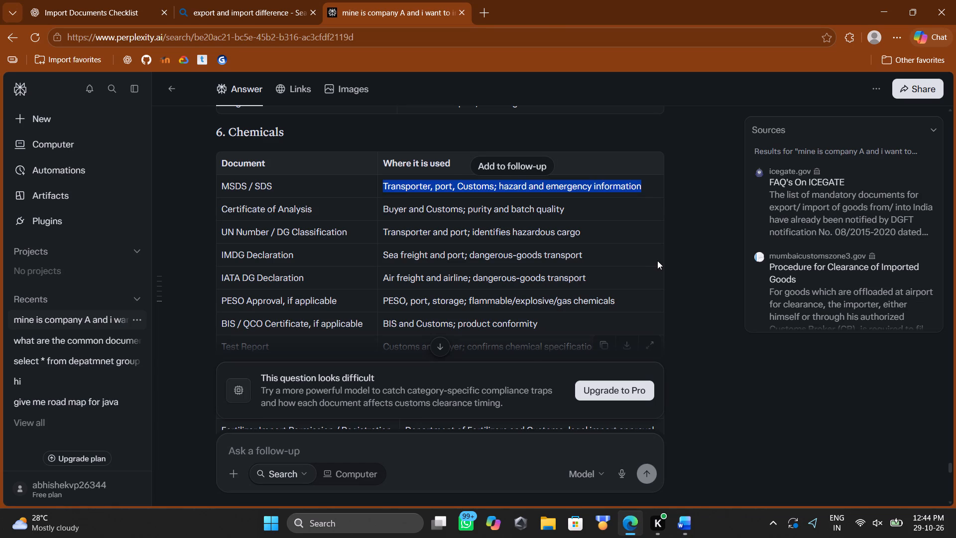
left_click(657, 261)
key("alt+Tab")
Remove the bold formatting from all Chemicals table rows below the header, from MSDS / SDS through Test Report.
scroll(657, 261, "down", 1)
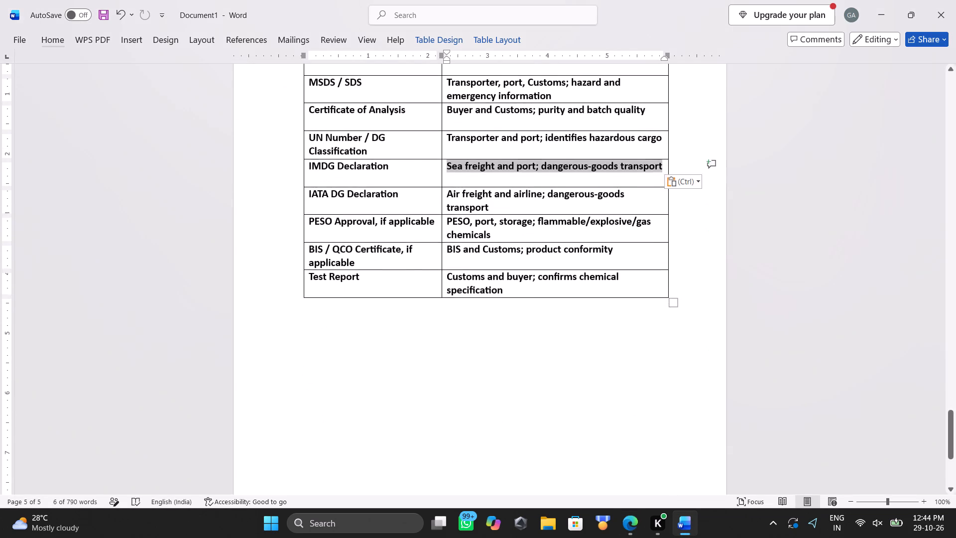
scroll(657, 261, "up", 1)
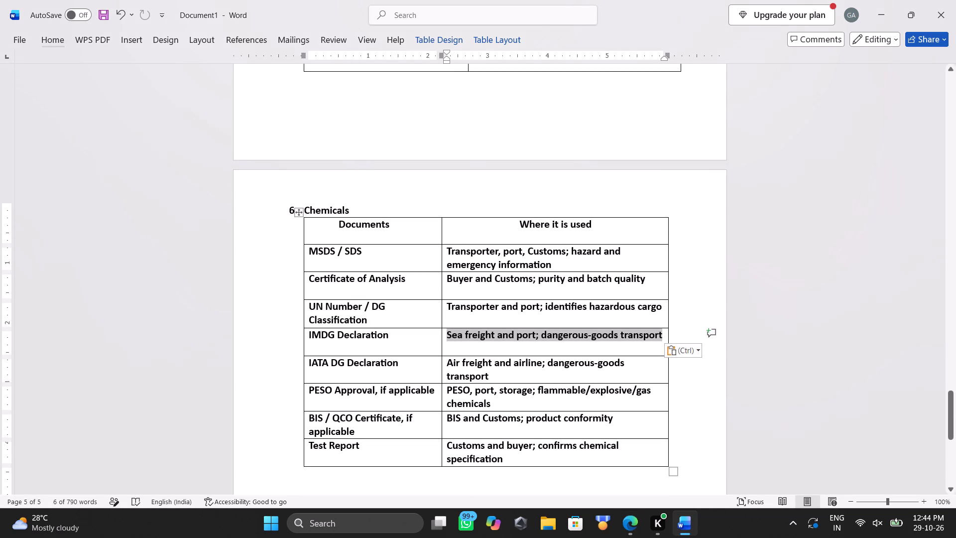
left_click_drag(308, 252, 515, 353)
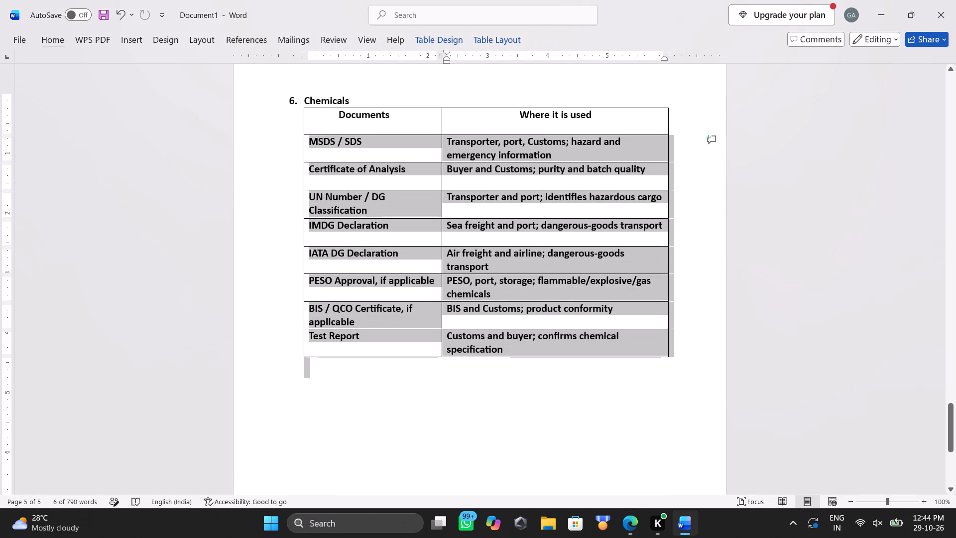
left_click_drag(515, 353, 519, 344)
key("ctrl+b")
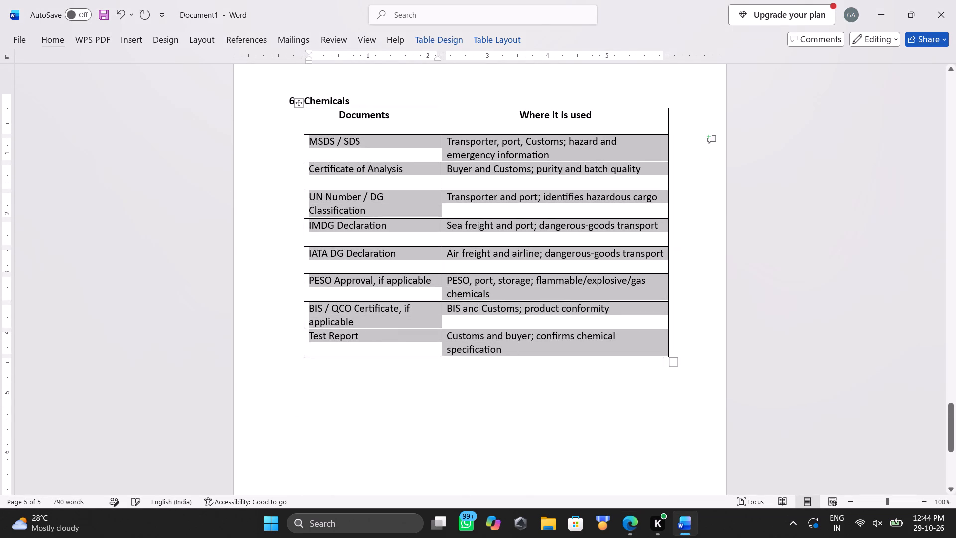
left_click(484, 442)
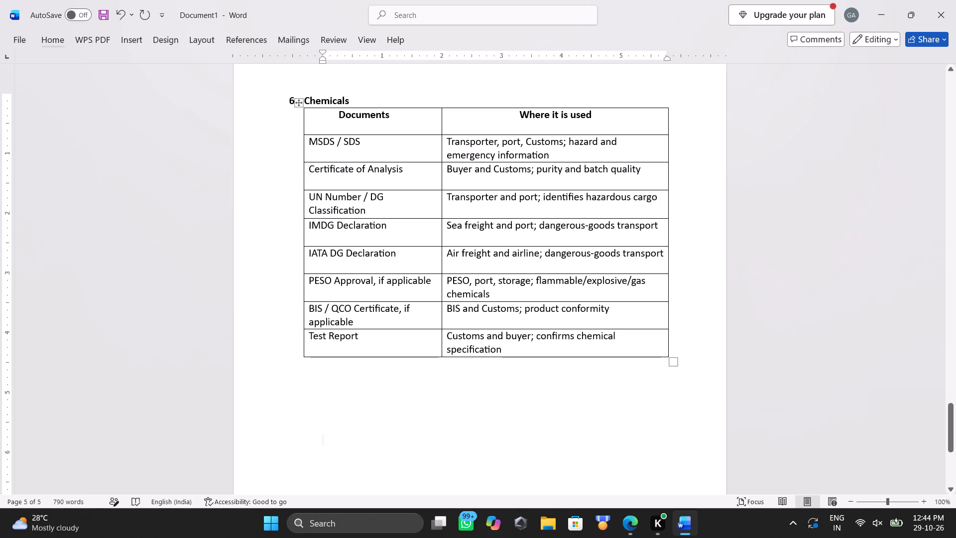
Slightly increase the heights of the BIS / QCO Certificate and MSDS / SDS rows in the Chemicals table.
left_click_drag(390, 329, 390, 334)
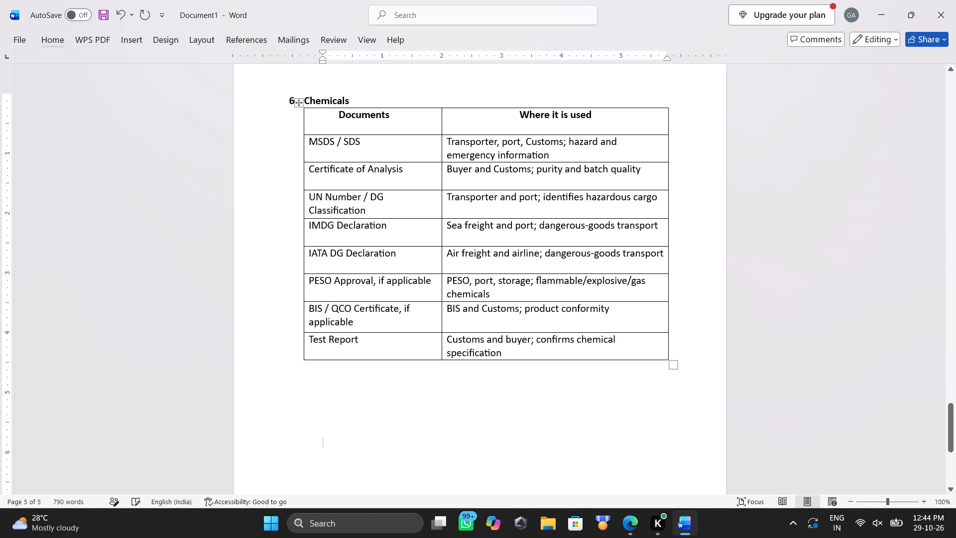
left_click(542, 162)
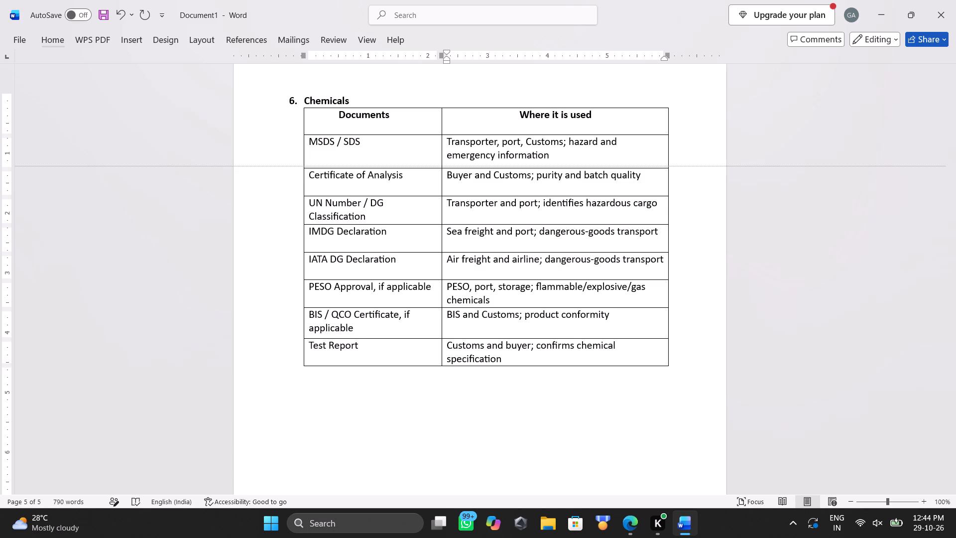
left_click(385, 462)
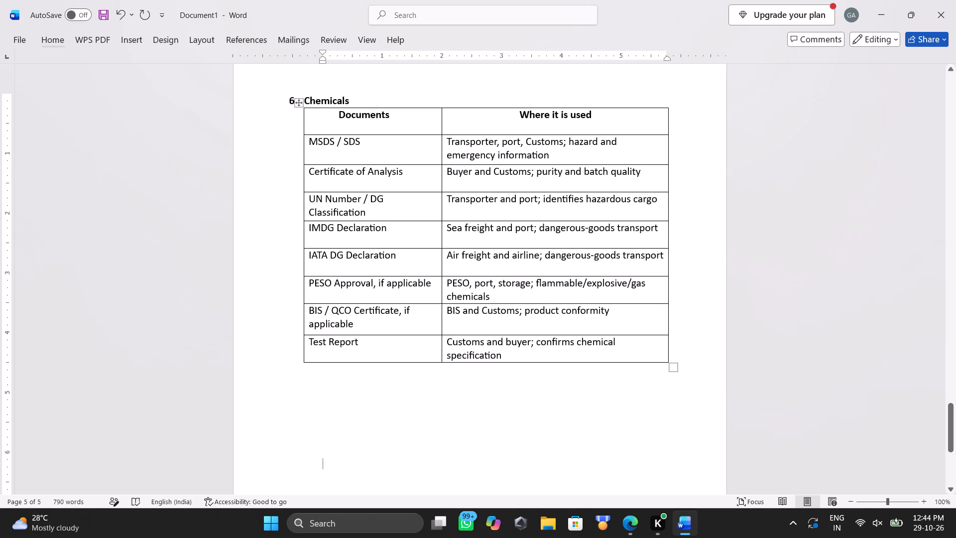
Insert an unnumbered blank line between the "Chemicals" heading and its table.
left_click(359, 107)
key("Return")
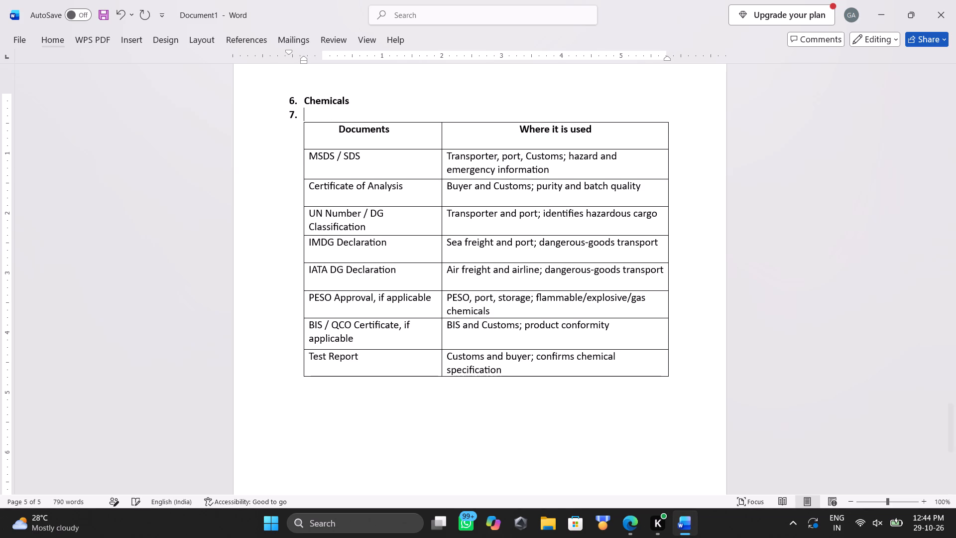
key("BackSpace")
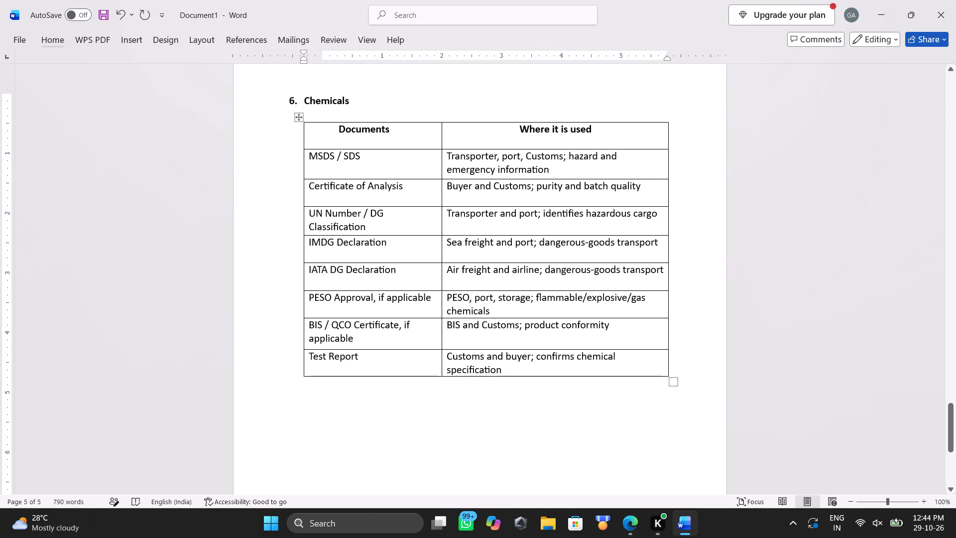
Shorten the Chemicals table's header row by removing the extra space beneath its column titles.
left_click_drag(433, 149, 436, 139)
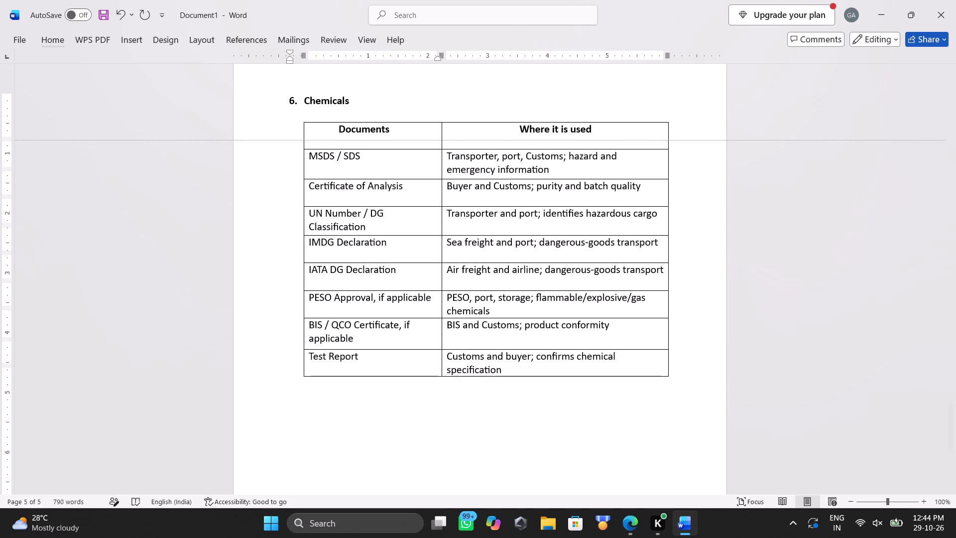
left_click_drag(436, 139, 436, 140)
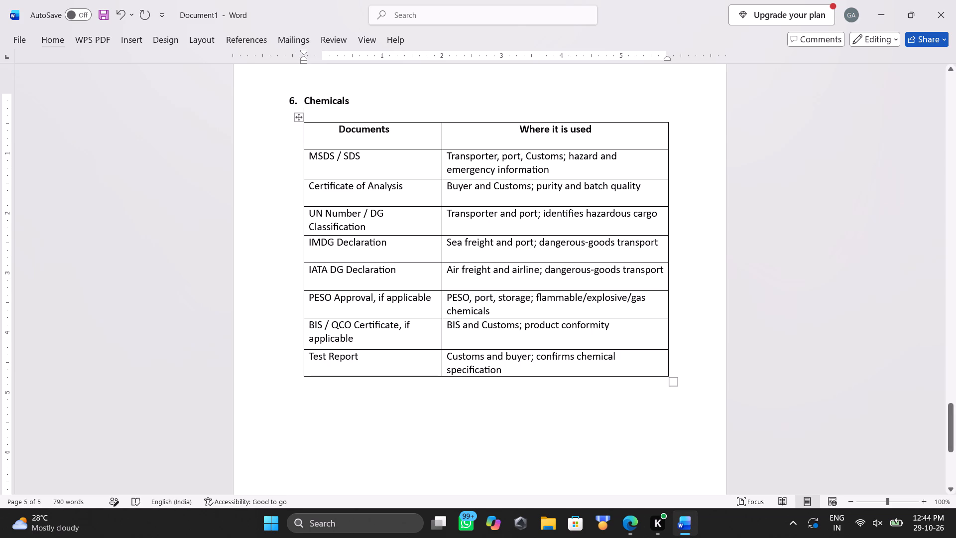
left_click_drag(452, 149, 454, 143)
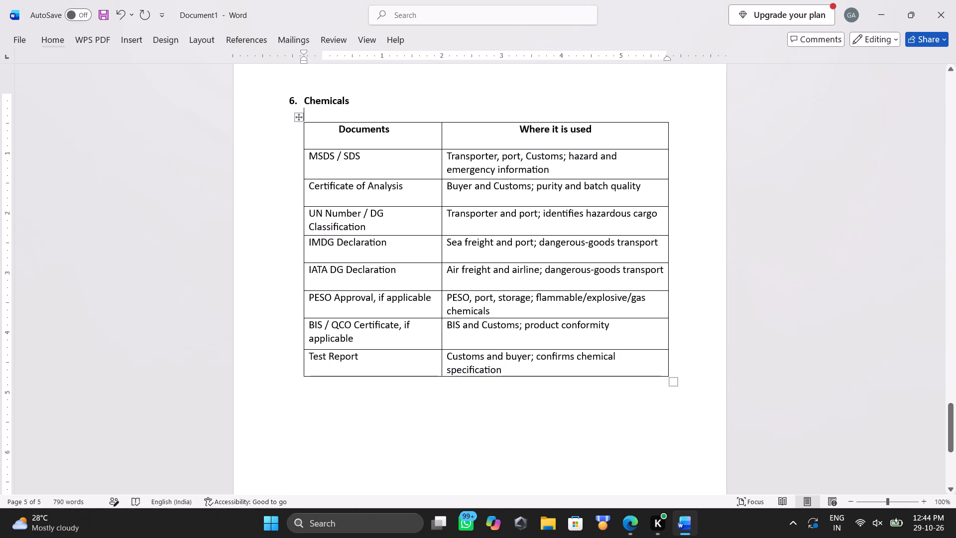
left_click(386, 137)
key("BackSpace")
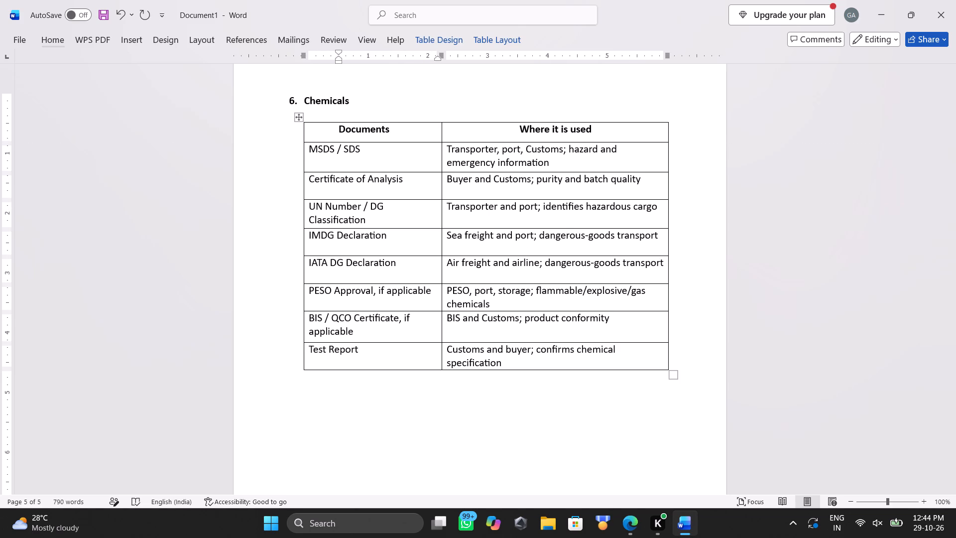
left_click(473, 142)
left_click(473, 142)
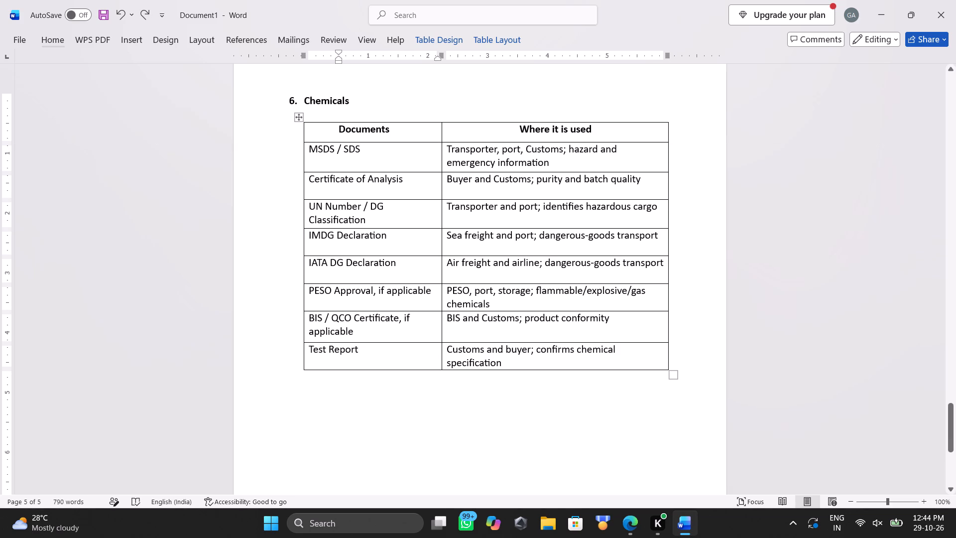
Remove the surplus blank lines below the Chemicals table and add the bold numbered heading "7. Fertilizers" there.
left_click(435, 412)
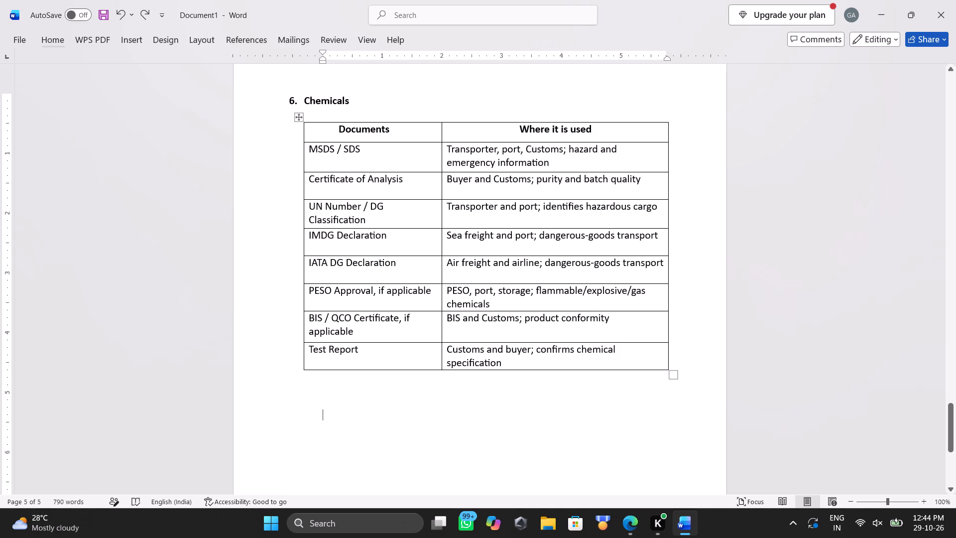
scroll(442, 314, "down", 3)
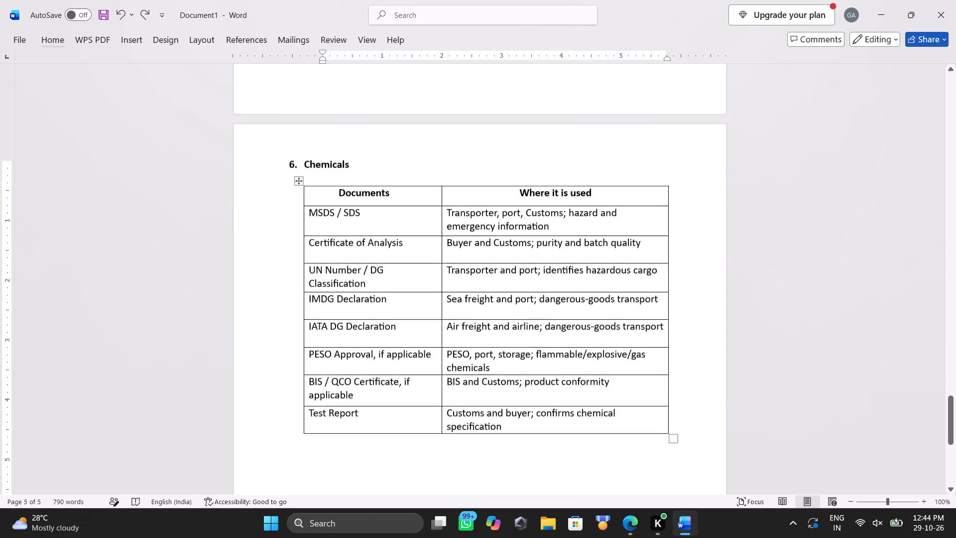
scroll(442, 314, "down", 1)
key("BackSpace")
key("BackSpace")
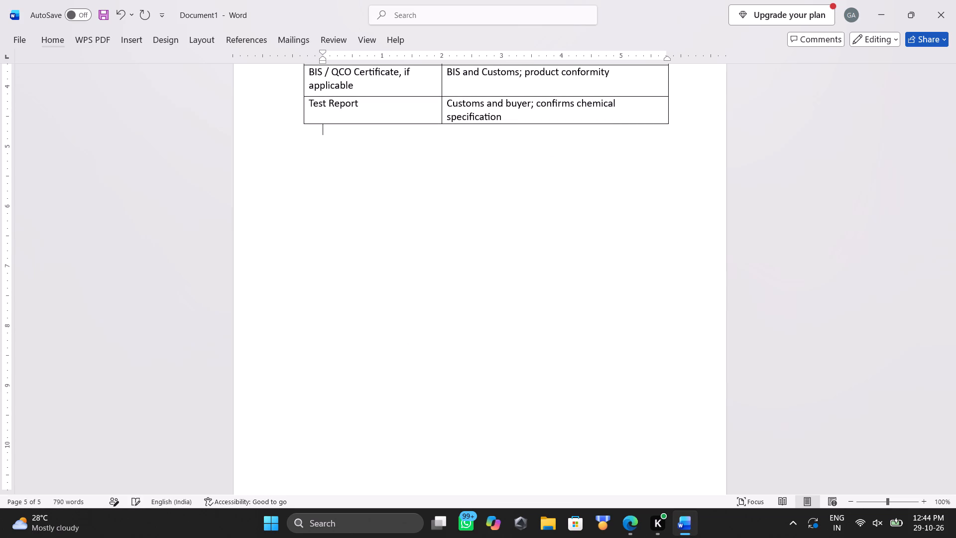
key("Return")
key("ctrl+b")
key("7")
type(".")
key("space")
type("Ferti")
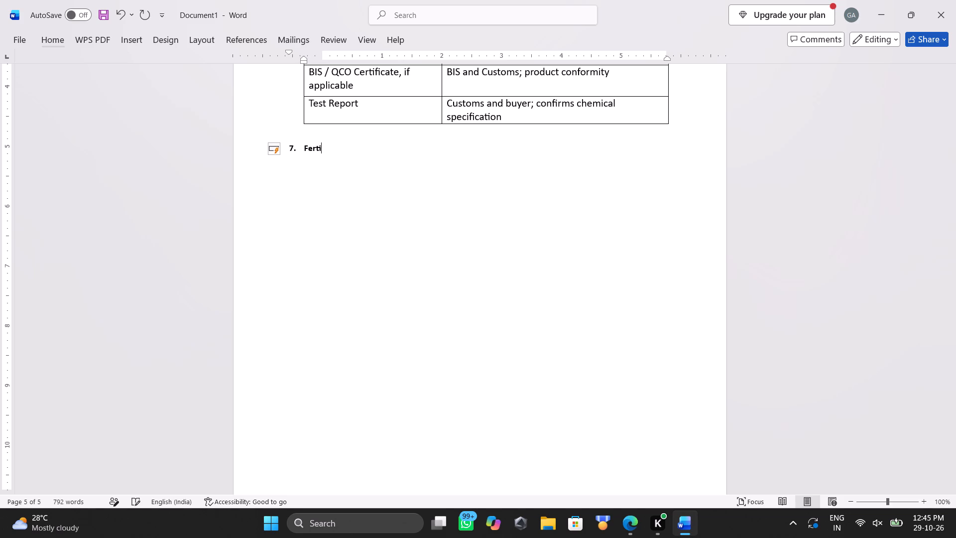
type("lizers")
Set the "Fertilizers" heading text to font size 13.
key("shift+Left")
key("shift+Down")
key("shift+Down")
key("shift+Up")
key("shift+Up")
key("shift+Up")
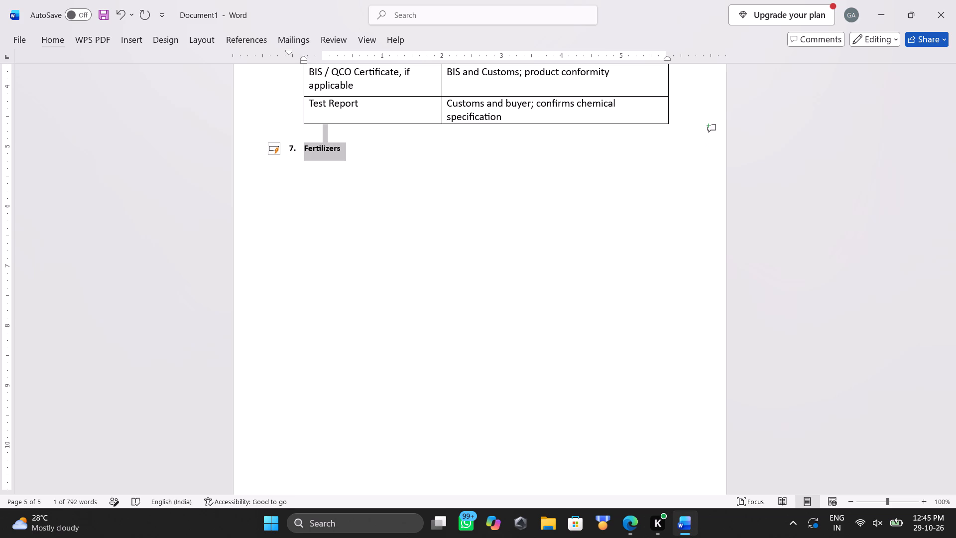
triple_click(324, 158)
left_click(324, 158)
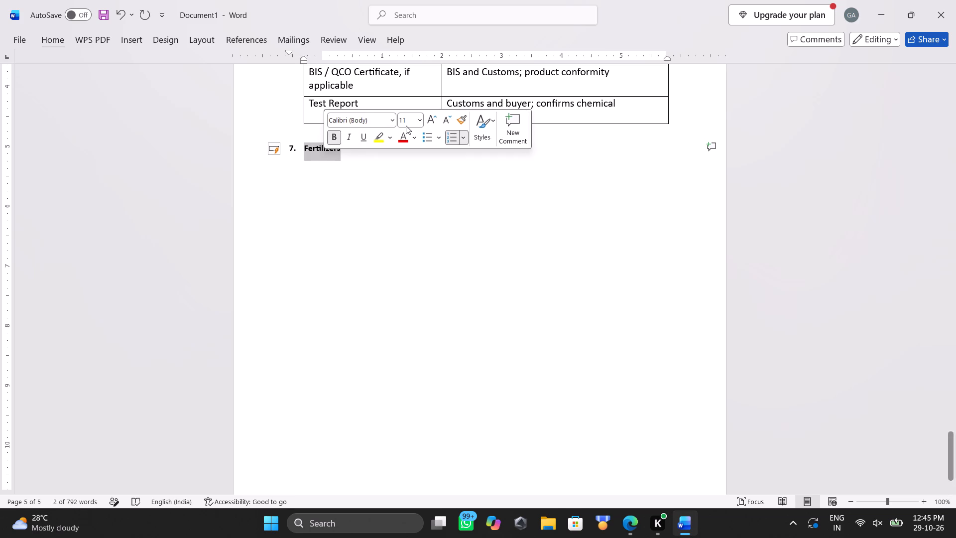
left_click(406, 120)
type("13")
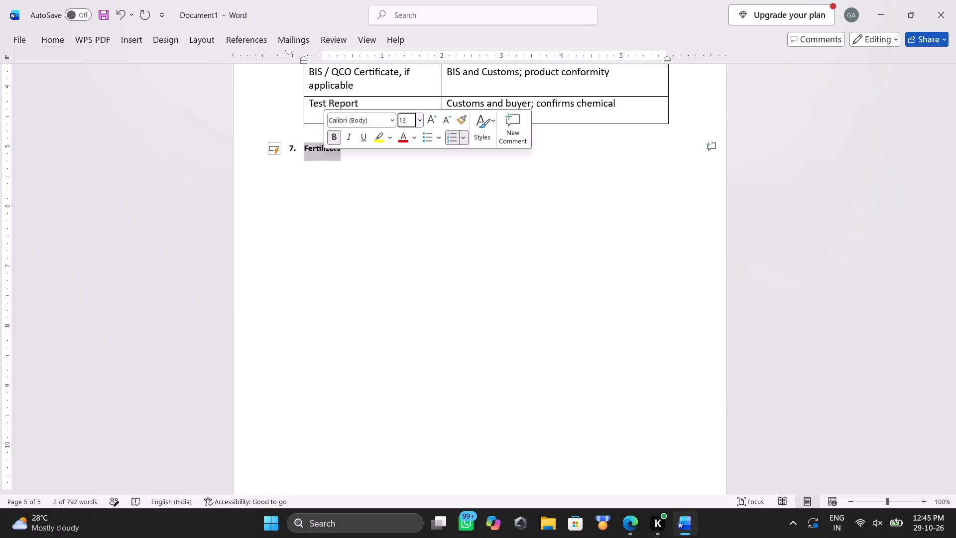
key("Return")
left_click(398, 217)
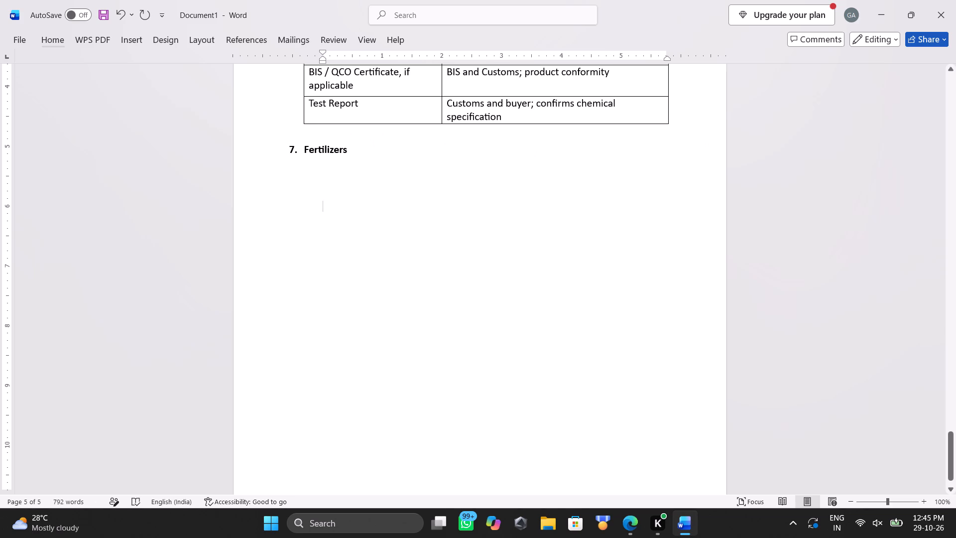
left_click(367, 155)
key("Return")
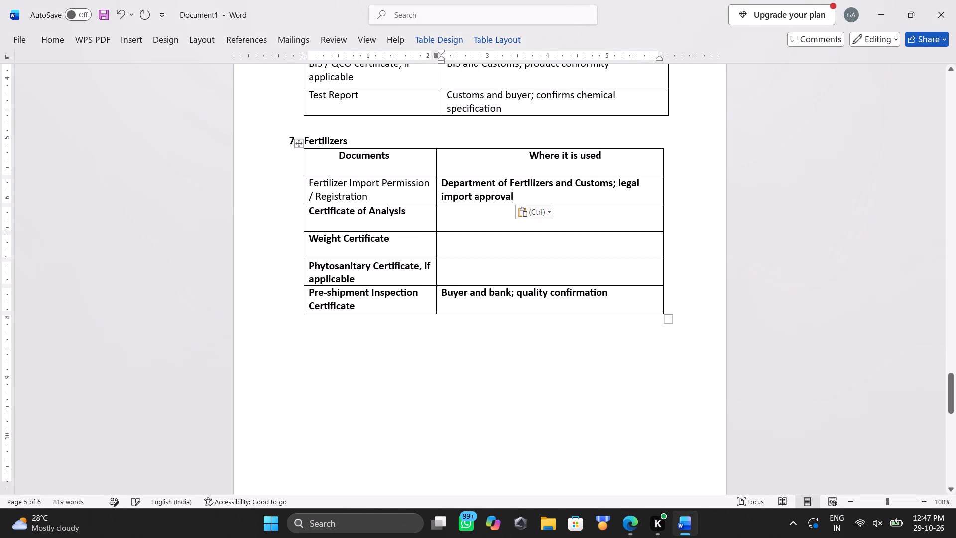
left_click(464, 217)
key("super+v")
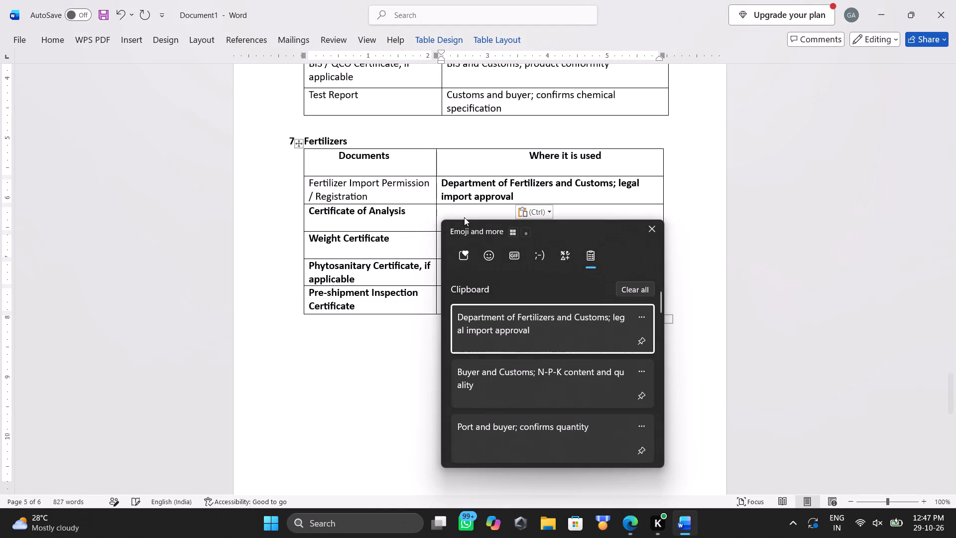
left_click(477, 366)
key("ctrl+v")
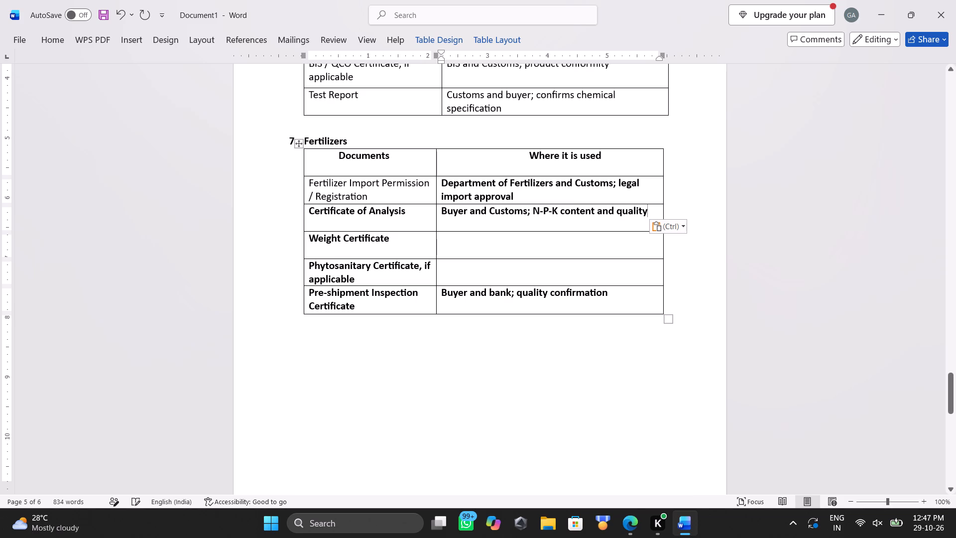
left_click(475, 242)
key("super+v")
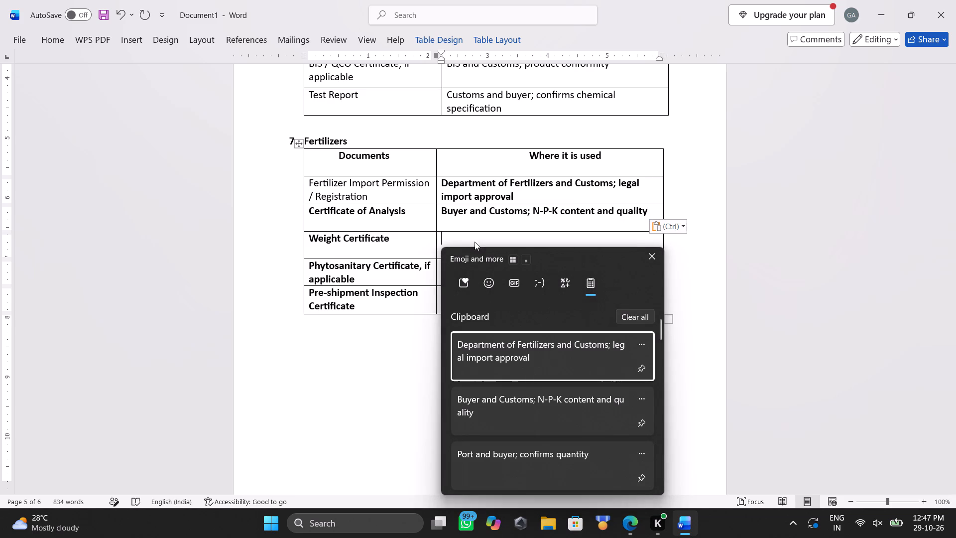
left_click(491, 454)
key("ctrl+v")
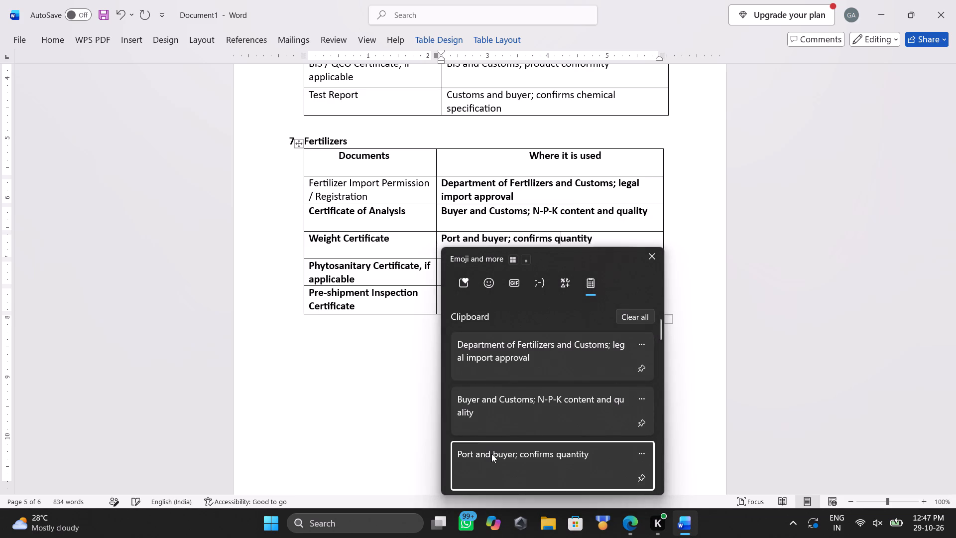
Paste "Plant quarantine authority; organic/plant-based inputs" from the clipboard history into the Phytosanitary Certificate row's "Where it is used" cell.
left_click(489, 263)
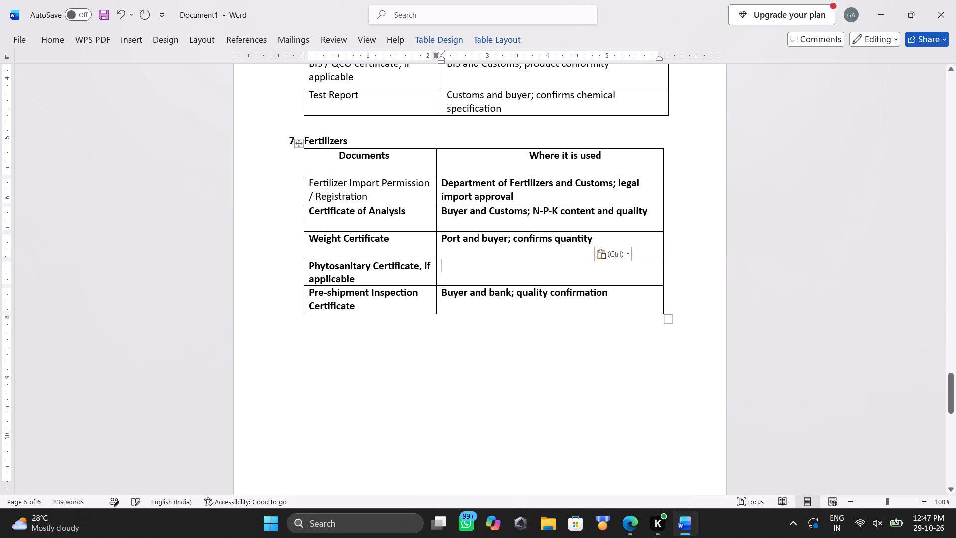
key("v")
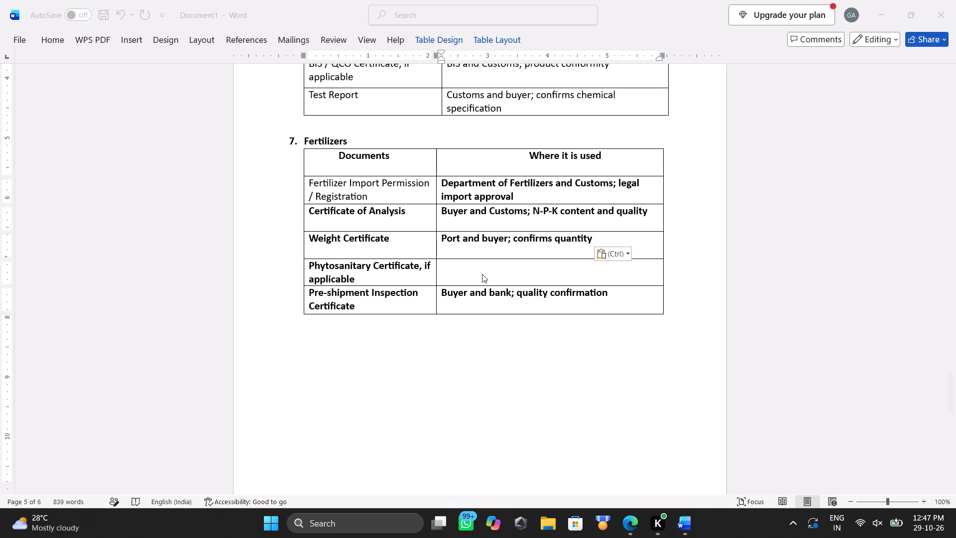
key("super+v")
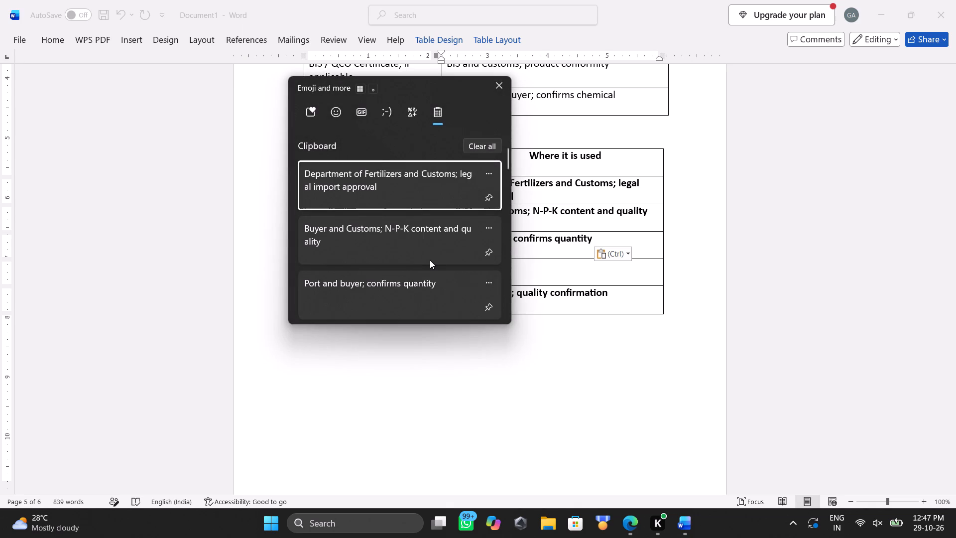
scroll(430, 260, "down", 1)
left_click(384, 294)
key("ctrl+v")
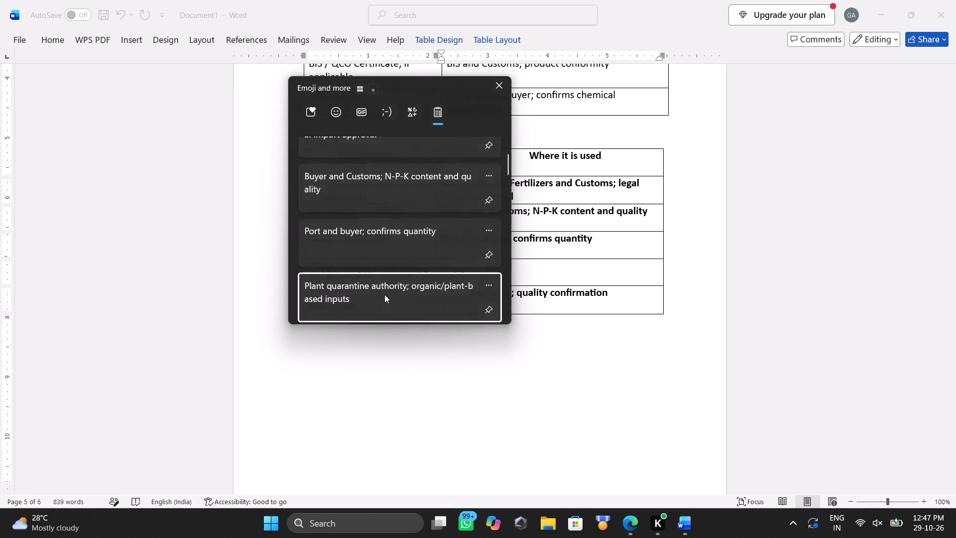
left_click(462, 262)
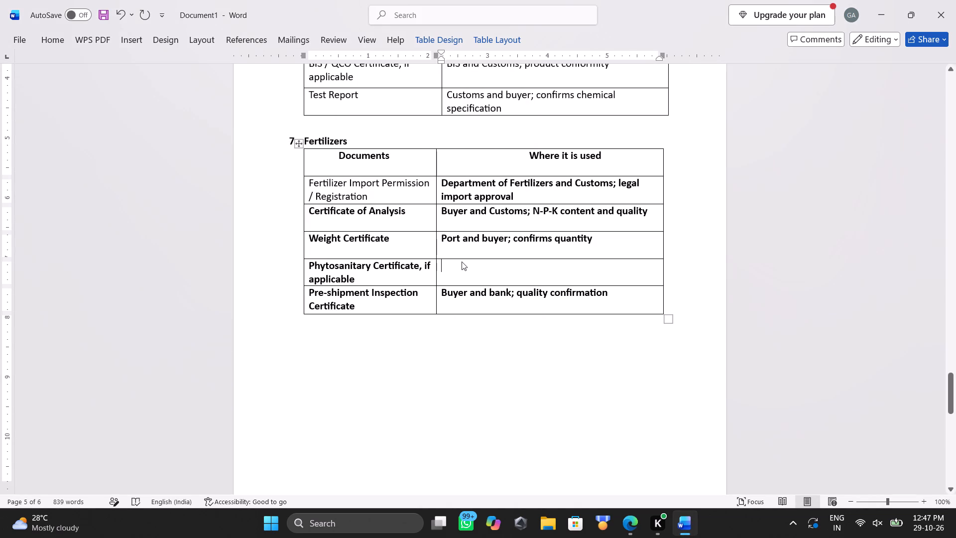
key("super+v")
scroll(462, 262, "down", 1)
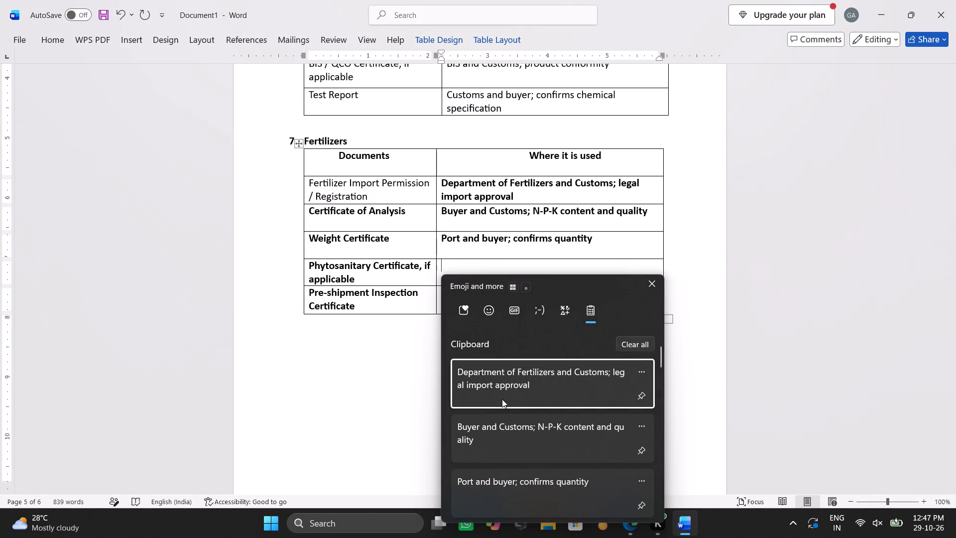
scroll(502, 399, "down", 1)
left_click(490, 433)
key("ctrl+v")
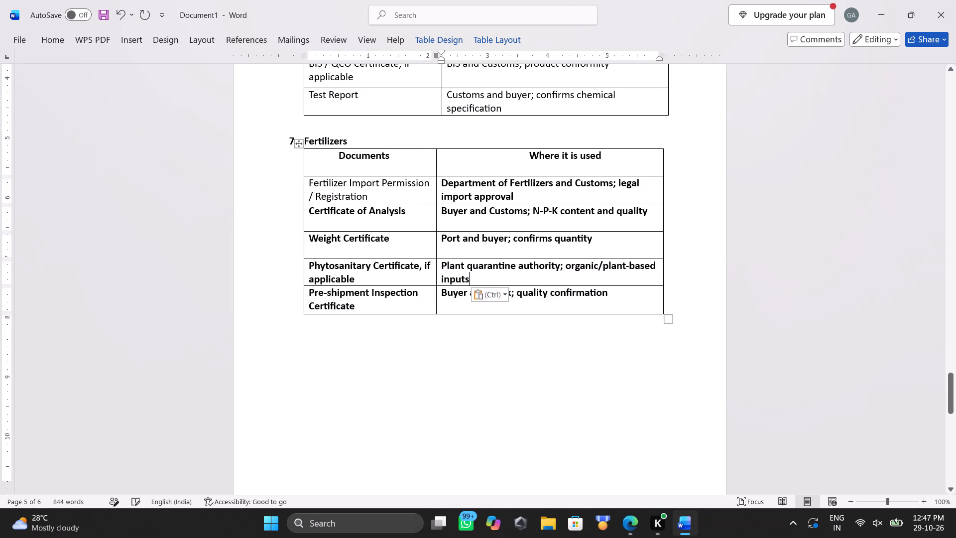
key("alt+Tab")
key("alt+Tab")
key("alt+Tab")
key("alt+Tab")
Remove the bold formatting from all Fertilizers table rows below the header.
left_click_drag(438, 182, 539, 241)
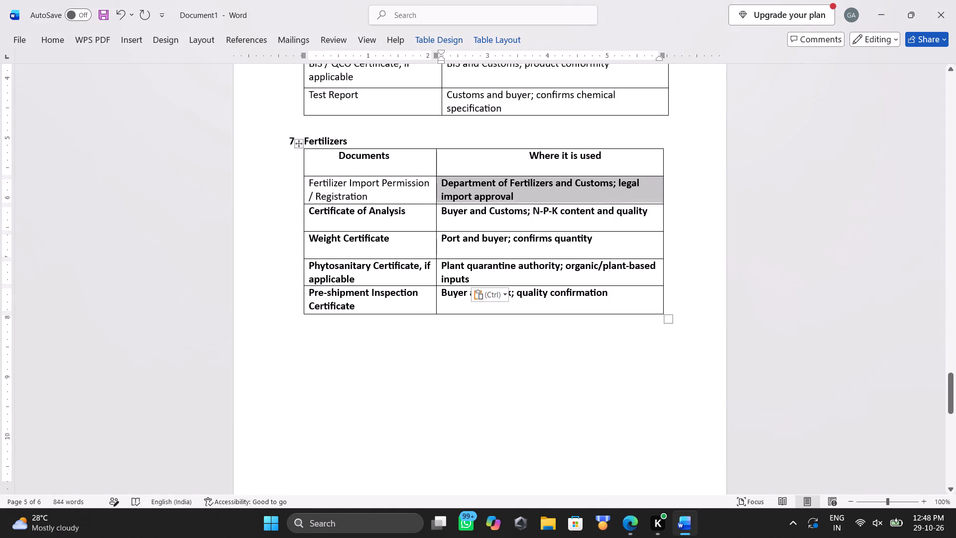
left_click_drag(539, 241, 336, 323)
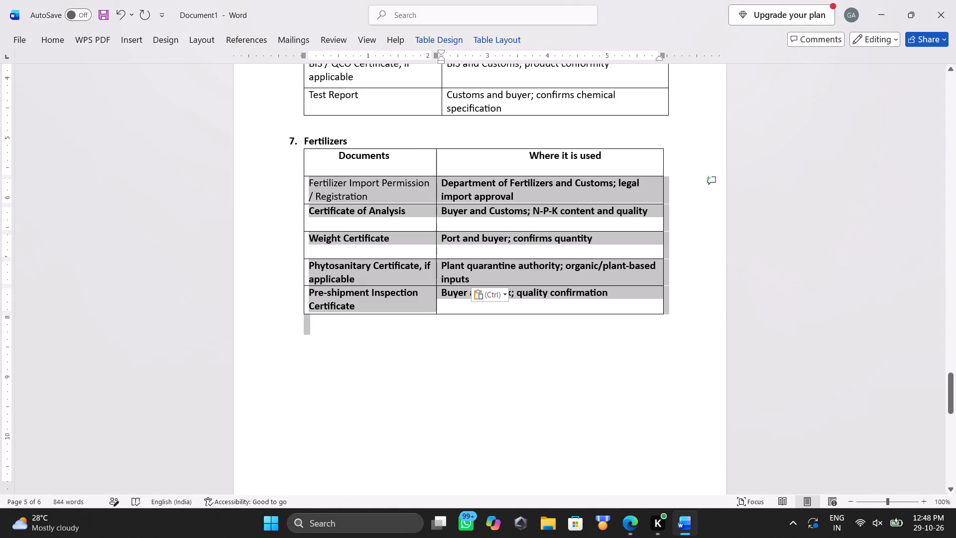
left_click_drag(336, 323, 344, 304)
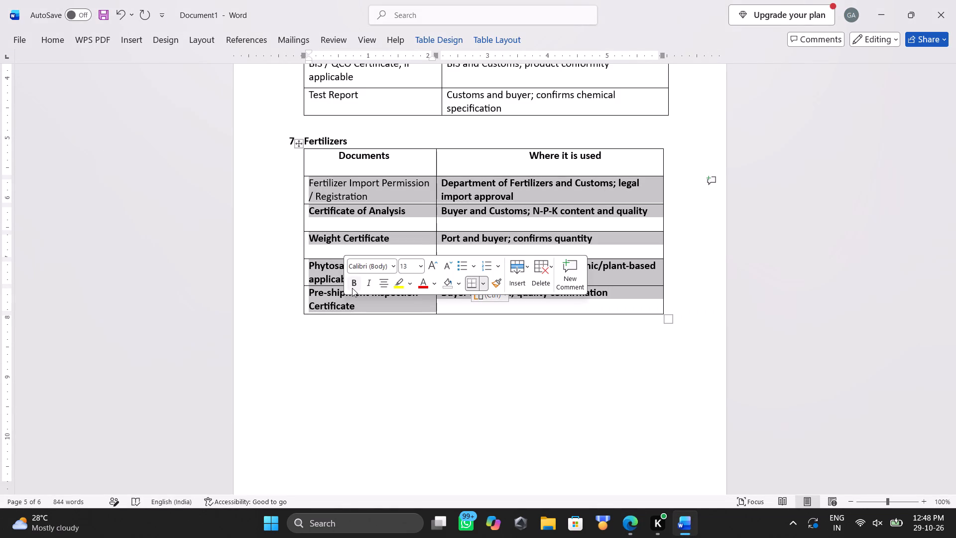
left_click(352, 288)
left_click(352, 288)
left_click(362, 363)
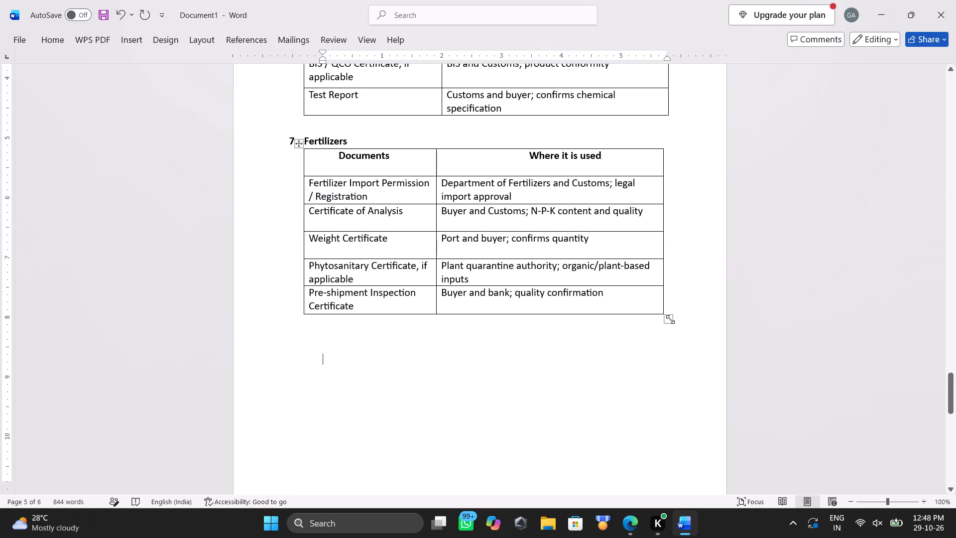
Enlarge the Fertilizers table slightly and reduce the Weight Certificate and Certificate of Analysis rows to about one text line high.
left_click_drag(669, 322, 680, 337)
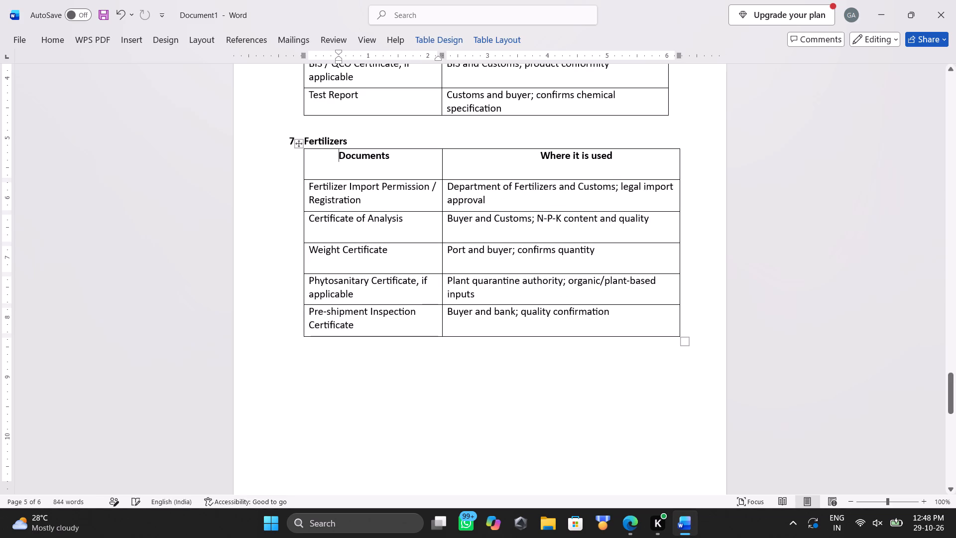
left_click(523, 272)
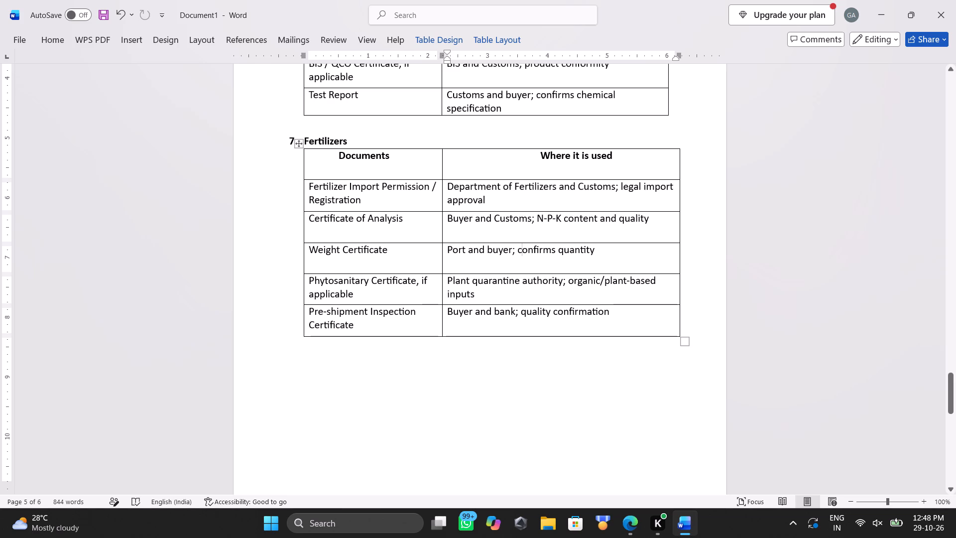
left_click_drag(520, 274, 523, 264)
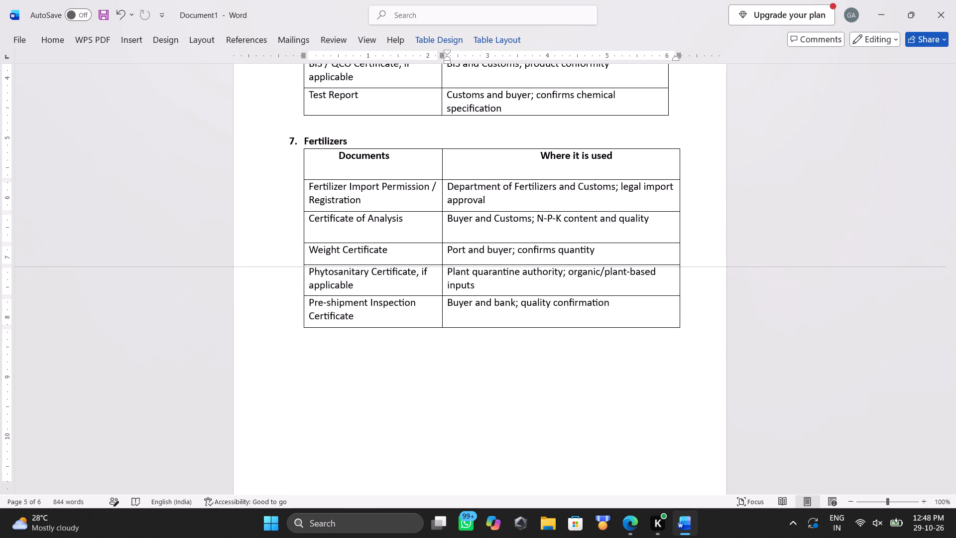
left_click_drag(523, 264, 524, 265)
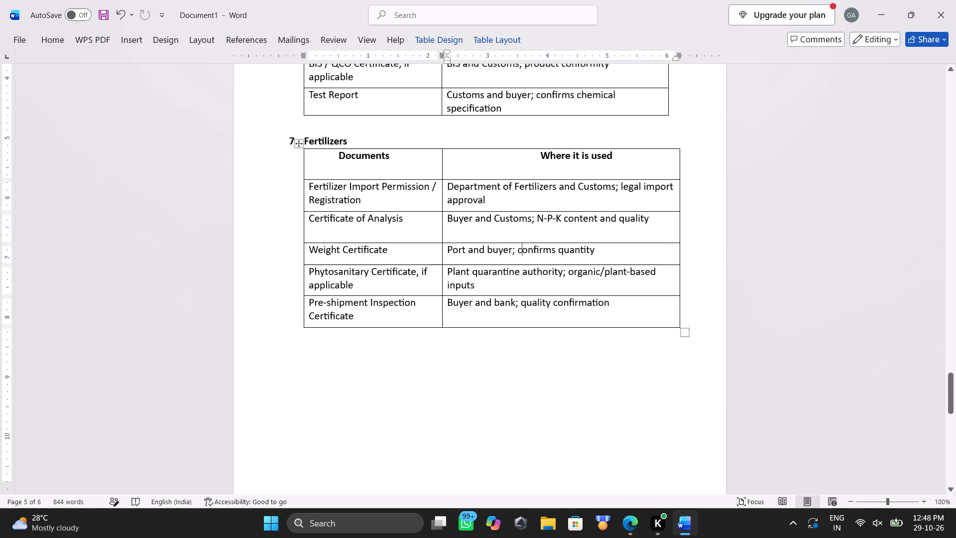
left_click_drag(515, 243, 522, 234)
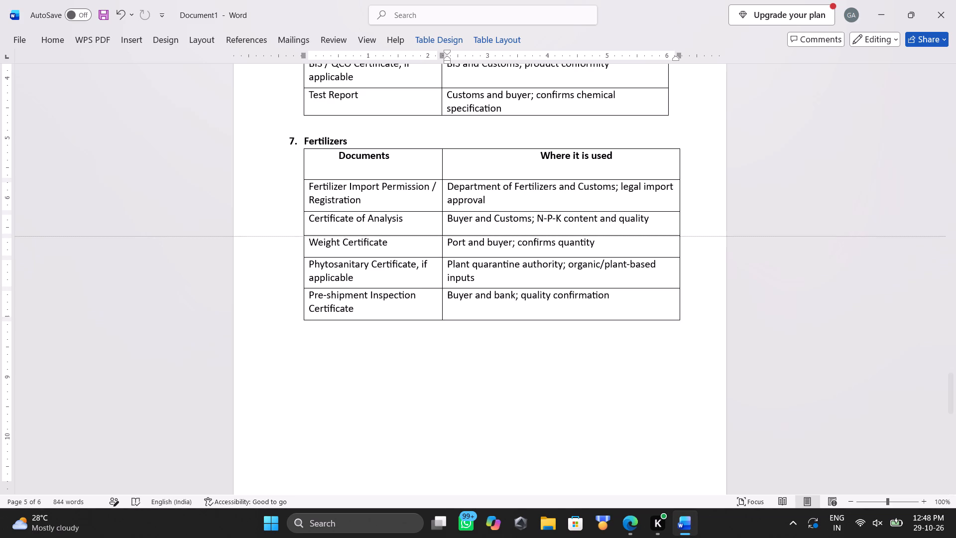
left_click_drag(522, 234, 525, 233)
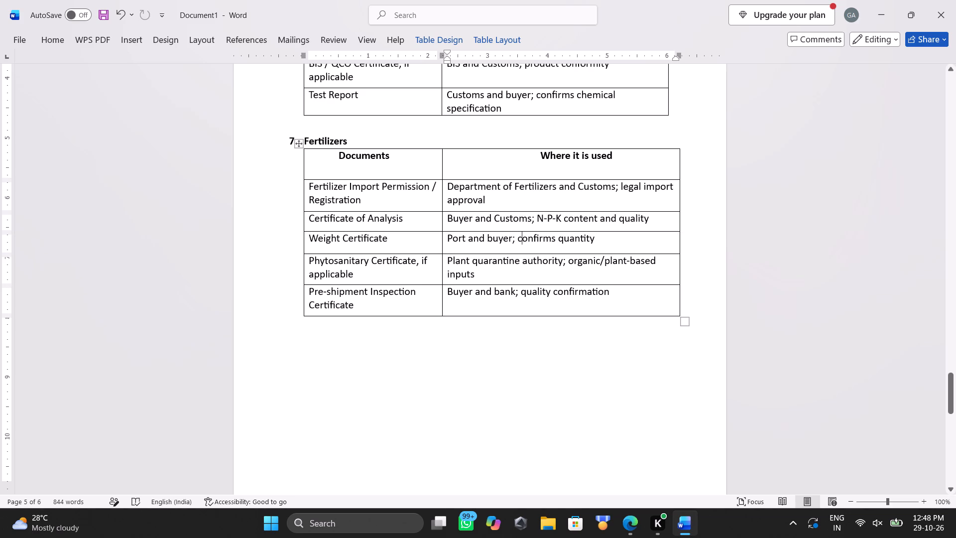
Insert an unnumbered blank line between the Fertilizers heading and its table.
left_click(420, 144)
key("Return")
key("BackSpace")
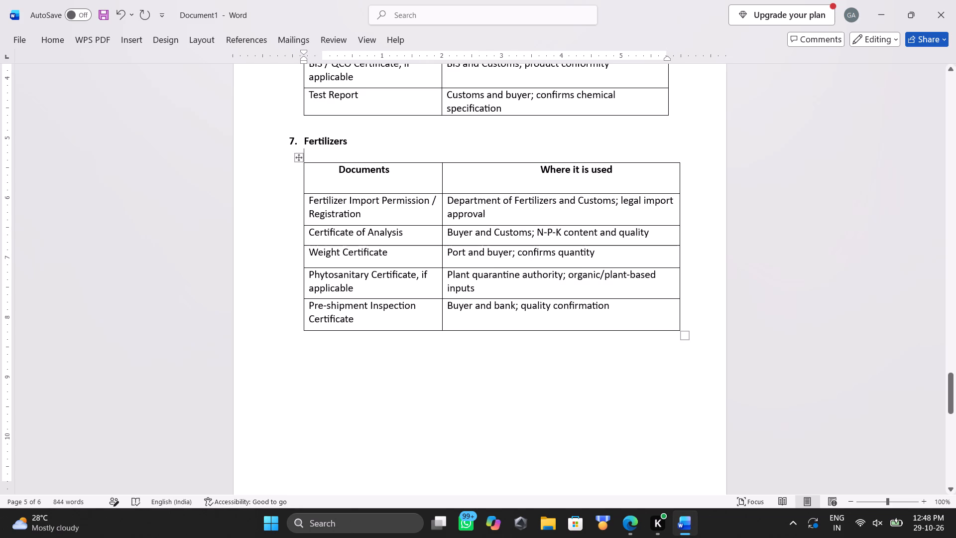
Reduce the height of the Fertilizers table's header row.
left_click_drag(475, 194, 481, 185)
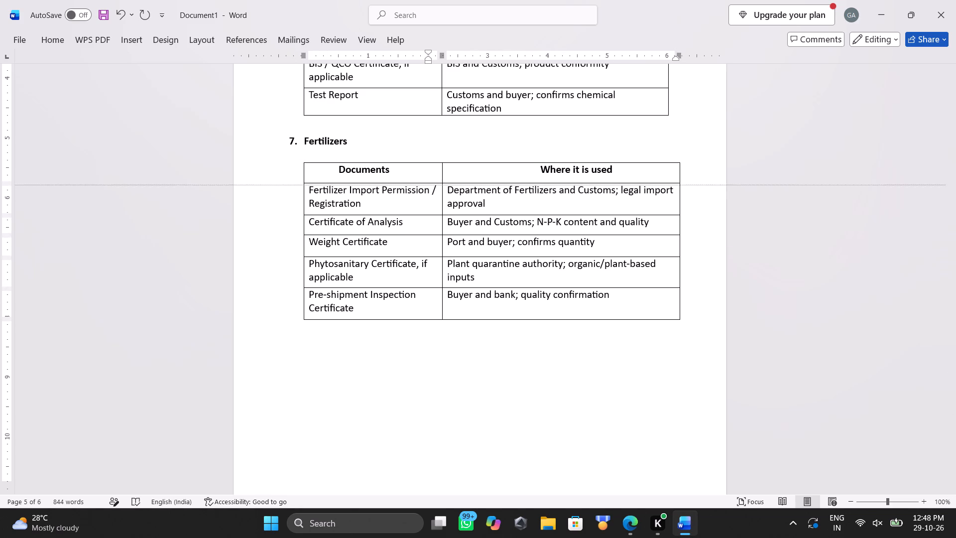
left_click_drag(481, 185, 481, 186)
left_click(440, 376)
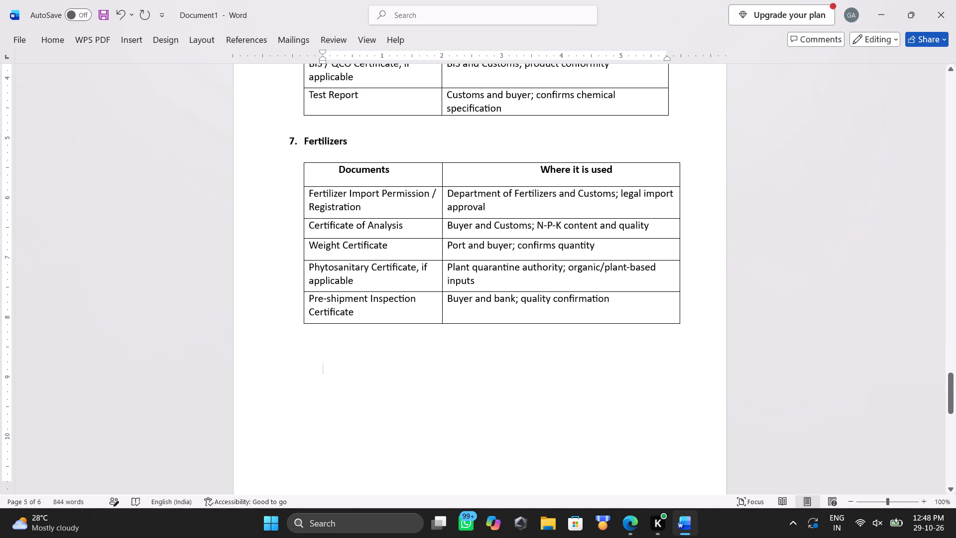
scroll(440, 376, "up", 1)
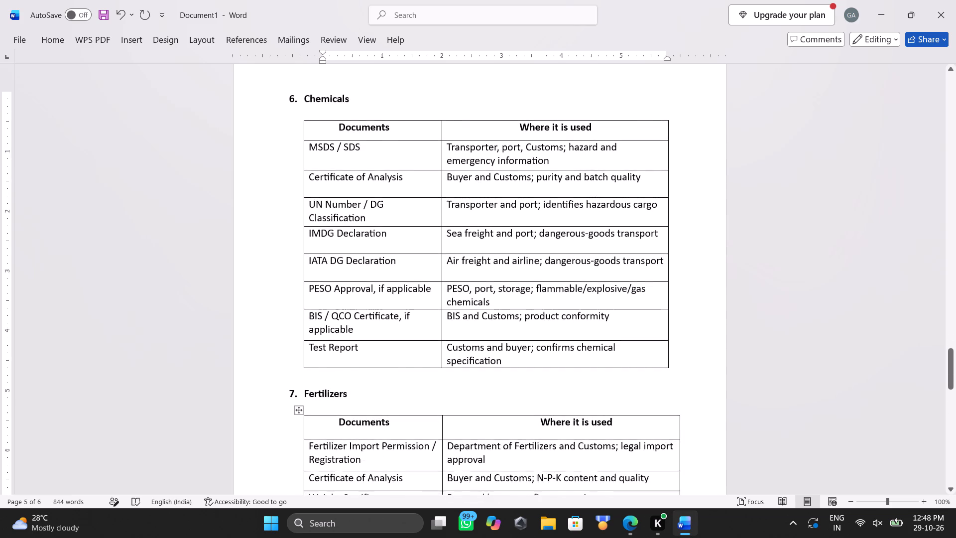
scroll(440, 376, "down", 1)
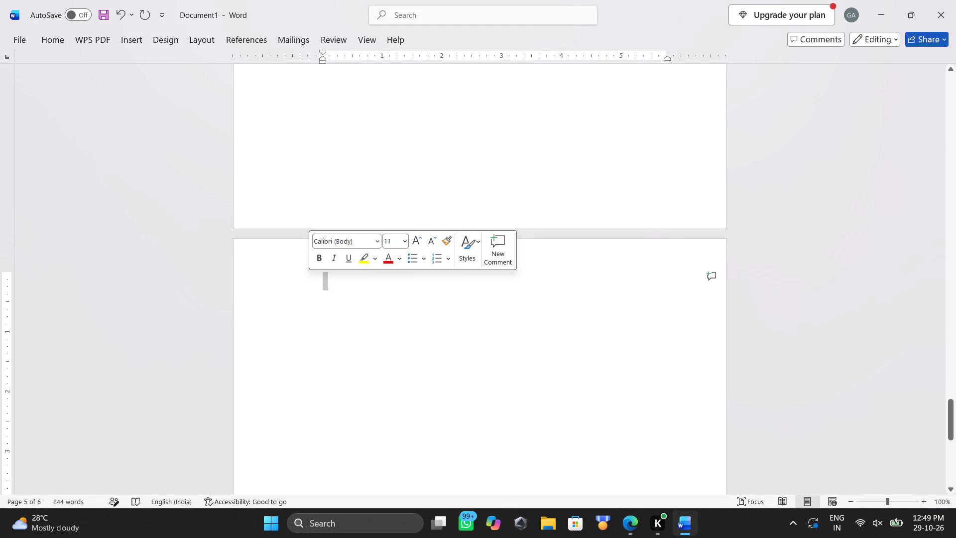
key("shift+asterisk")
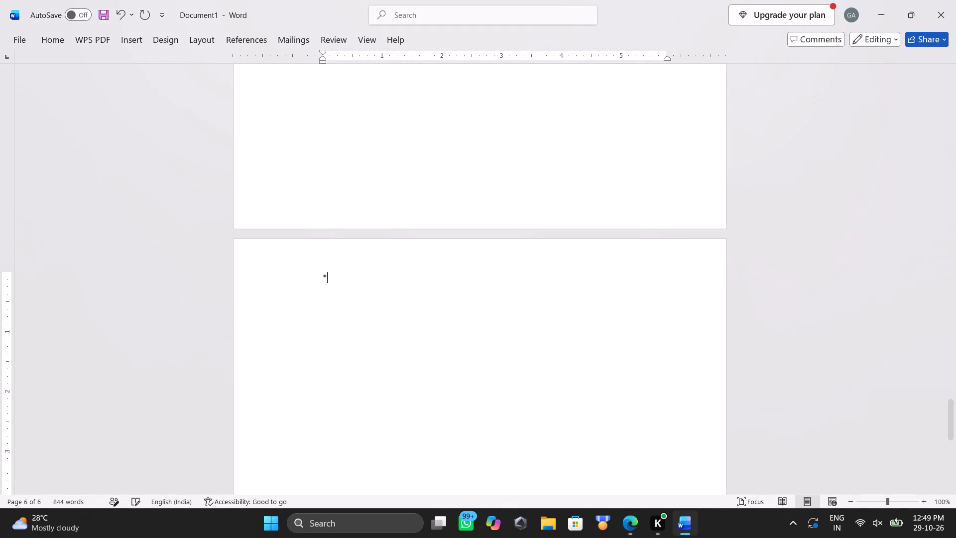
key("BackSpace")
key("ctrl+b")
key("8")
key("period")
key("space")
type("Plastics")
Set the Plastics heading's font size to 13.
triple_click(330, 280)
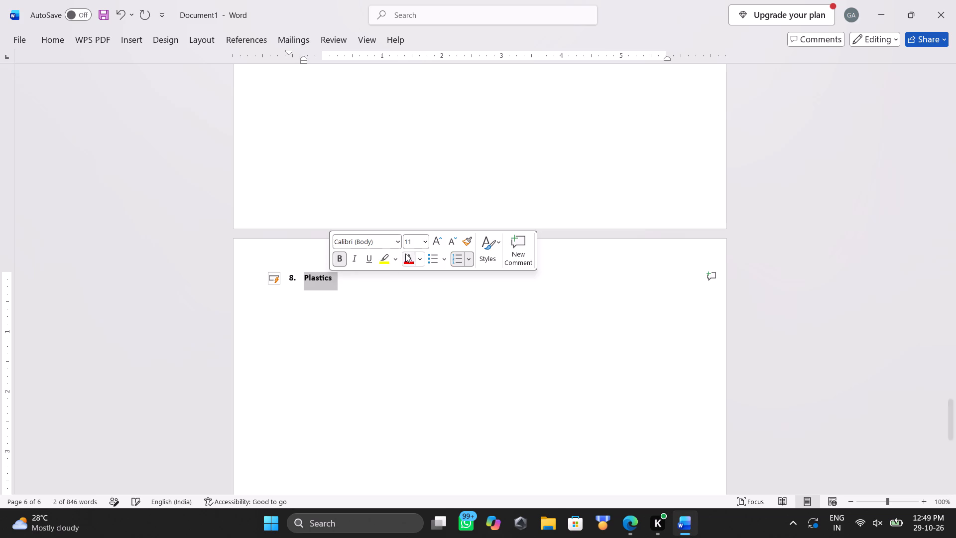
left_click(415, 244)
type("13")
key("Return")
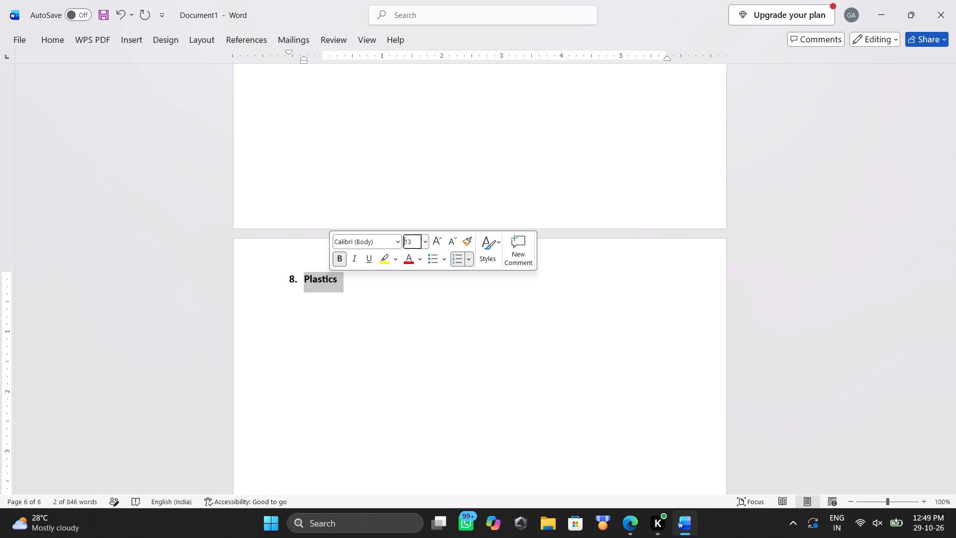
Insert a table of two columns and six rows on a new unnumbered line below the Plastics heading.
left_click(403, 342)
key("Return")
key("Return")
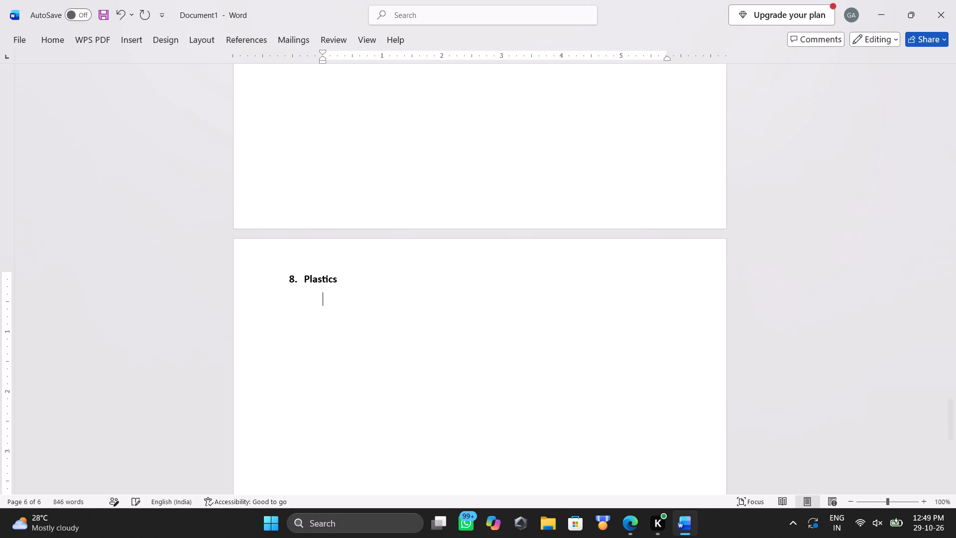
key("alt+Tab")
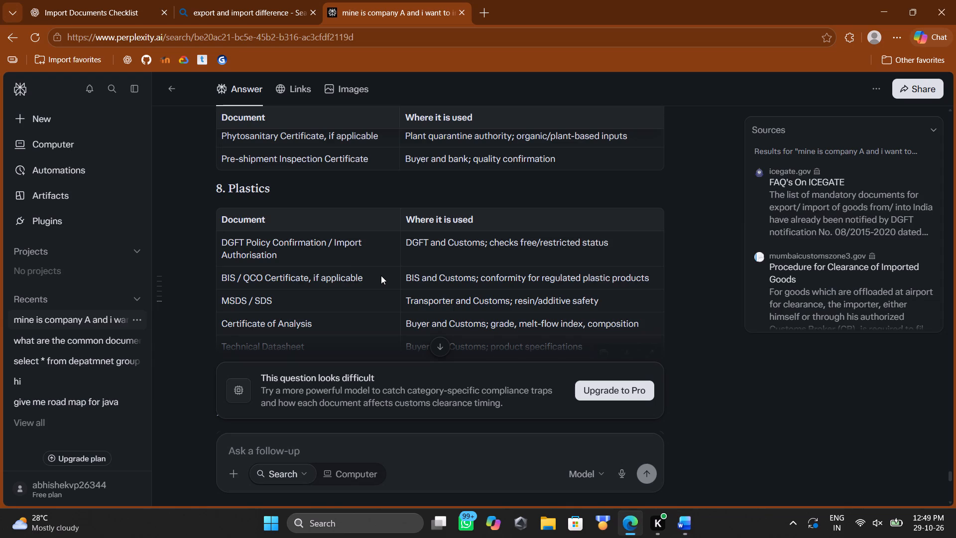
key("alt+Tab")
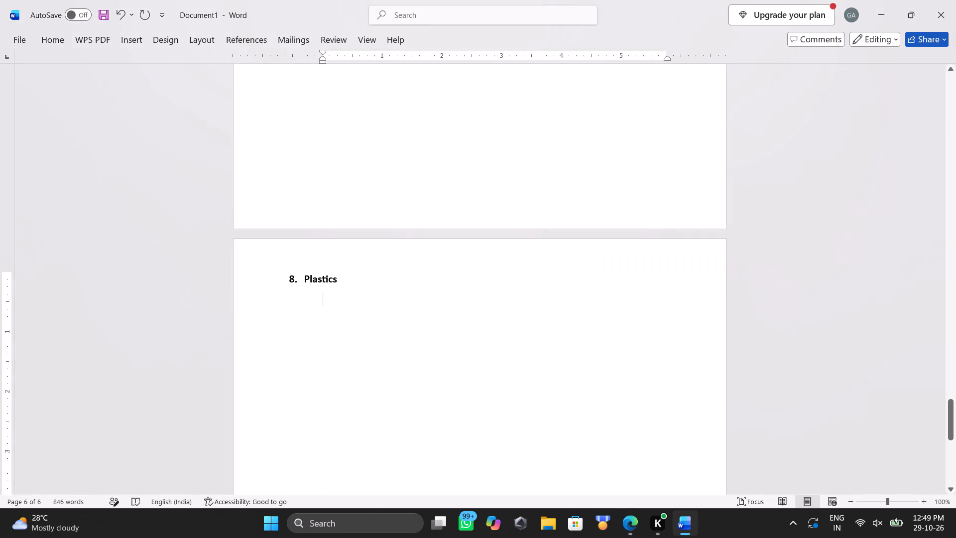
left_click(12, 36)
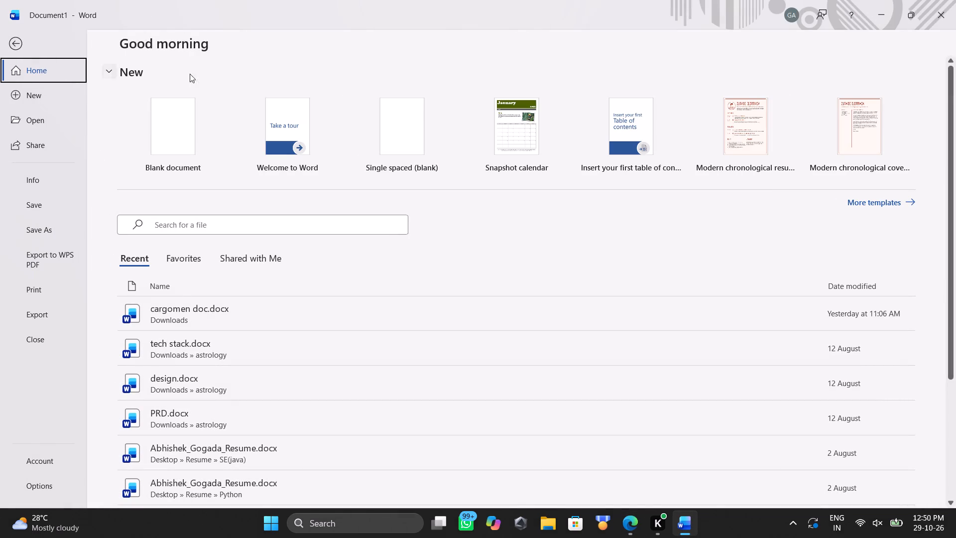
left_click(16, 41)
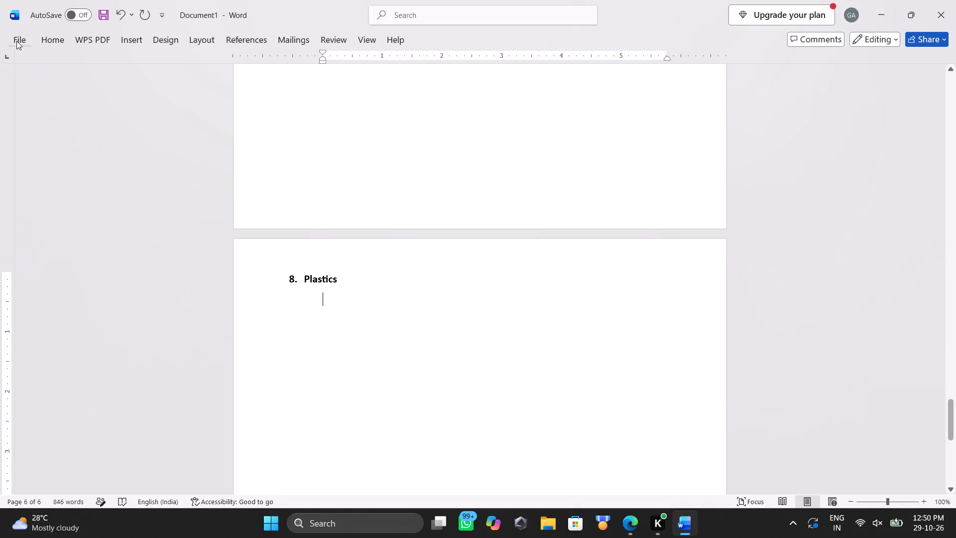
left_click(120, 38)
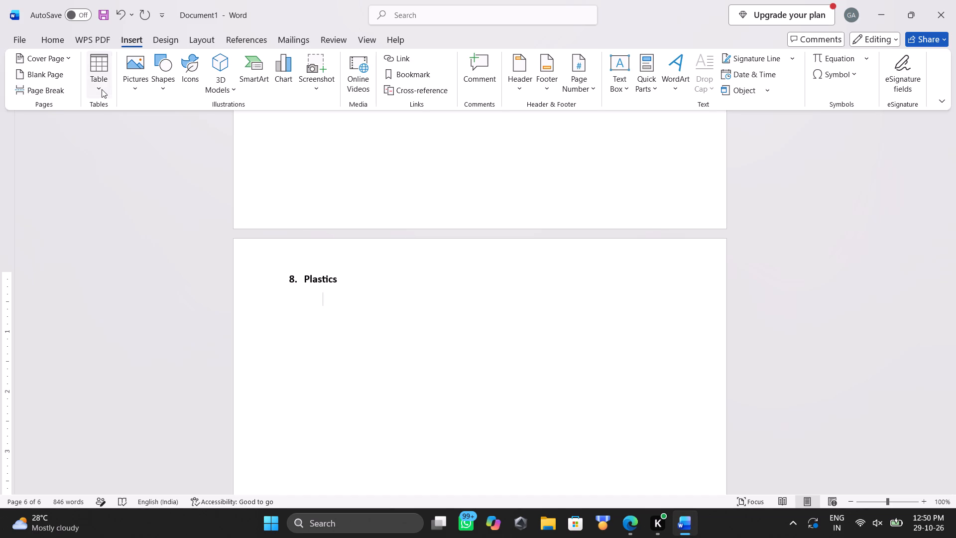
left_click(102, 89)
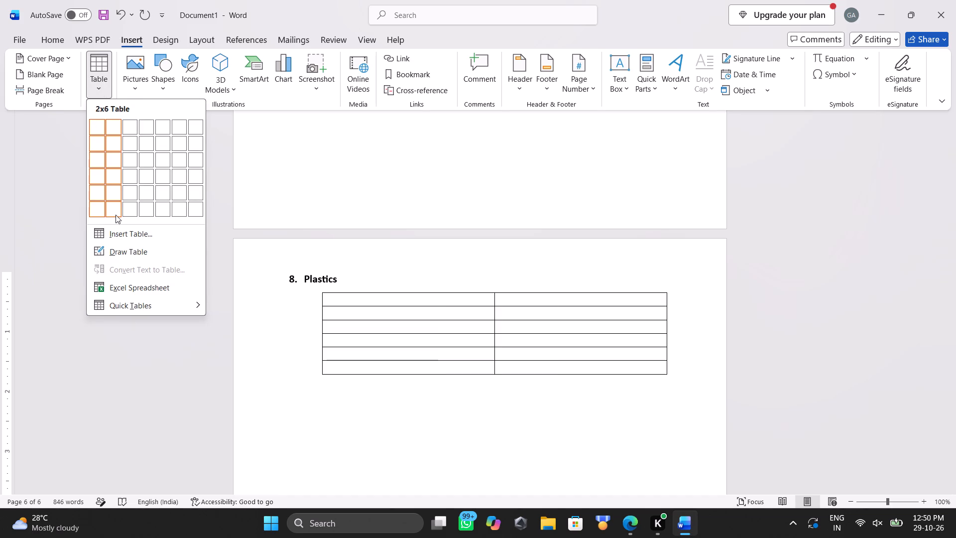
left_click(116, 215)
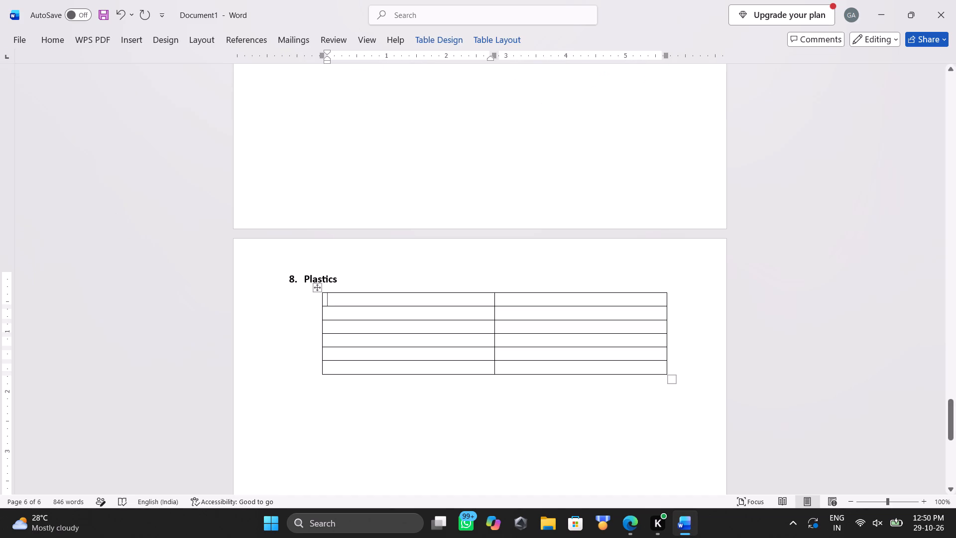
Enter the header row labels "Documents" and "Where it is used" in the Plastics table.
type("Do")
type("cuments")
key("Tab")
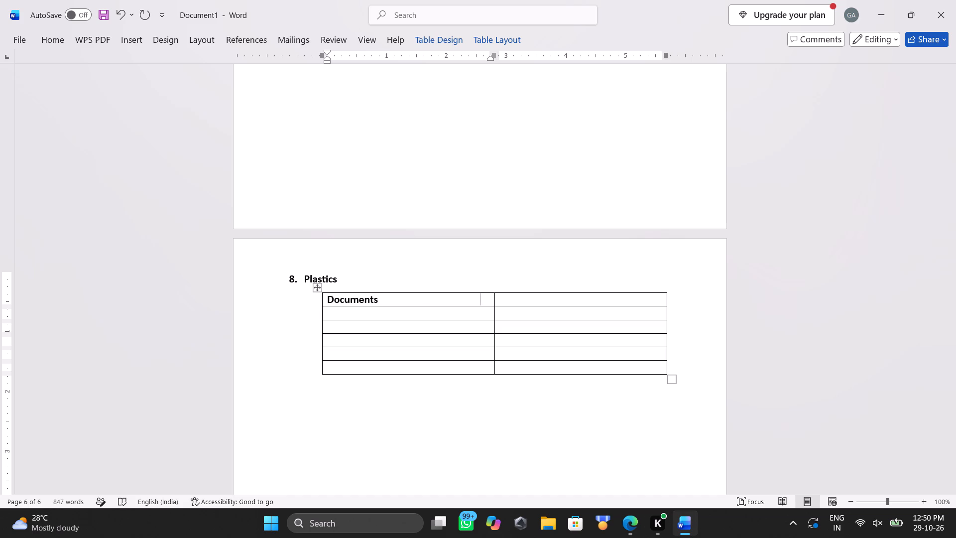
type("Where it is useed")
key("BackSpace")
key("BackSpace")
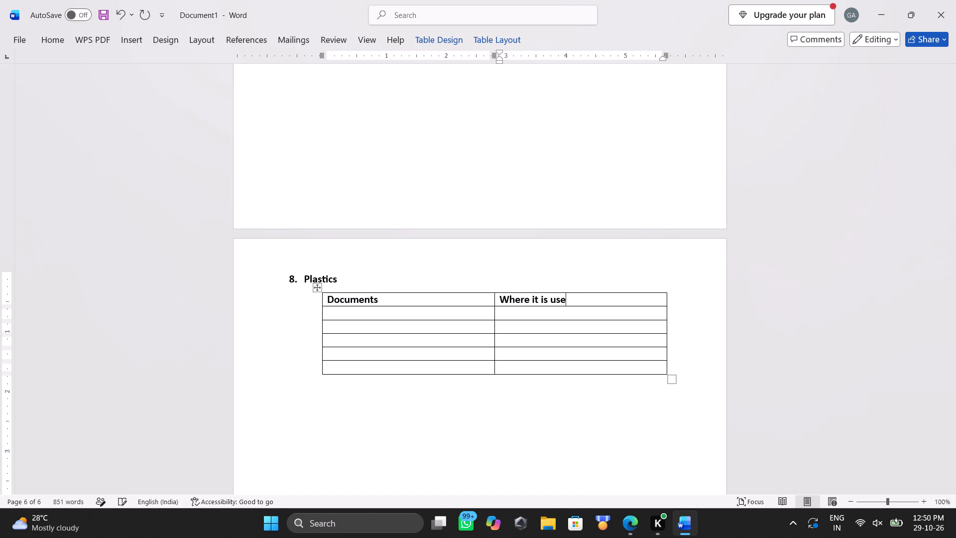
key("d")
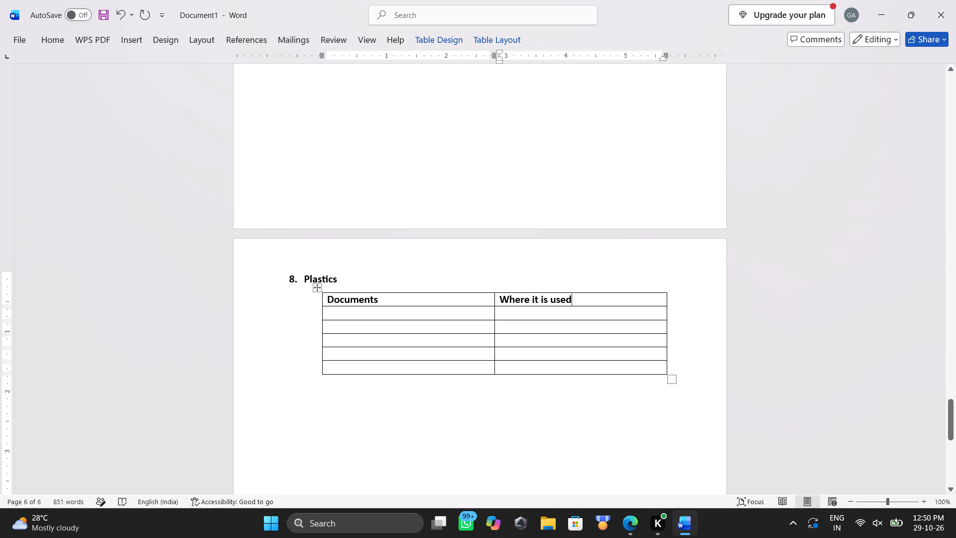
Center the text of both header cells in the Plastics table.
triple_click(400, 300)
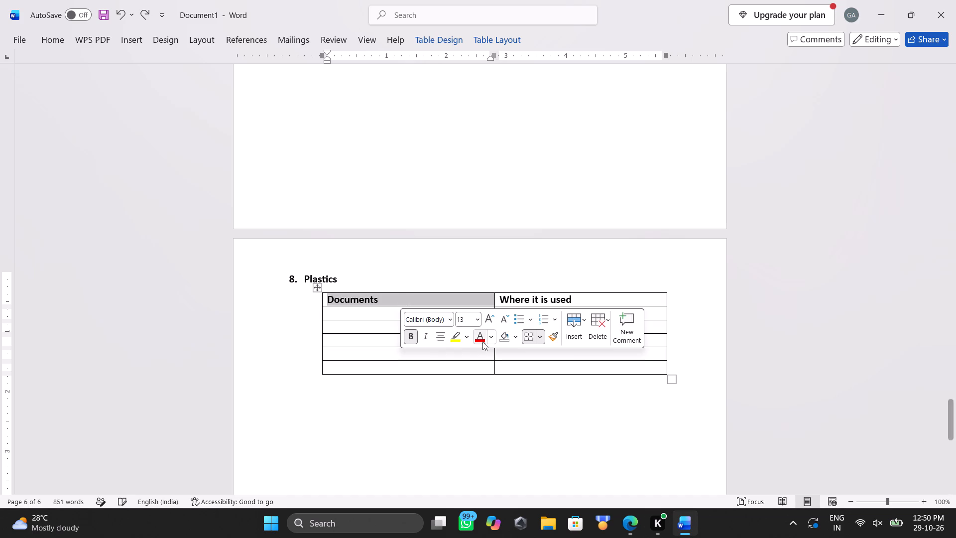
left_click(442, 339)
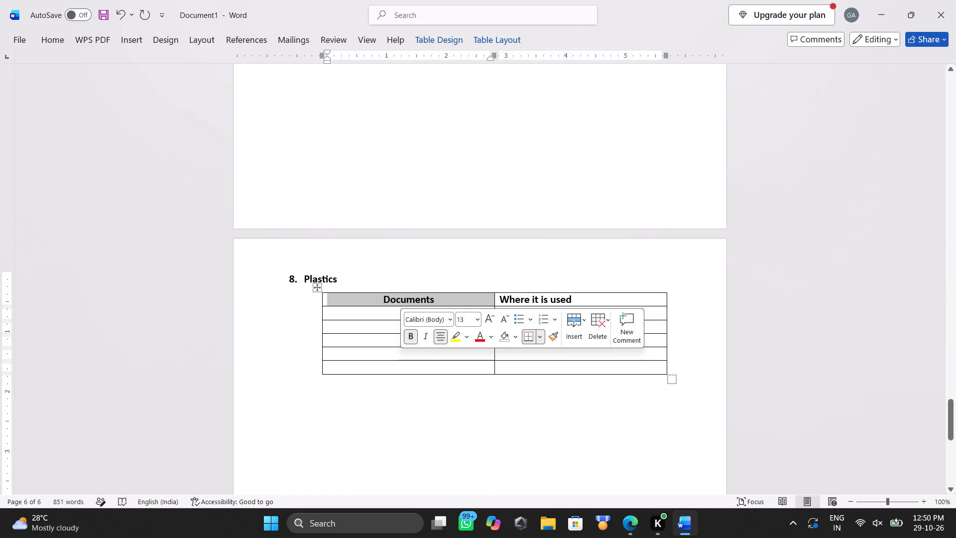
triple_click(535, 304)
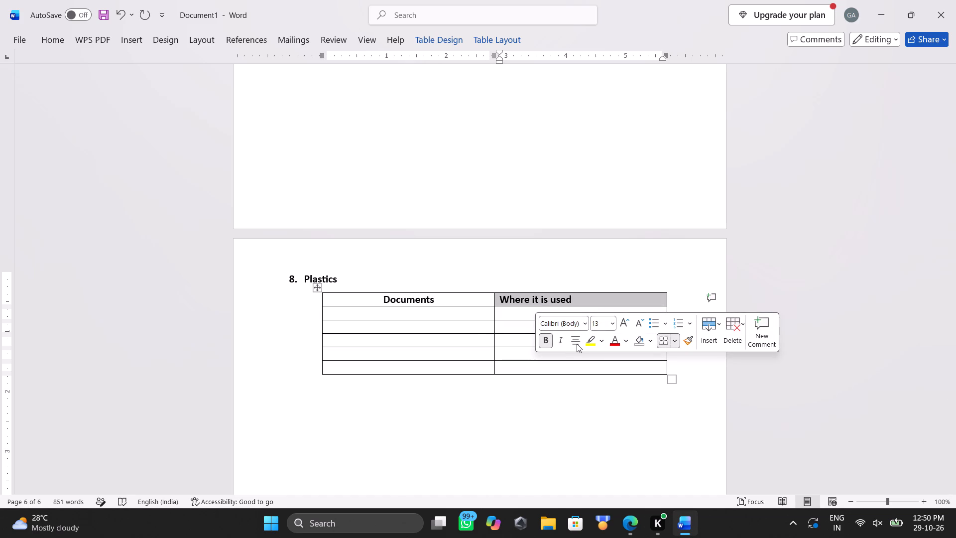
left_click(577, 344)
left_click(415, 414)
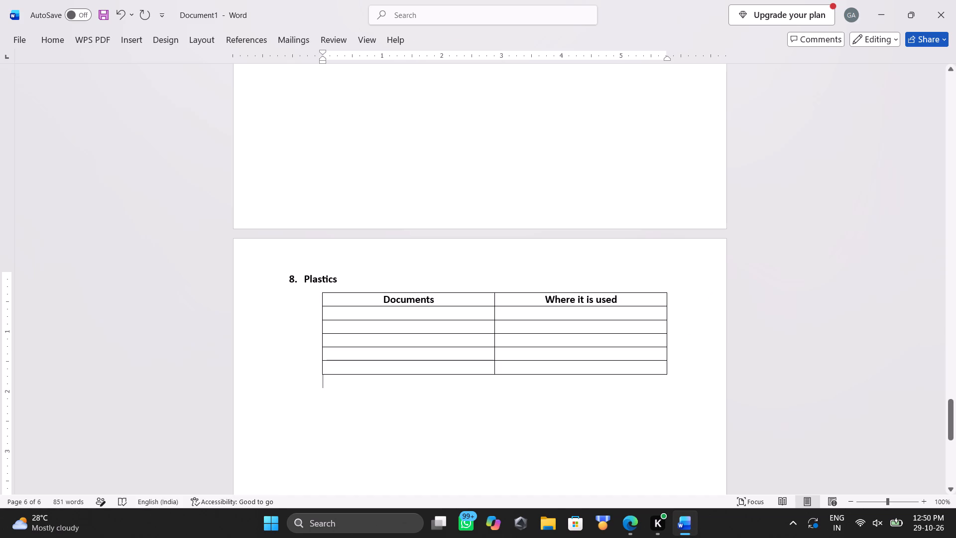
Enlarge the Plastics table downward so that its rows are about 0.53" high and its columns about 2.84" wide.
left_click_drag(669, 384, 667, 407)
left_click_drag(667, 407, 664, 415)
left_click(674, 376)
scroll(674, 376, "down", 1)
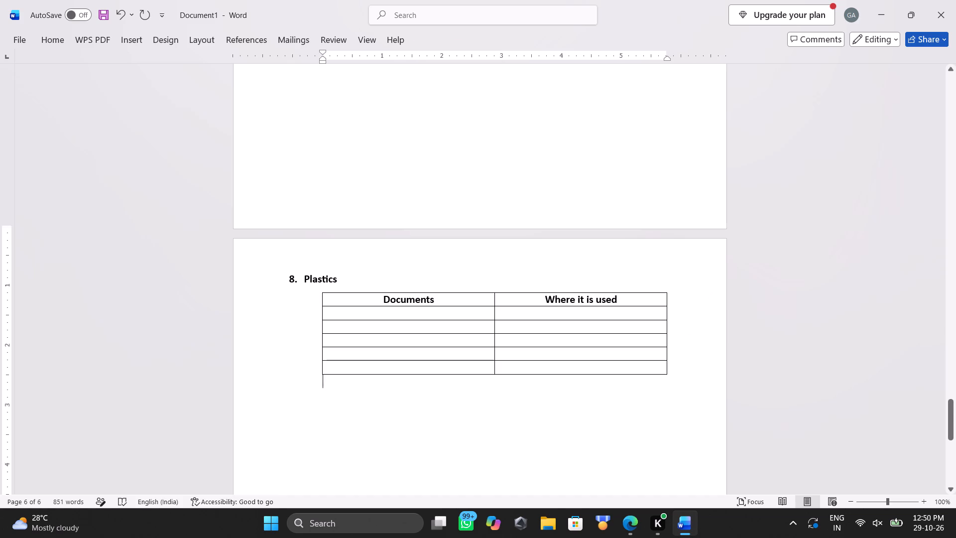
scroll(674, 376, "down", 1)
left_click_drag(673, 198, 659, 237)
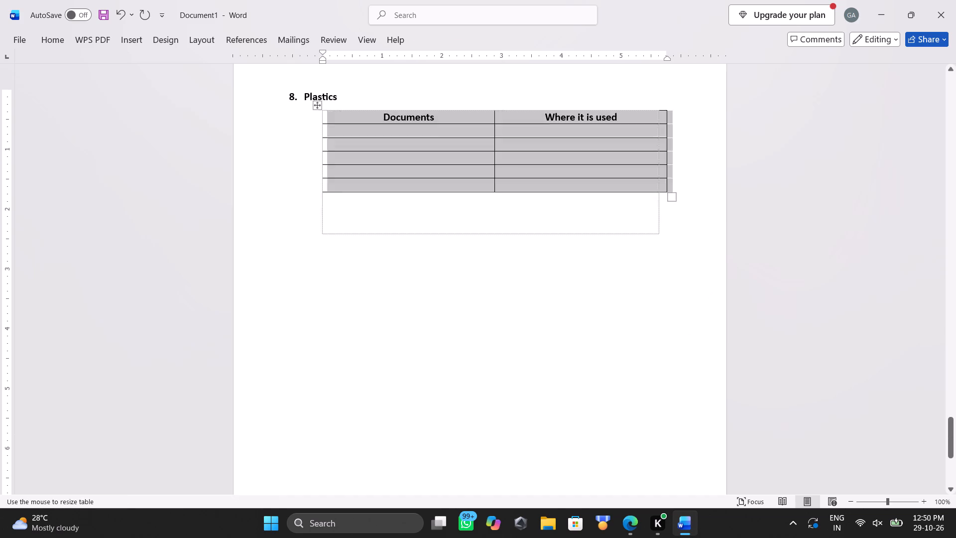
left_click_drag(659, 237, 662, 302)
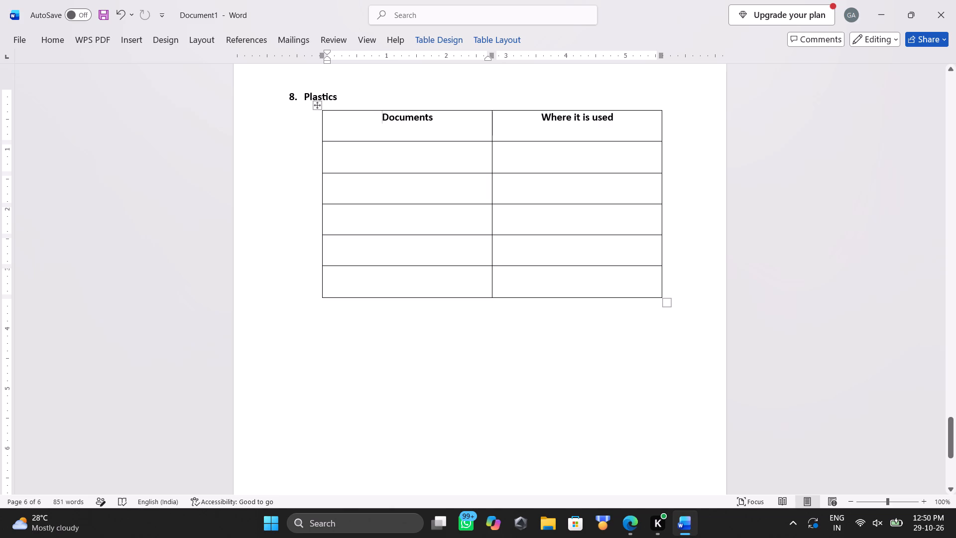
Switch to the Perplexity answer in Edge and copy the six document names of the Plastics table one by one.
key("alt+Tab")
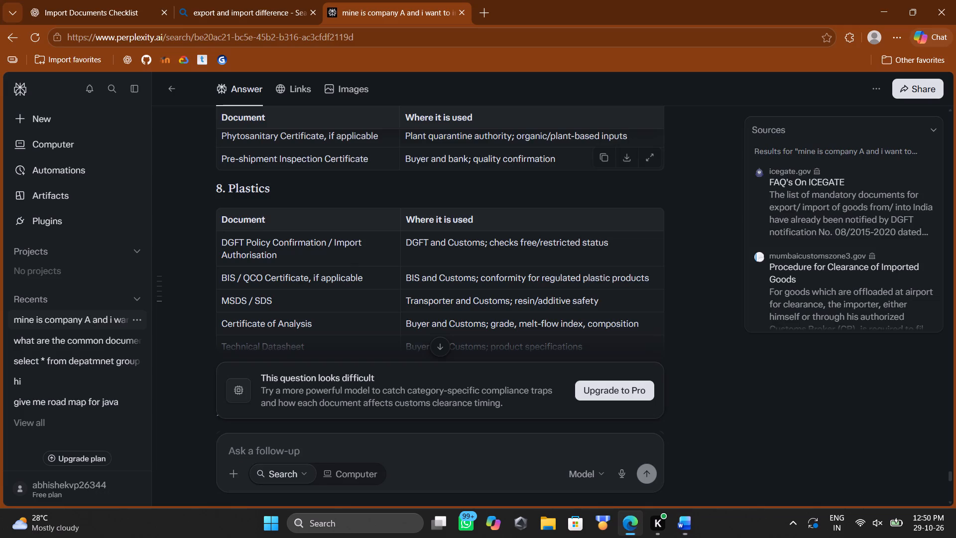
triple_click(253, 244)
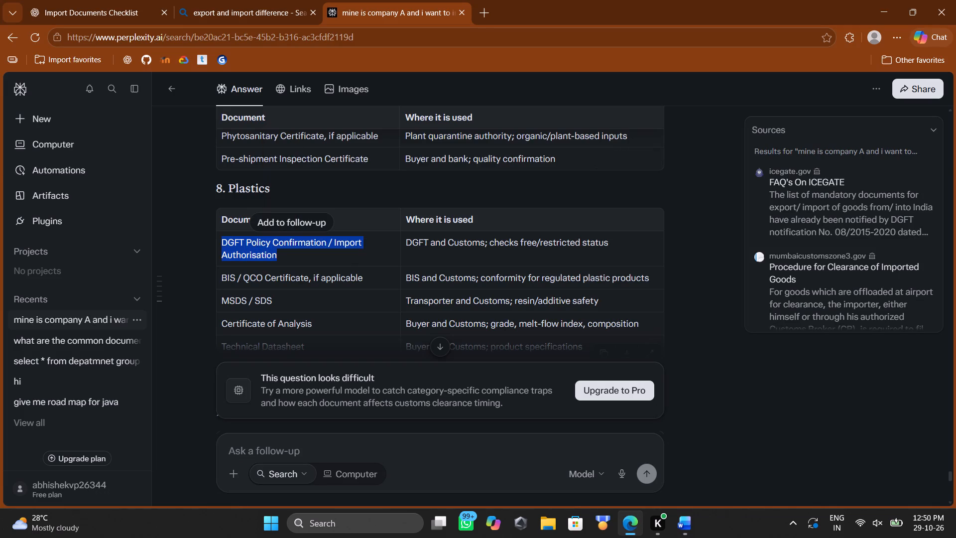
key("ctrl+c")
triple_click(243, 285)
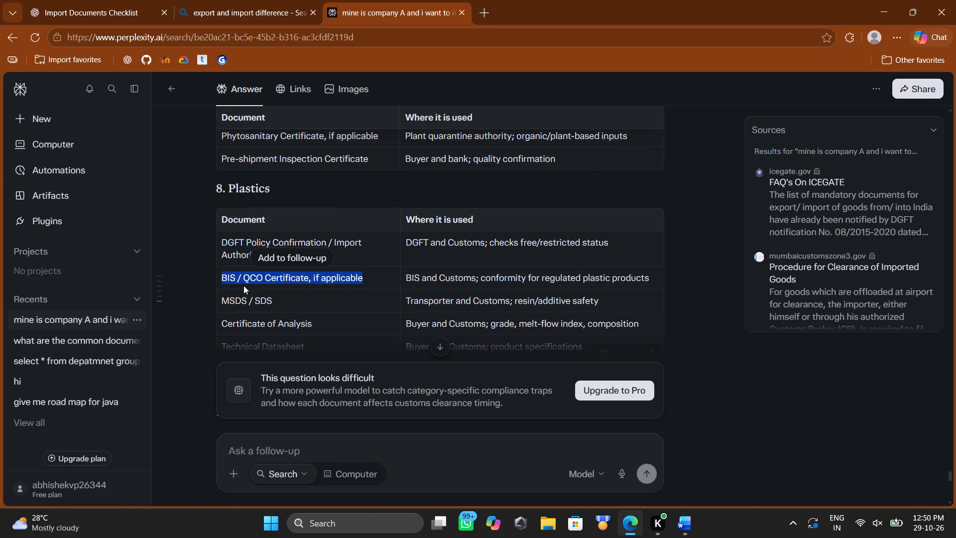
key("ctrl+c")
triple_click(242, 299)
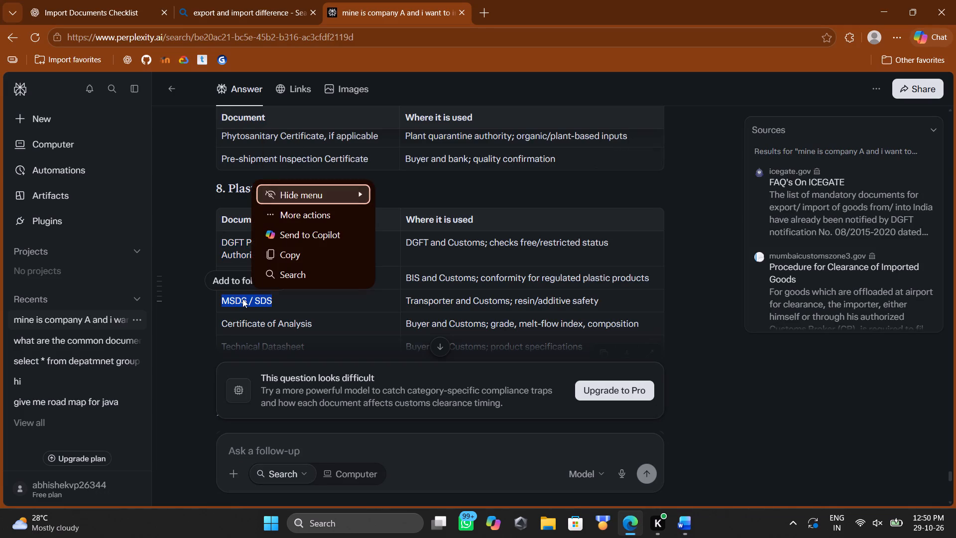
key("ctrl+c")
triple_click(239, 321)
key("ctrl+c")
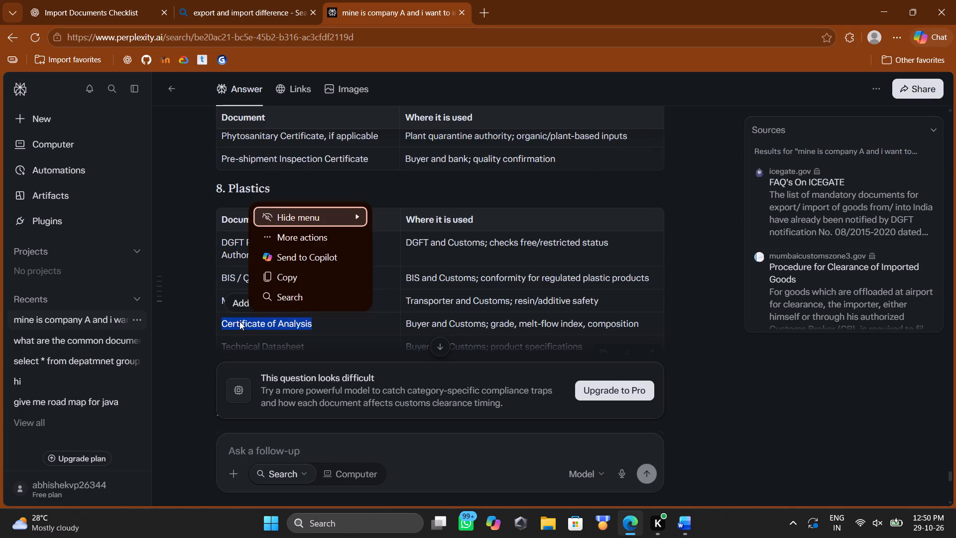
scroll(239, 321, "down", 1)
triple_click(233, 294)
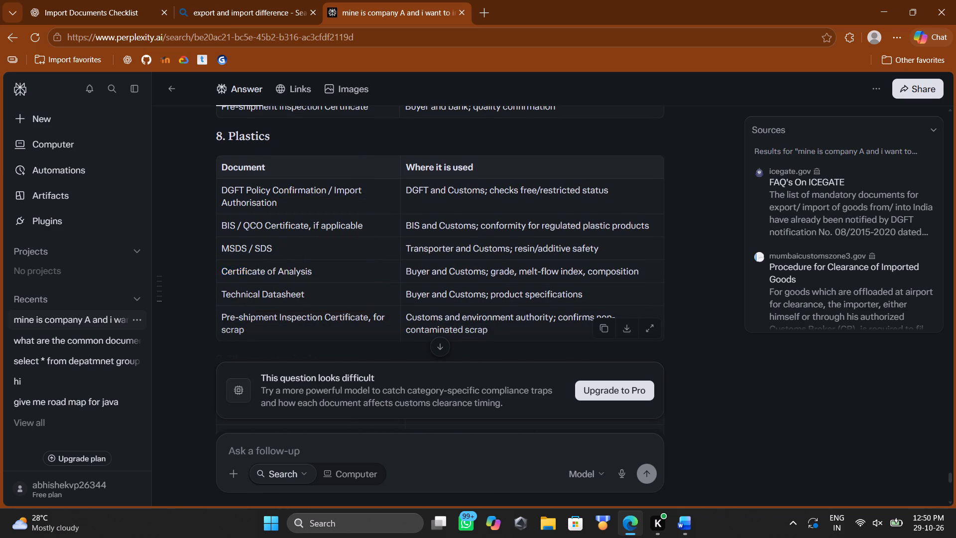
key("ctrl+c")
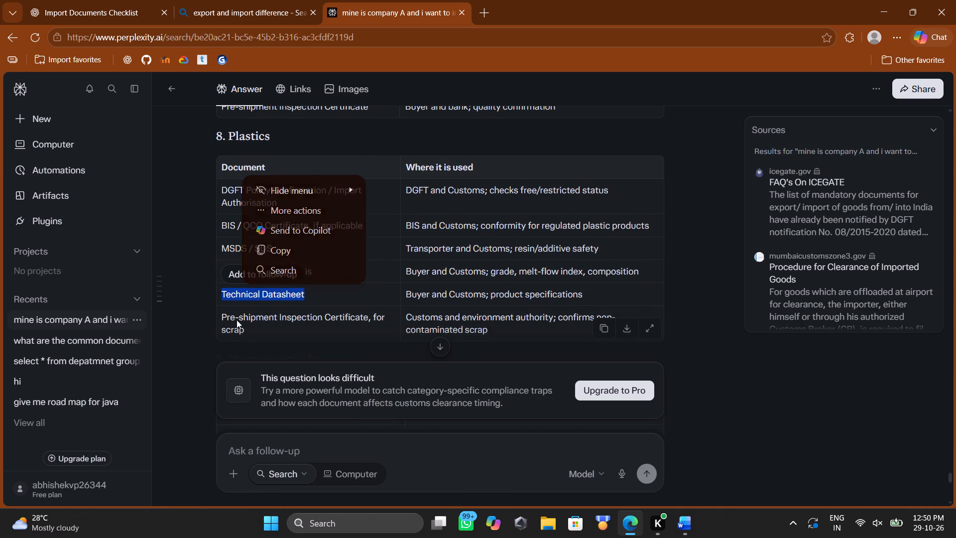
triple_click(237, 320)
key("ctrl+c")
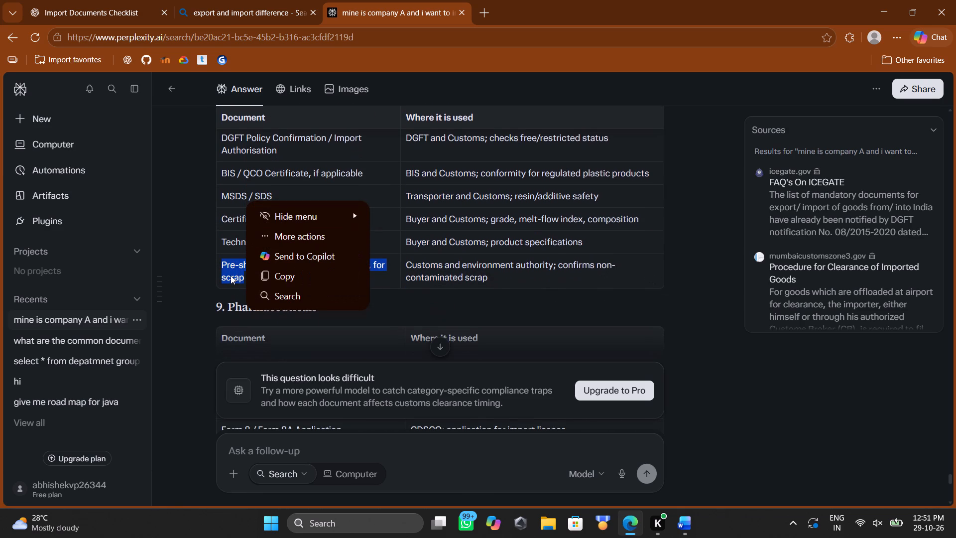
In Word, paste "Certificate of Analysis", "Technical Datasheet" and "Pre-shipment Inspection Certificate, for scrap" into the last three Documents cells of the Plastics table.
key("alt+Tab")
left_click(349, 269)
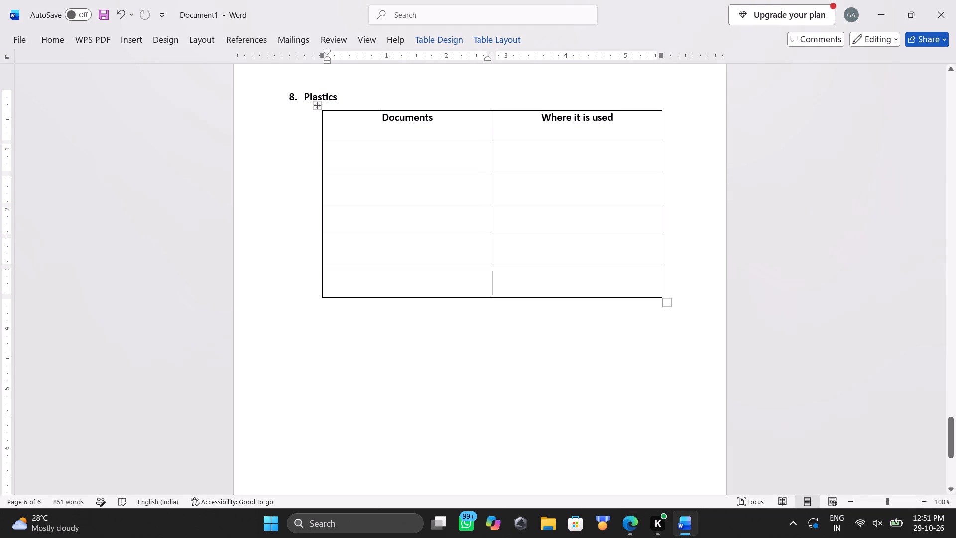
key("ctrl+v")
left_click(351, 244)
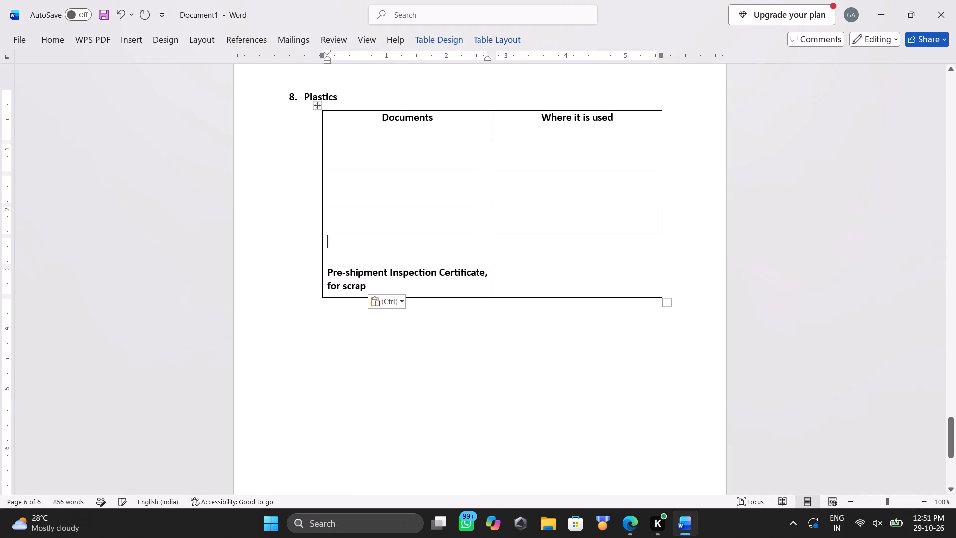
key("v")
left_click(347, 252)
key("super+v")
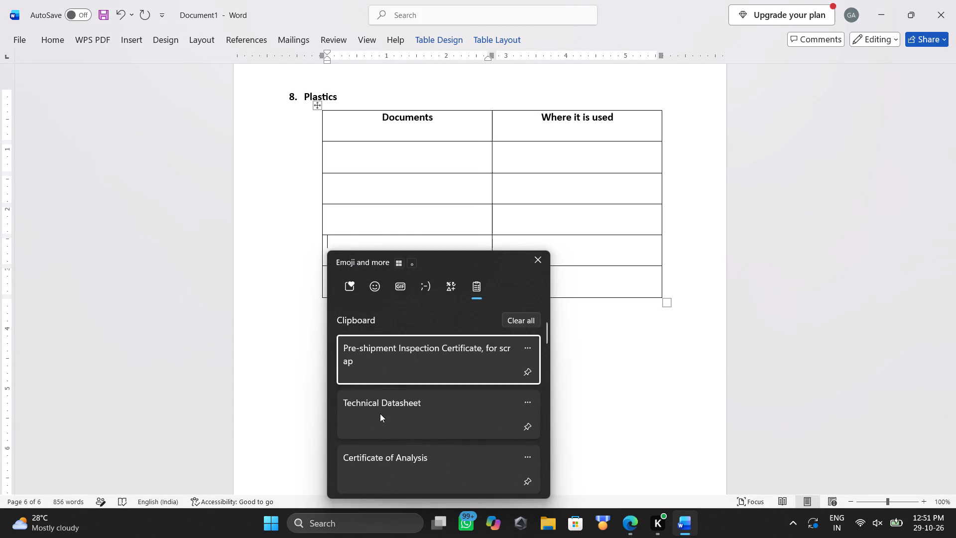
left_click(380, 413)
key("ctrl+v")
left_click(352, 229)
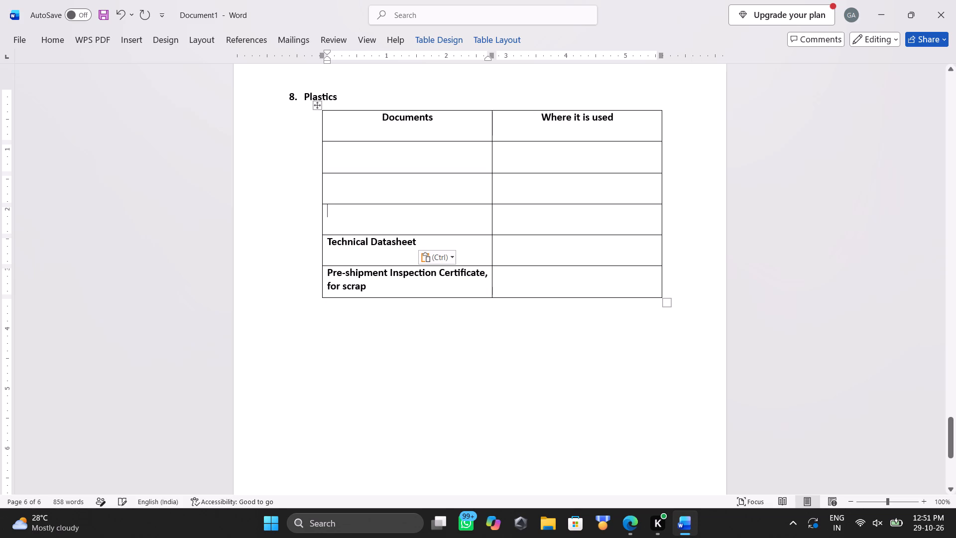
key("super+v")
left_click(382, 443)
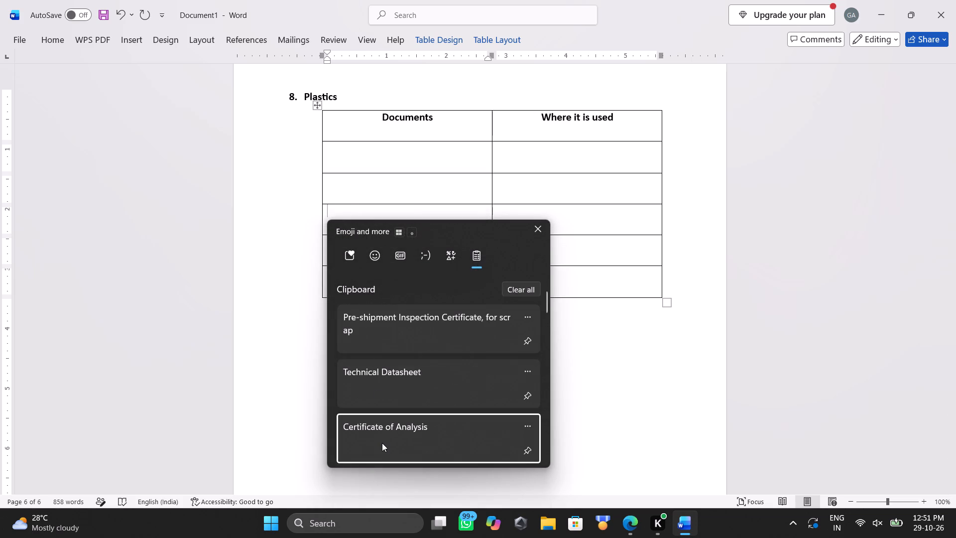
key("ctrl+v")
Paste "BIS / QCO Certificate, if applicable" and "MSDS / SDS" into the two empty Documents cells below the Plastics table's header.
left_click(355, 190)
key("super+v")
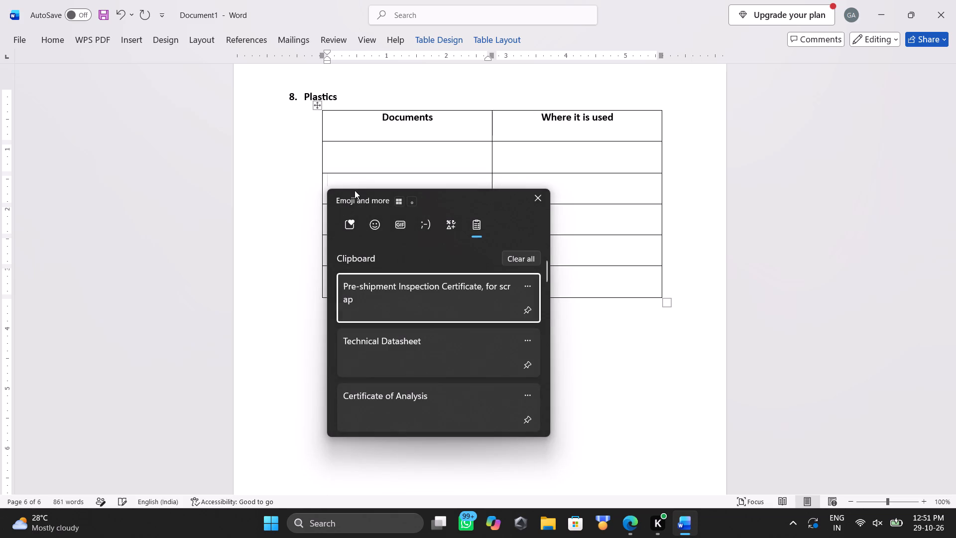
scroll(391, 341, "down", 2)
left_click(380, 366)
key("ctrl+v")
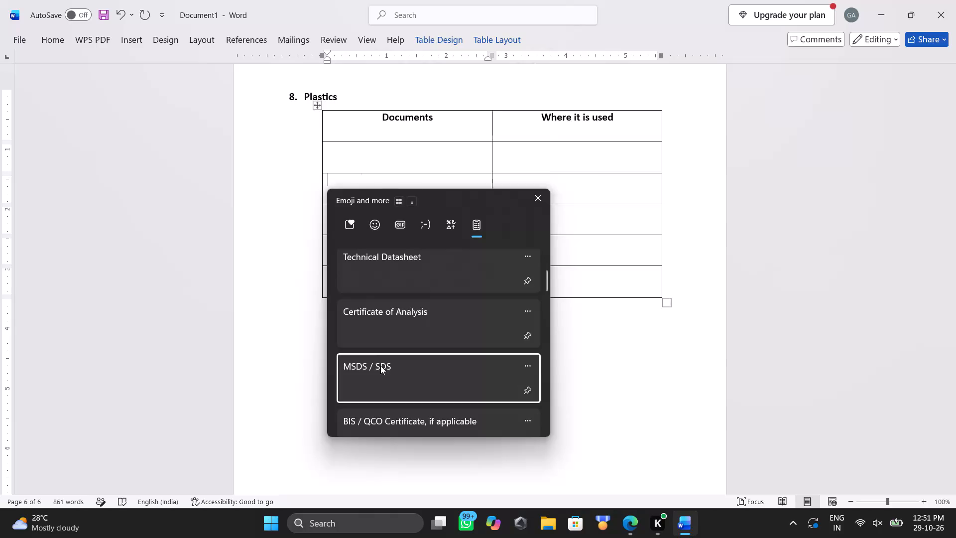
left_click(361, 143)
key("super+v")
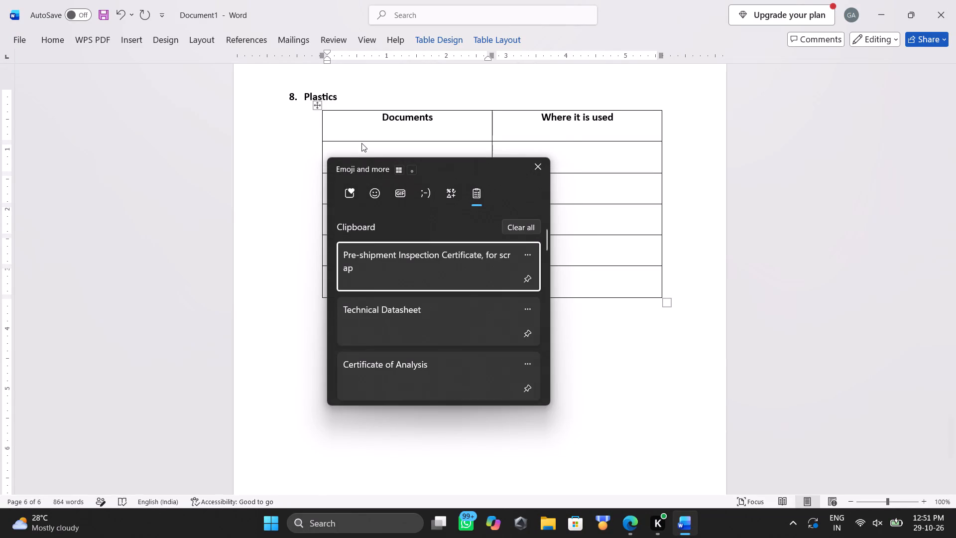
scroll(382, 323, "down", 2)
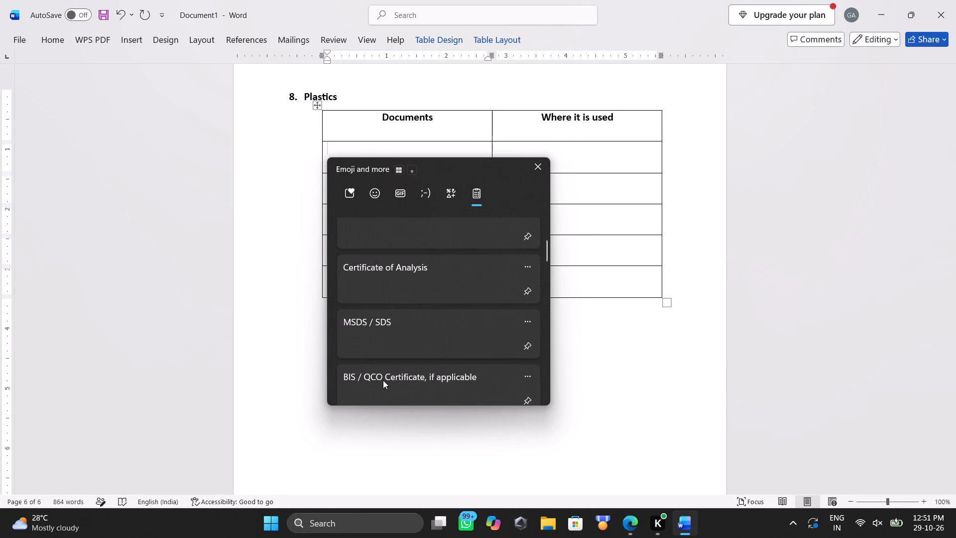
left_click(383, 380)
key("ctrl+v")
Check the document list against the Perplexity answer and insert a row above the BIS / QCO Certificate row in the Plastics table.
key("alt+Tab")
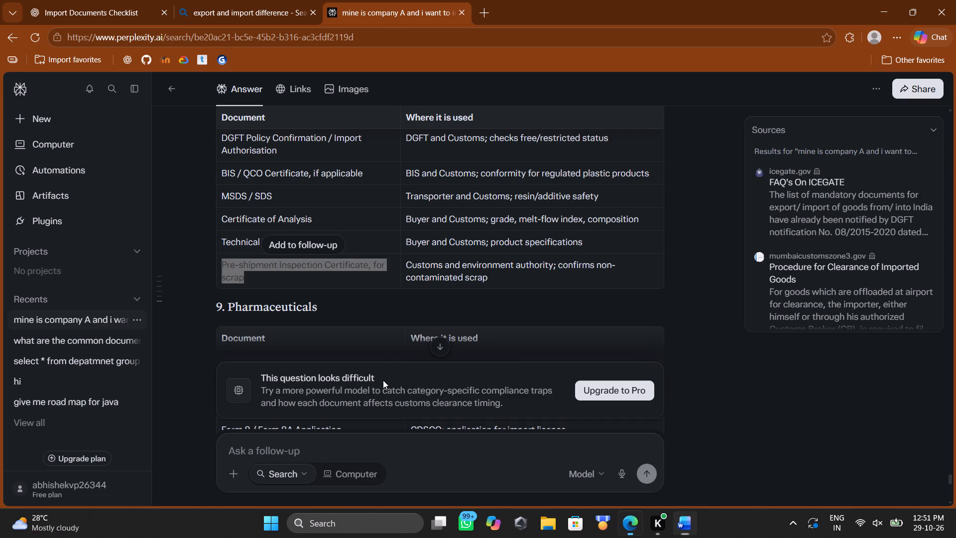
key("alt+Tab")
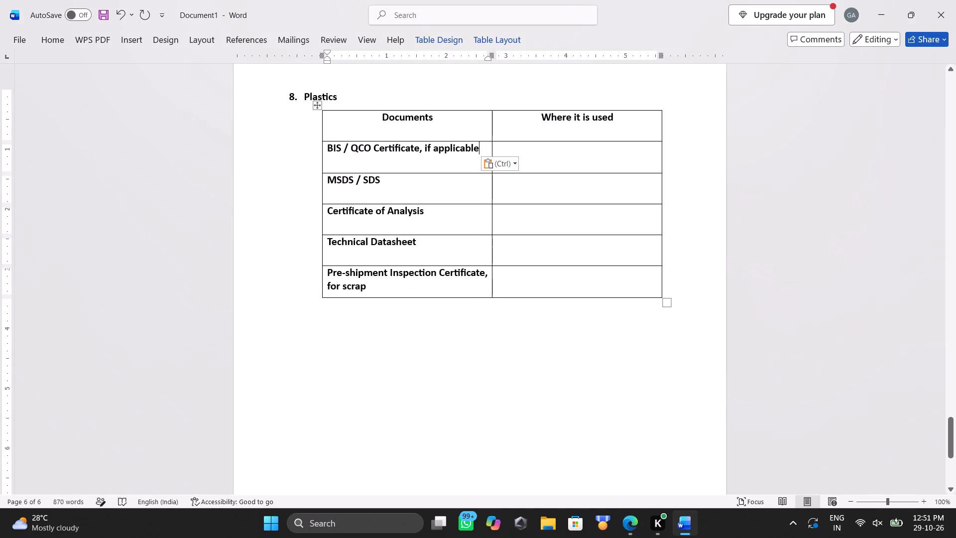
key("alt+Tab")
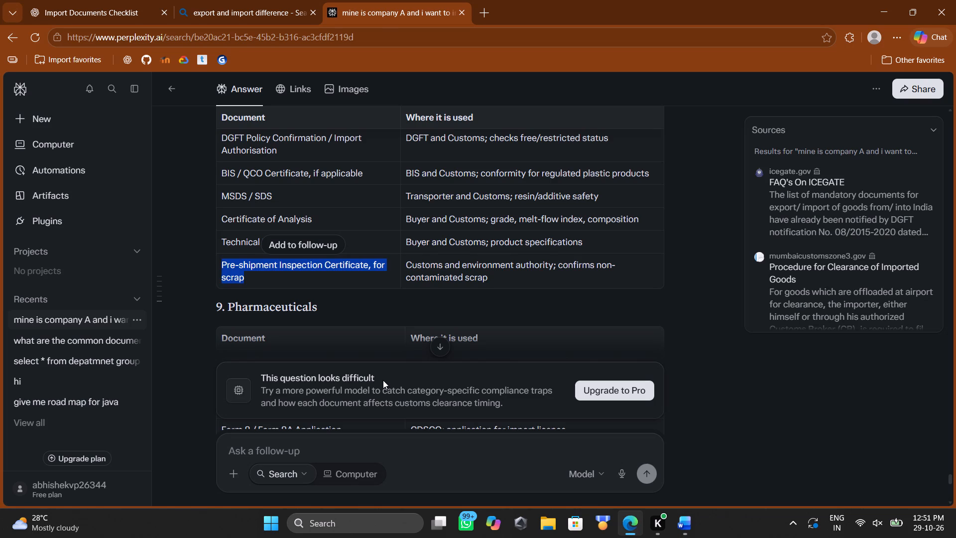
key("alt+Tab")
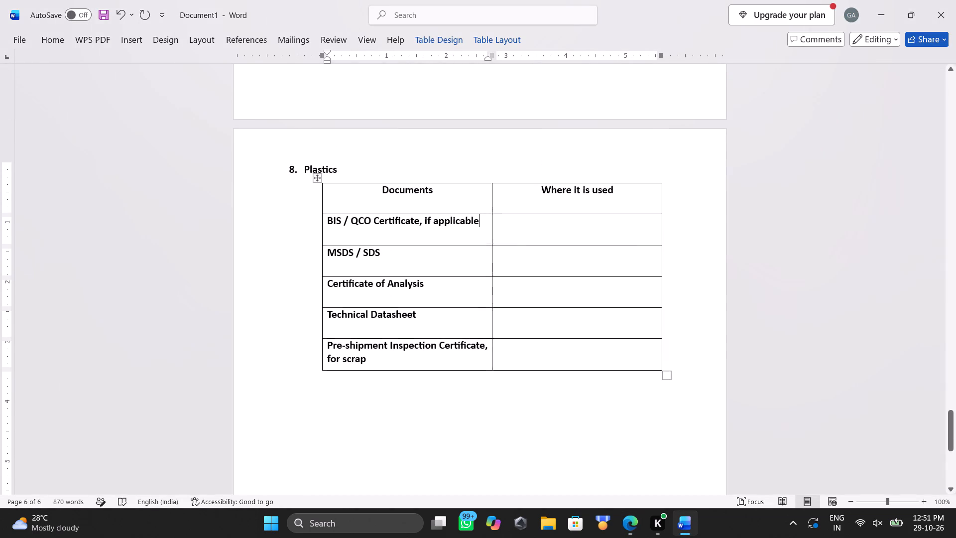
left_click(436, 235)
left_click(491, 41)
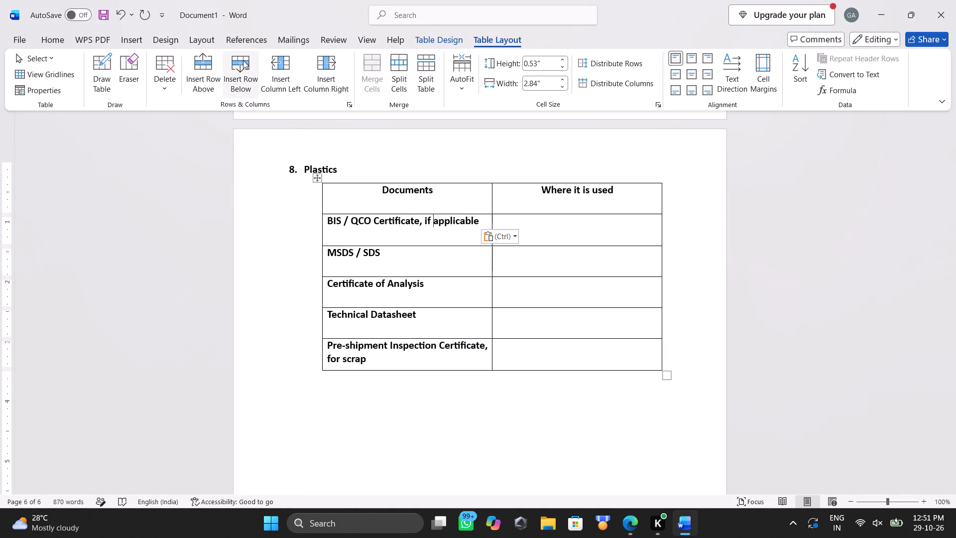
left_click(208, 68)
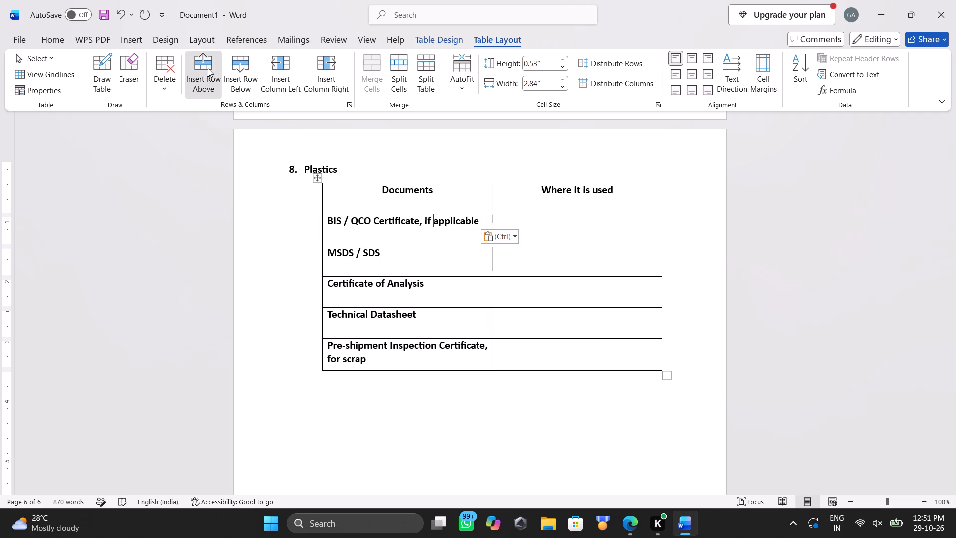
left_click(346, 225)
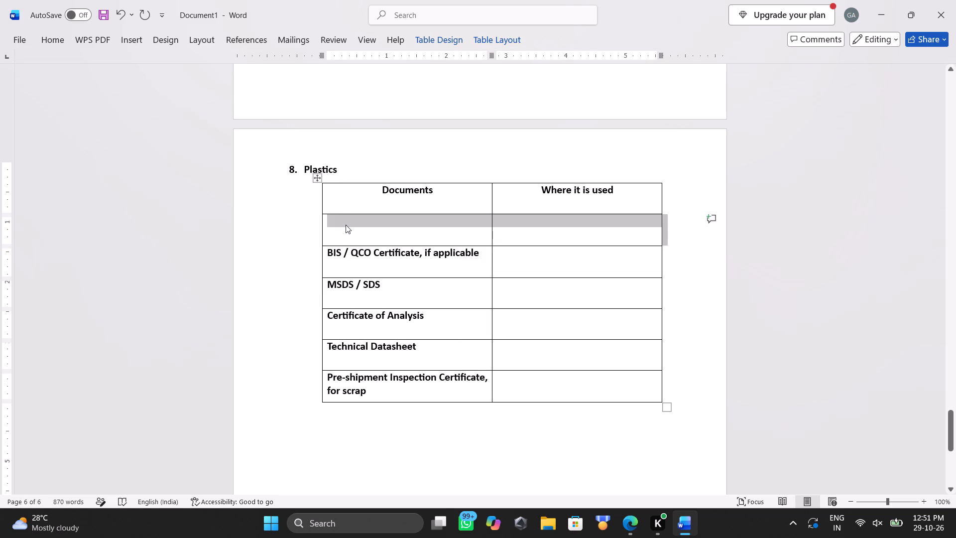
left_click(334, 233)
key("super+v")
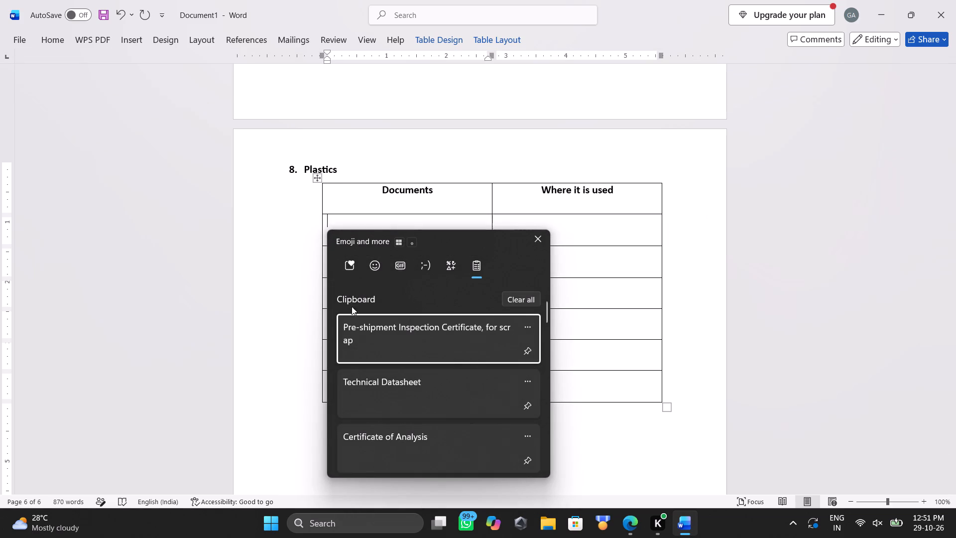
scroll(366, 358, "down", 2)
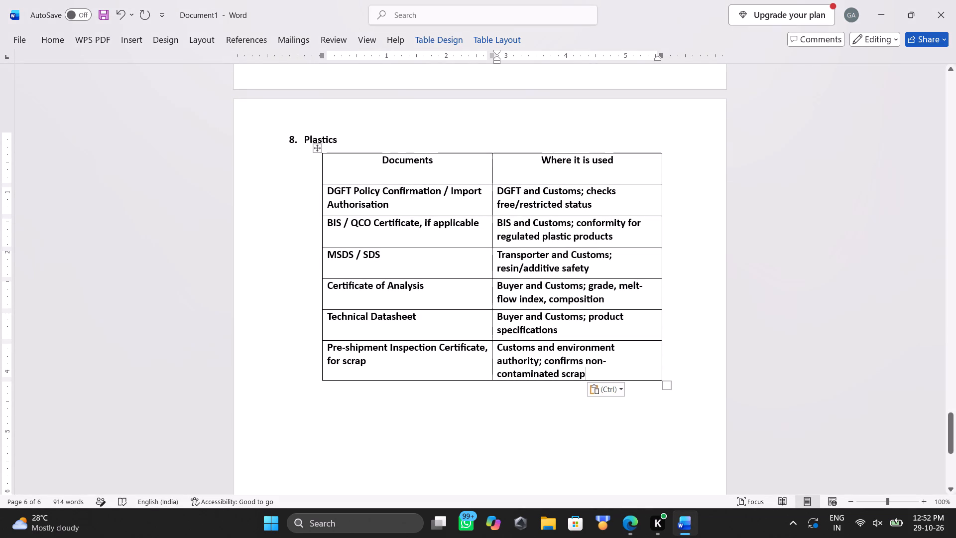
left_click_drag(327, 196, 587, 373)
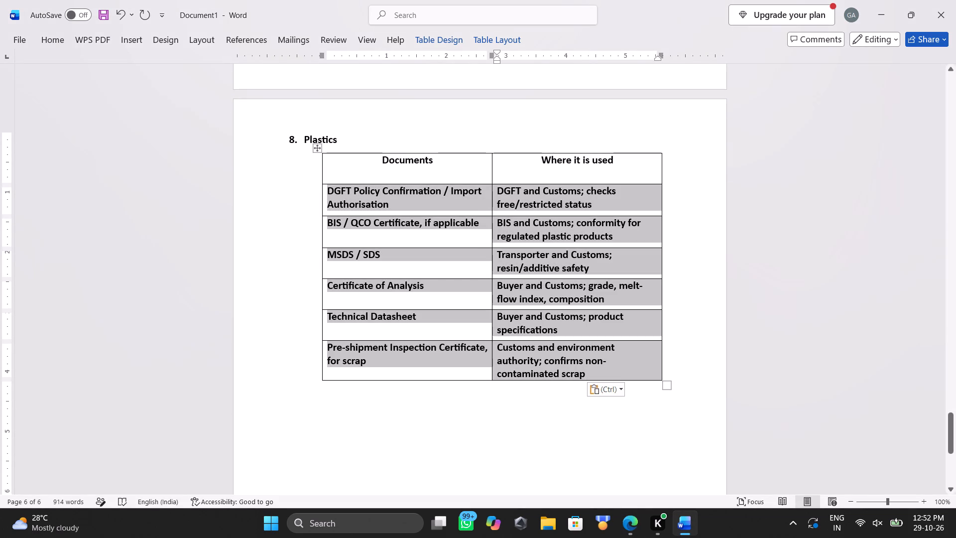
left_click_drag(587, 373, 640, 386)
key("ctrl+b")
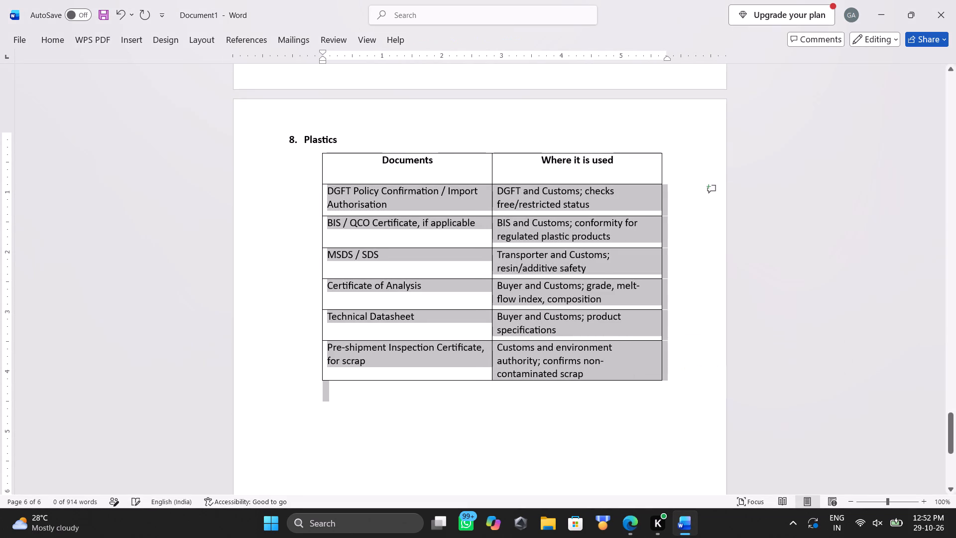
left_click(558, 449)
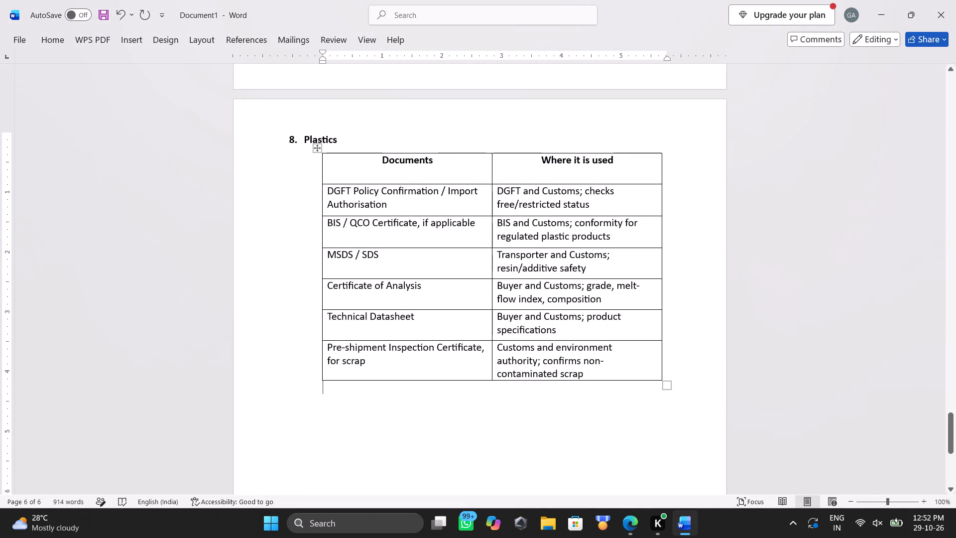
Enlarge the Plastics table to about 6.2 in wide with taller rows, and narrow its Documents column to about 2.1 in.
left_click_drag(672, 387, 698, 415)
left_click_drag(491, 171, 474, 171)
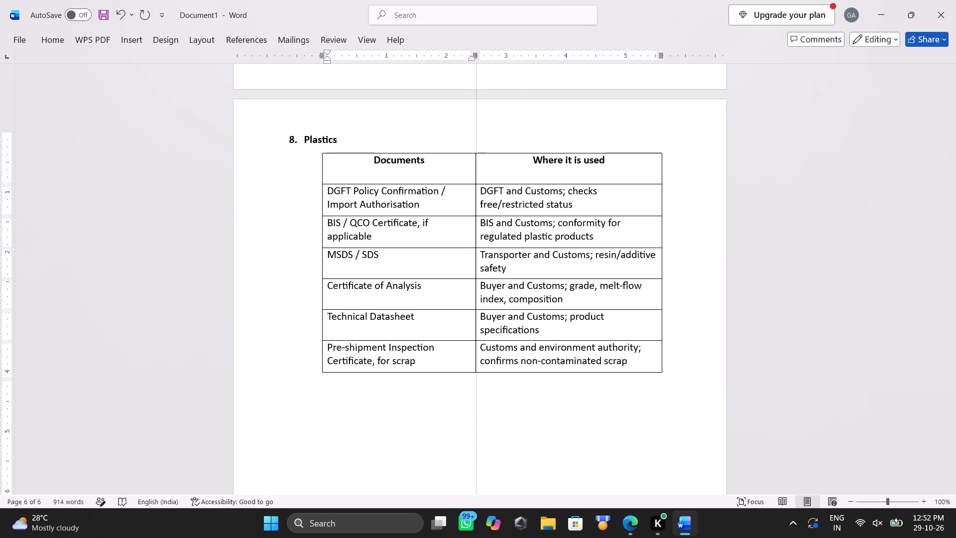
left_click_drag(474, 171, 463, 173)
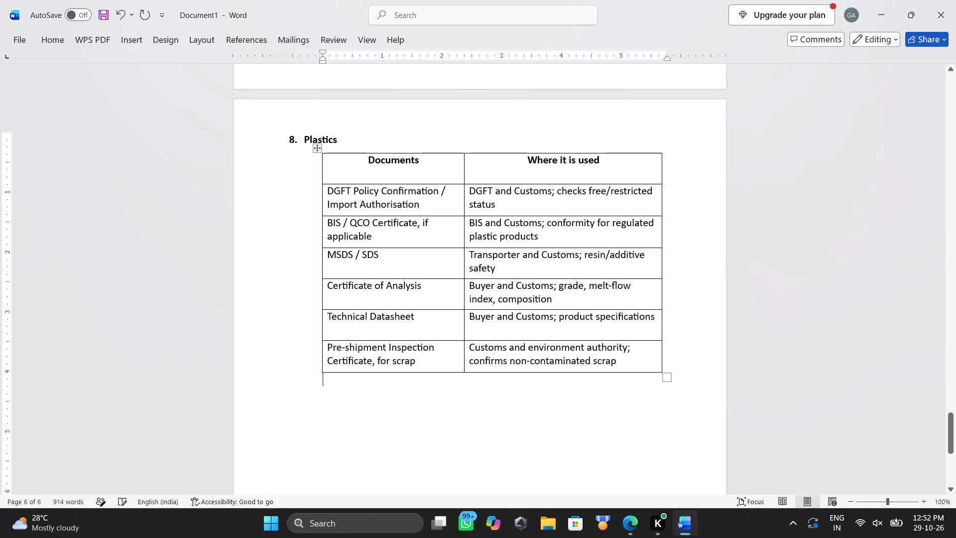
left_click_drag(665, 379, 690, 442)
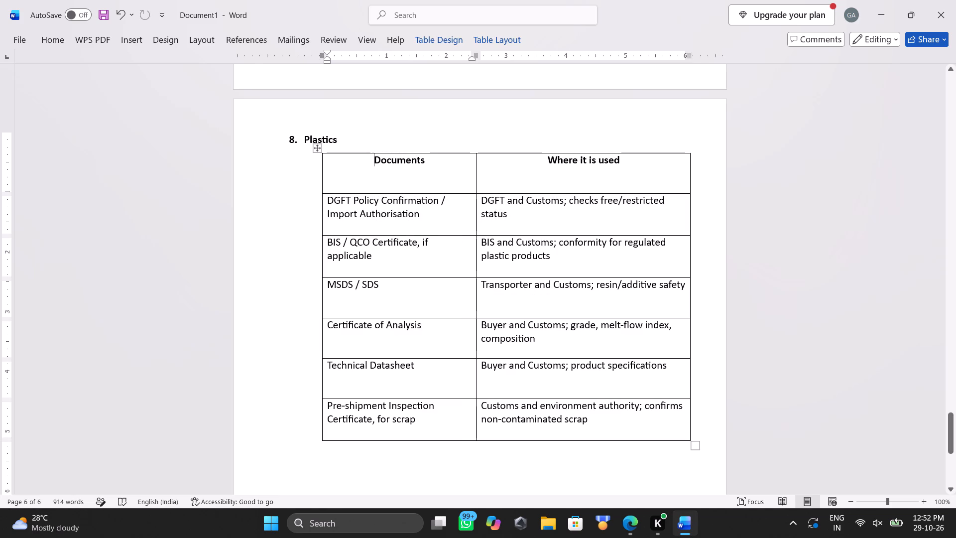
left_click_drag(476, 182, 451, 186)
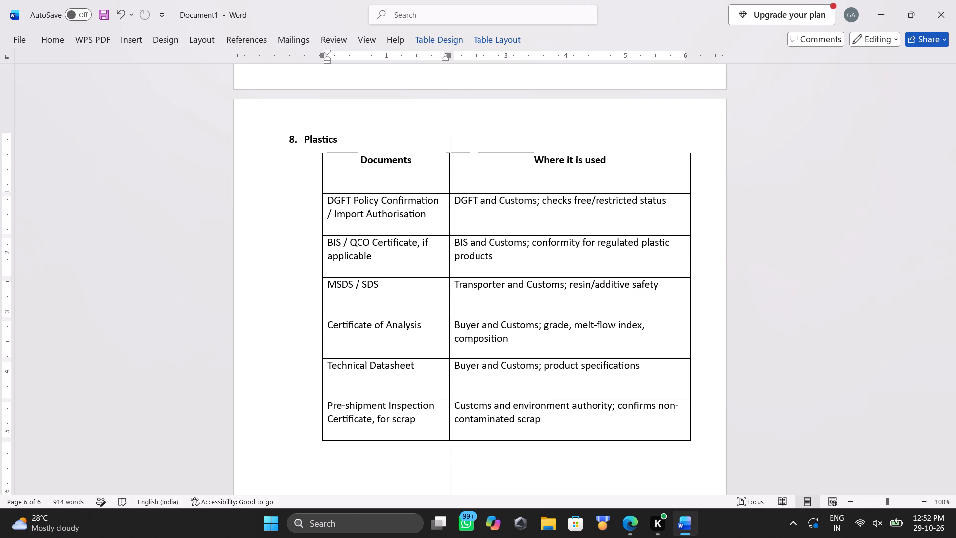
left_click_drag(451, 186, 449, 187)
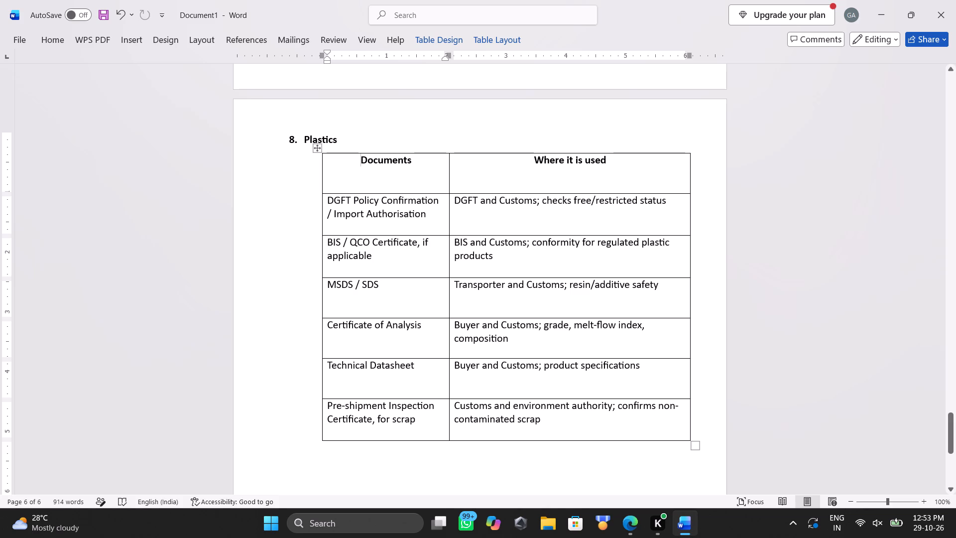
Extend the outer edge of the Plastics table's Documents column to beneath the heading number, making the column about 2.6 in wide.
left_click_drag(321, 174, 300, 180)
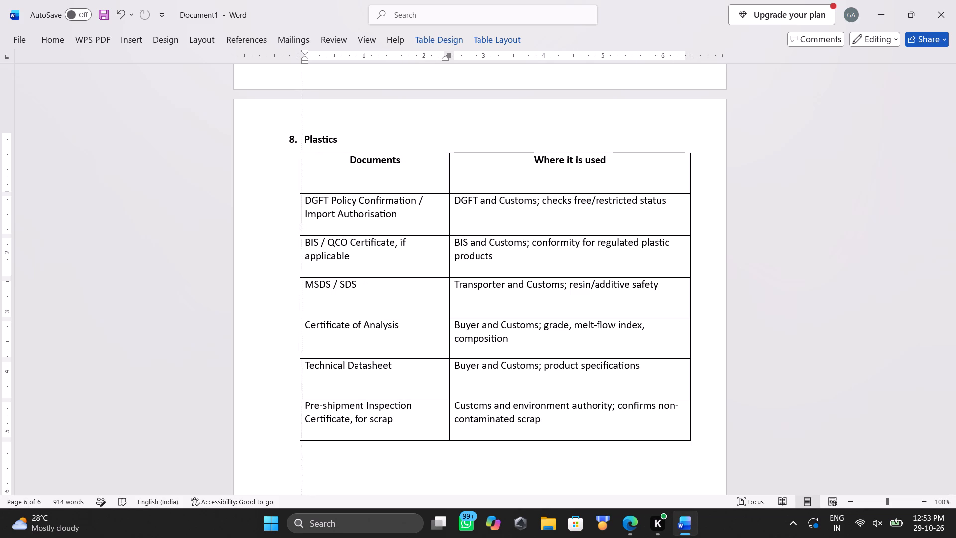
left_click_drag(300, 180, 296, 181)
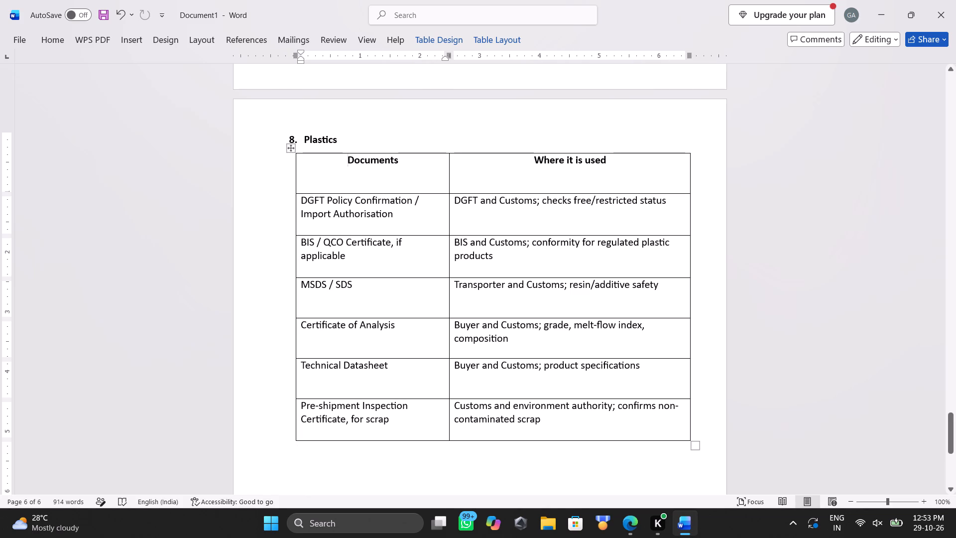
Narrow the Plastics table's Documents column to about 2.3 in and enlarge the whole table to about 6.8 in wide with taller rows.
left_click_drag(449, 182, 440, 184)
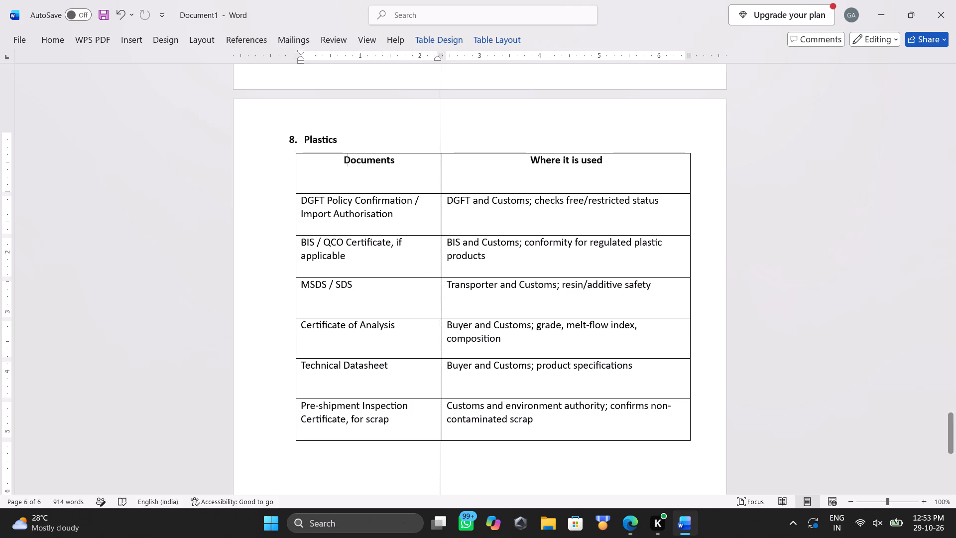
left_click_drag(440, 184, 442, 187)
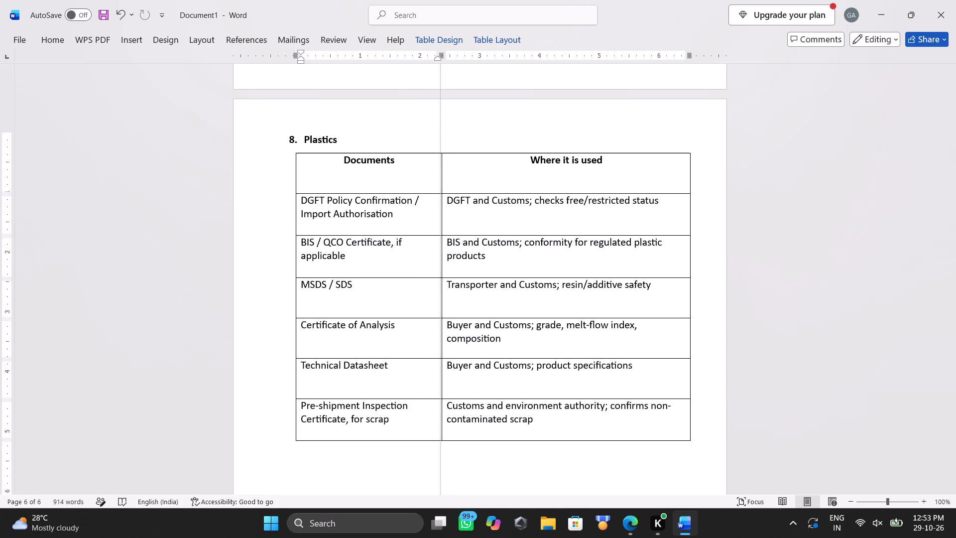
left_click_drag(442, 187, 433, 191)
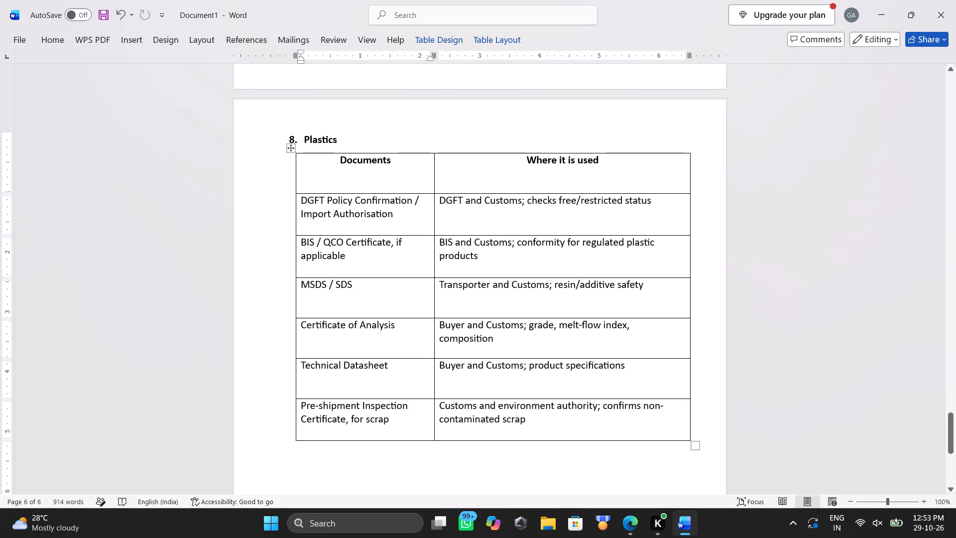
left_click_drag(695, 445, 699, 462)
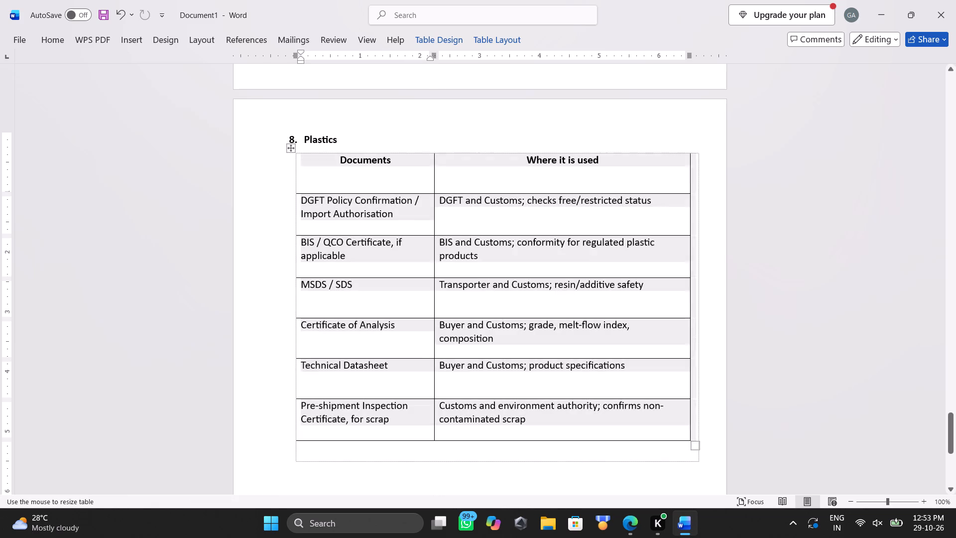
left_click_drag(699, 462, 700, 463)
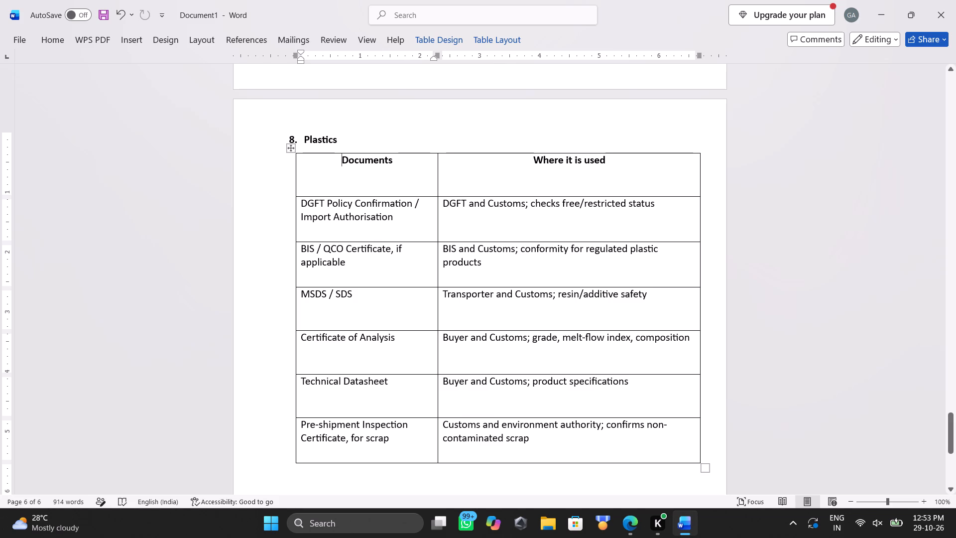
Shorten every row of the Plastics table except the BIS / QCO Certificate row to about 0.5 to 0.6 in high.
left_click_drag(437, 196, 437, 182)
left_click_drag(430, 197, 430, 181)
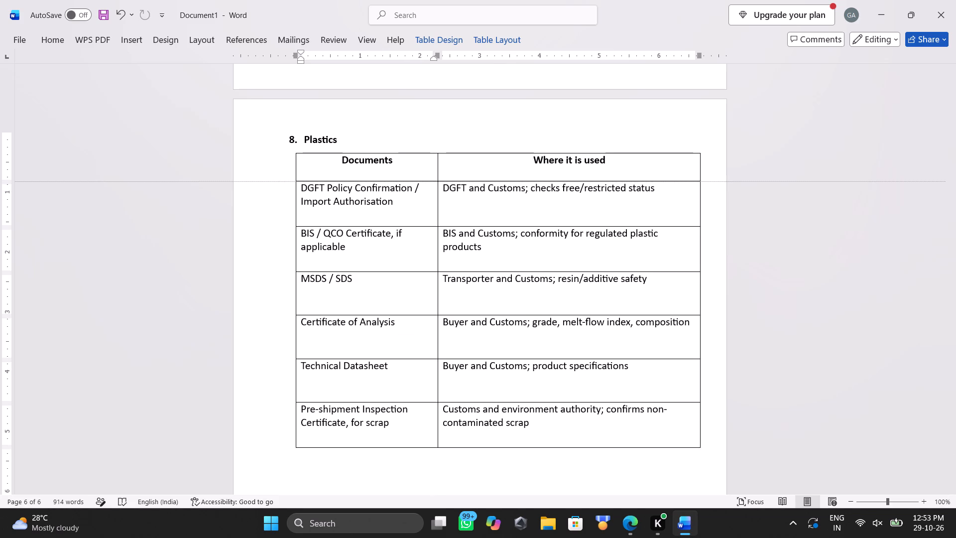
left_click_drag(430, 181, 432, 184)
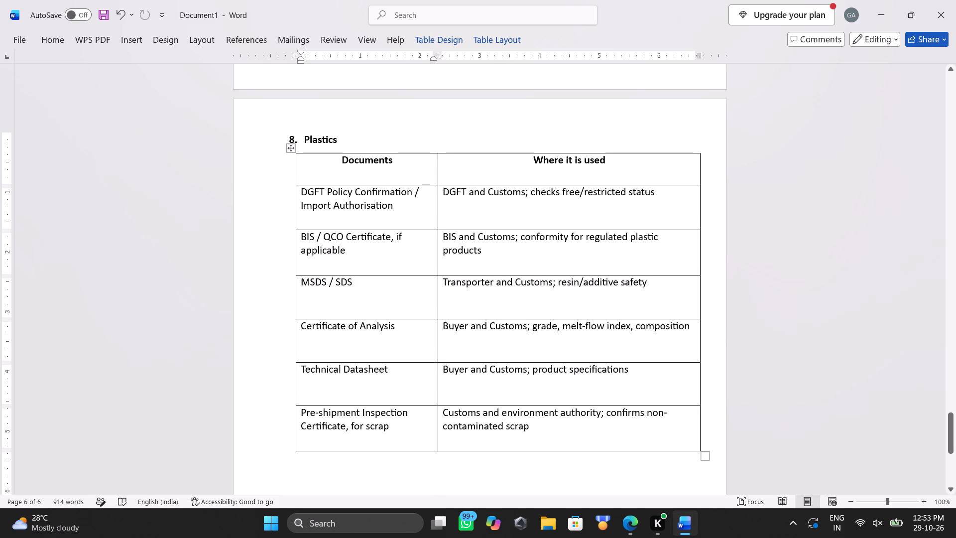
left_click_drag(432, 319, 429, 303)
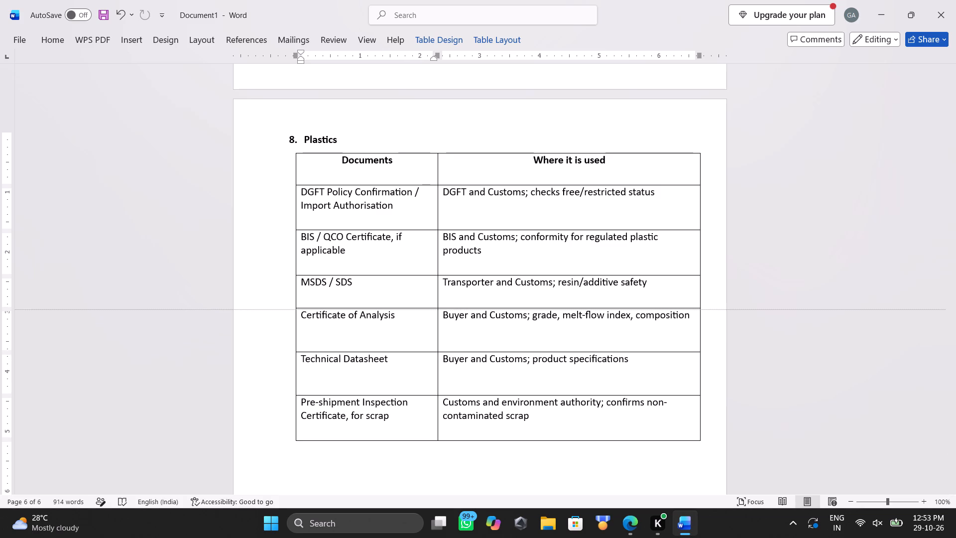
left_click_drag(429, 303, 430, 307)
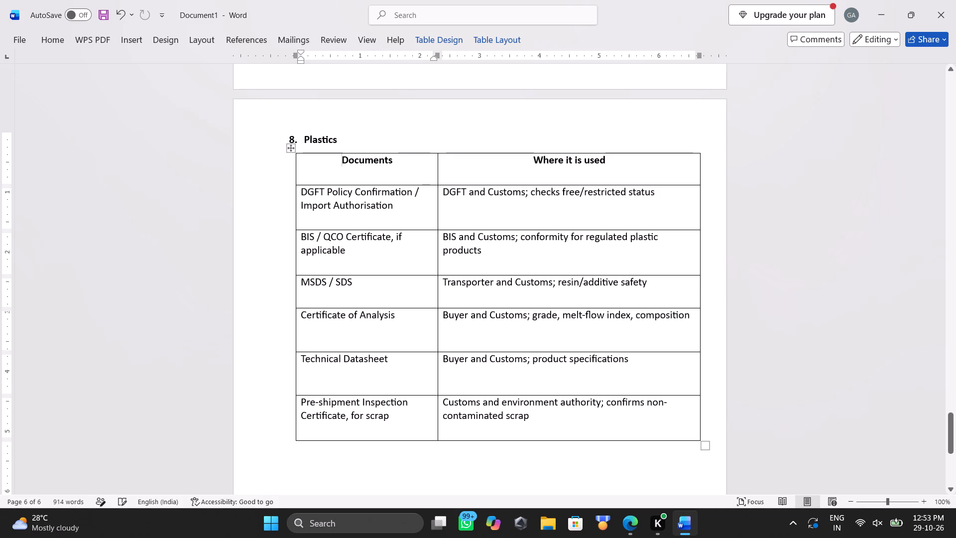
left_click_drag(422, 352, 423, 349)
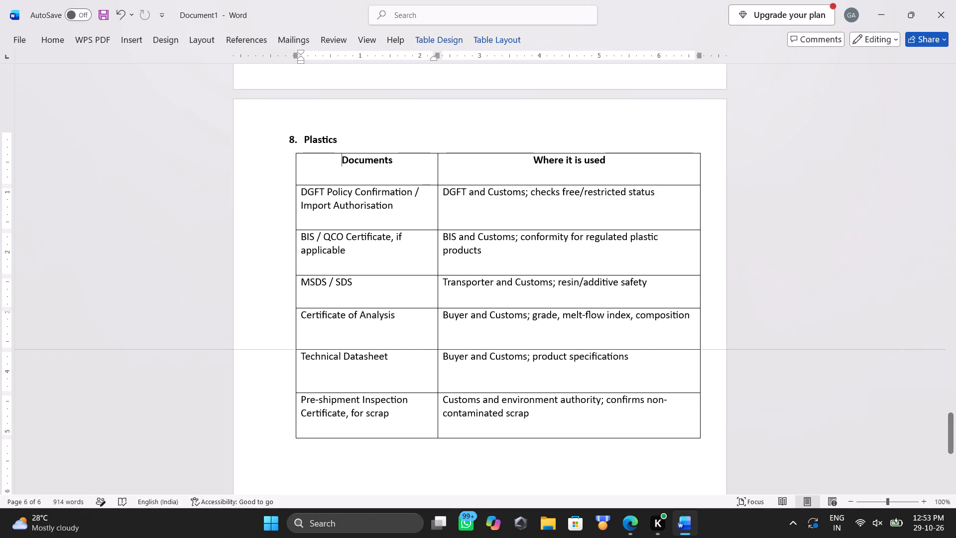
left_click_drag(423, 349, 425, 342)
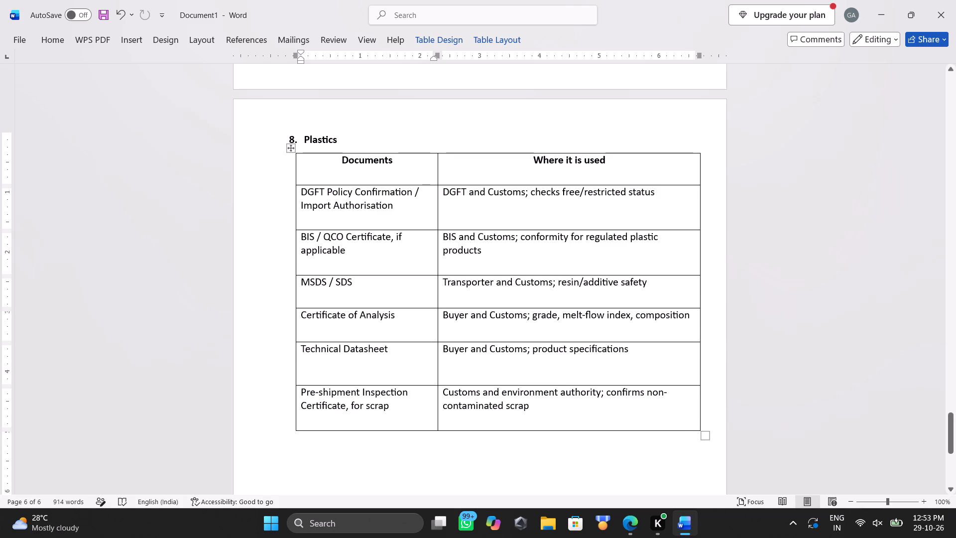
left_click_drag(420, 387, 421, 382)
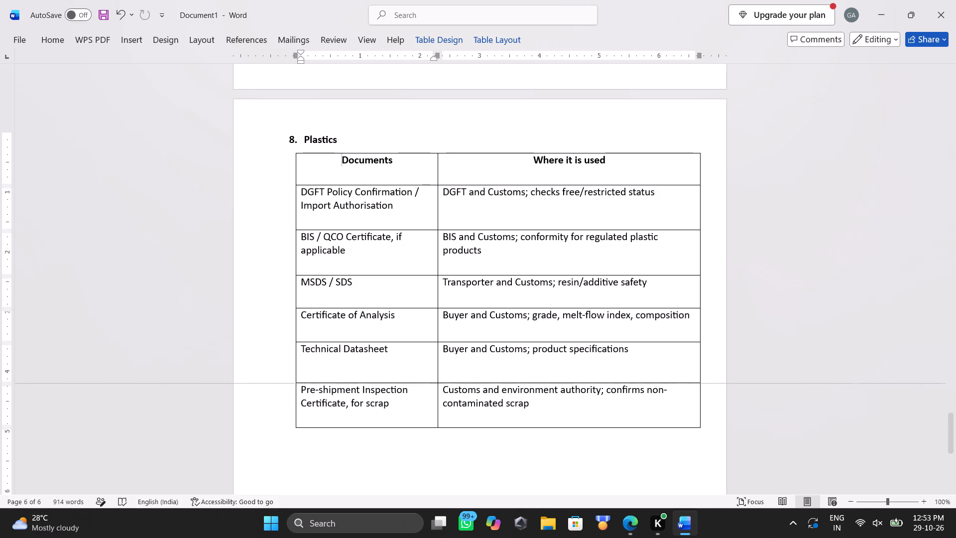
left_click_drag(421, 382, 425, 374)
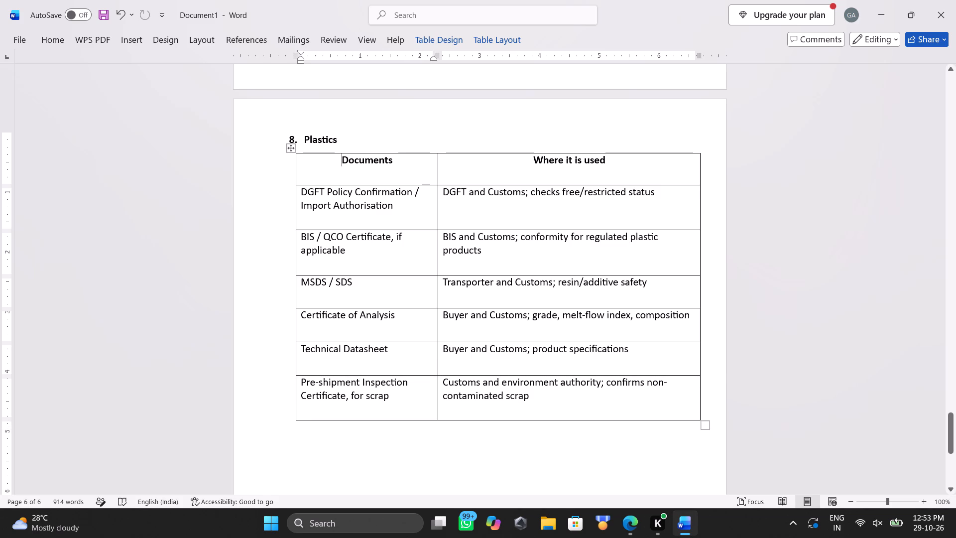
left_click_drag(420, 420, 424, 412)
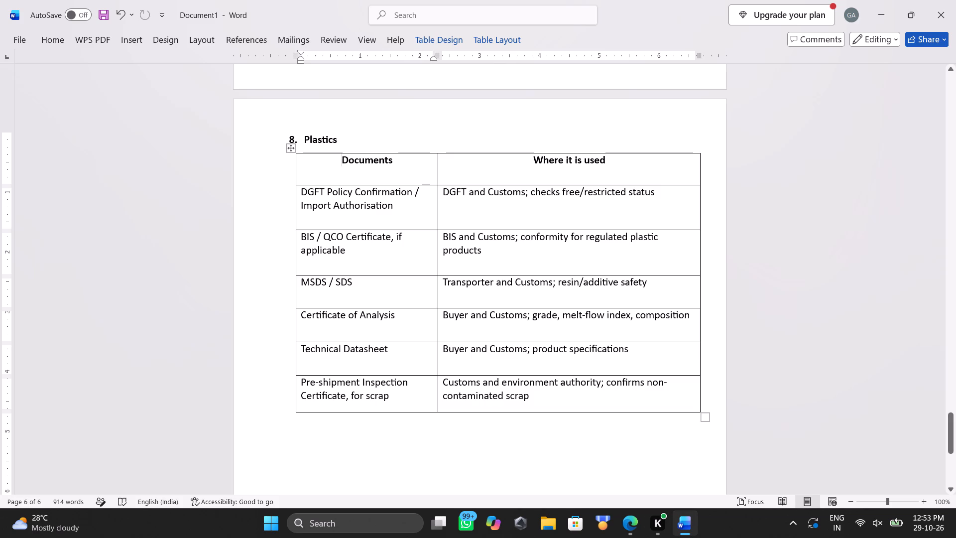
left_click_drag(420, 231, 421, 226)
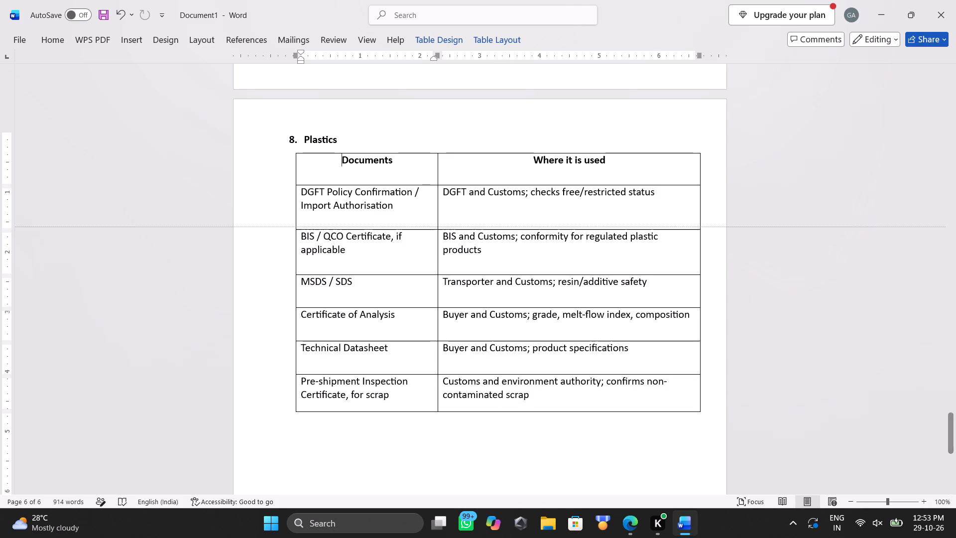
left_click_drag(421, 226, 424, 219)
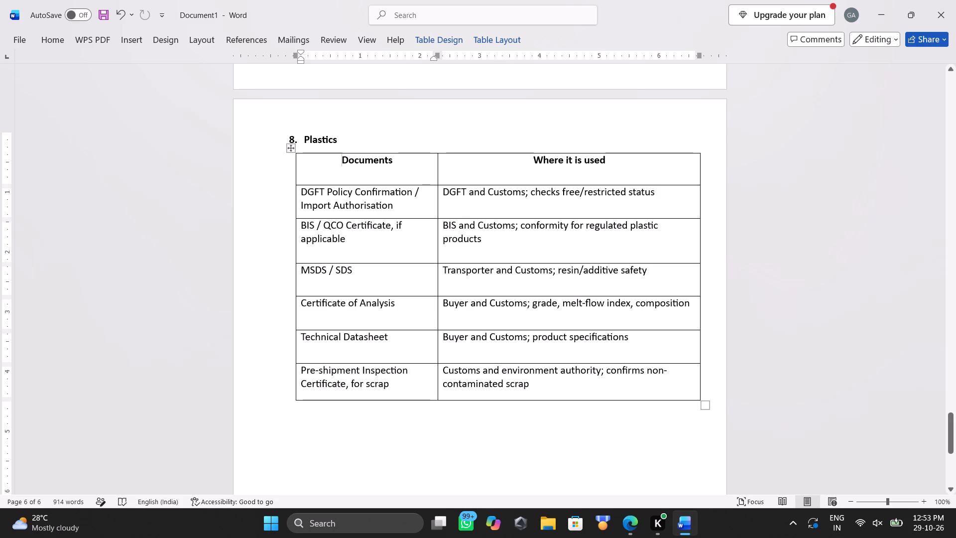
Reduce the Technical Datasheet row and the header row of the Plastics table to about 0.4 in high each.
left_click_drag(431, 363, 435, 385)
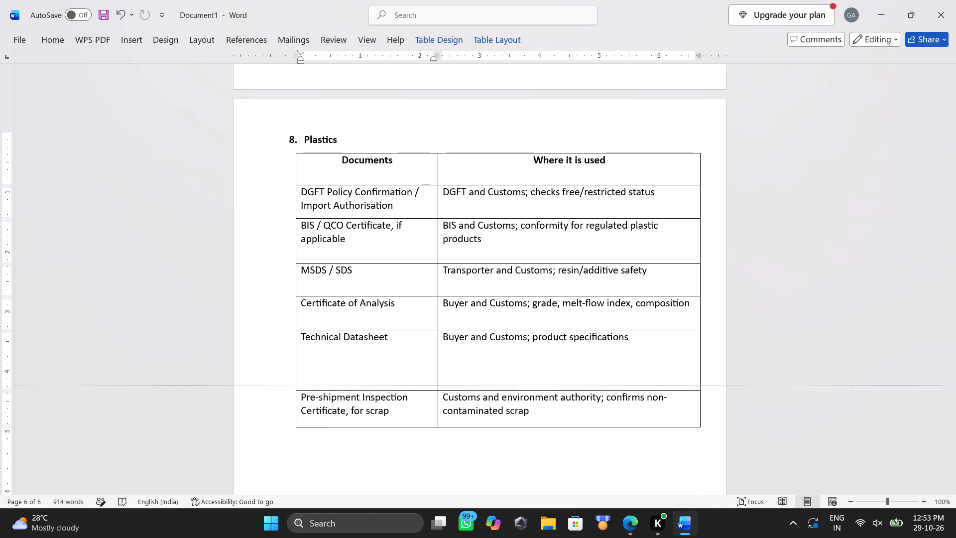
left_click_drag(435, 385, 437, 347)
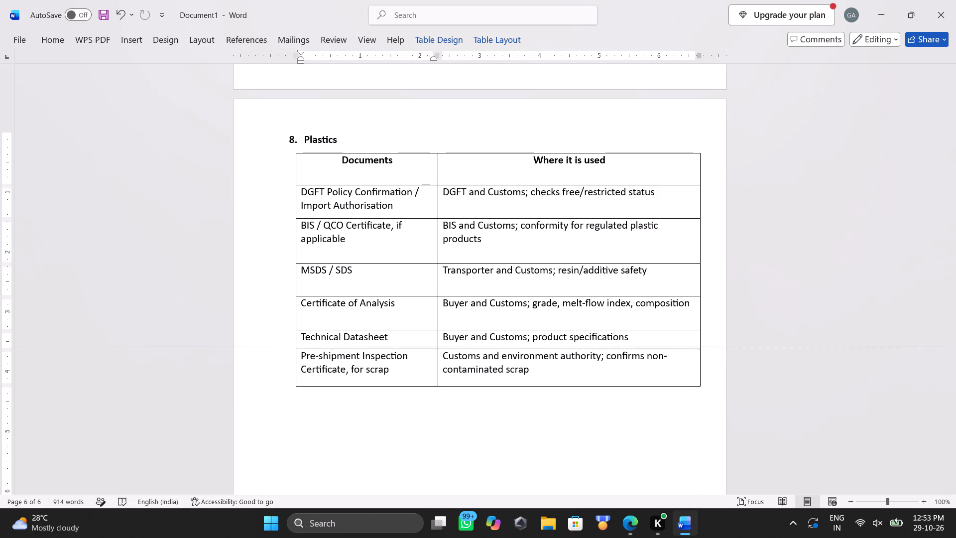
left_click_drag(437, 347, 435, 356)
left_click(437, 448)
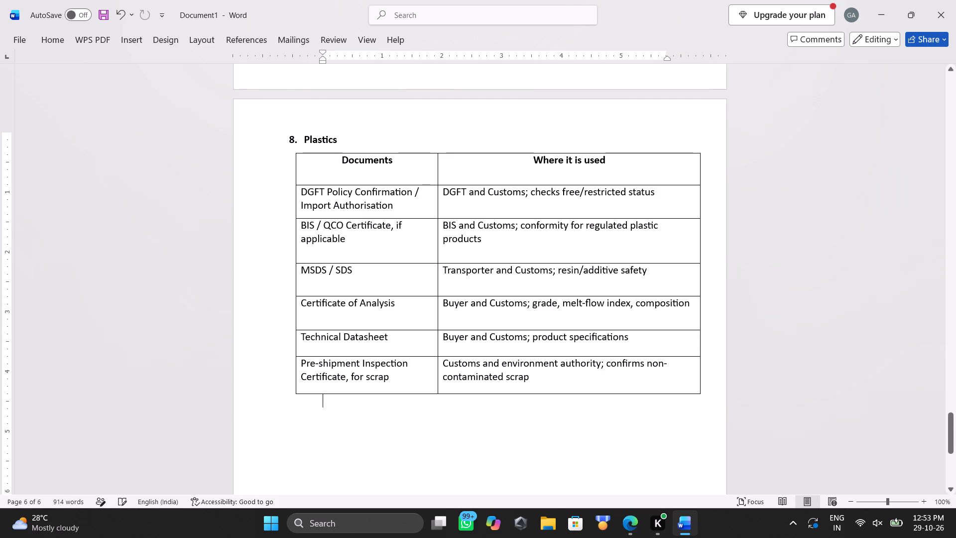
scroll(423, 329, "up", 1)
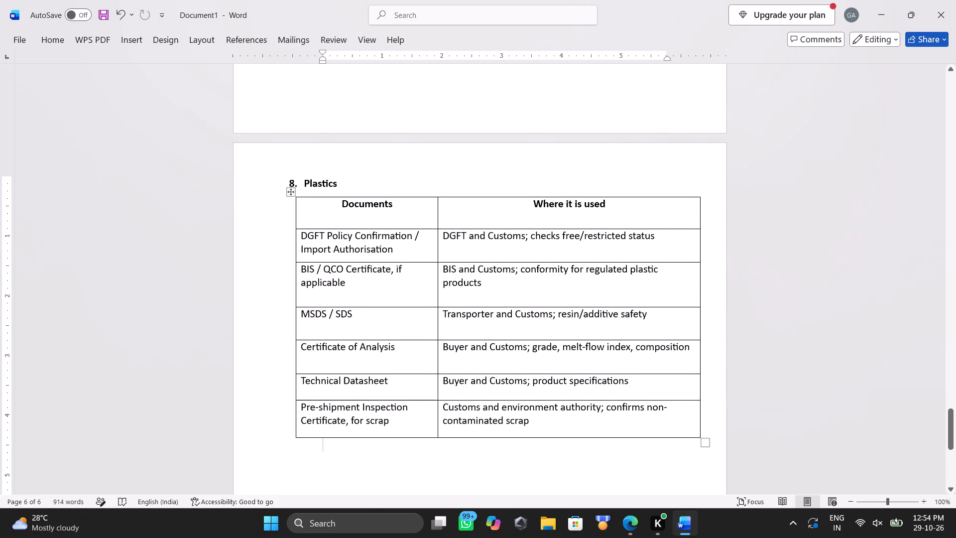
left_click_drag(431, 230, 438, 219)
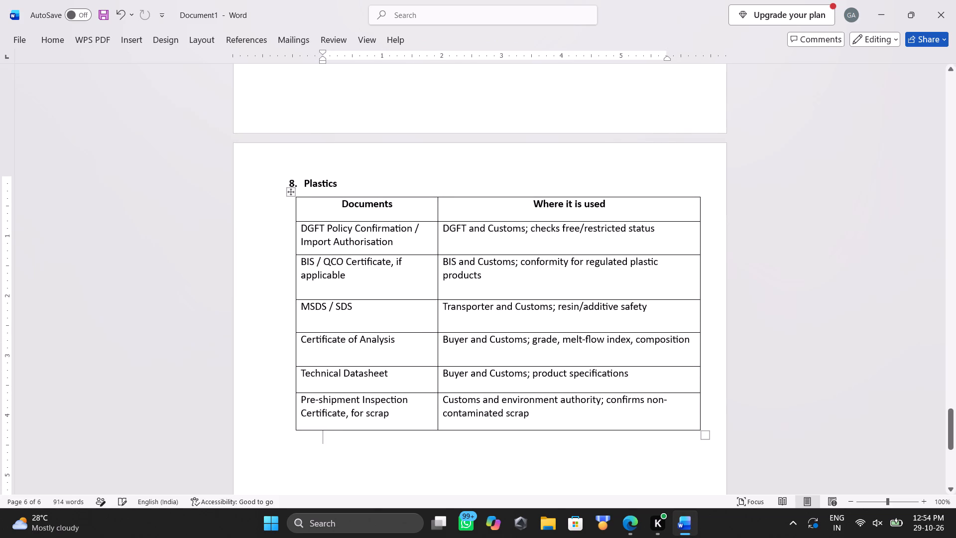
Renumber the Plastics heading as 9.
left_click(411, 153)
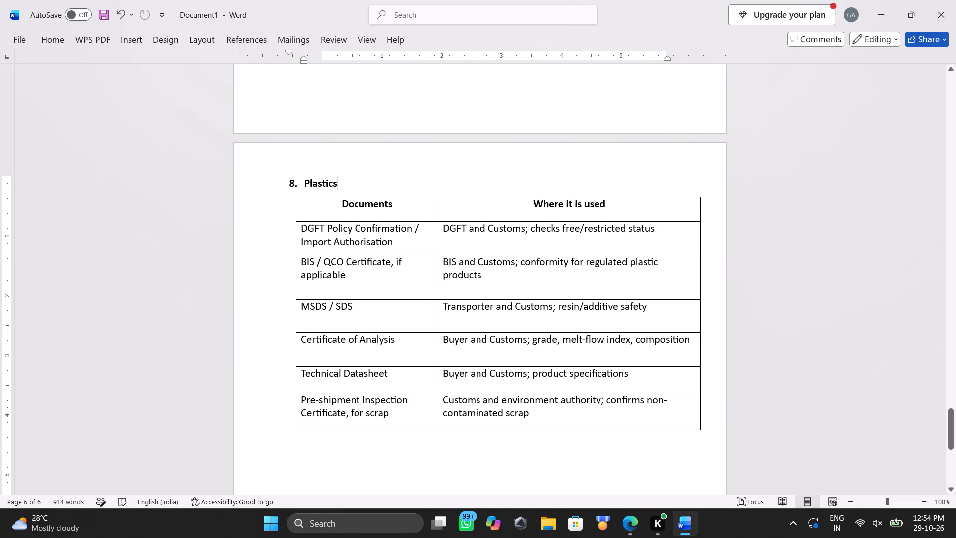
left_click(295, 187)
key("9")
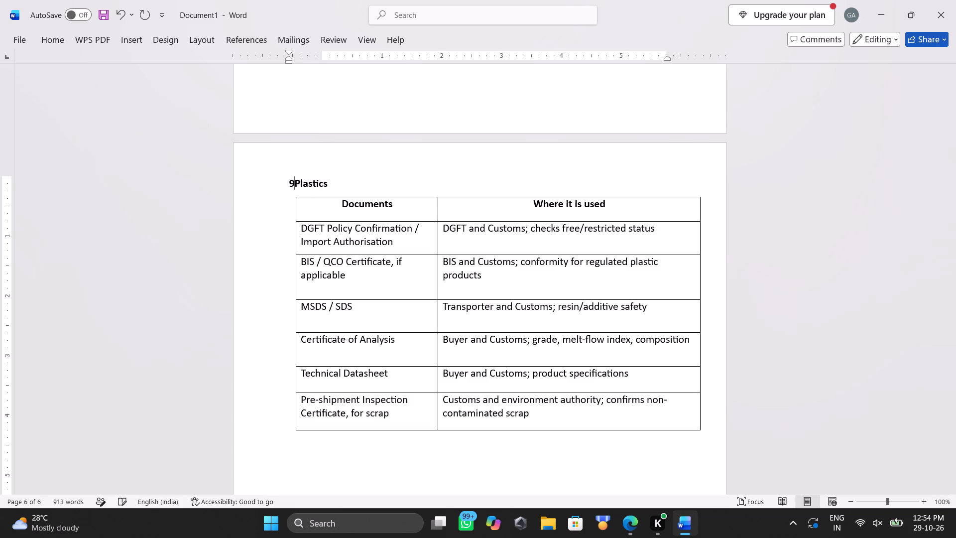
type(".")
key("space")
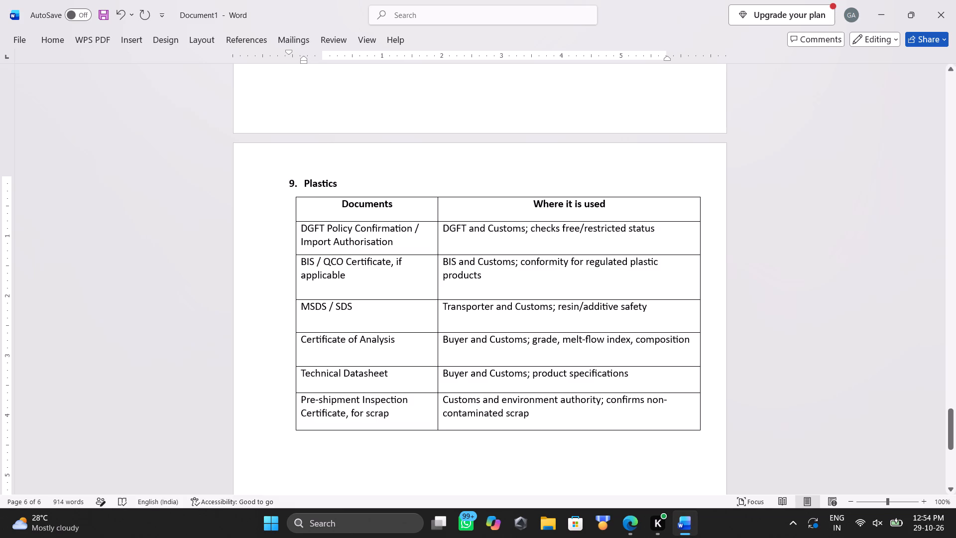
triple_click(332, 183)
left_click(370, 181)
Review the numbered headings and tables of the preceding categories, from Fertilizers back to Crude oil / petroleum products.
scroll(370, 181, "up", 1)
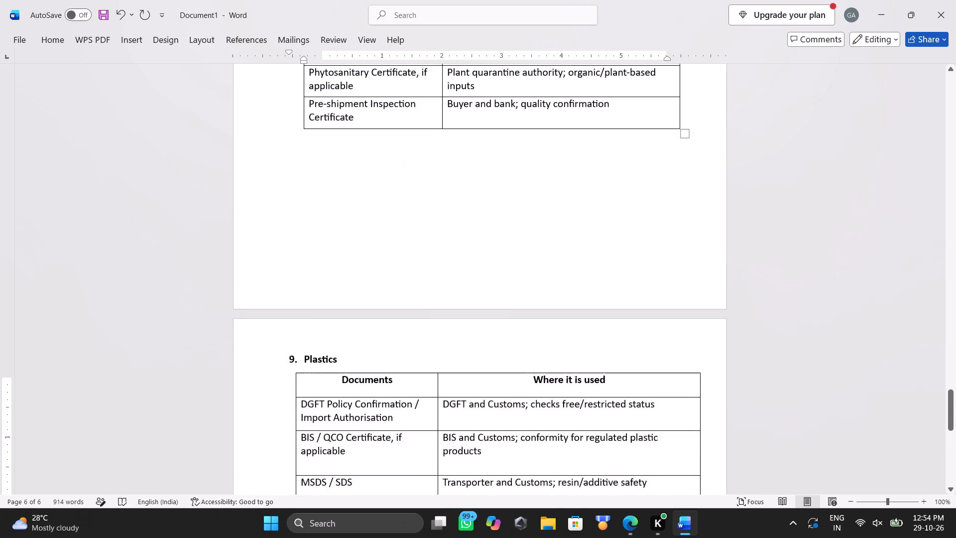
scroll(370, 181, "up", 1)
scroll(355, 223, "down", 3)
scroll(369, 105, "up", 1)
scroll(369, 105, "down", 2)
scroll(369, 105, "up", 1)
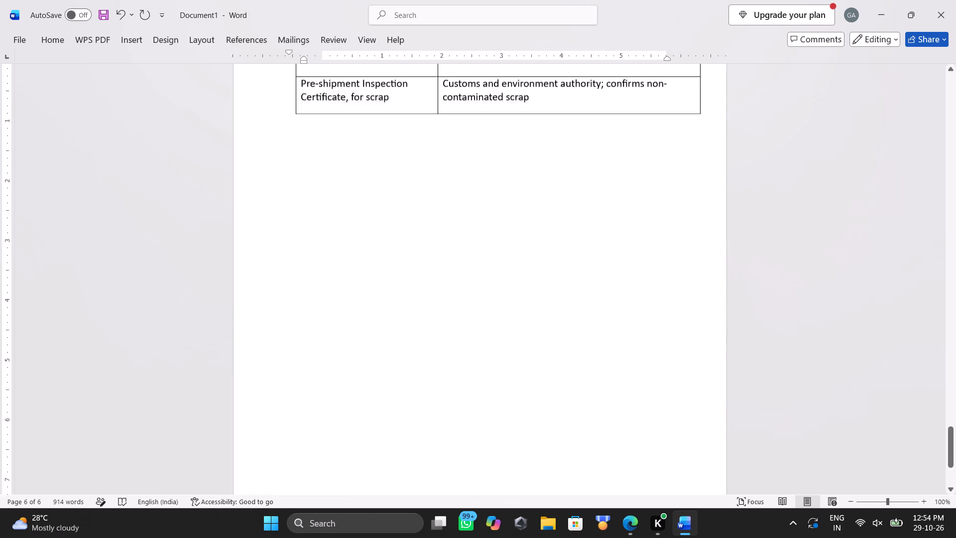
scroll(369, 105, "up", 6)
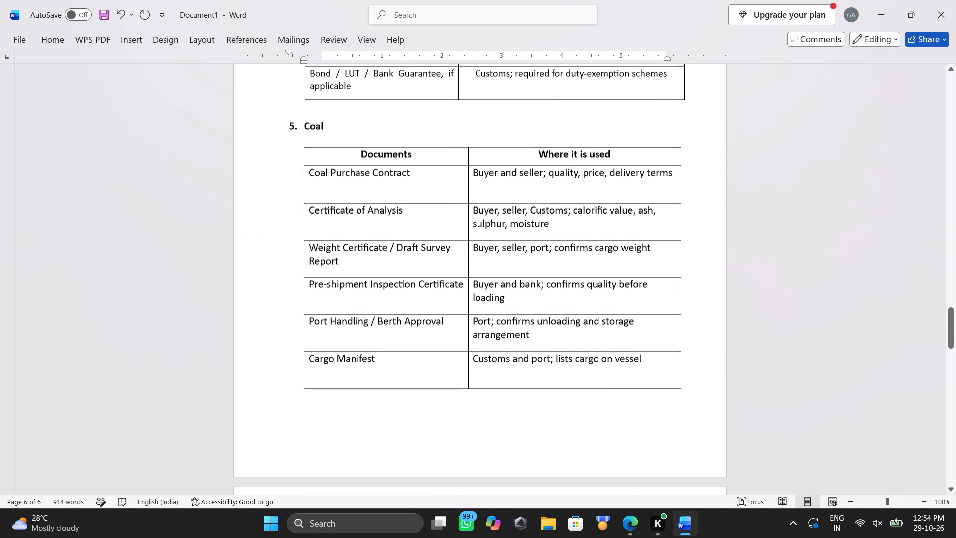
scroll(369, 105, "down", 1)
scroll(369, 105, "up", 1)
scroll(369, 105, "down", 3)
scroll(369, 105, "up", 1)
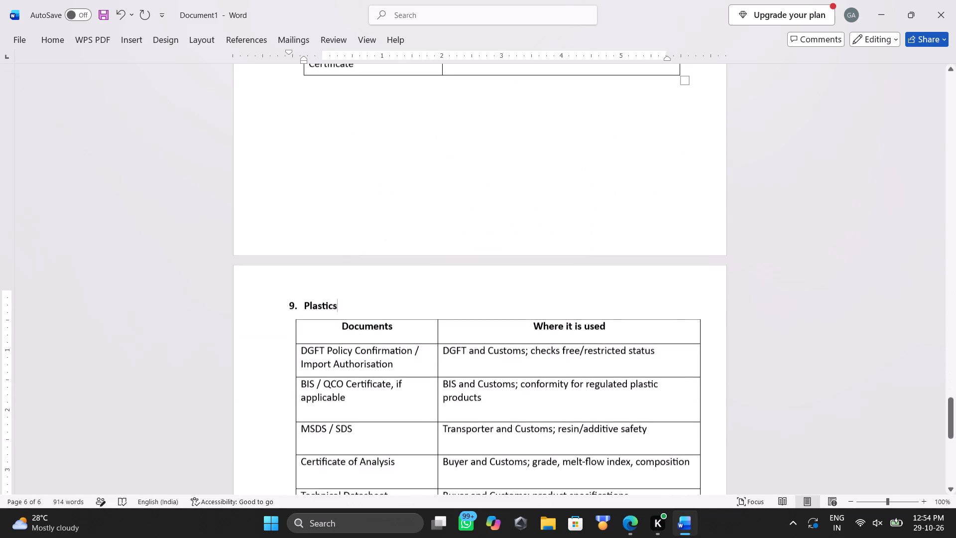
scroll(369, 105, "up", 1)
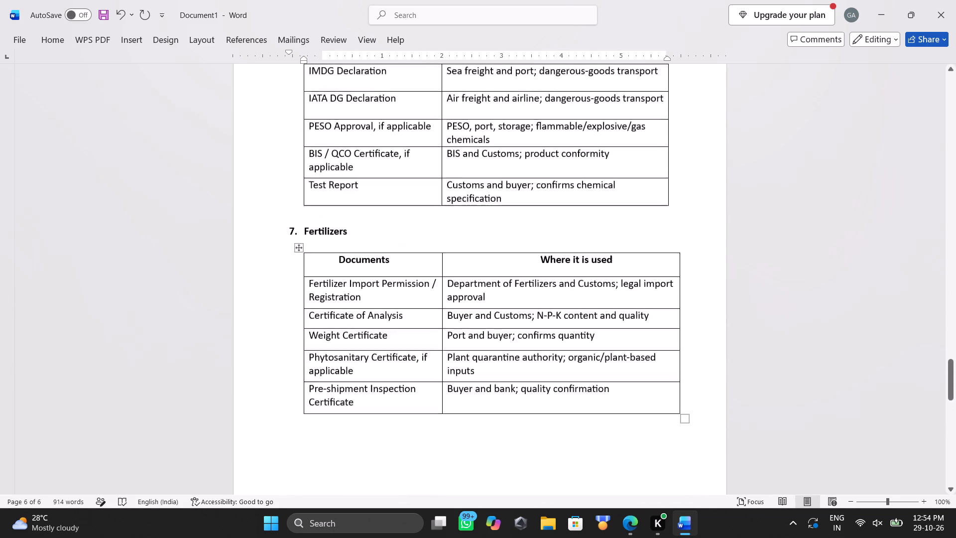
scroll(369, 105, "up", 5)
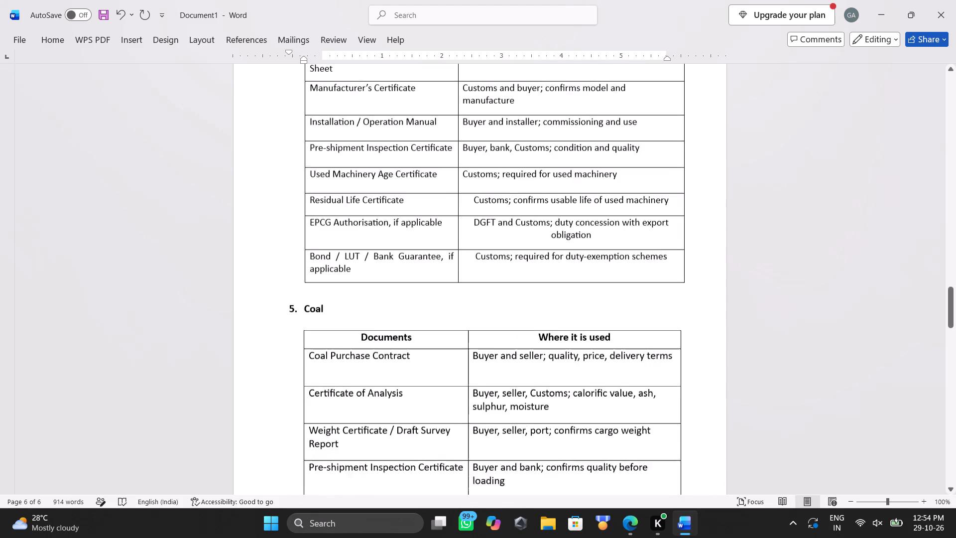
scroll(369, 105, "up", 5)
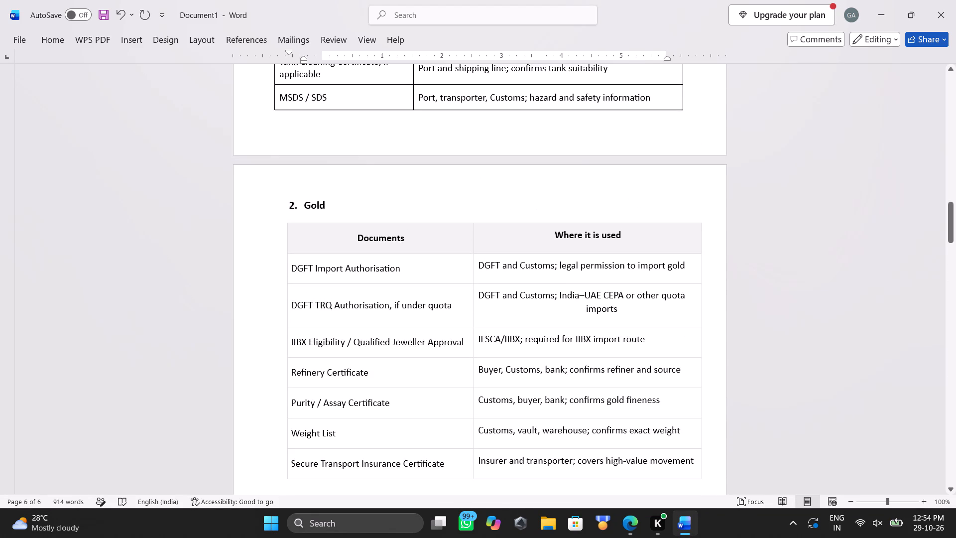
scroll(369, 105, "up", 3)
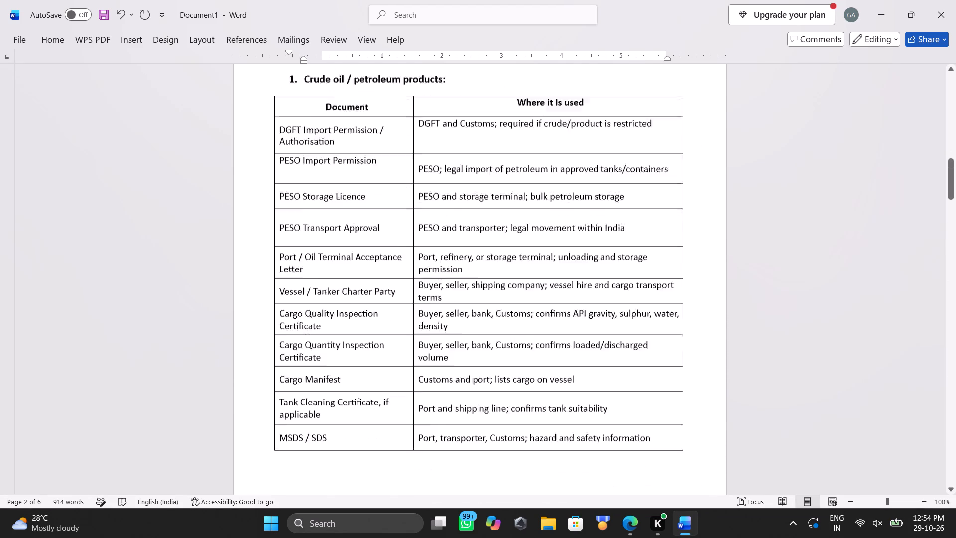
Review the common goods list and the numbered category headings and tables from Crude oil / petroleum products through Plastics.
scroll(369, 105, "up", 1)
scroll(369, 105, "down", 5)
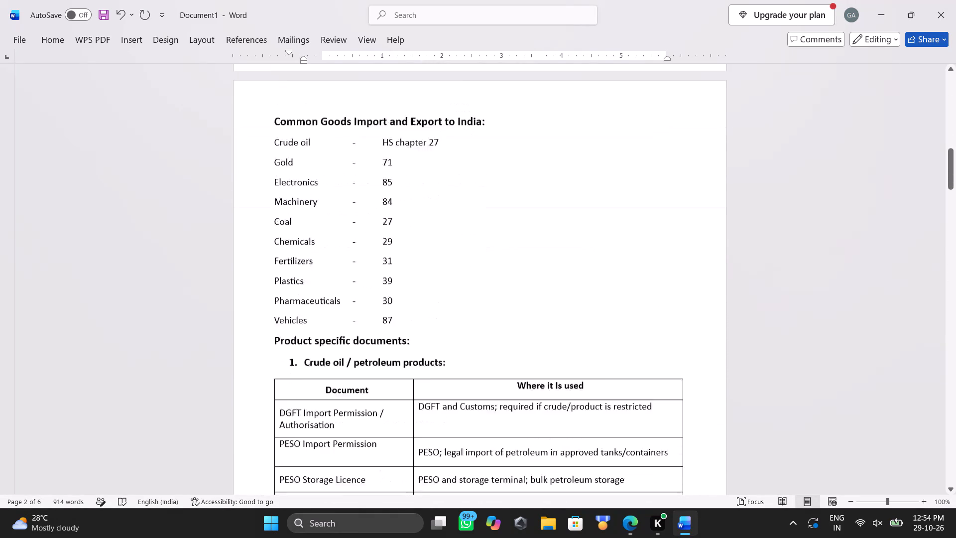
scroll(369, 105, "down", 13)
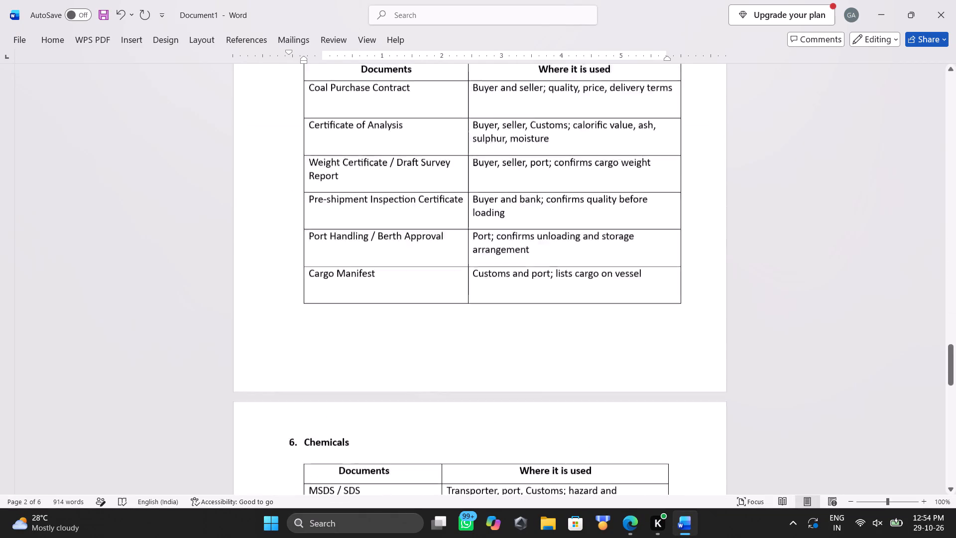
scroll(369, 105, "down", 5)
scroll(369, 105, "up", 2)
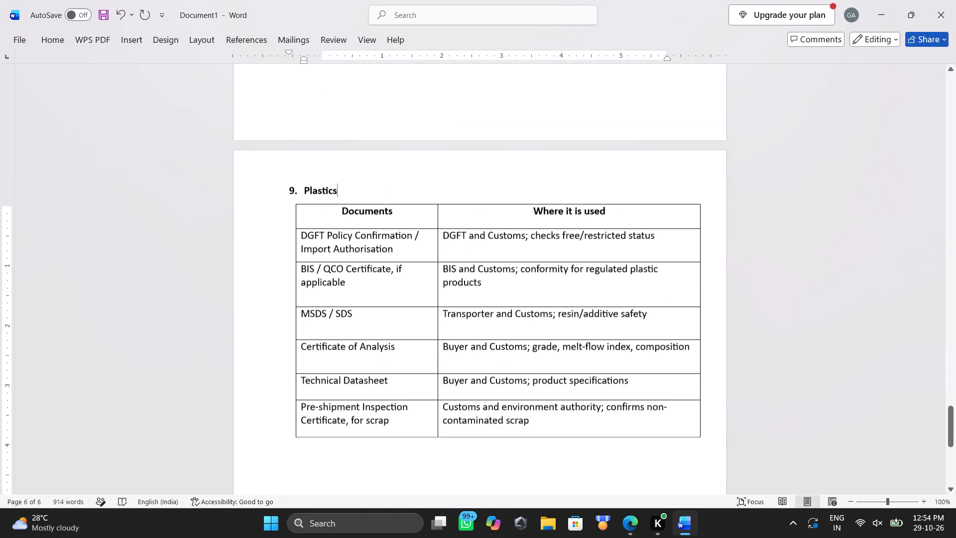
scroll(369, 105, "up", 2)
scroll(369, 105, "down", 3)
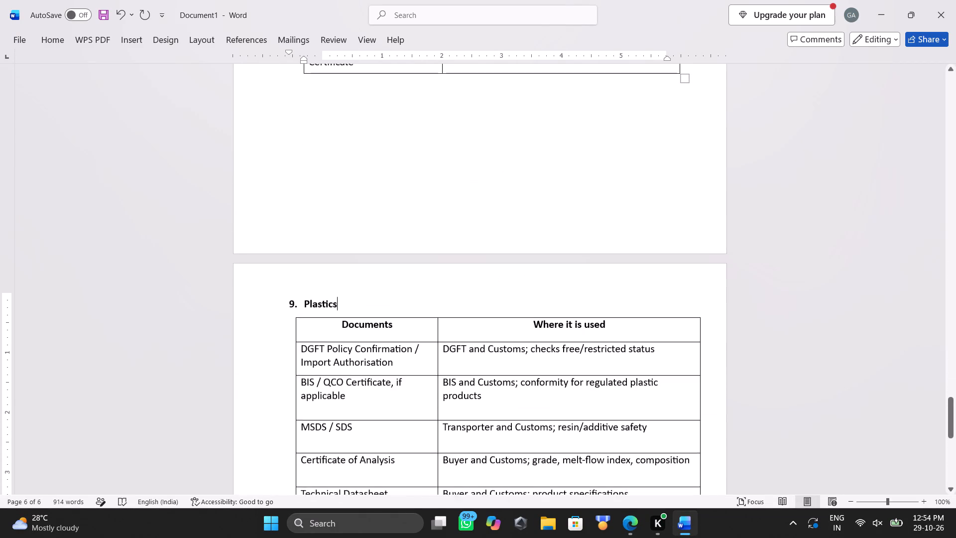
Insert blank lines before the Plastics heading to push it down and free space for another category.
left_click(307, 285)
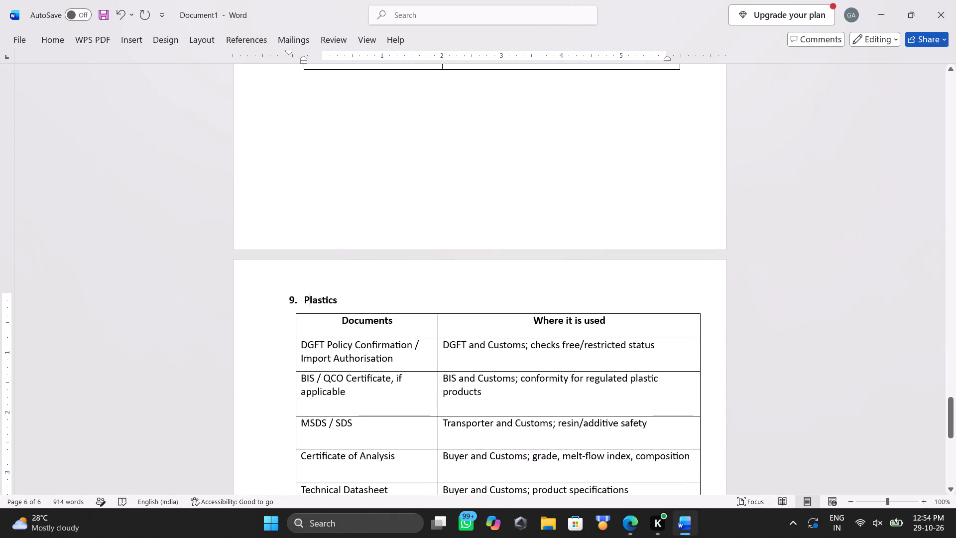
key("Left")
key("Left")
key("Left")
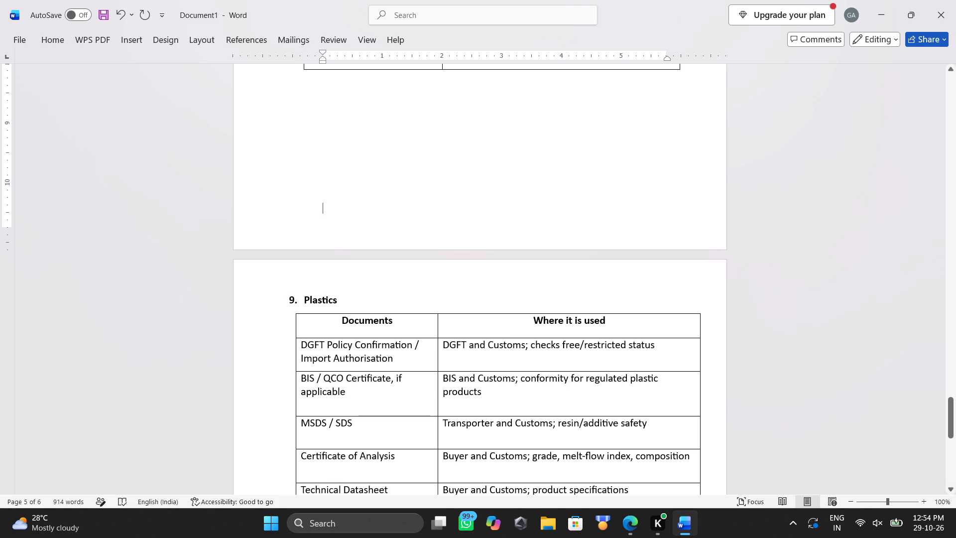
key("Return")
key("Return")
key("Return")
key("Return")
key("Return")
key("Return")
key("Return")
key("Return")
key("Return")
key("Return")
key("Return")
key("Return")
key("Return")
key("Return")
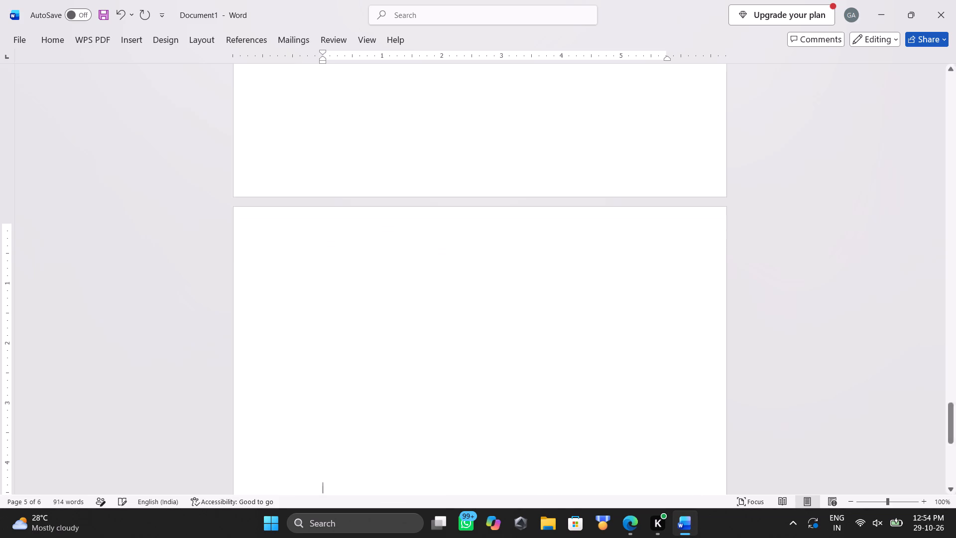
key("Return")
key("Return")
key("Return")
Start a bold heading with the number 8. on the first line of the page after the Fertilizers table.
key("Up")
key("Up")
key("Up")
key("Up")
key("Up")
key("Up")
key("Up")
key("Up")
key("Up")
key("Up")
key("Up")
key("Up")
key("Up")
key("Up")
key("Up")
key("Up")
key("Up")
key("Up")
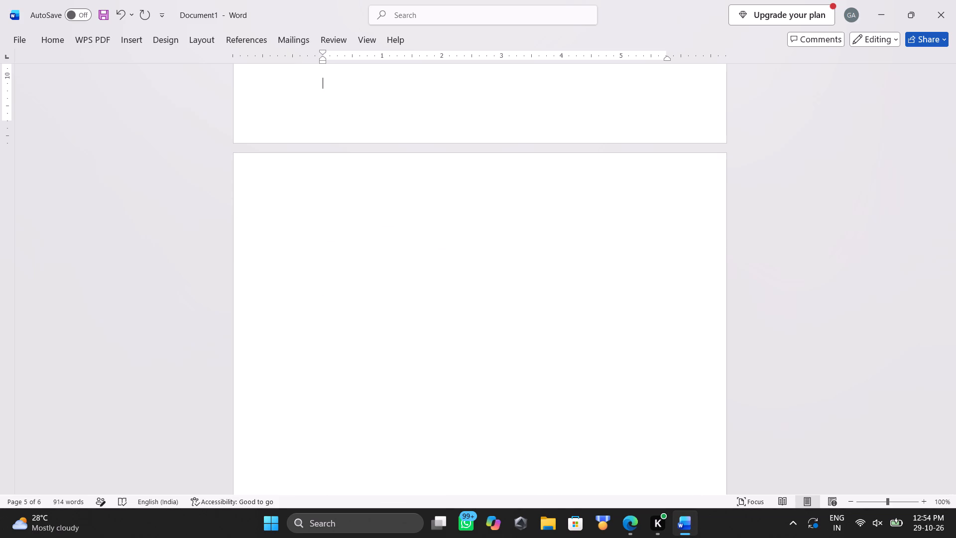
key("Down")
key("Down")
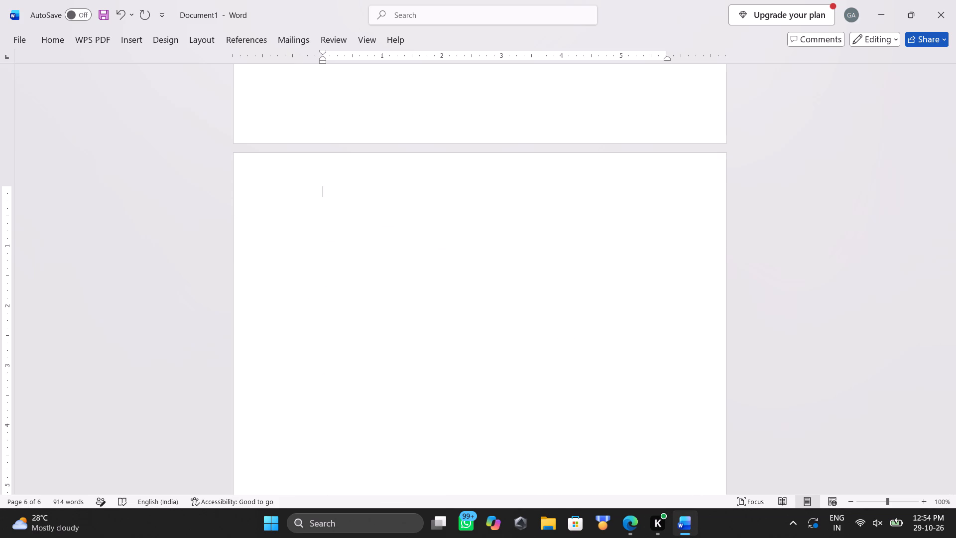
key("ctrl+8")
key("ctrl+b")
key("8")
key("period")
key("alt+Tab")
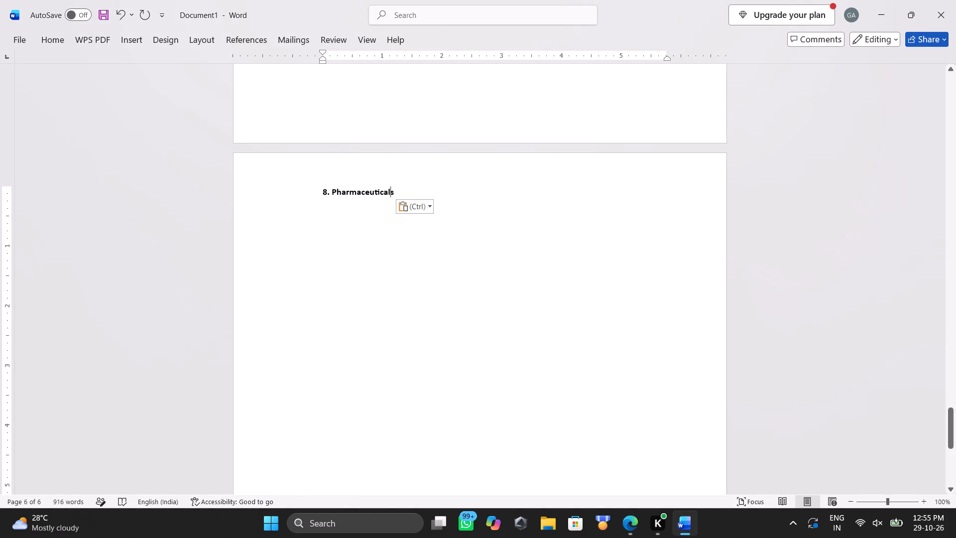
key("Left")
key("Left")
key("Left")
key("Left")
key("Left")
key("BackSpace")
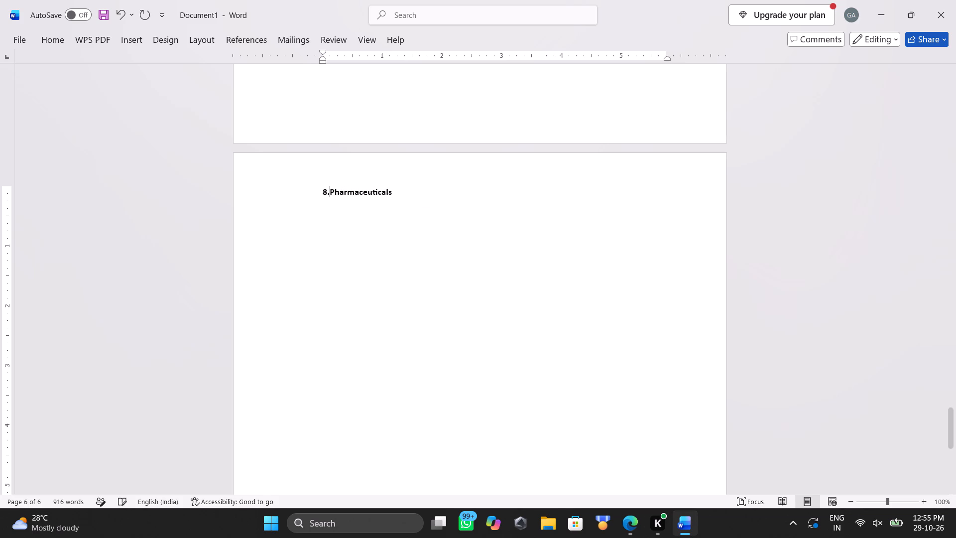
key("space")
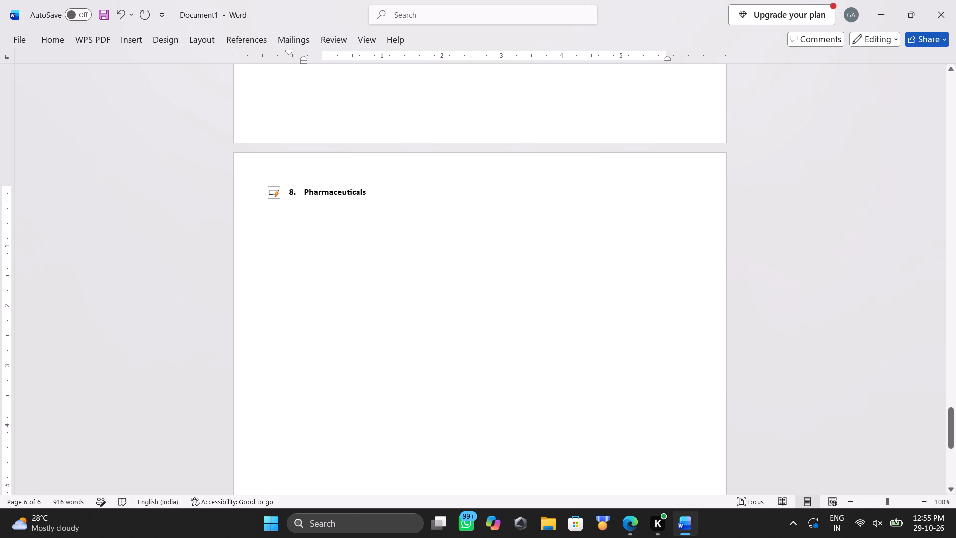
Set the font size of the Pharmaceuticals heading to 13.
triple_click(338, 195)
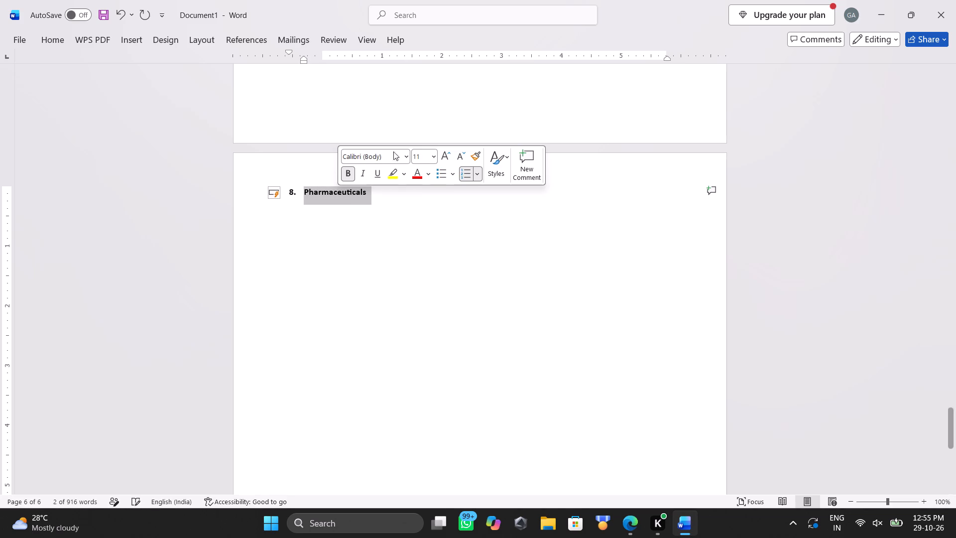
left_click(422, 155)
type("13")
key("Return")
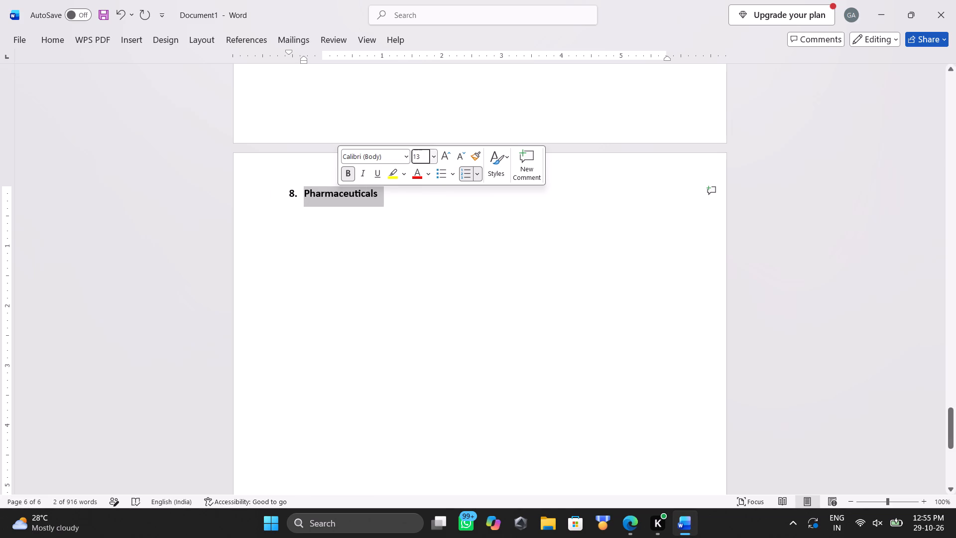
Add blank lines between the Pharmaceuticals and Plastics headings to make room for a table.
double_click(434, 287)
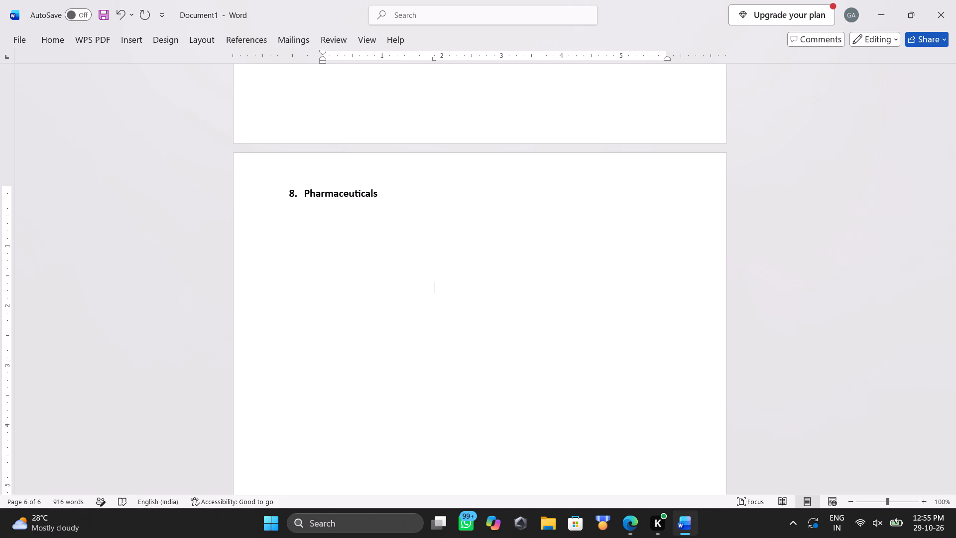
key("BackSpace")
key("BackSpace")
key("BackSpace")
key("BackSpace")
key("BackSpace")
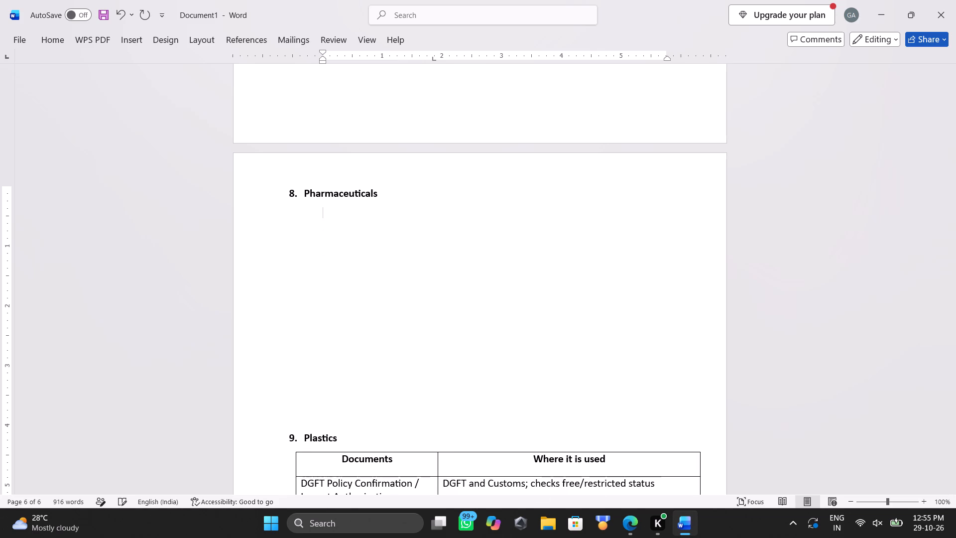
key("Return")
key("Return")
key("Return")
key("Return")
key("Return")
key("Return")
key("Return")
key("Return")
key("Return")
key("Return")
key("Return")
key("Return")
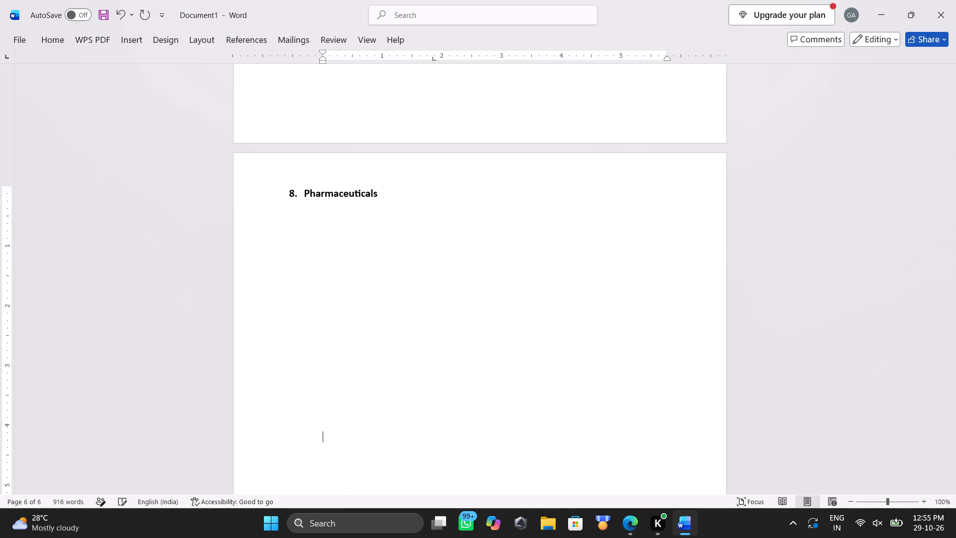
key("Return")
key("Return")
key("Return")
key("Return")
Insert a table with 2 columns and 6 rows in the blank space between the Pharmaceuticals and Plastics headings.
scroll(448, 260, "down", 2)
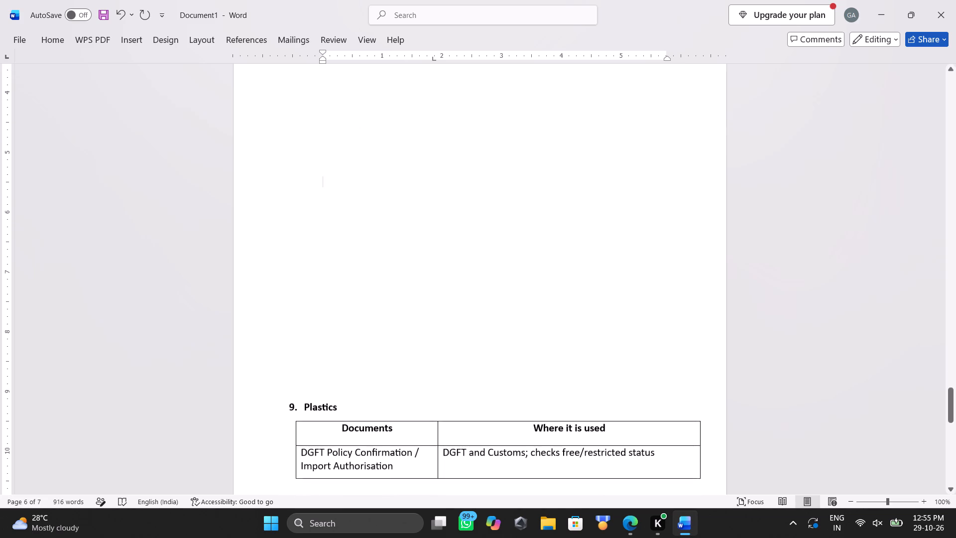
scroll(448, 260, "down", 1)
scroll(448, 260, "up", 6)
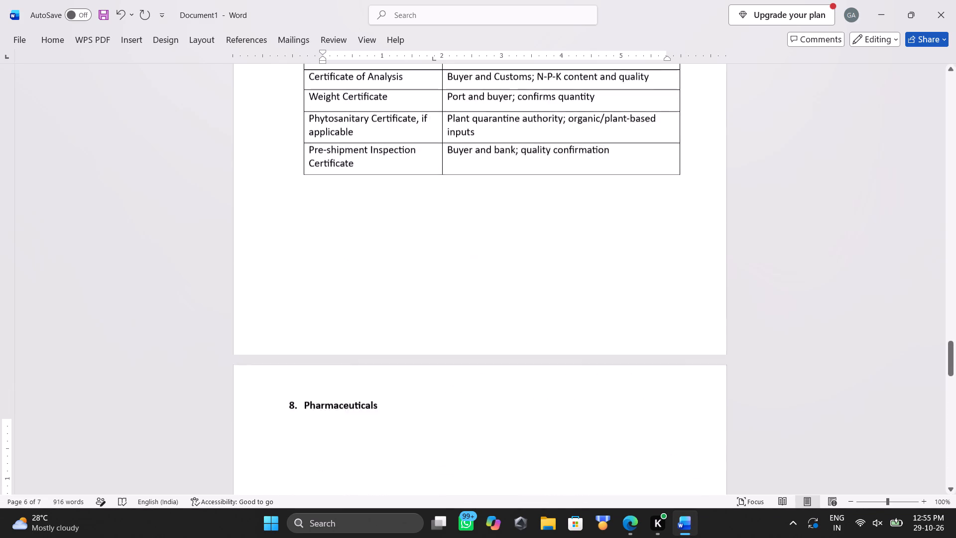
scroll(448, 260, "down", 2)
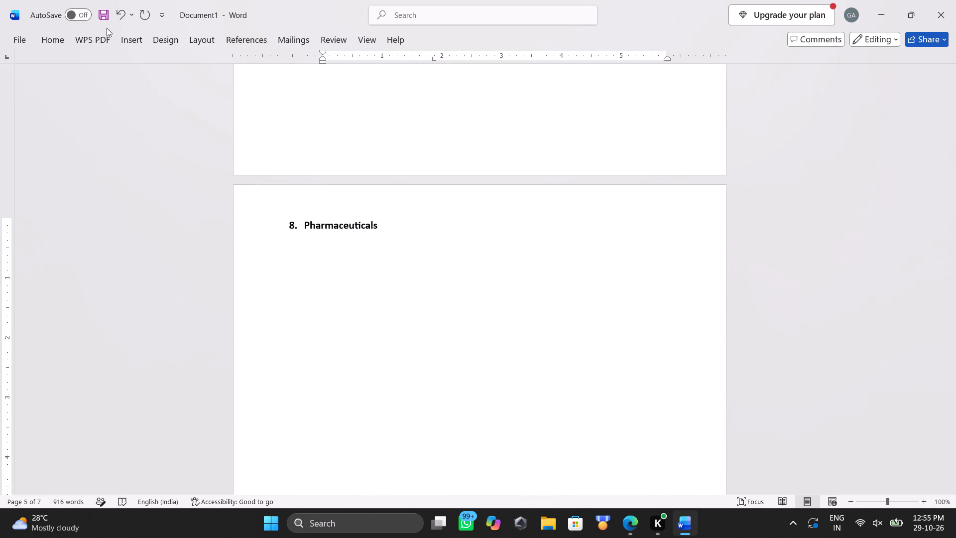
left_click(127, 42)
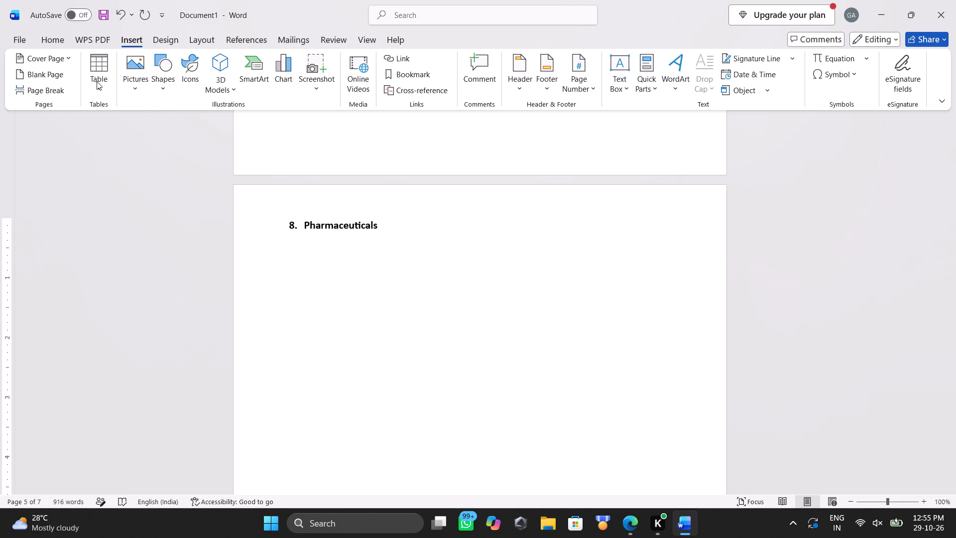
left_click(96, 83)
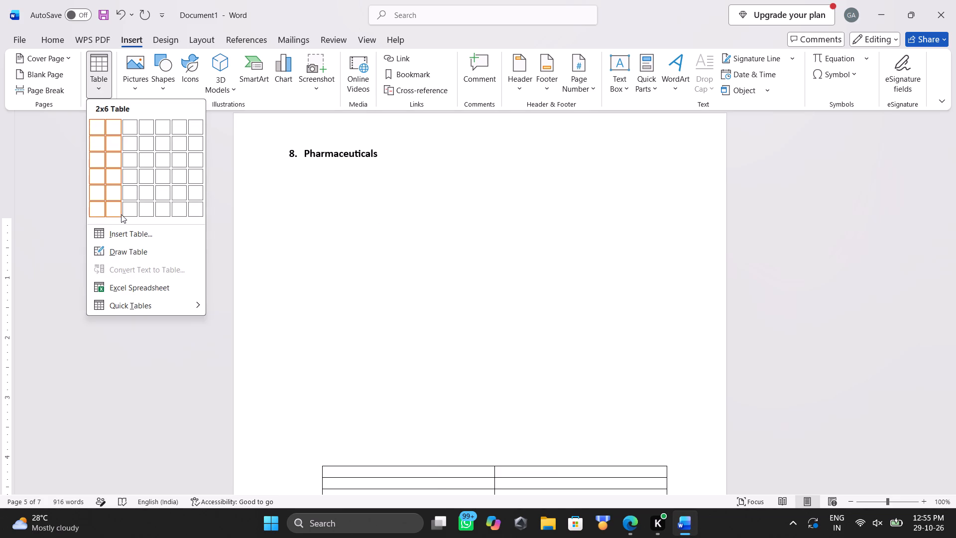
left_click(121, 214)
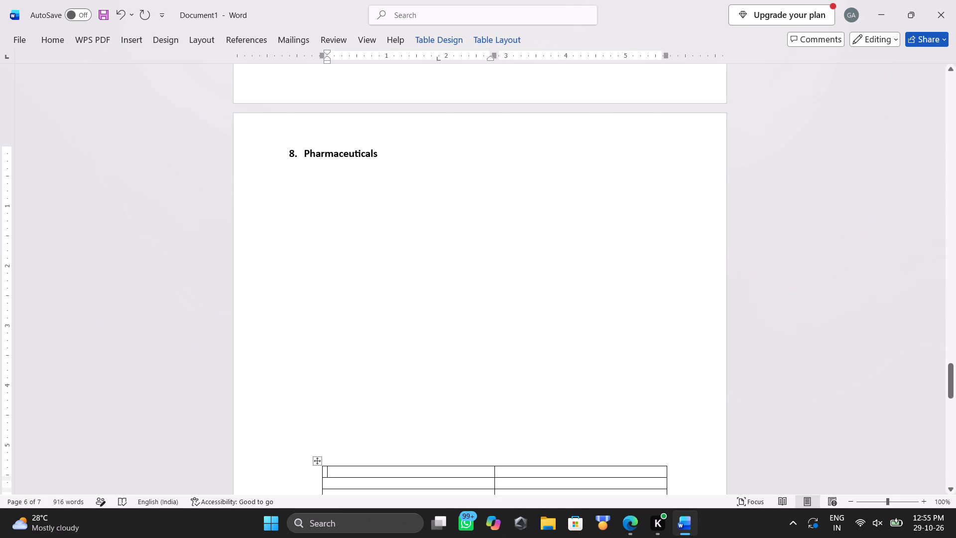
Delete the blank lines between the Pharmaceuticals heading and its new table so the table sits directly below the heading.
left_click(357, 345)
key("BackSpace")
key("BackSpace")
key("BackSpace")
key("BackSpace")
key("BackSpace")
key("BackSpace")
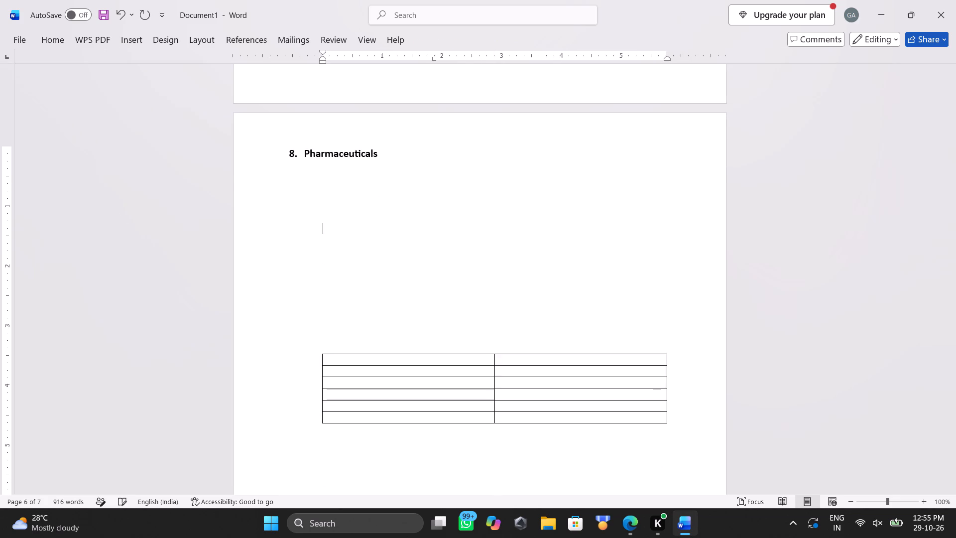
key("BackSpace")
key("BackSpace")
key("Down")
key("Down")
key("Down")
key("Down")
key("Down")
key("Down")
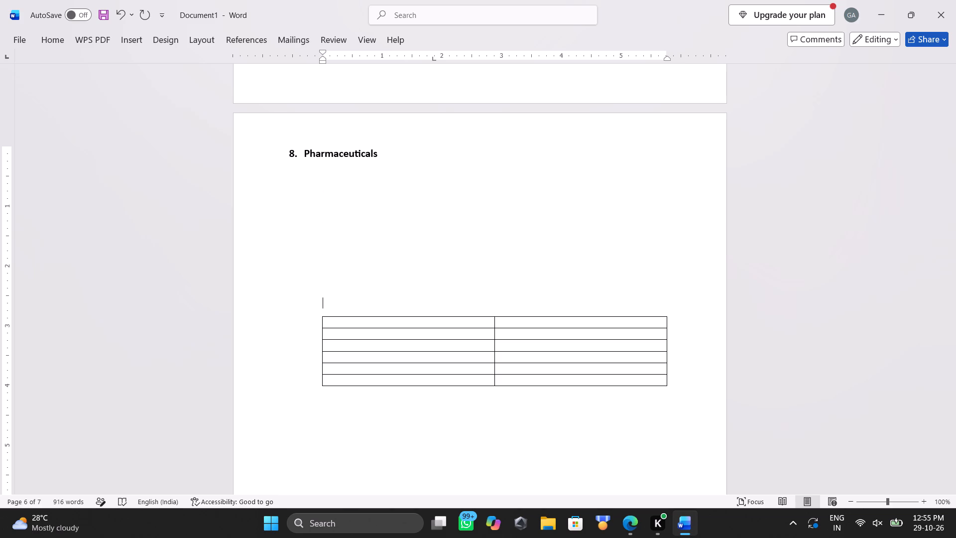
key("BackSpace")
key("BackSpace")
key("BackSpace")
key("BackSpace")
key("BackSpace")
key("BackSpace")
key("BackSpace")
key("BackSpace")
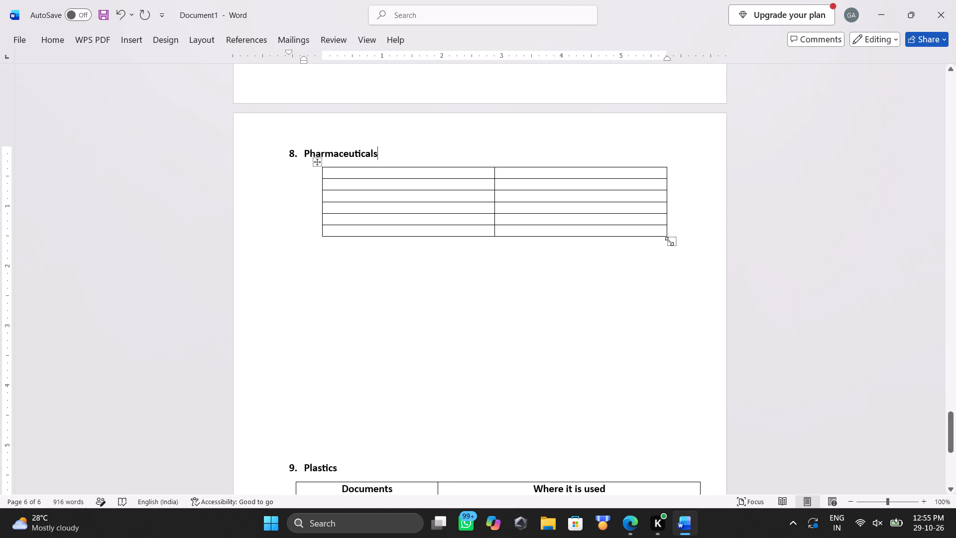
Resize the empty Pharmaceuticals table to about 4.1 in high and 5.5 in wide.
left_click_drag(669, 241, 653, 414)
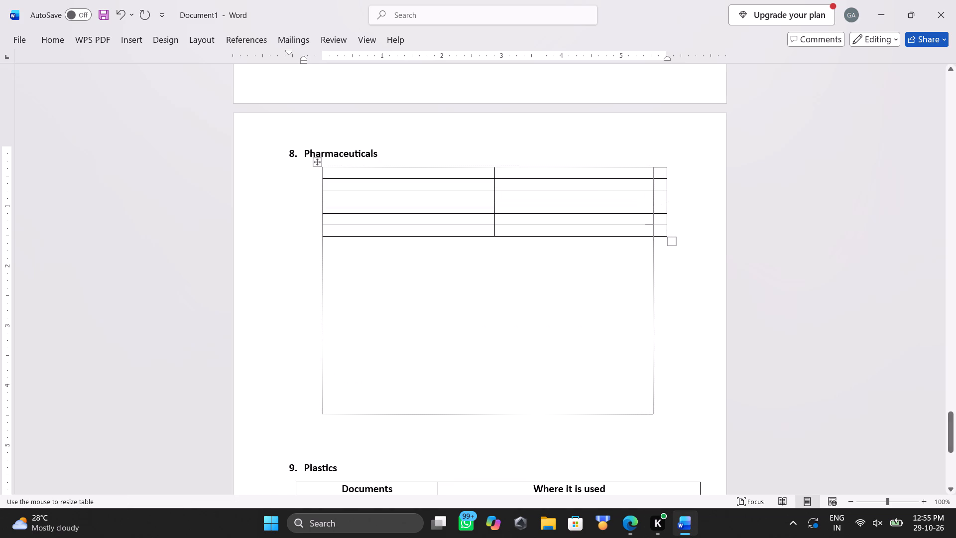
Enlarge the empty Pharmaceuticals table to about 4.6 in high, keeping it about 5.5 in wide.
left_click_drag(653, 414, 654, 450)
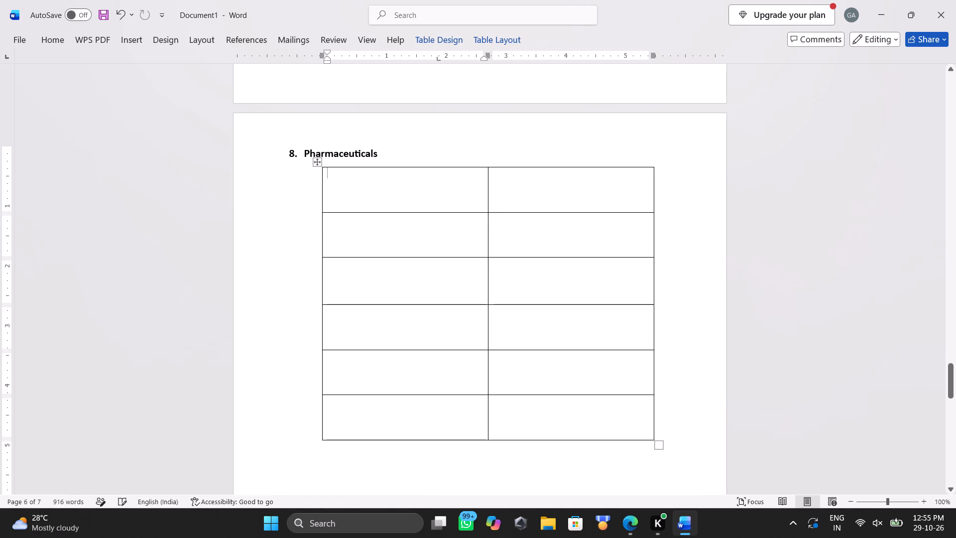
Enter the column headers "Documents" and "Where it is used" in the first row of the Pharmaceuticals table.
type("Documents")
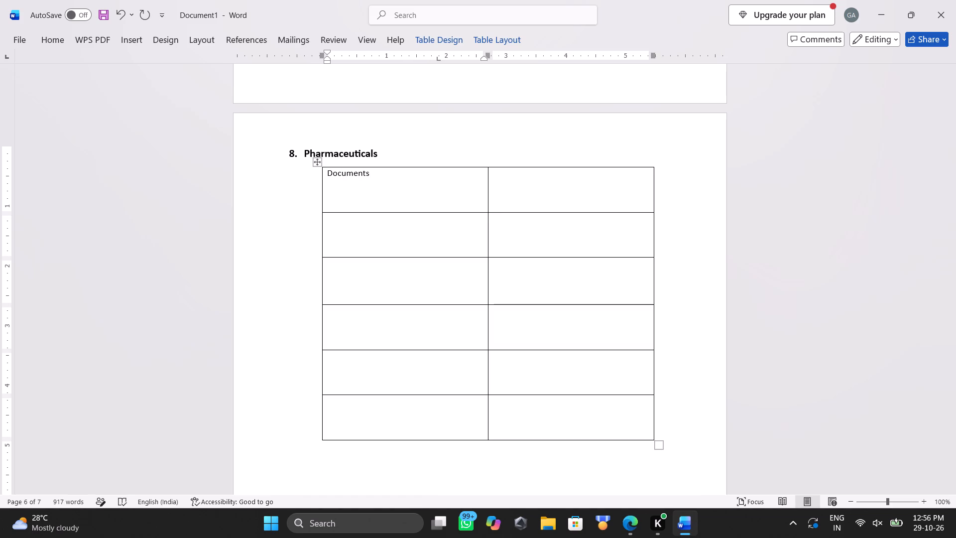
key("Tab")
type("where")
key("space")
type("it is used")
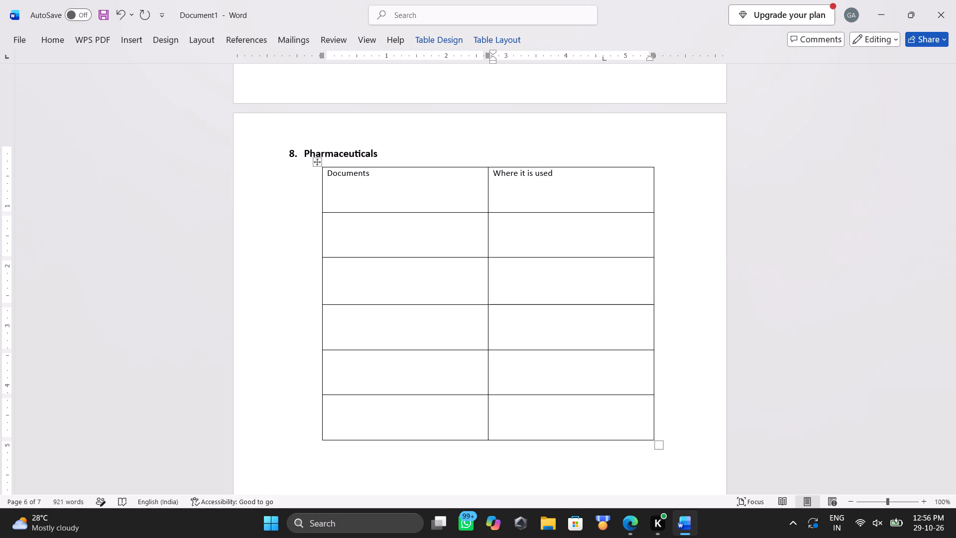
key("Tab")
key("alt+Tab")
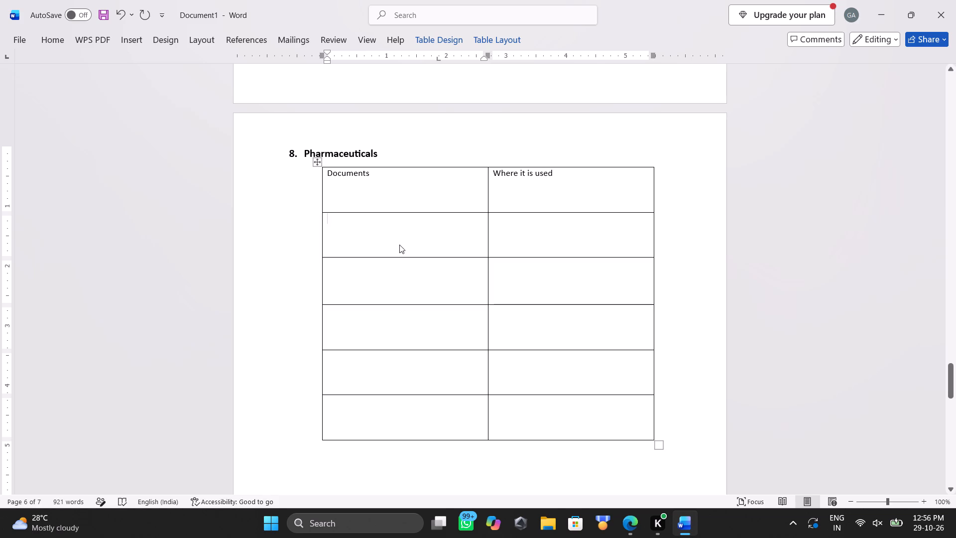
key("alt+Tab")
Format the "Documents" header of the Pharmaceuticals table as bold, 12 pt and centred.
triple_click(389, 182)
key("ctrl+b")
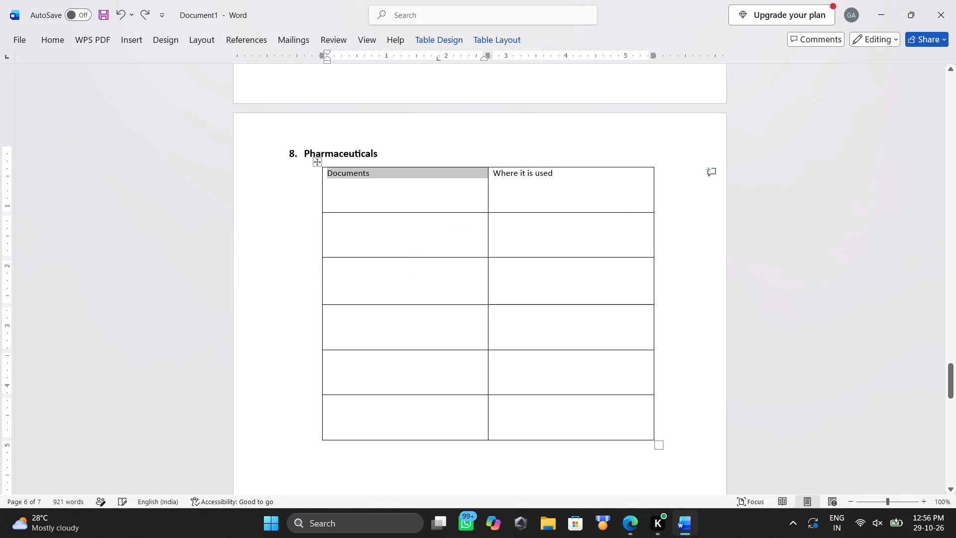
double_click(360, 176)
triple_click(360, 176)
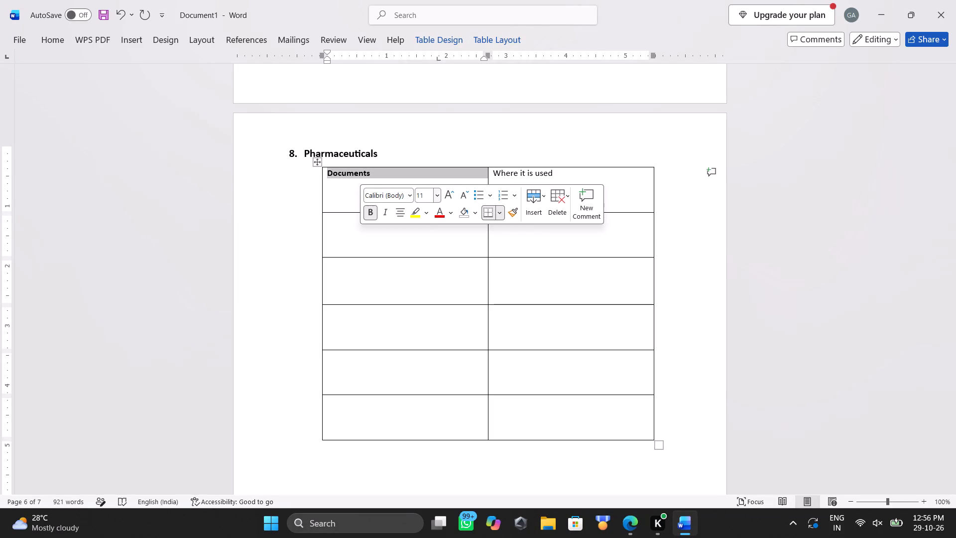
left_click(423, 197)
type("12")
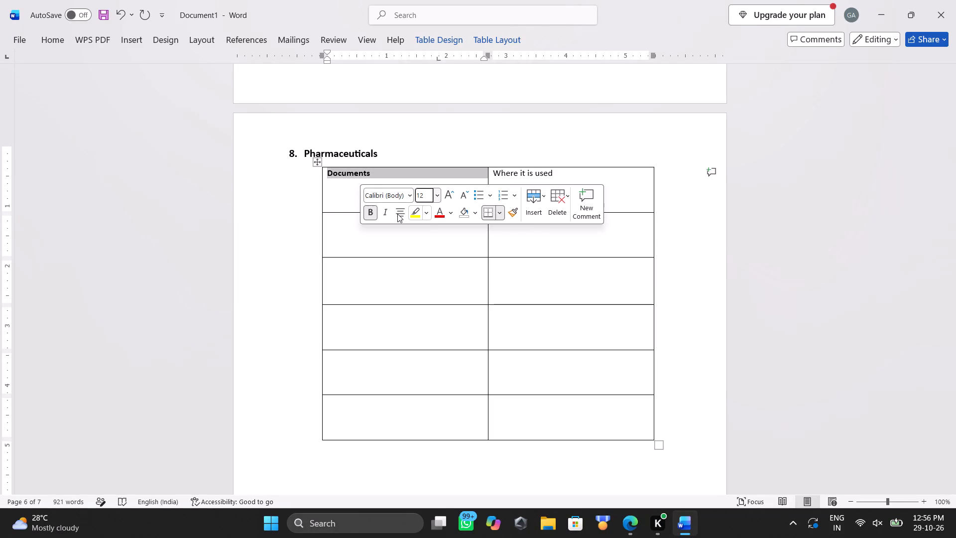
left_click(397, 214)
Format the "Where it is used" header of the Pharmaceuticals table as 12 pt, centred and bold.
triple_click(528, 173)
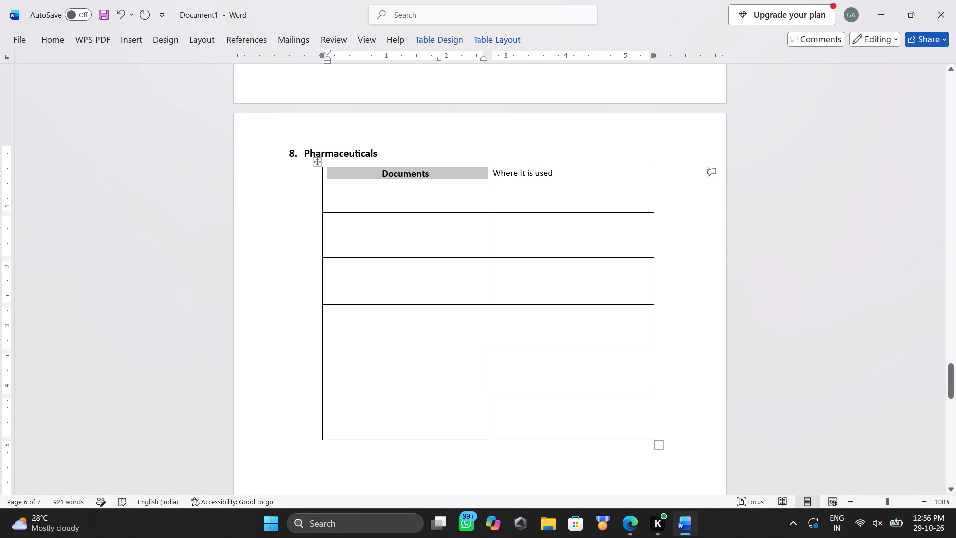
left_click(594, 190)
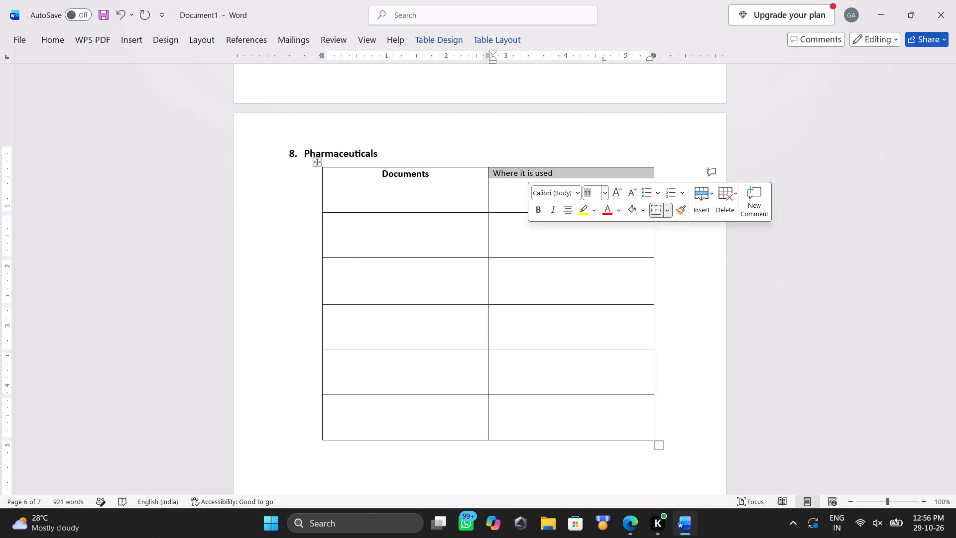
type("12")
key("Return")
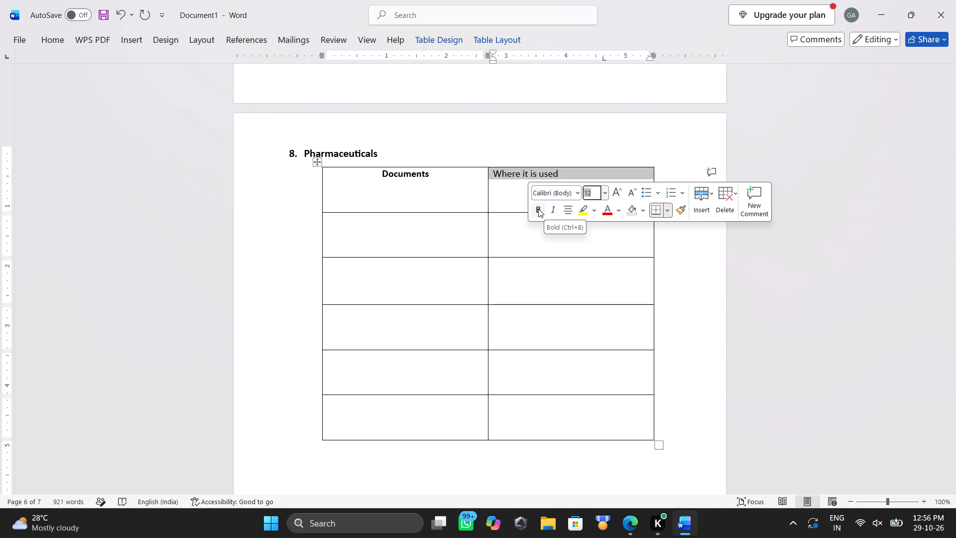
double_click(505, 206)
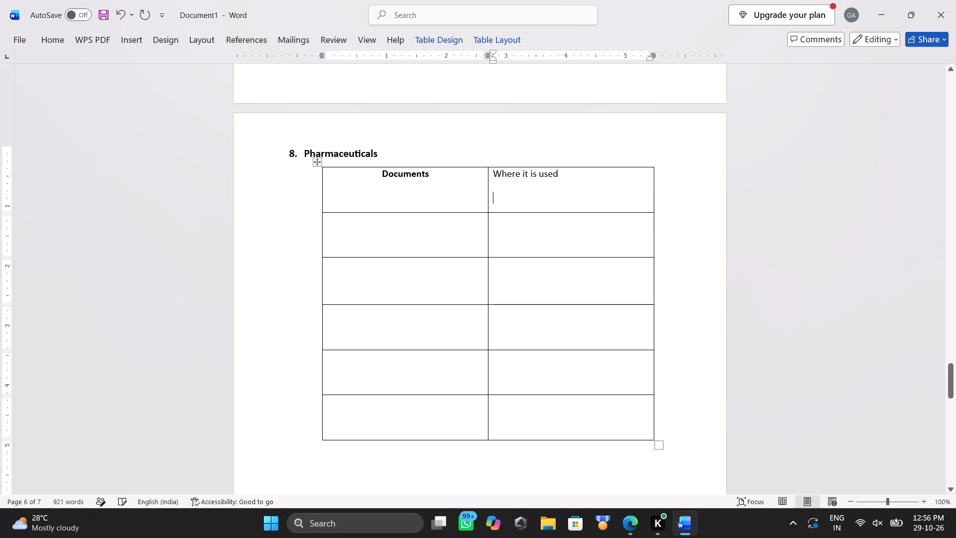
triple_click(512, 196)
left_click(512, 196)
triple_click(512, 196)
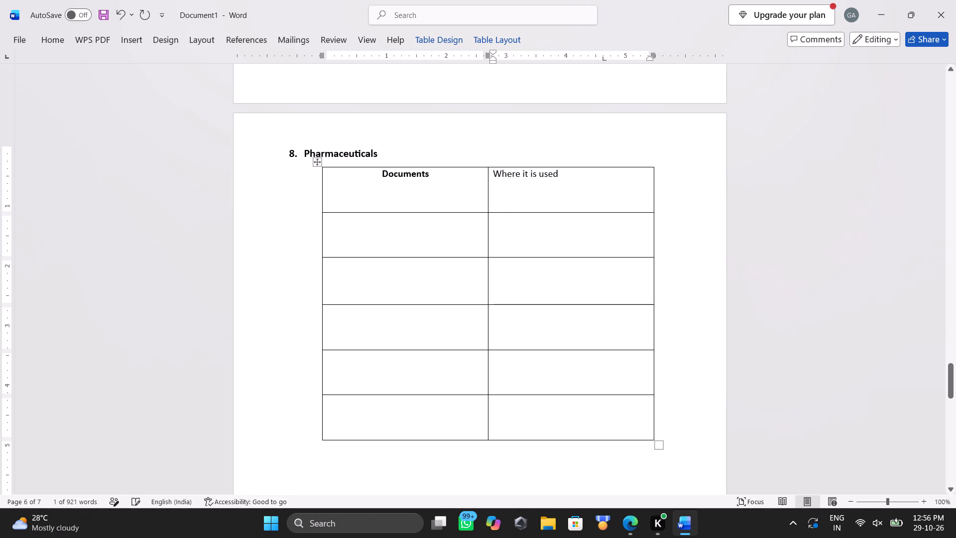
key("ctrl+e")
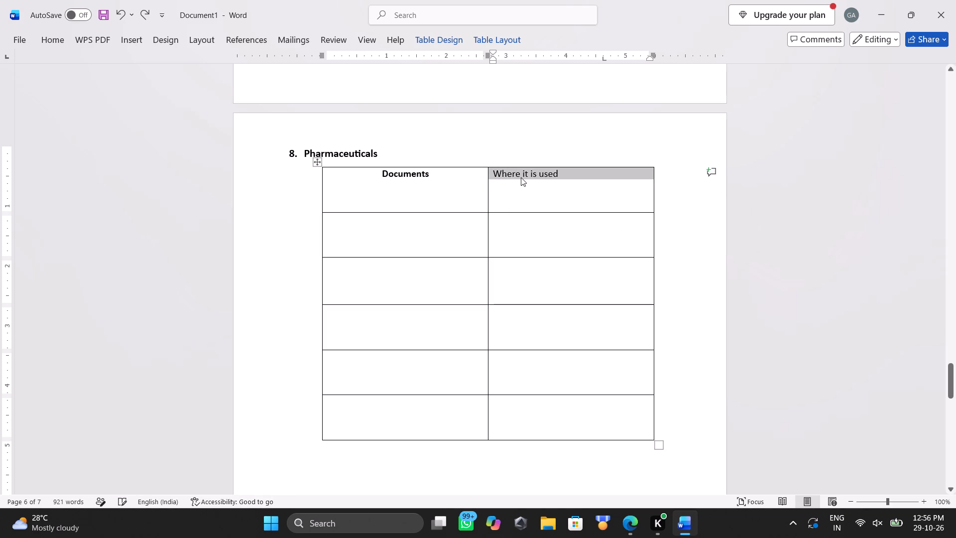
key("ctrl+b")
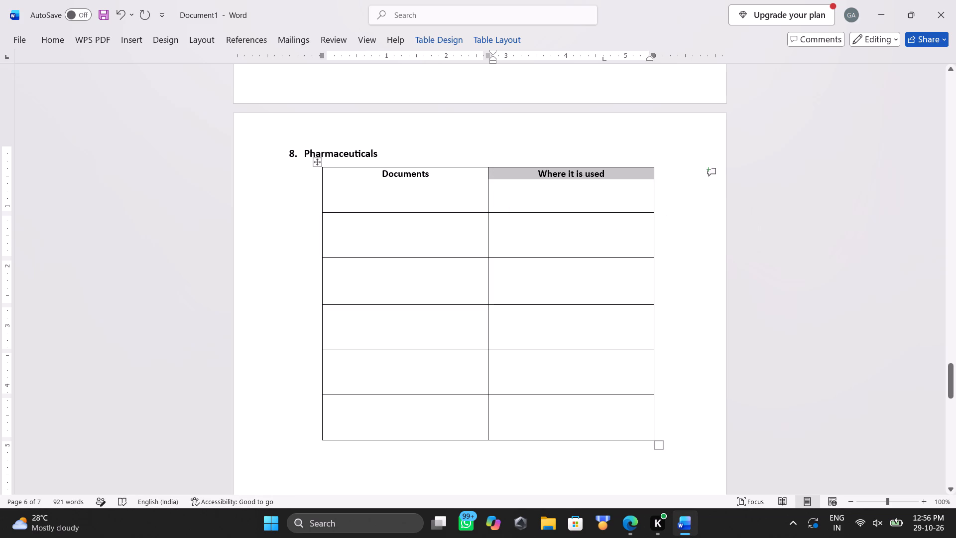
Reduce the header row of the Pharmaceuticals table to about 0.5 in high.
left_click(460, 212)
left_click_drag(460, 212, 459, 194)
Narrow the Documents column to about 2.1 in, aligning the column divider in the header row and all rows below.
left_click_drag(487, 189, 459, 197)
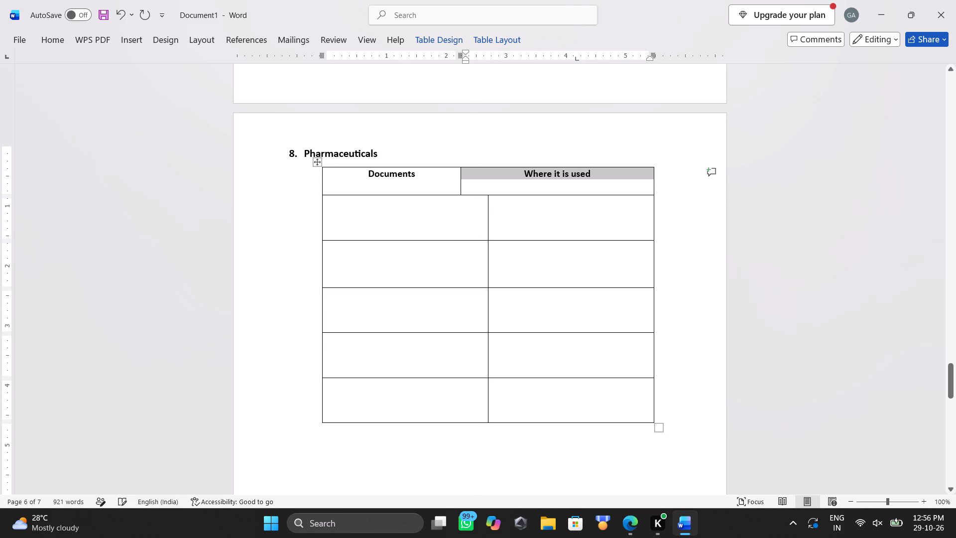
key("ctrl+z")
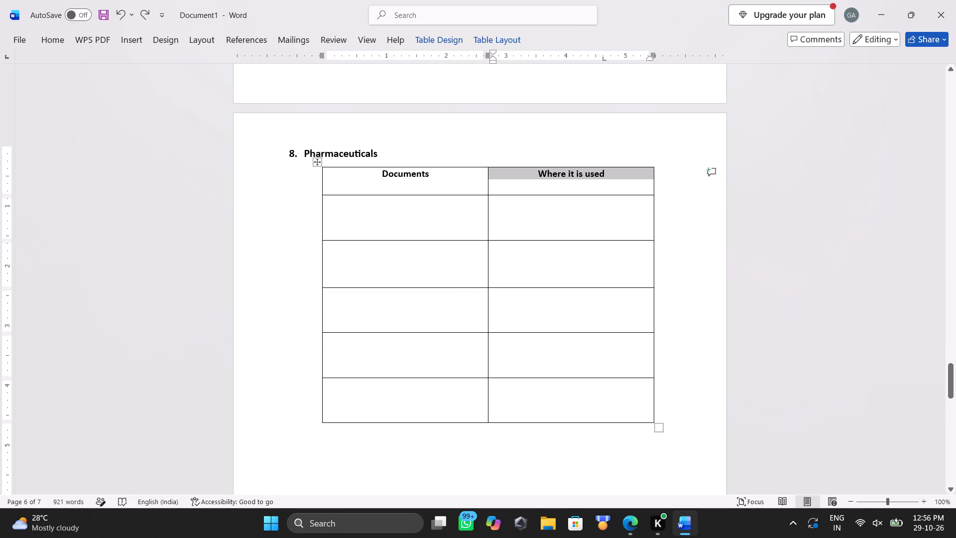
left_click(488, 195)
left_click_drag(487, 194, 469, 196)
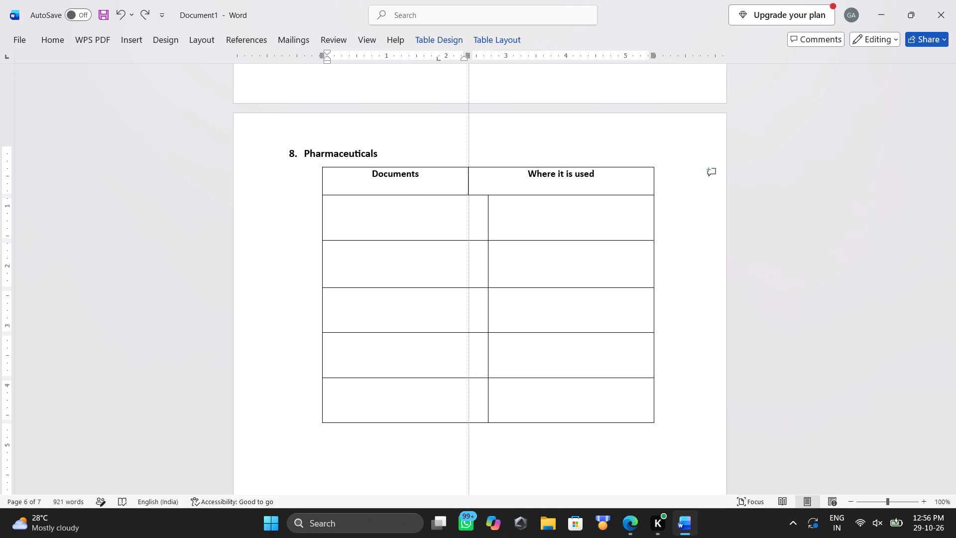
left_click_drag(469, 196, 450, 200)
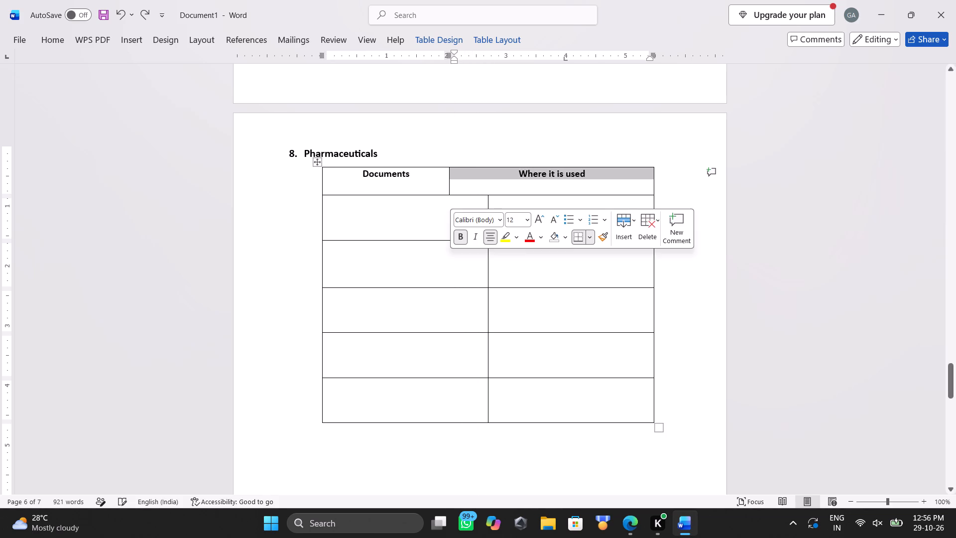
left_click_drag(487, 205, 464, 211)
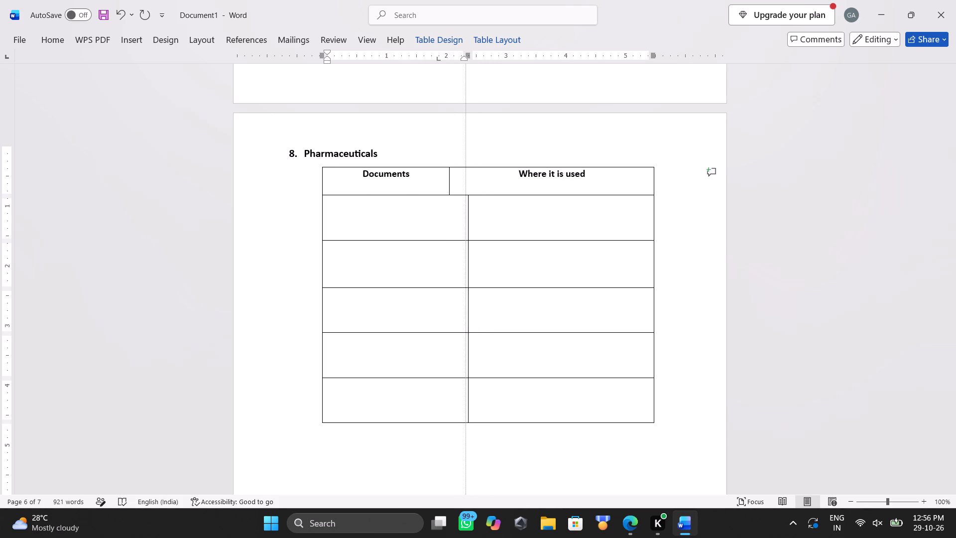
left_click_drag(464, 211, 449, 216)
left_click(400, 220)
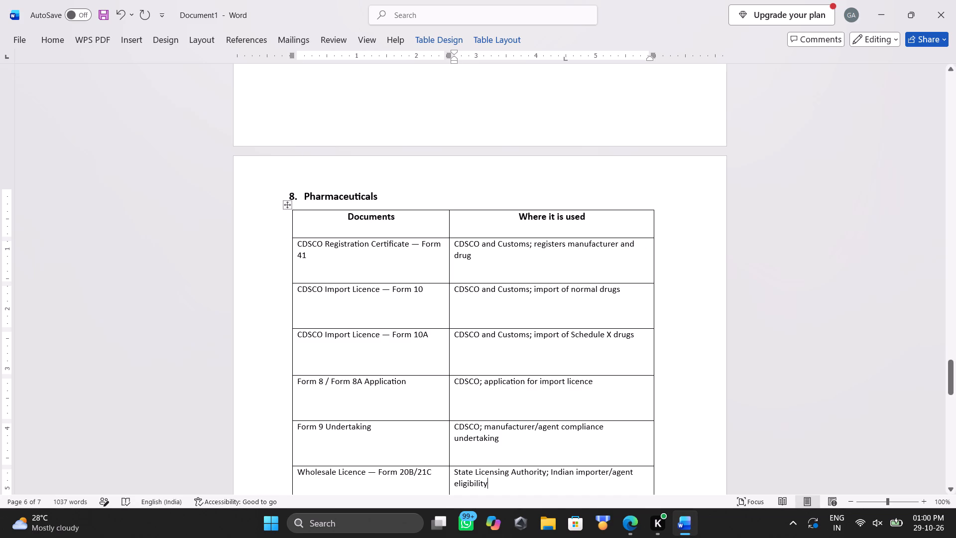
Resize the whole Pharmaceuticals table to shorter rows and a wider width, reaching about the 6.3-inch ruler mark.
scroll(615, 369, "down", 3)
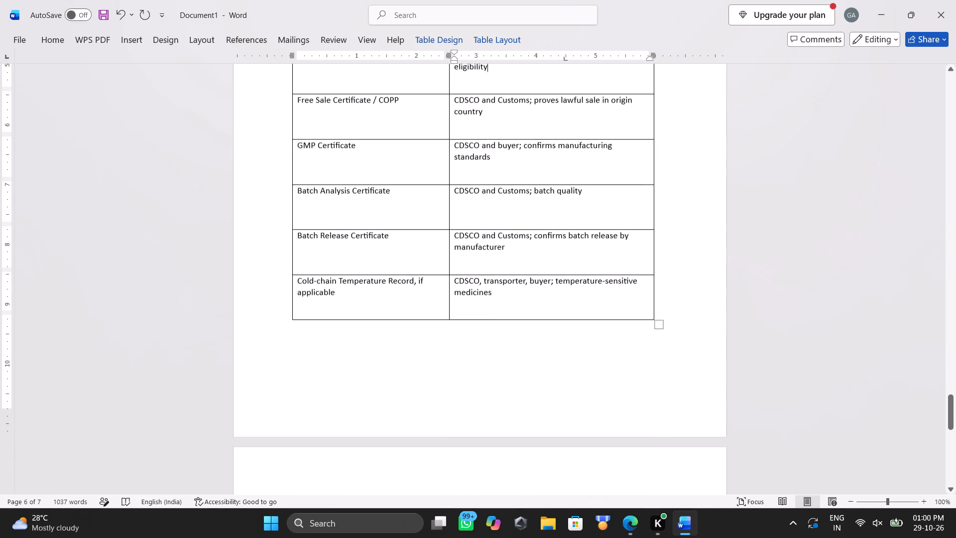
scroll(615, 369, "down", 1)
left_click_drag(660, 388, 660, 369)
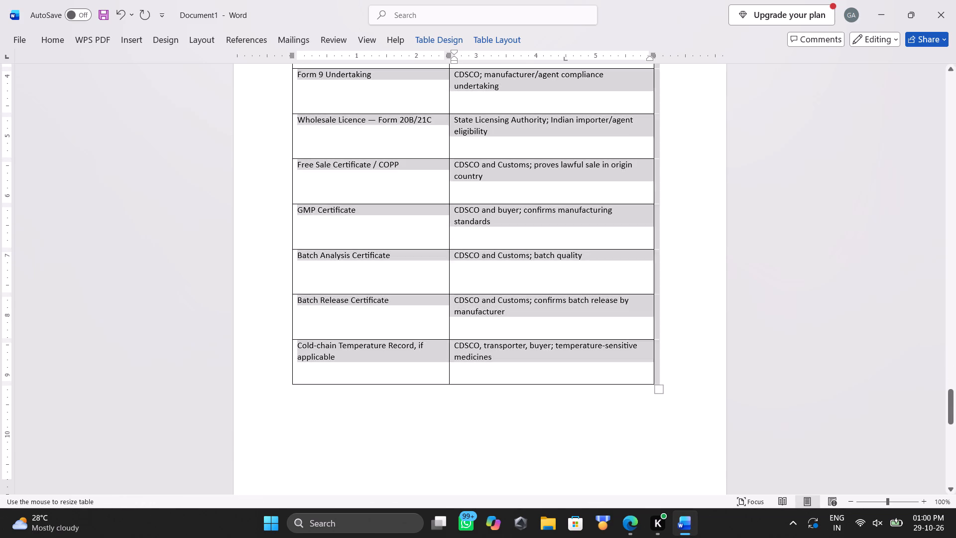
left_click_drag(660, 369, 667, 328)
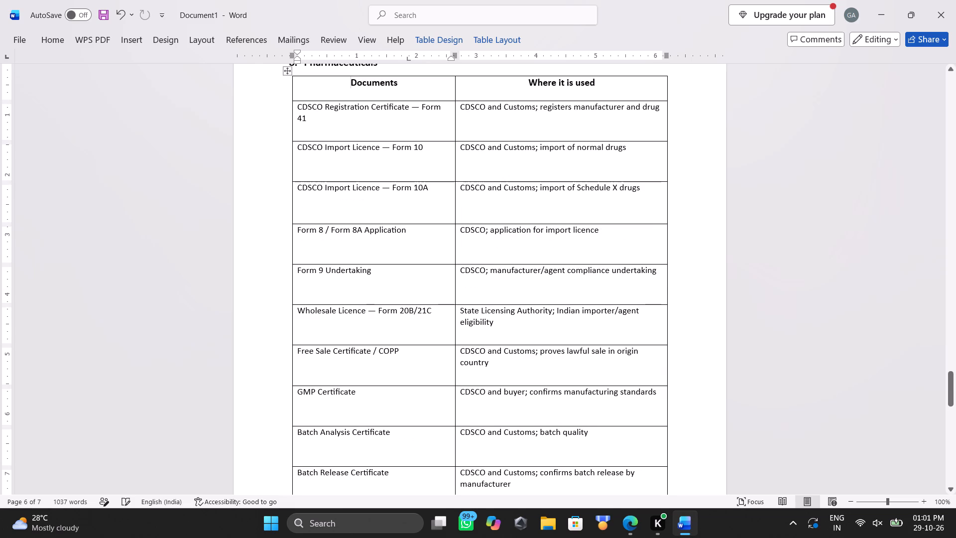
scroll(653, 469, "down", 1)
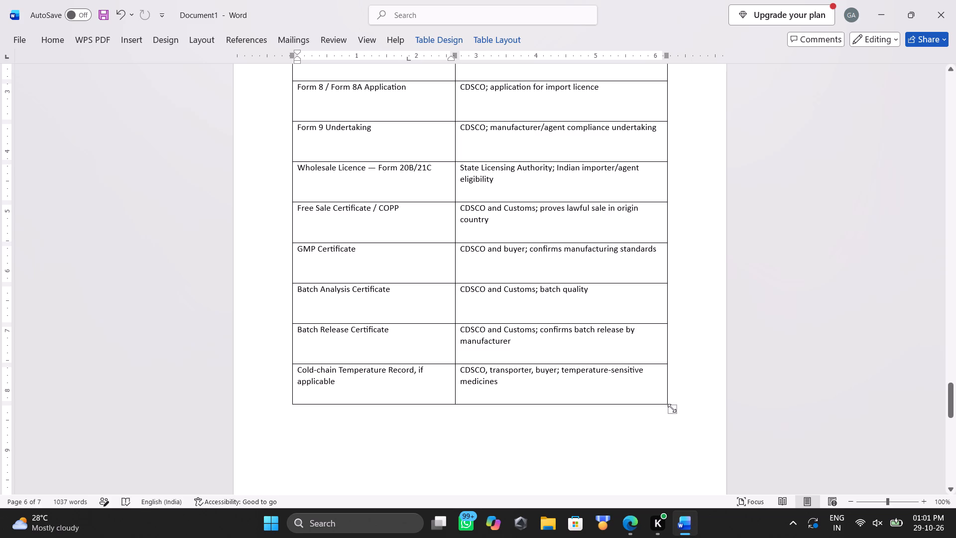
left_click_drag(672, 408, 670, 337)
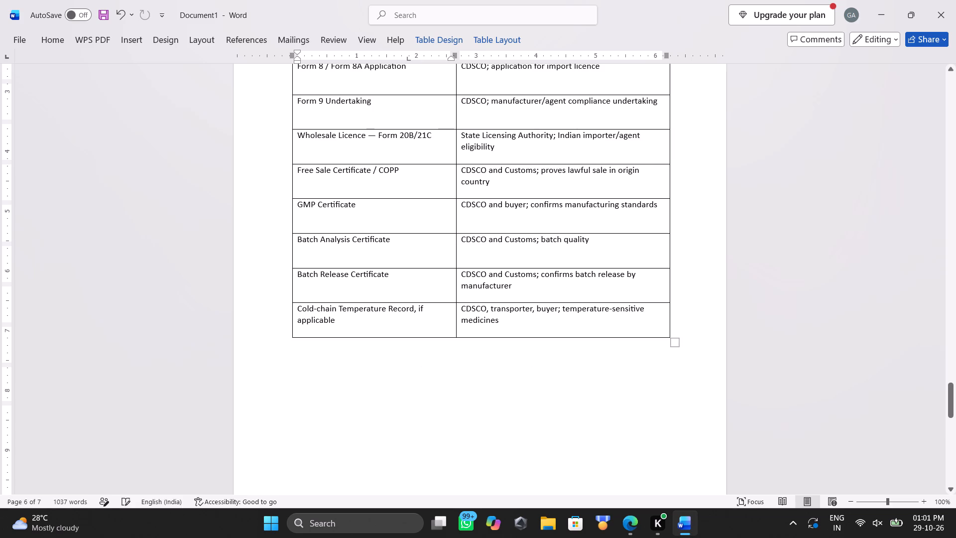
scroll(670, 337, "up", 1)
scroll(670, 337, "down", 1)
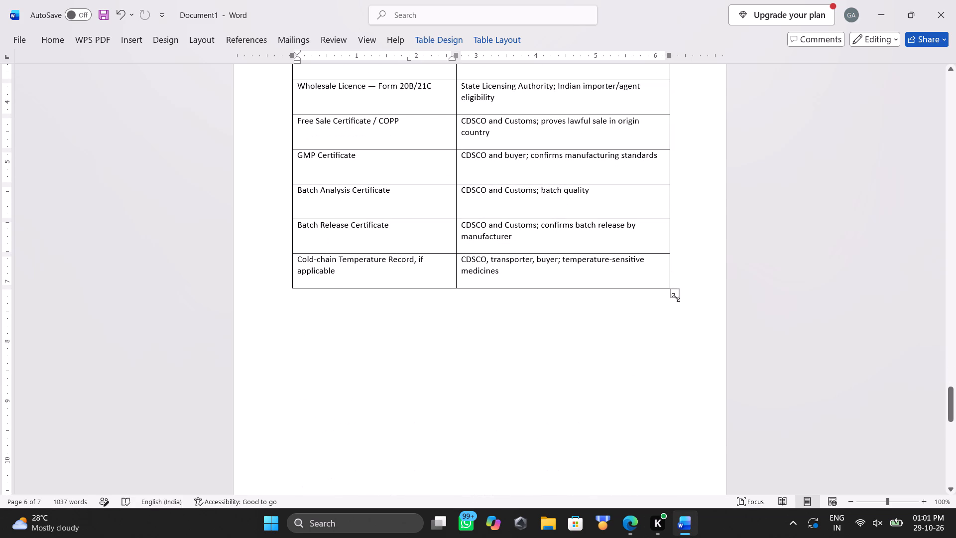
left_click_drag(676, 297, 669, 239)
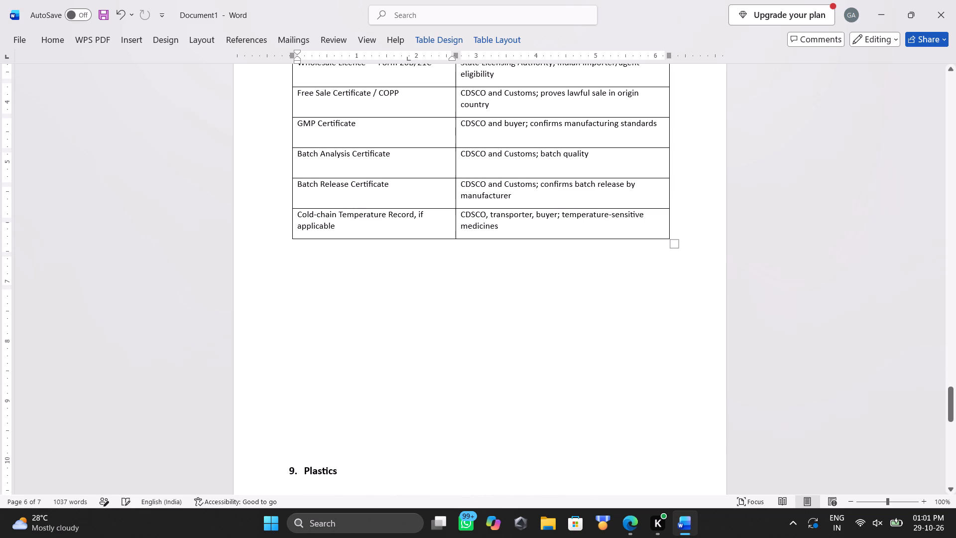
scroll(669, 239, "up", 2)
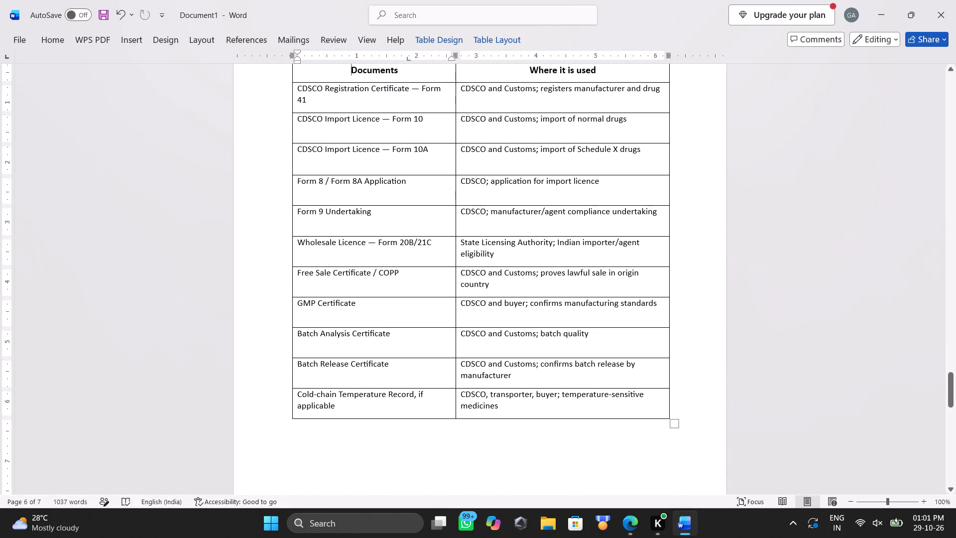
left_click_drag(677, 422, 672, 410)
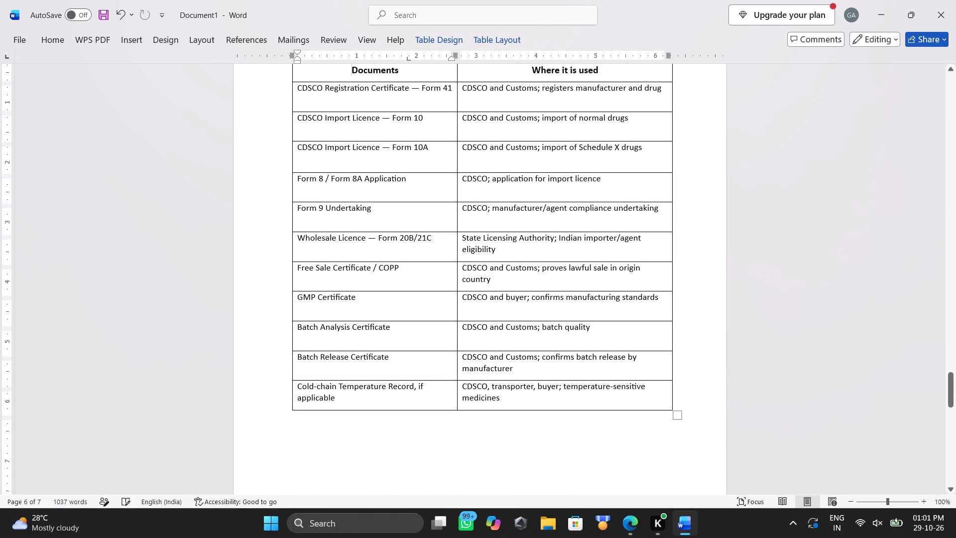
Review the layout of the finished product tables from the first section through Pharmaceuticals.
scroll(672, 410, "down", 2)
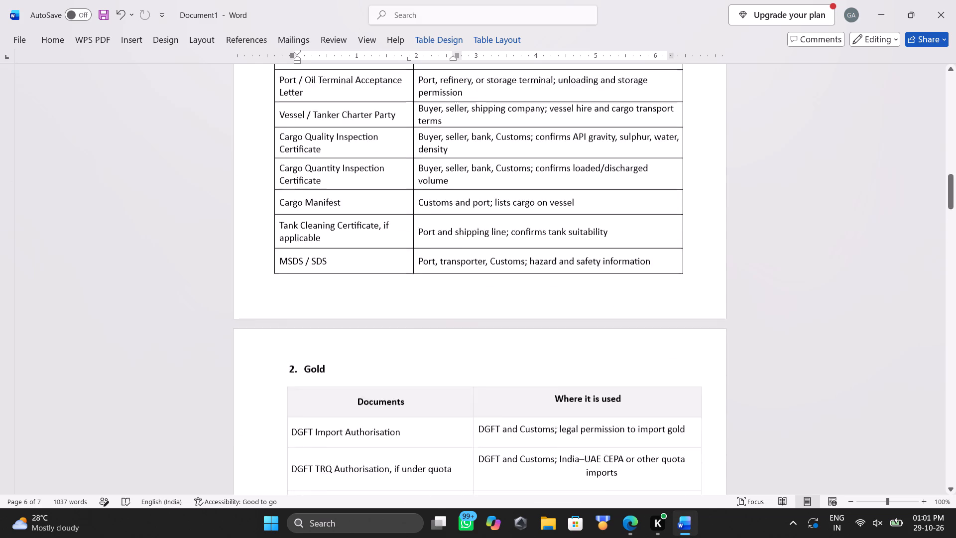
scroll(672, 410, "down", 8)
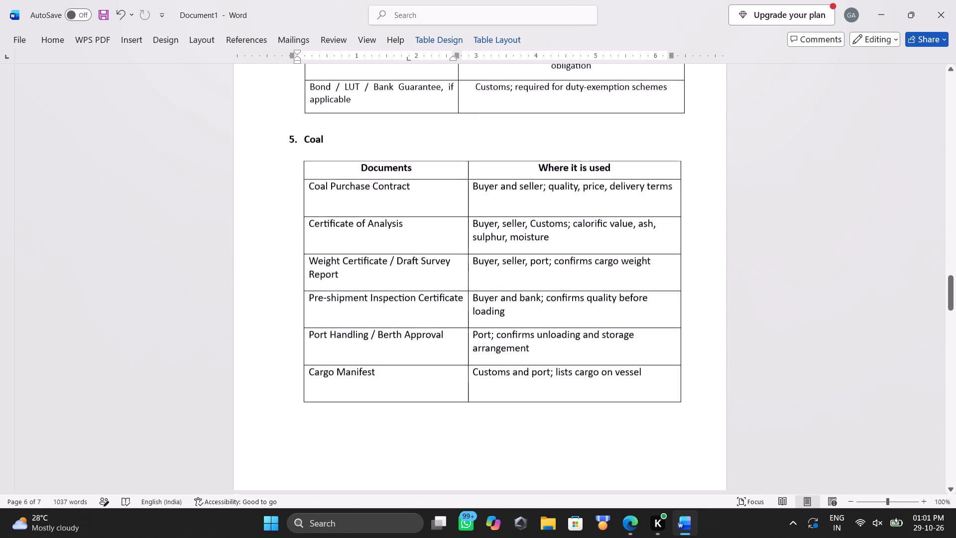
scroll(672, 410, "down", 5)
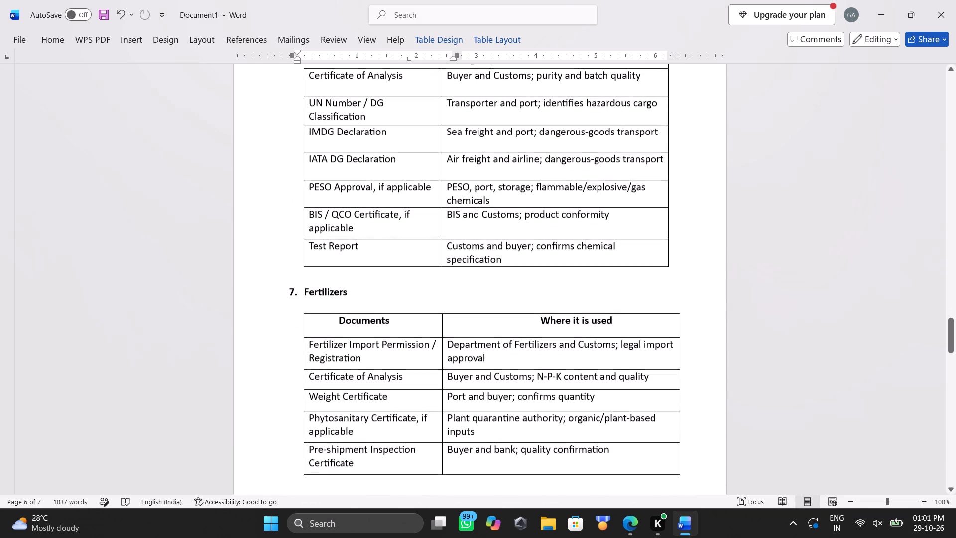
scroll(672, 410, "down", 4)
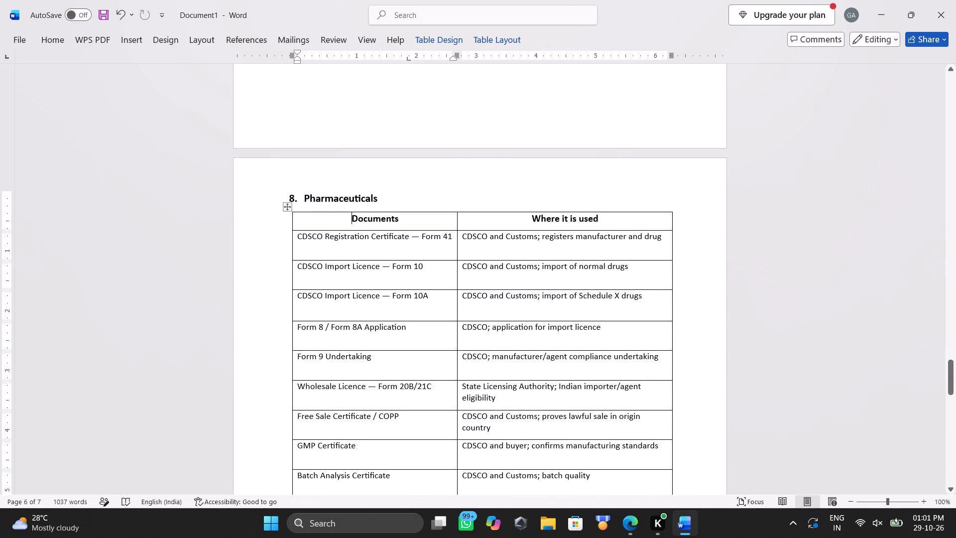
Check the font size of "Where it is used" entries in each table, from Pharmaceuticals back to the first section.
triple_click(553, 321)
scroll(538, 207, "up", 1)
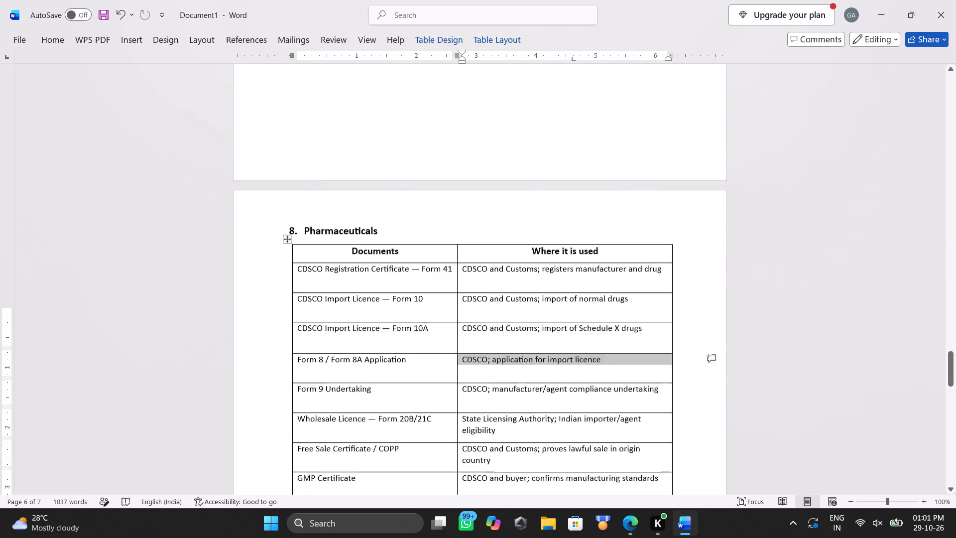
scroll(538, 207, "up", 1)
triple_click(506, 168)
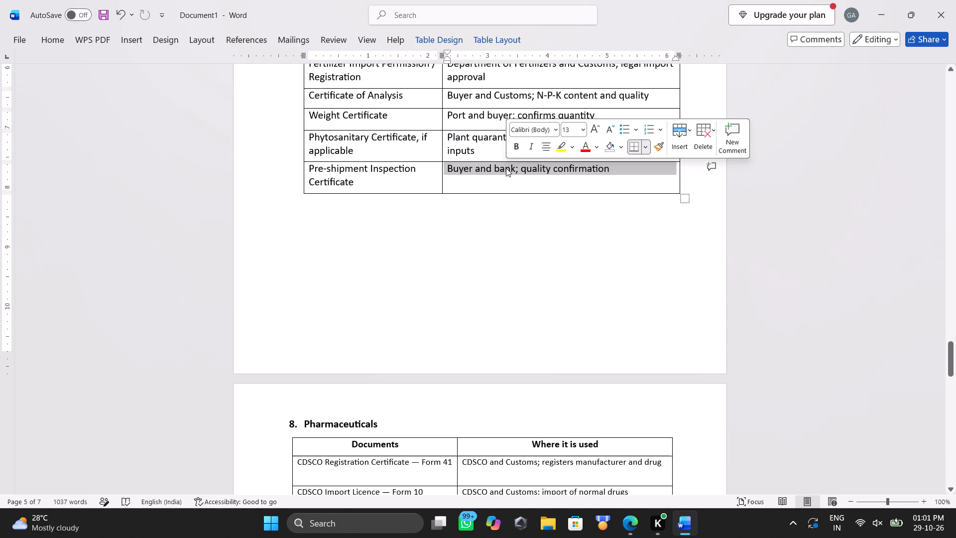
scroll(472, 164, "up", 1)
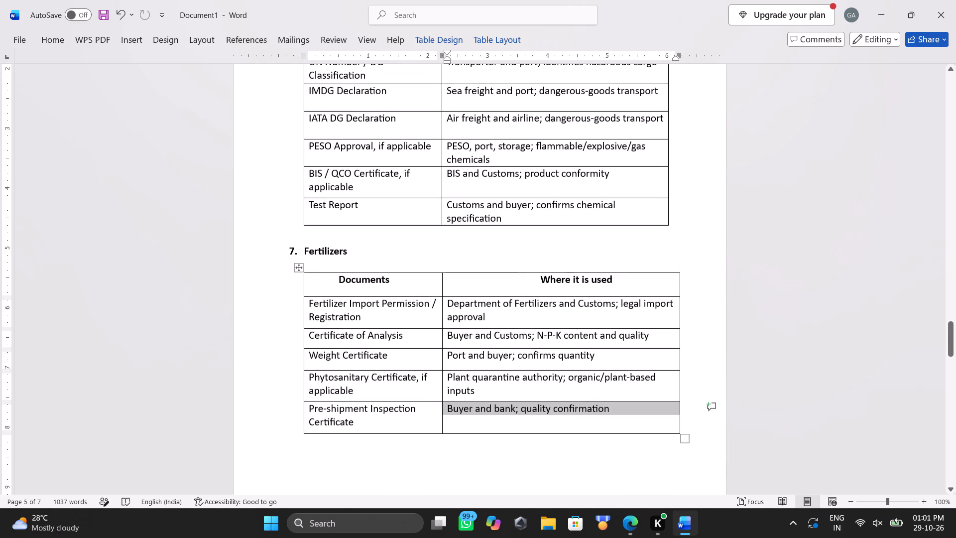
triple_click(472, 164)
scroll(472, 164, "up", 1)
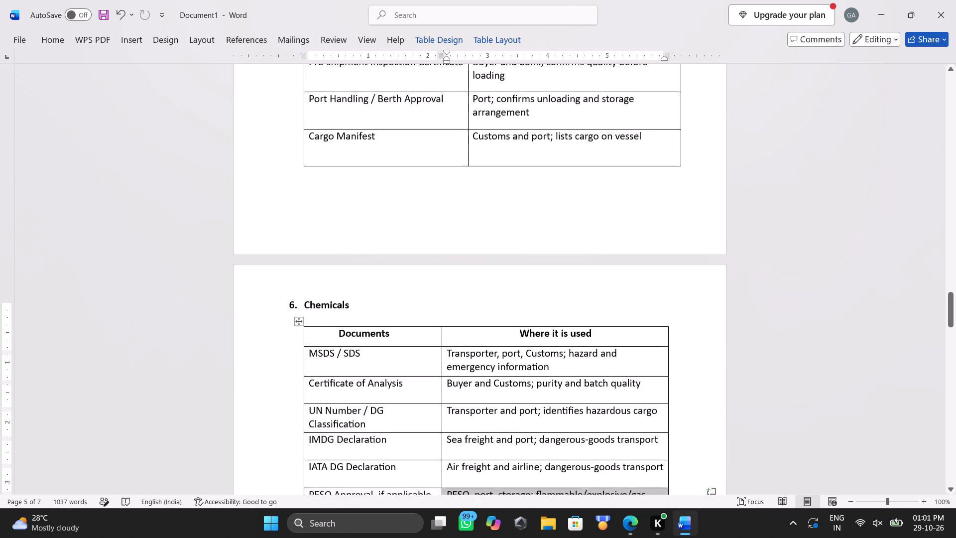
scroll(472, 164, "up", 1)
triple_click(492, 139)
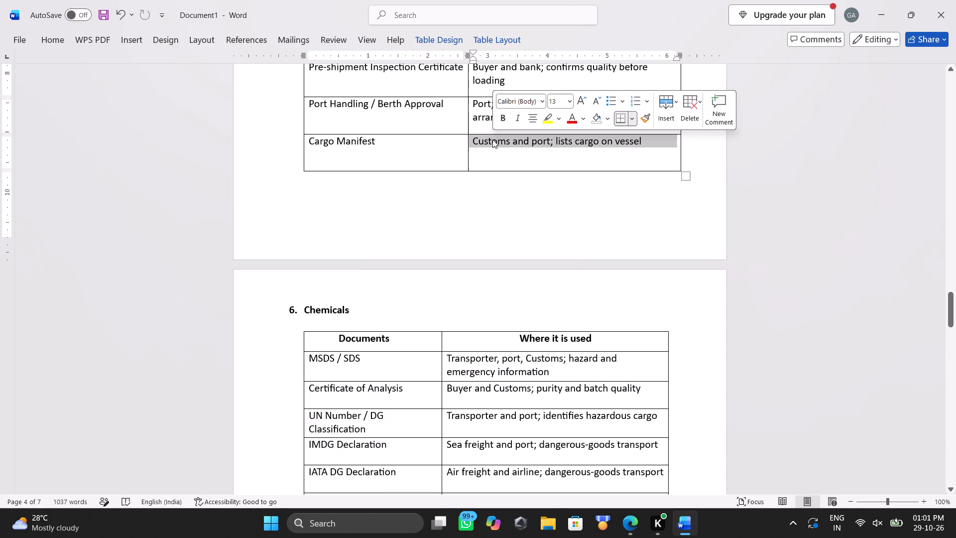
scroll(492, 139, "up", 4)
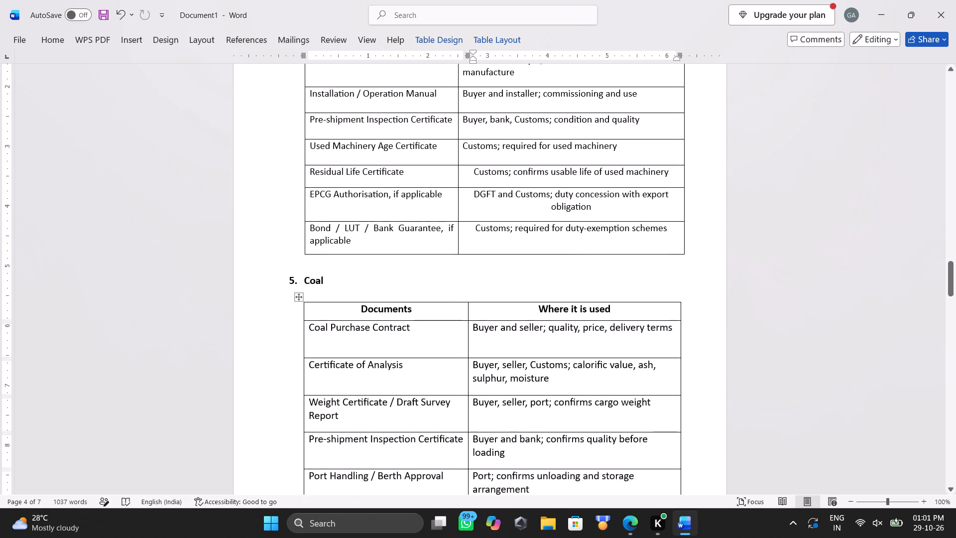
triple_click(492, 146)
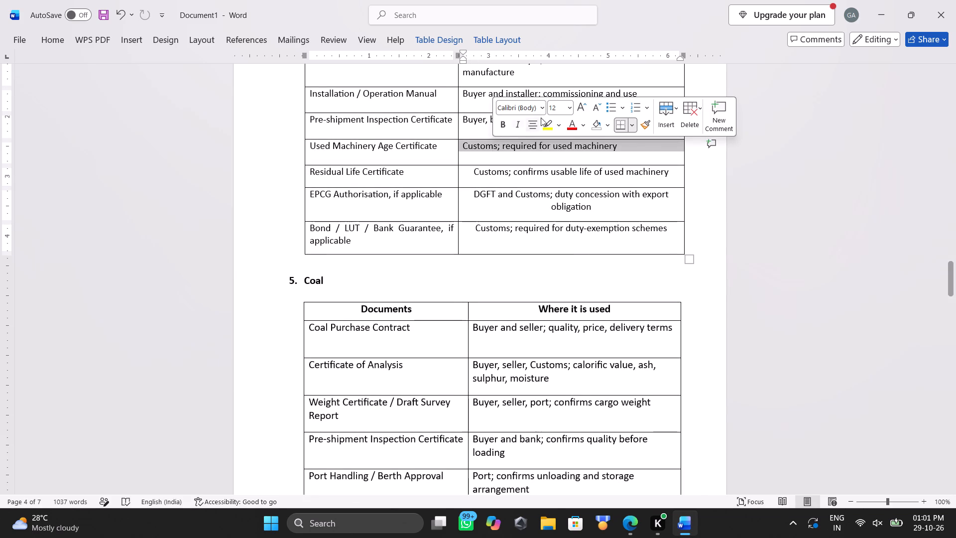
left_click(571, 108)
left_click(571, 108)
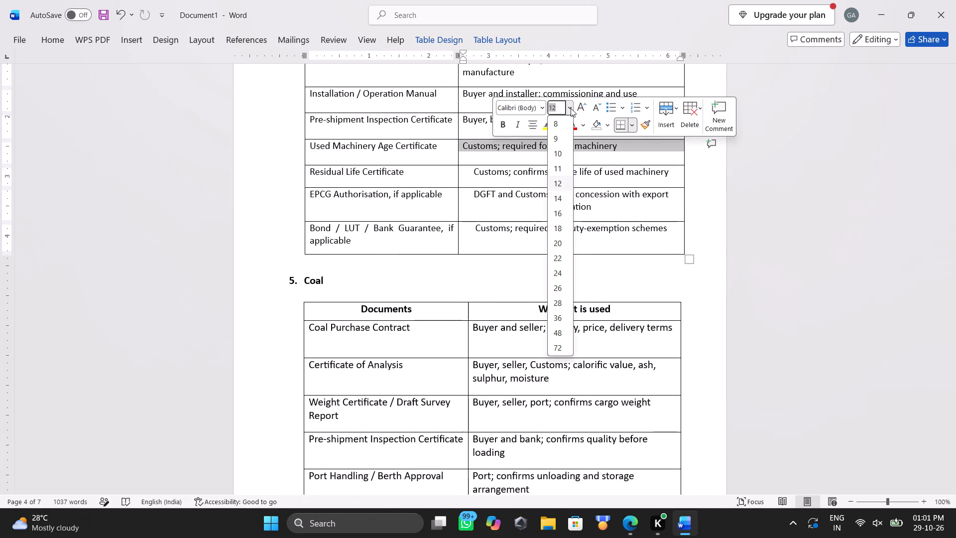
scroll(510, 234, "up", 4)
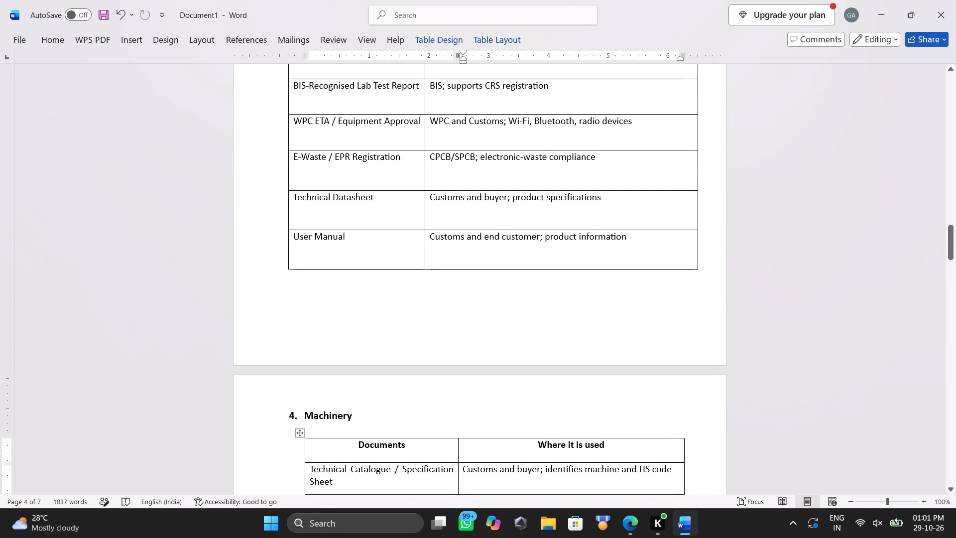
triple_click(481, 242)
scroll(481, 242, "up", 3)
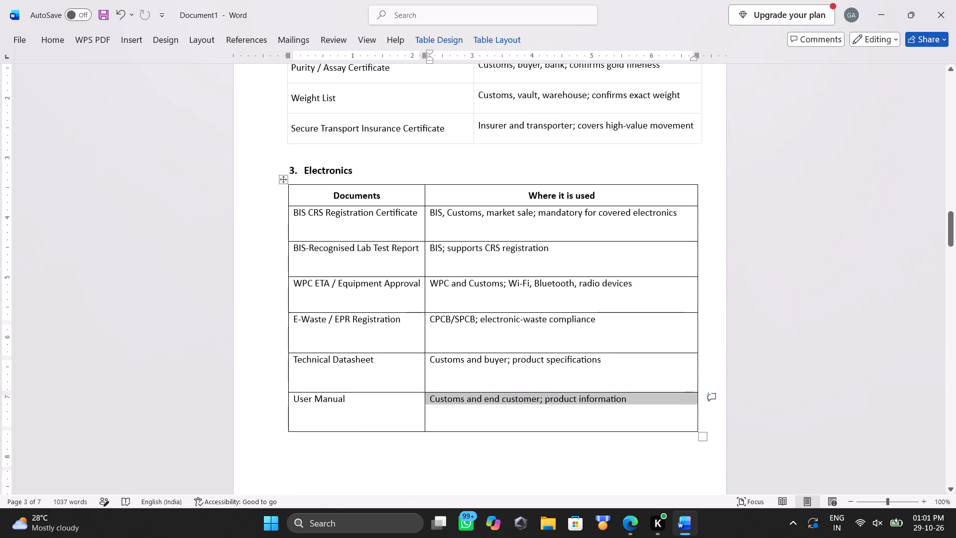
scroll(481, 242, "up", 1)
triple_click(501, 337)
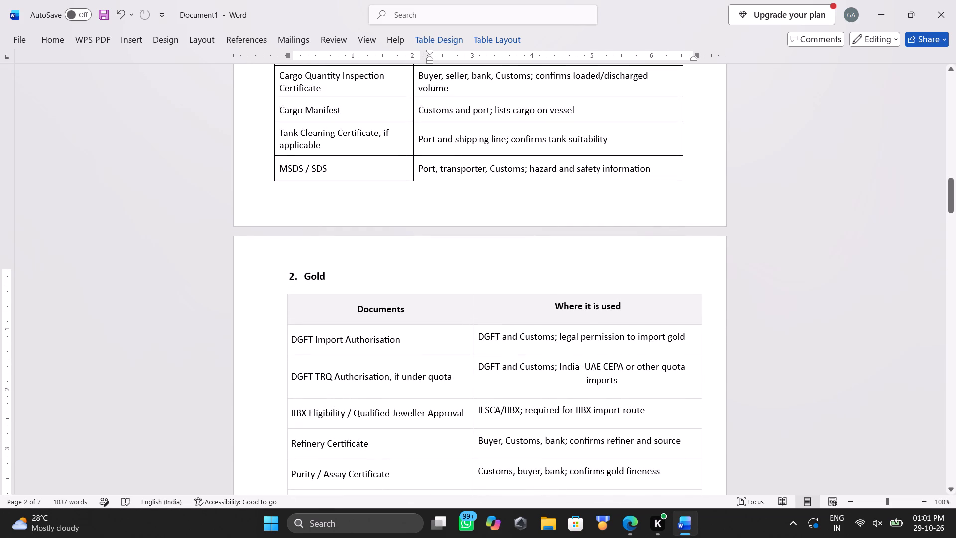
triple_click(476, 172)
Set the font size of the entire Chemicals table to 12.
scroll(476, 172, "down", 6)
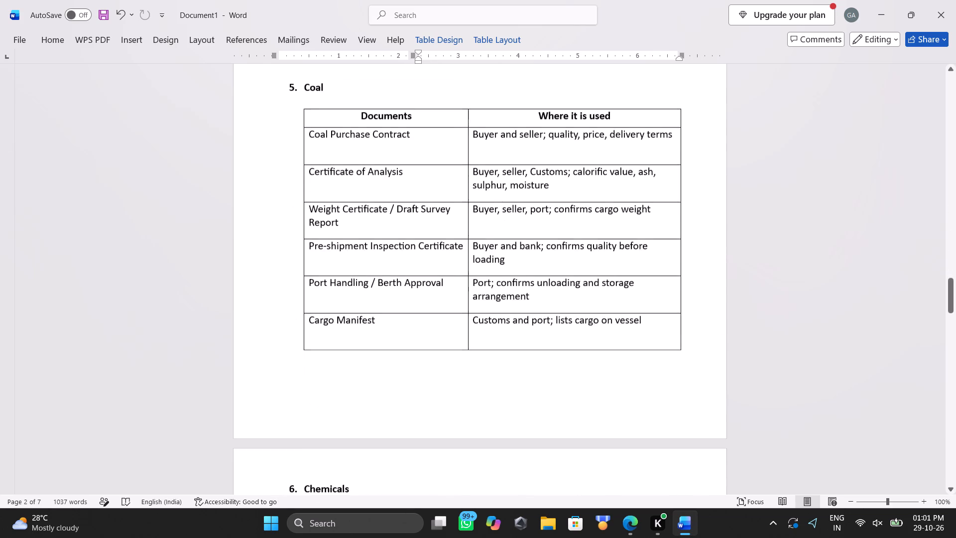
scroll(476, 172, "down", 1)
scroll(476, 172, "up", 1)
scroll(476, 172, "down", 1)
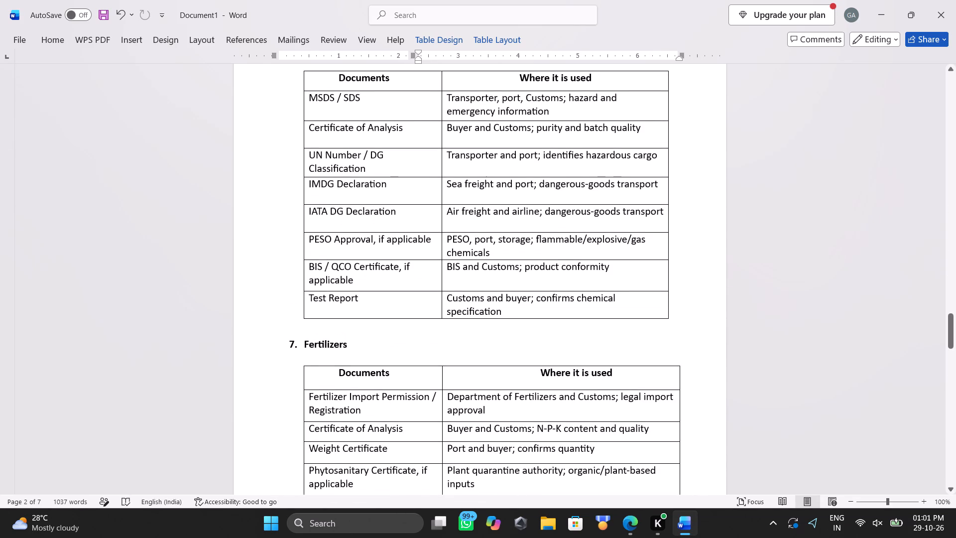
double_click(348, 168)
scroll(348, 168, "up", 1)
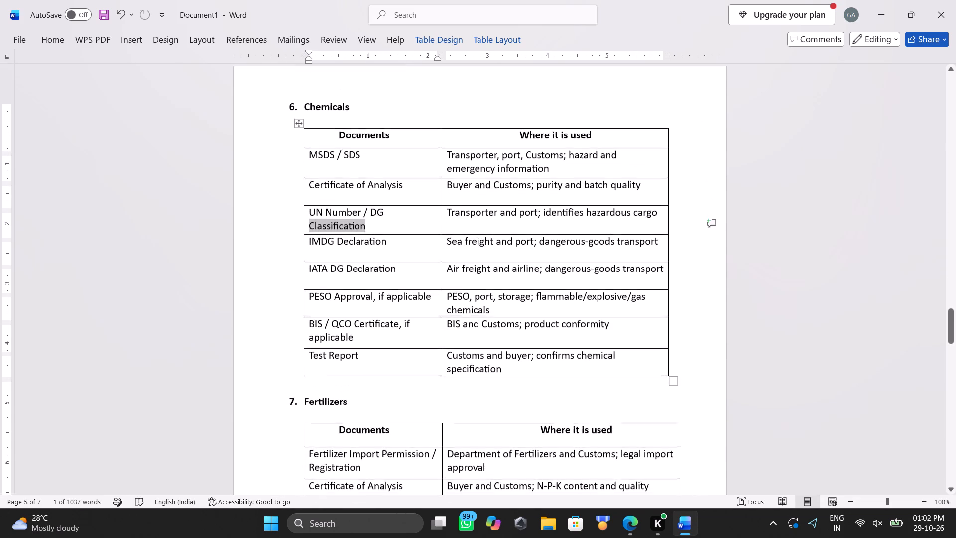
scroll(348, 168, "up", 1)
left_click(298, 133)
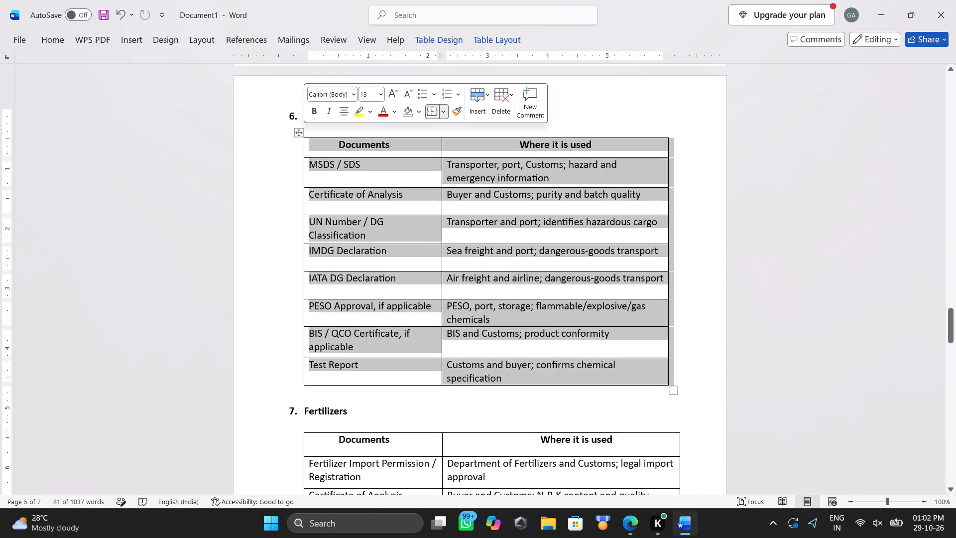
left_click(368, 95)
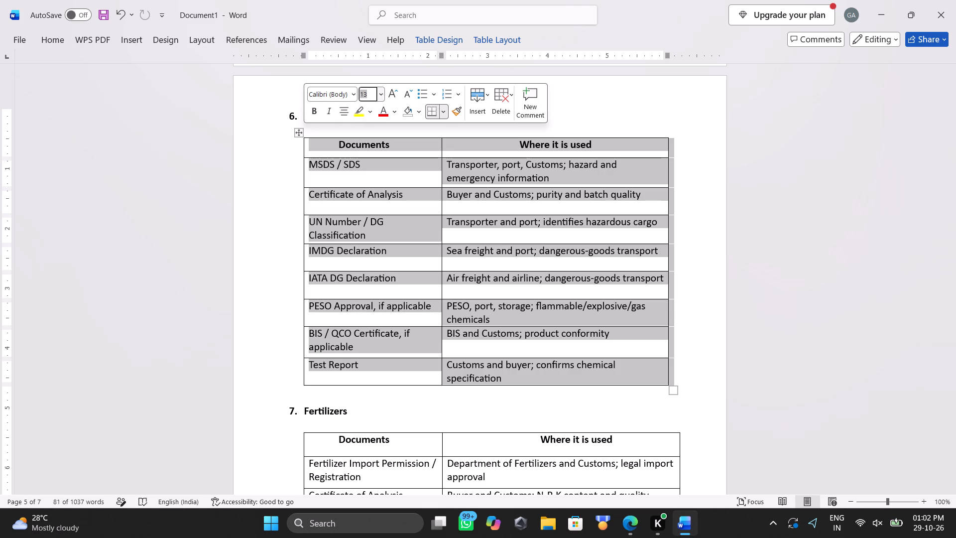
type("12")
key("Return")
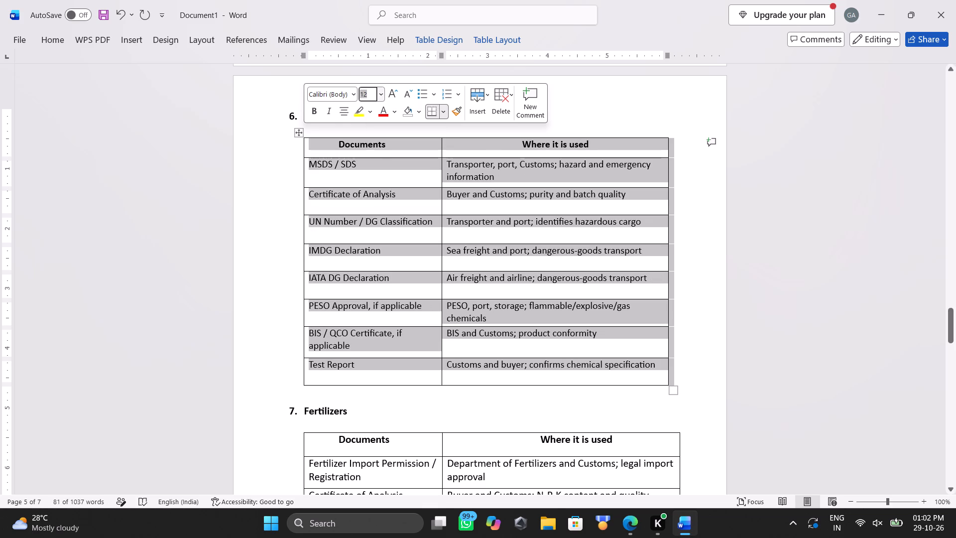
Set the font size of the entire Fertilizers table to 12.
scroll(380, 236, "down", 1)
triple_click(338, 236)
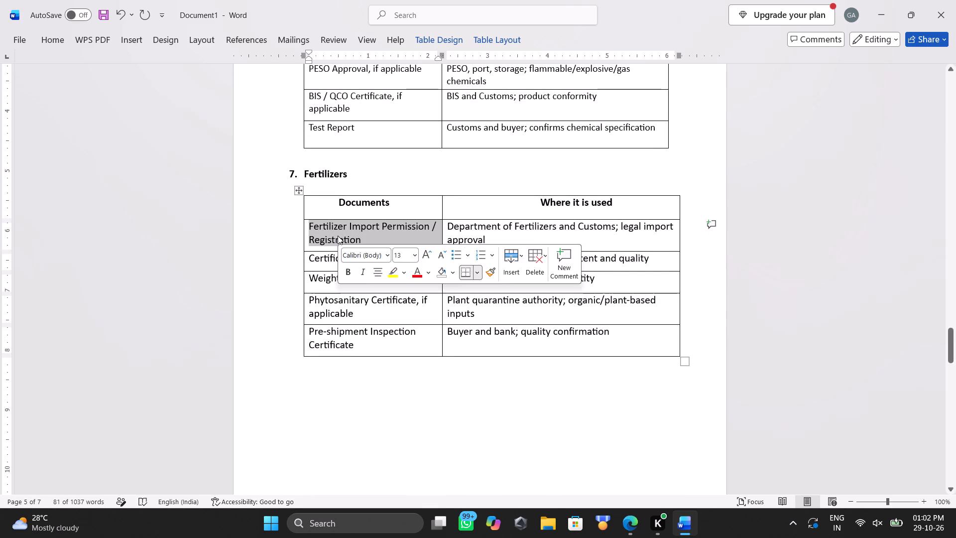
left_click(298, 192)
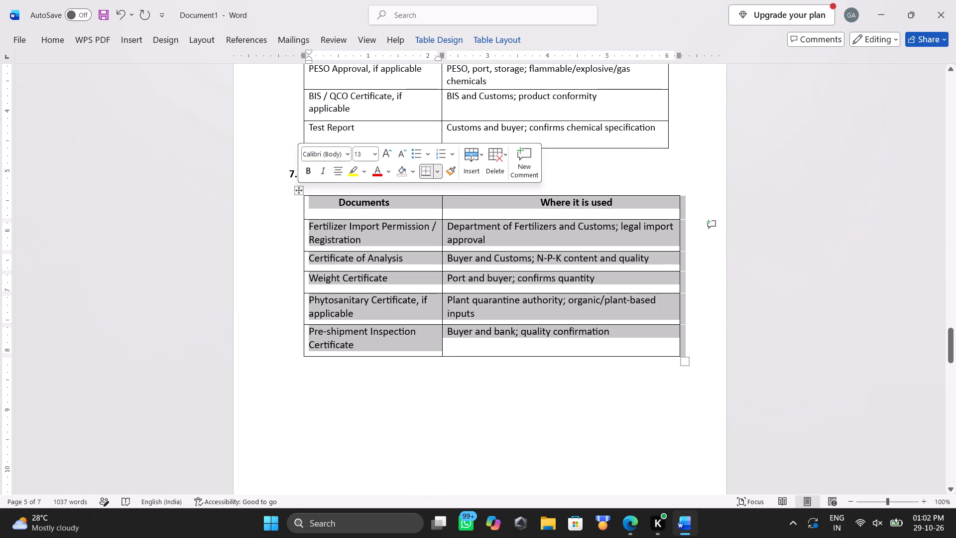
left_click(369, 155)
type("12")
key("Return")
Set the font size of the entire Pharmaceuticals table to 12.
scroll(373, 318, "down", 2)
triple_click(315, 269)
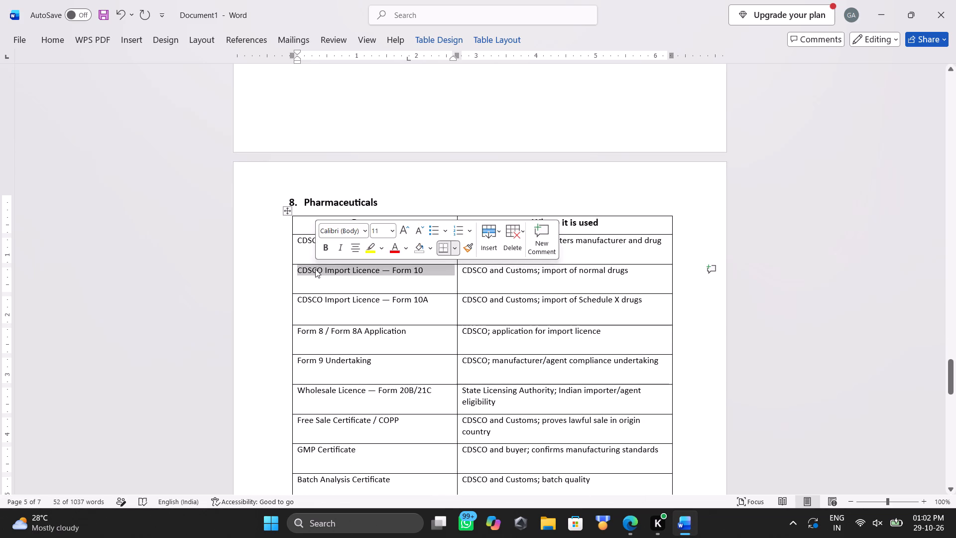
left_click(286, 214)
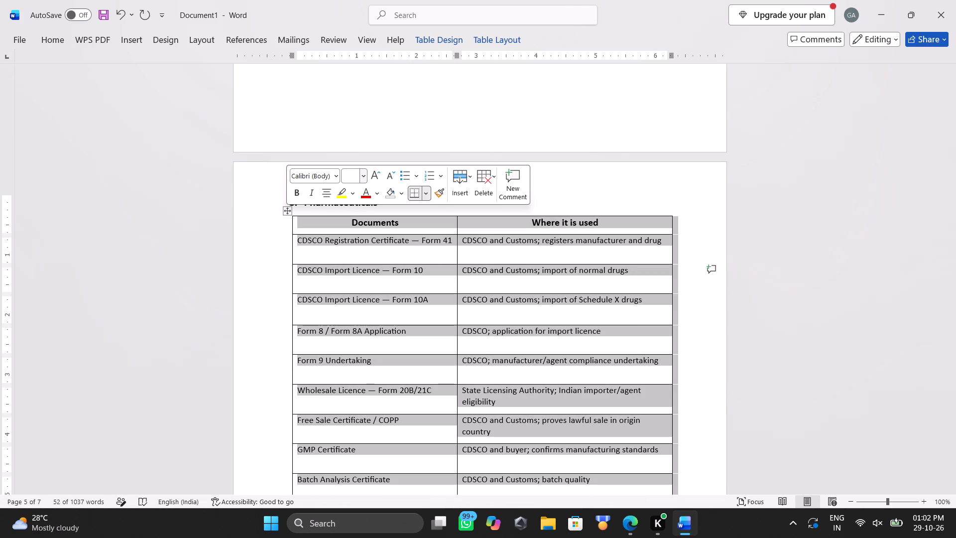
left_click(350, 175)
type("12")
key("Return")
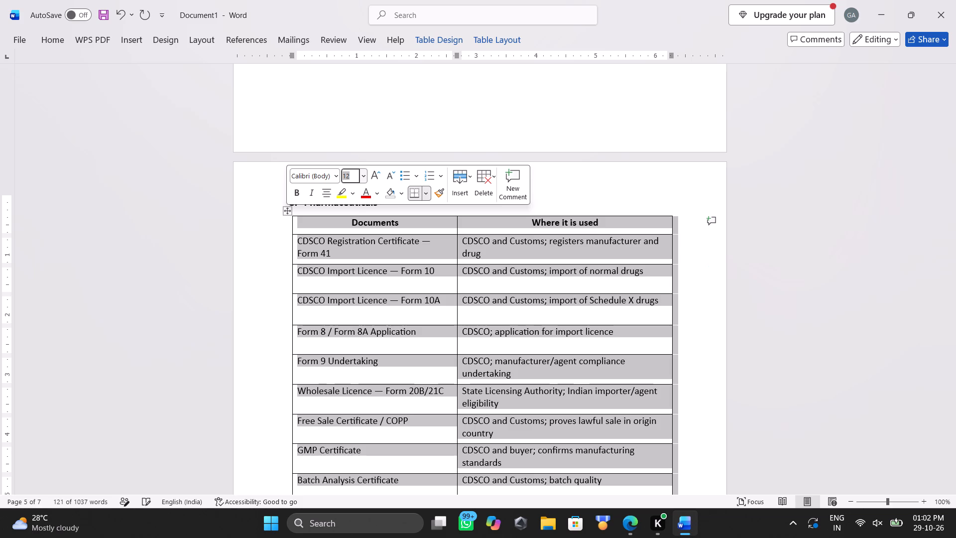
Remove the surplus blank lines between the Pharmaceuticals table and the Plastics heading so the Plastics section moves up.
scroll(483, 307, "down", 1)
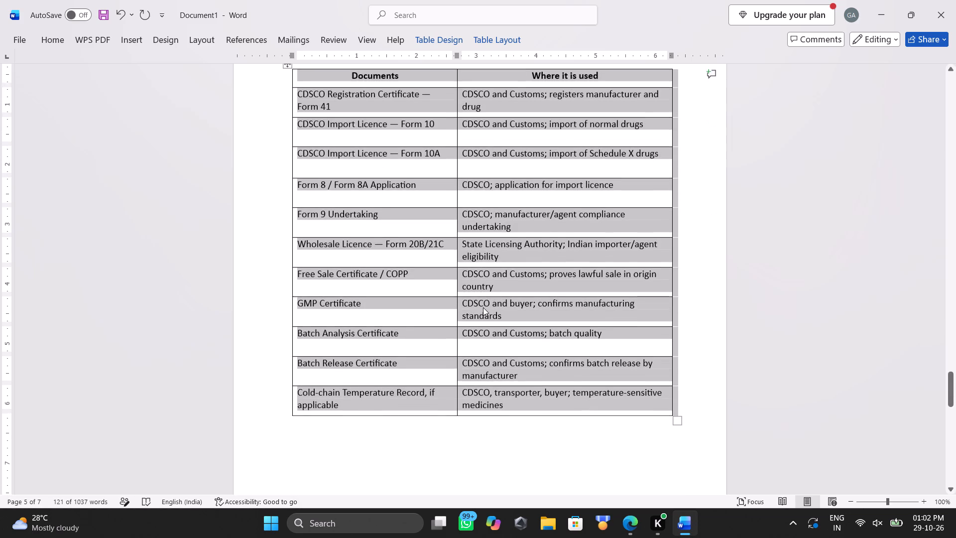
left_click(497, 436)
scroll(497, 436, "down", 3)
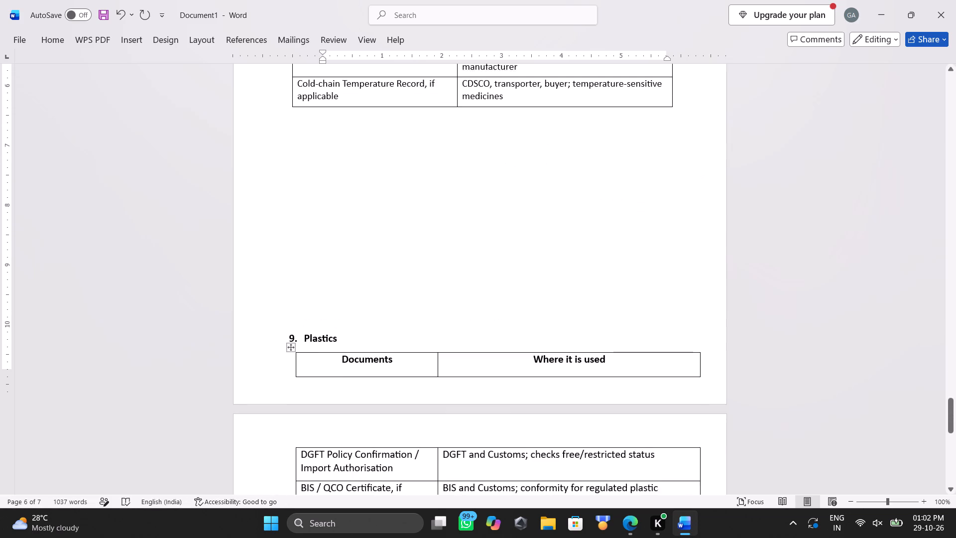
scroll(497, 436, "up", 2)
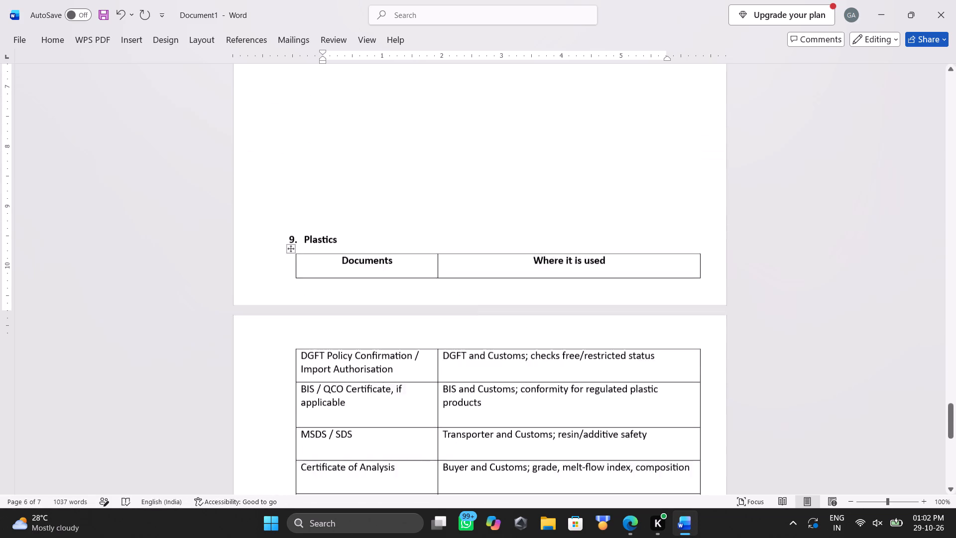
scroll(497, 436, "up", 1)
key("BackSpace")
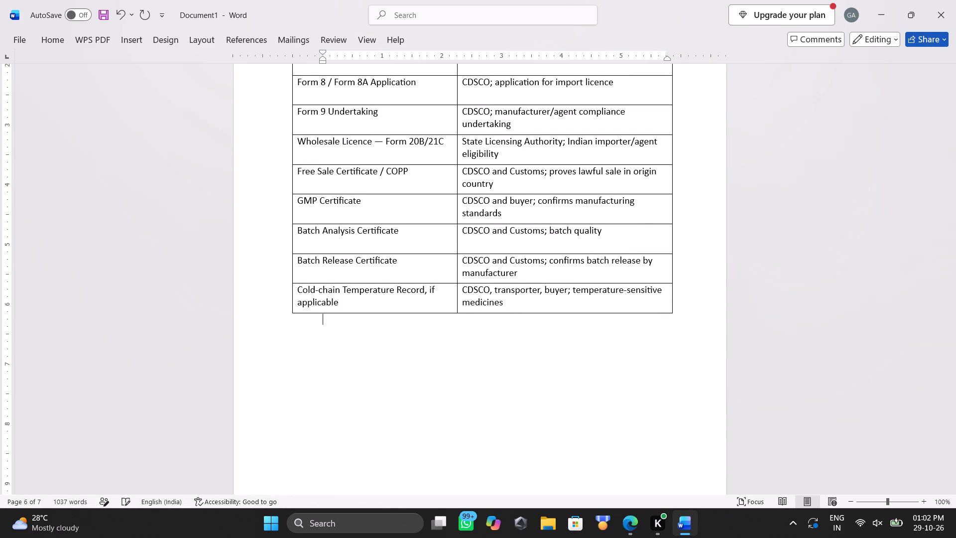
key("Down")
key("Down")
key("Down")
key("Down")
key("Down")
key("Down")
key("Down")
key("Down")
key("Down")
key("Down")
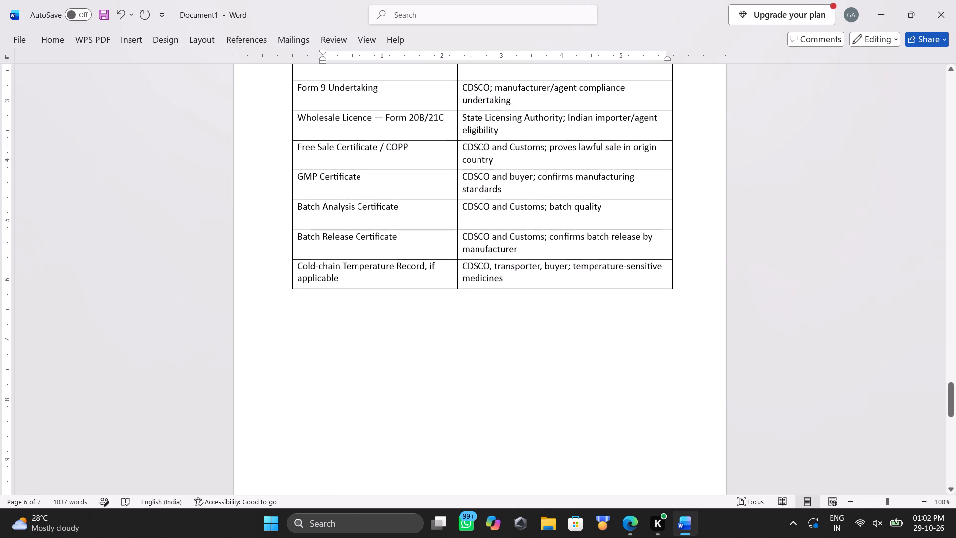
key("Down")
key("Up")
key("Left")
key("Down")
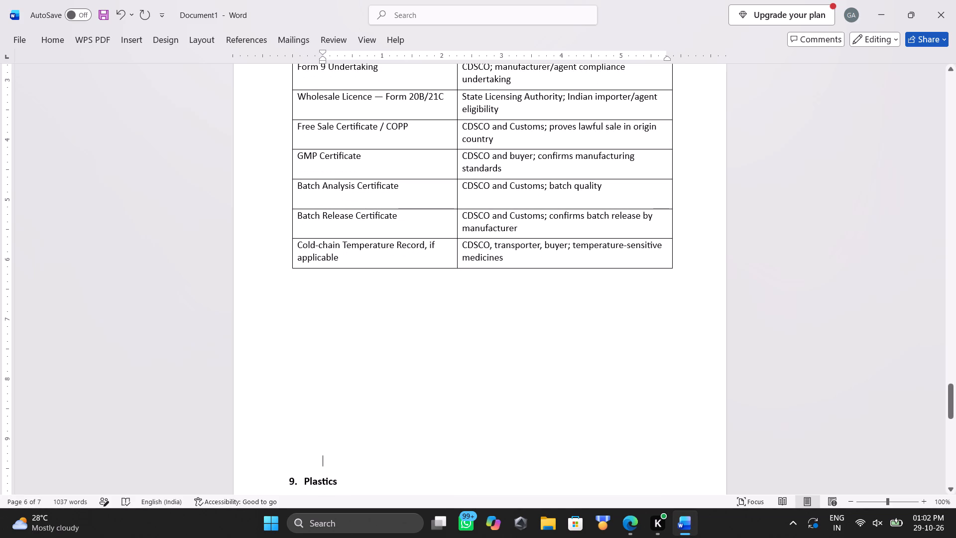
key("Left")
key("Down")
key("Left")
key("Left")
key("Down")
key("Down")
key("BackSpace")
key("BackSpace")
key("BackSpace")
key("BackSpace")
key("BackSpace")
key("BackSpace")
key("BackSpace")
key("BackSpace")
key("BackSpace")
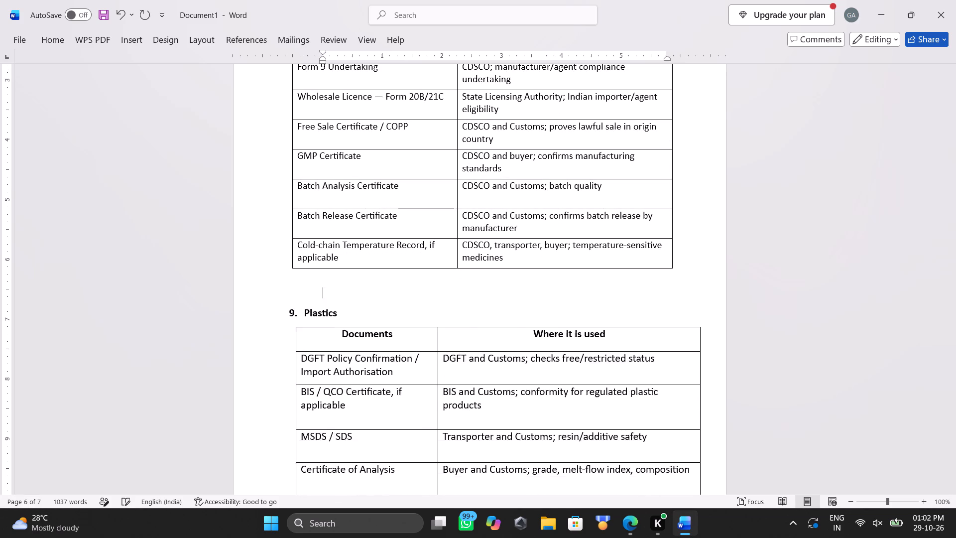
key("BackSpace")
key("BackSpace")
Review the layout of the tables from the Chemicals and Fertilizers sections through the end of the Plastics table.
scroll(497, 436, "up", 1)
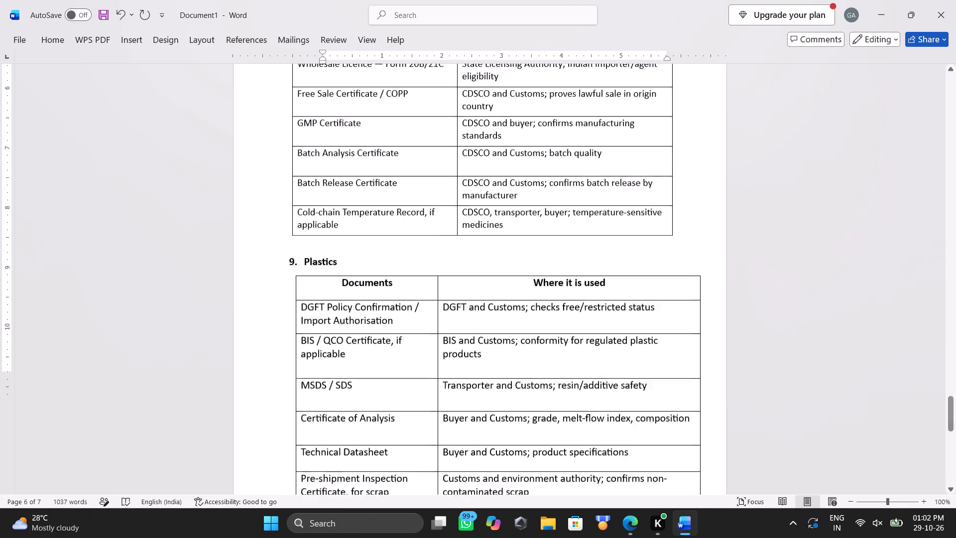
scroll(497, 436, "up", 3)
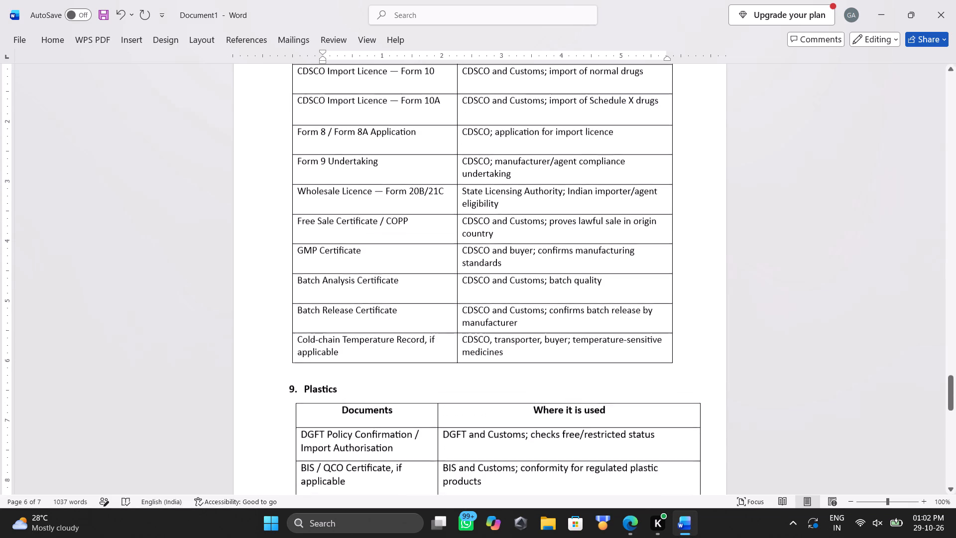
scroll(497, 436, "up", 2)
scroll(497, 436, "down", 4)
scroll(497, 436, "up", 1)
scroll(497, 436, "down", 2)
scroll(497, 436, "up", 1)
scroll(497, 436, "down", 5)
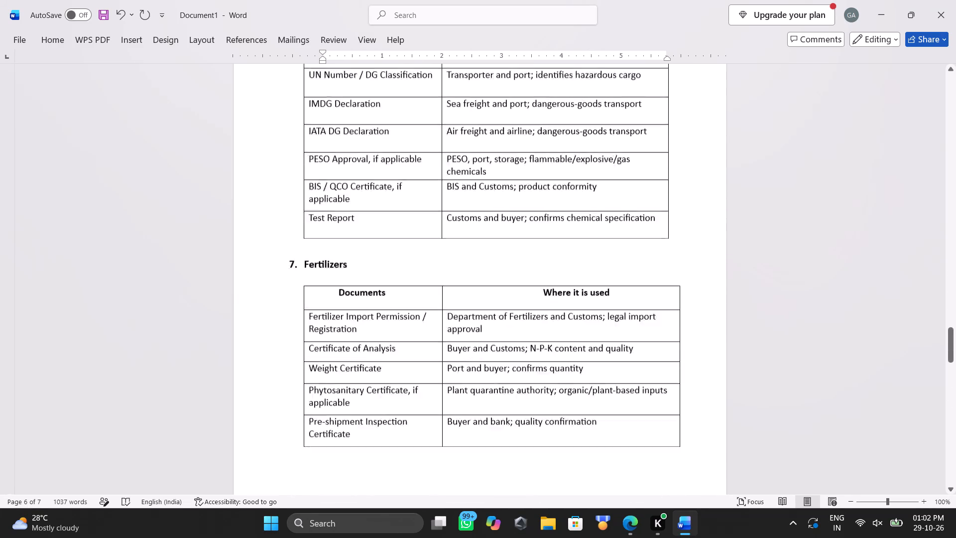
scroll(497, 436, "down", 6)
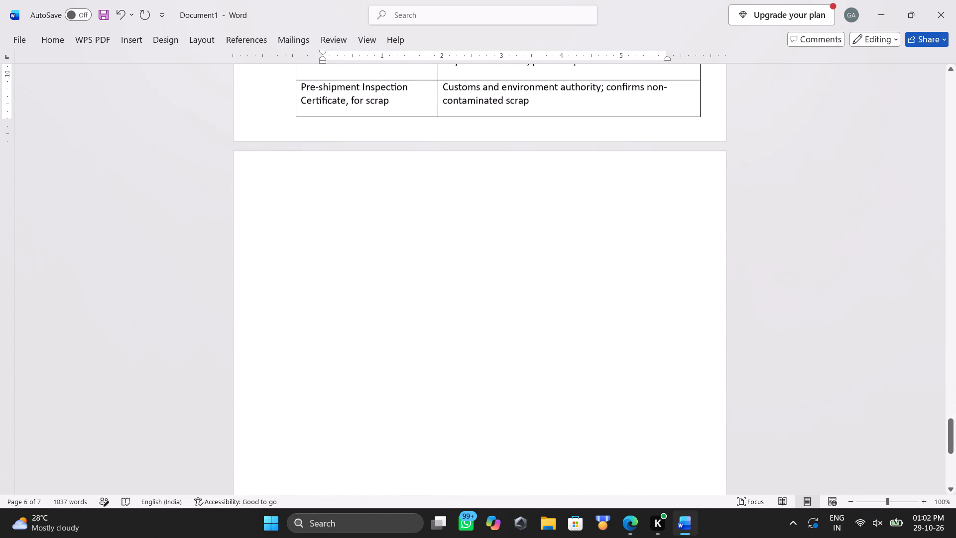
left_click(445, 417)
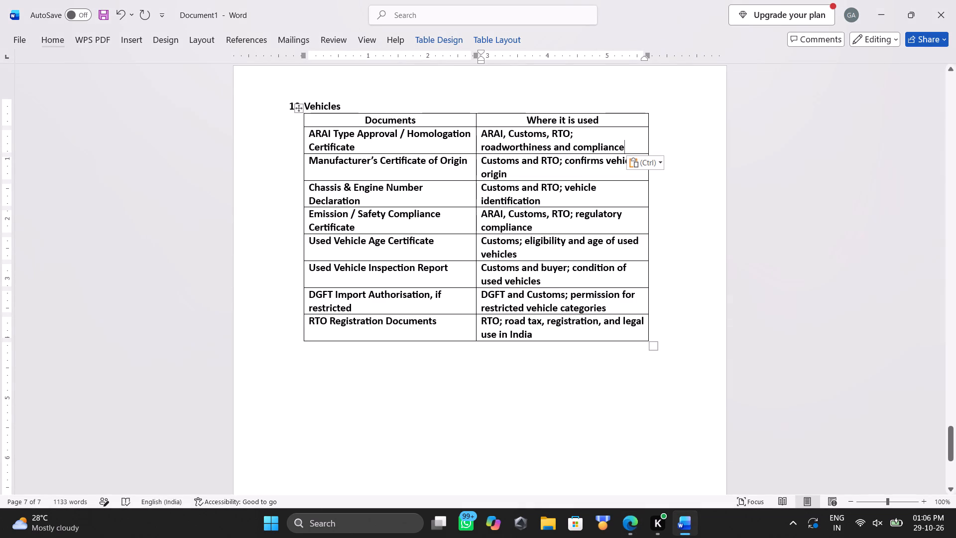
left_click_drag(307, 134, 566, 349)
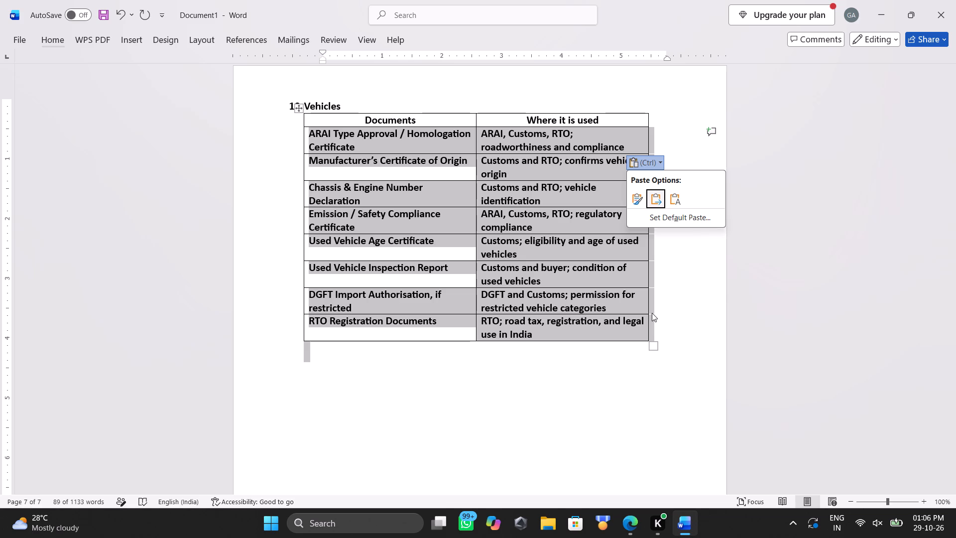
key("ctrl+b")
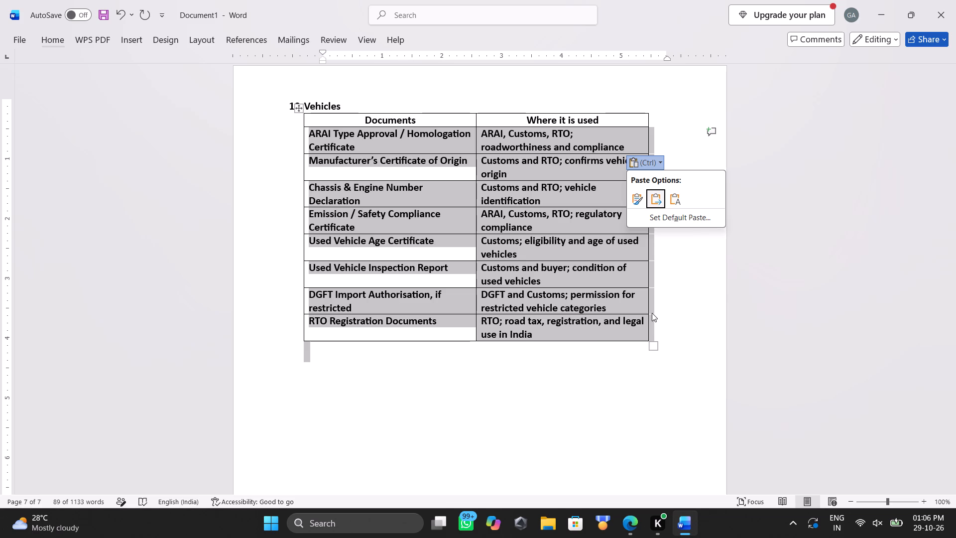
left_click(652, 313)
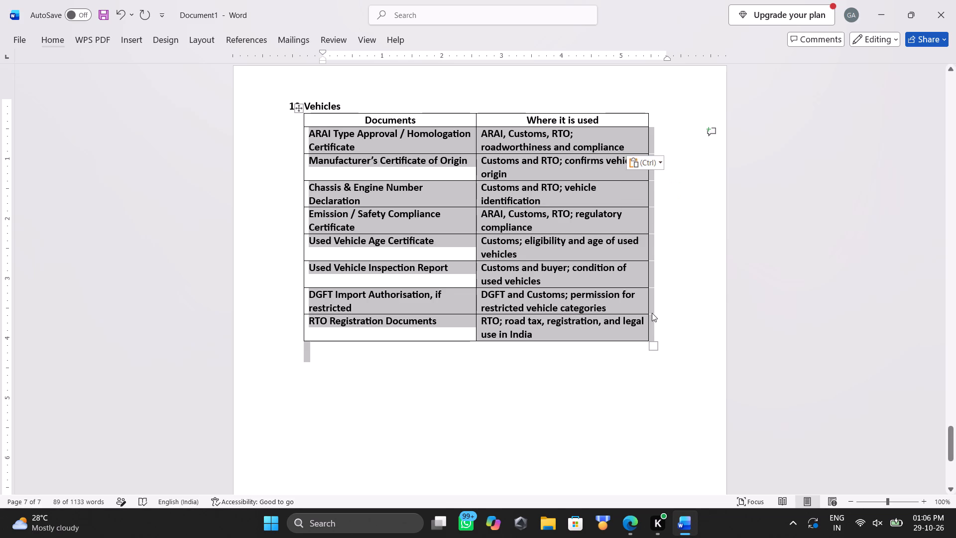
key("ctrl+b")
left_click(584, 229)
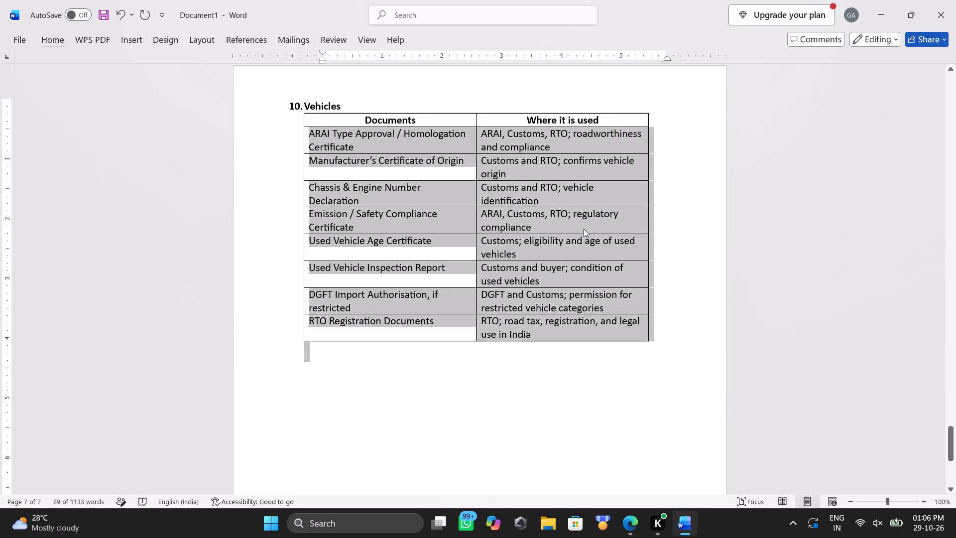
triple_click(584, 229)
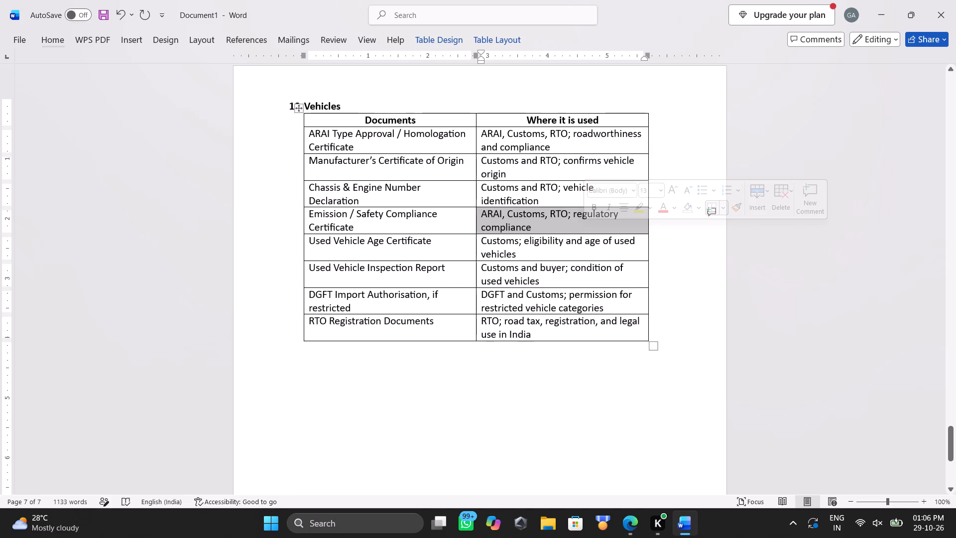
Set the font size of all Vehicles table rows below the header row to 12.
left_click(297, 109)
left_click(282, 173)
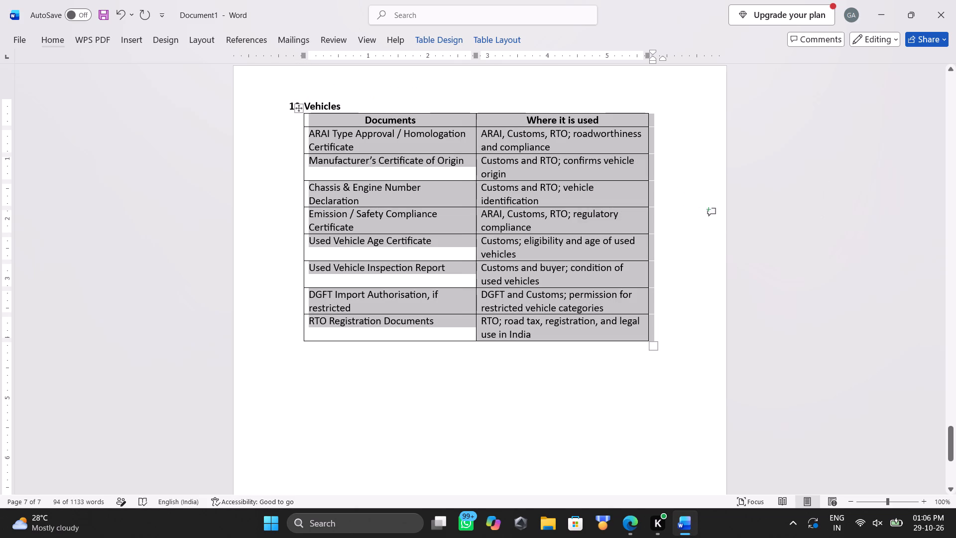
left_click(283, 221)
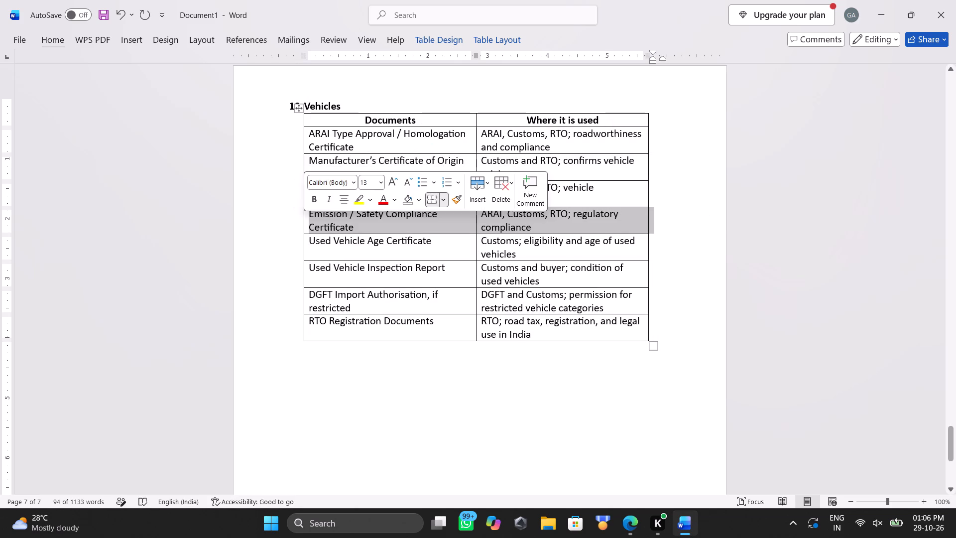
left_click(306, 151)
left_click_drag(307, 133, 352, 199)
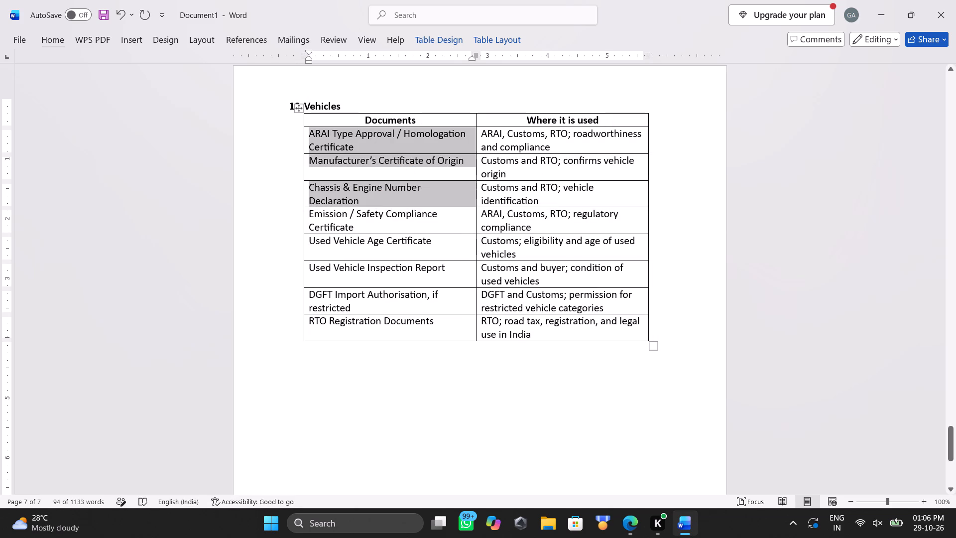
left_click_drag(352, 199, 536, 357)
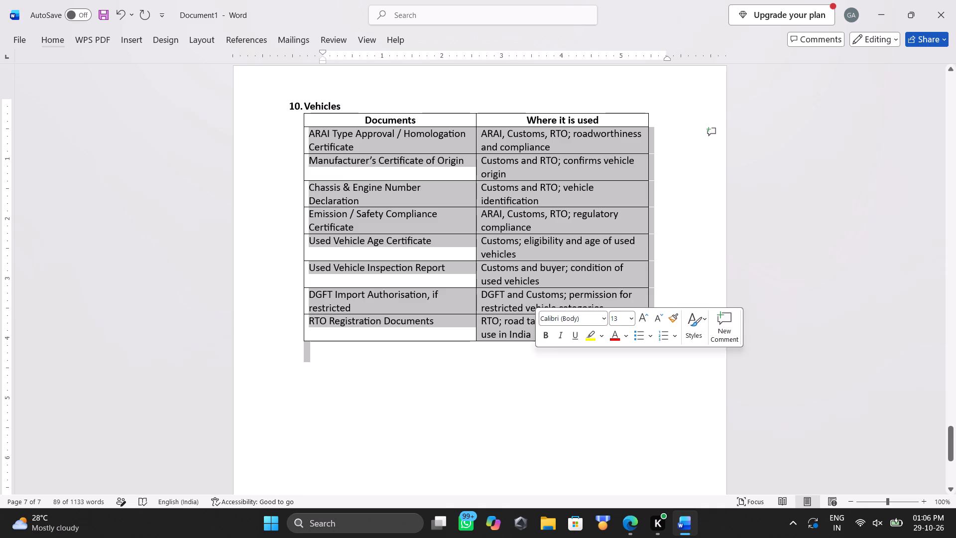
left_click(616, 321)
type("12")
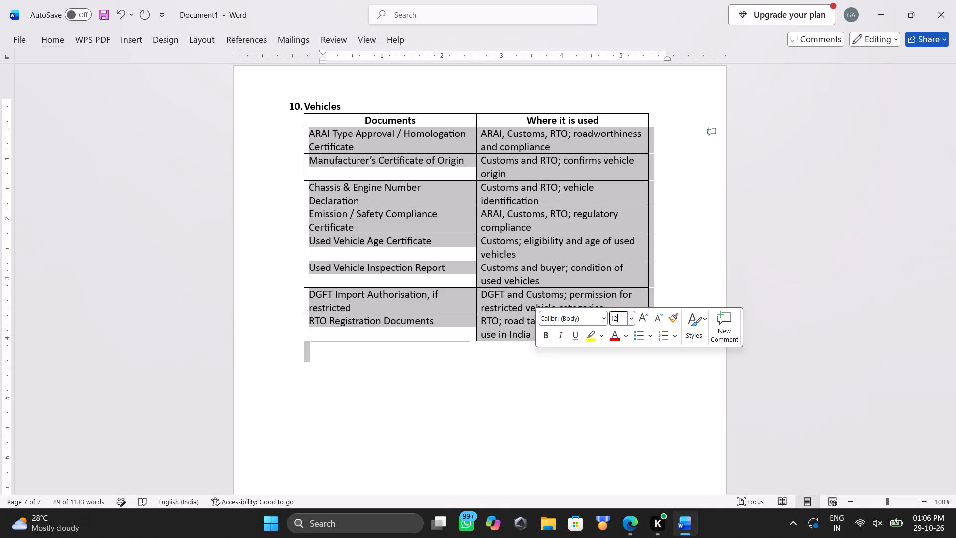
key("Return")
left_click(464, 384)
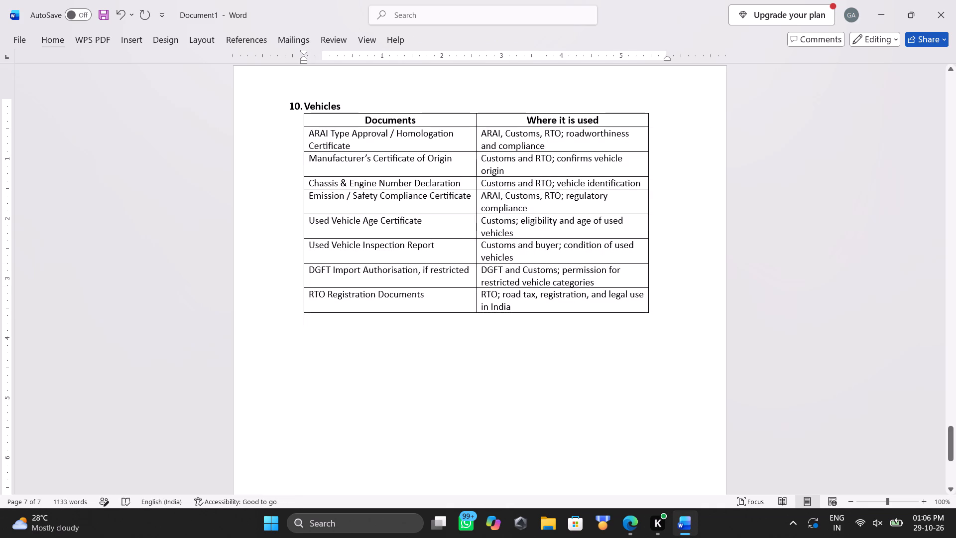
Enlarge the whole Vehicles table to about 6.4 inches wide, with taller rows.
left_click_drag(656, 320, 657, 337)
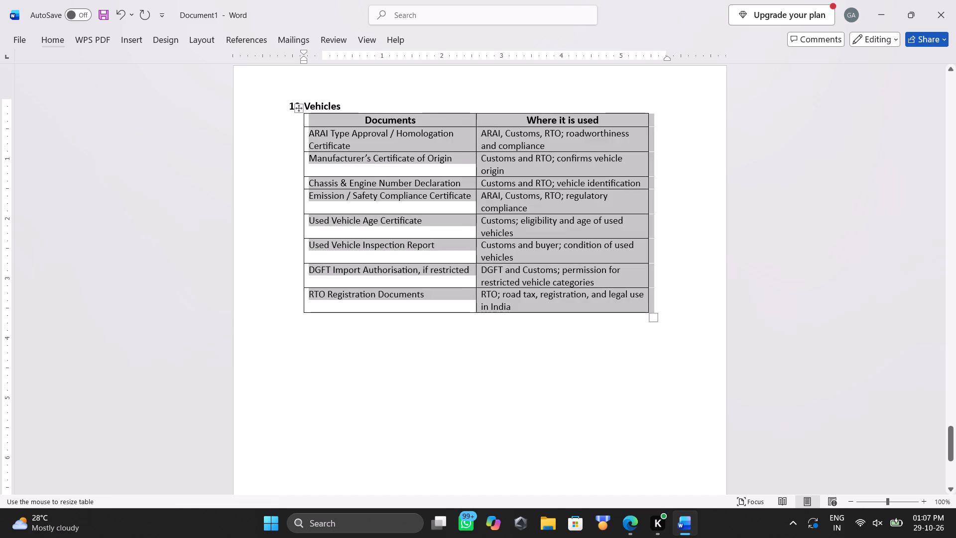
left_click_drag(657, 337, 687, 378)
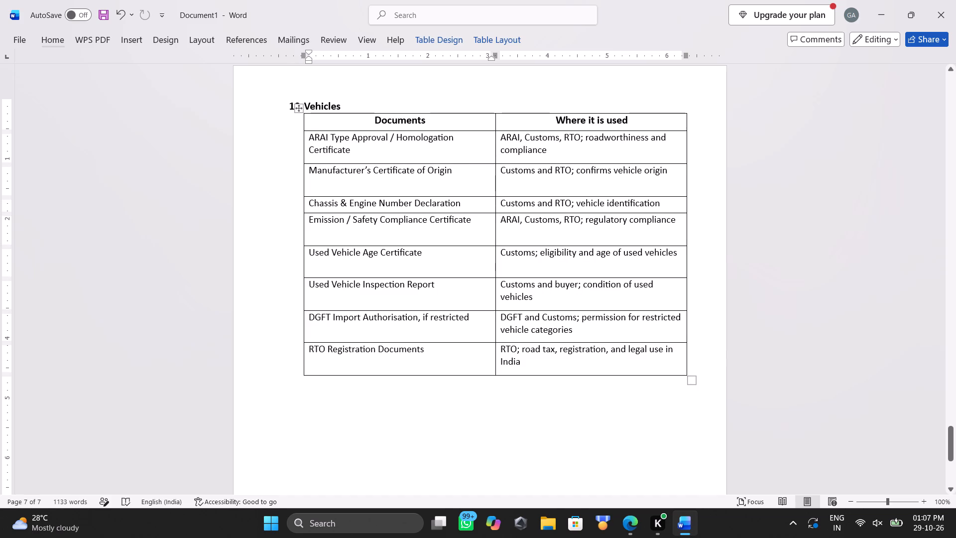
Insert a blank, unnumbered line between the Vehicles heading and its table.
left_click(356, 107)
key("Return")
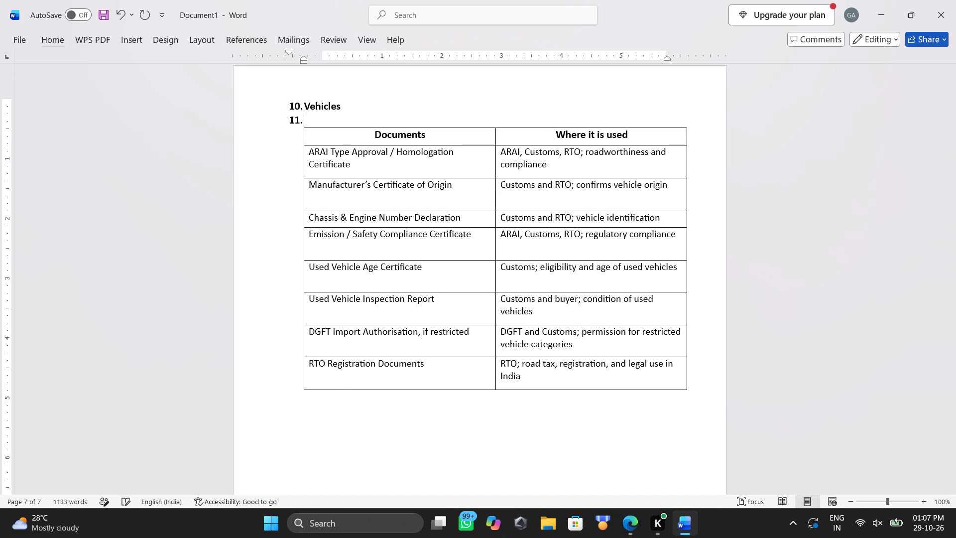
key("BackSpace")
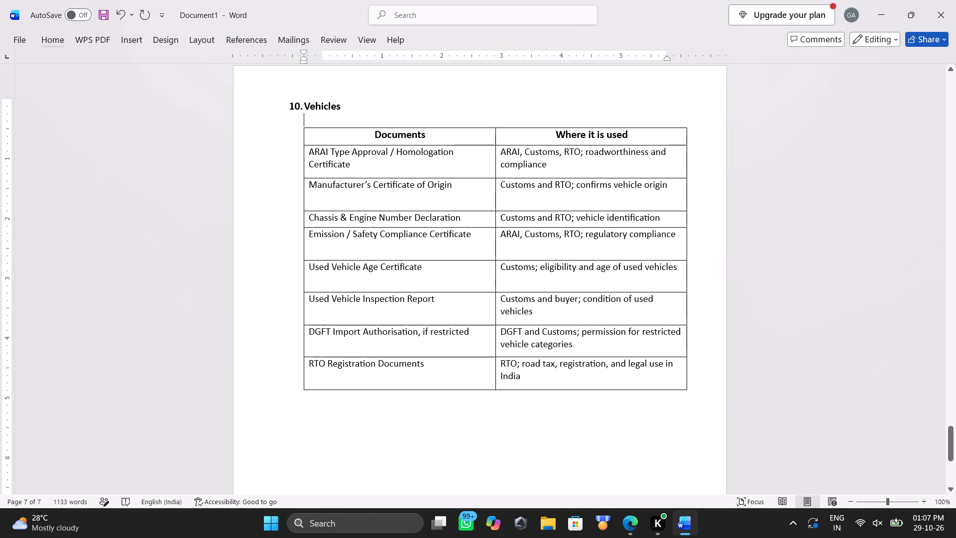
Move the Vehicles table outward toward the page's left margin so its edge lines up with the heading's number.
left_click_drag(298, 127, 290, 134)
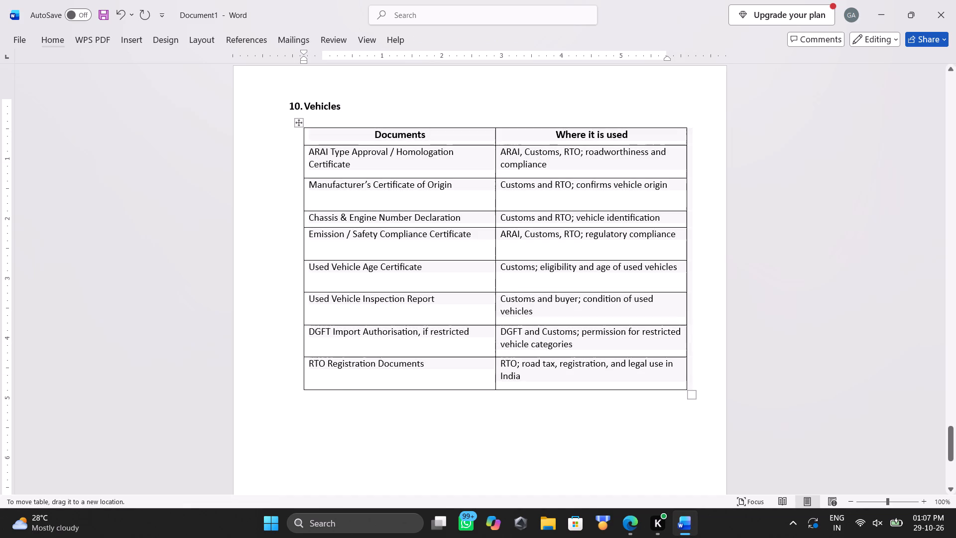
left_click_drag(290, 134, 283, 133)
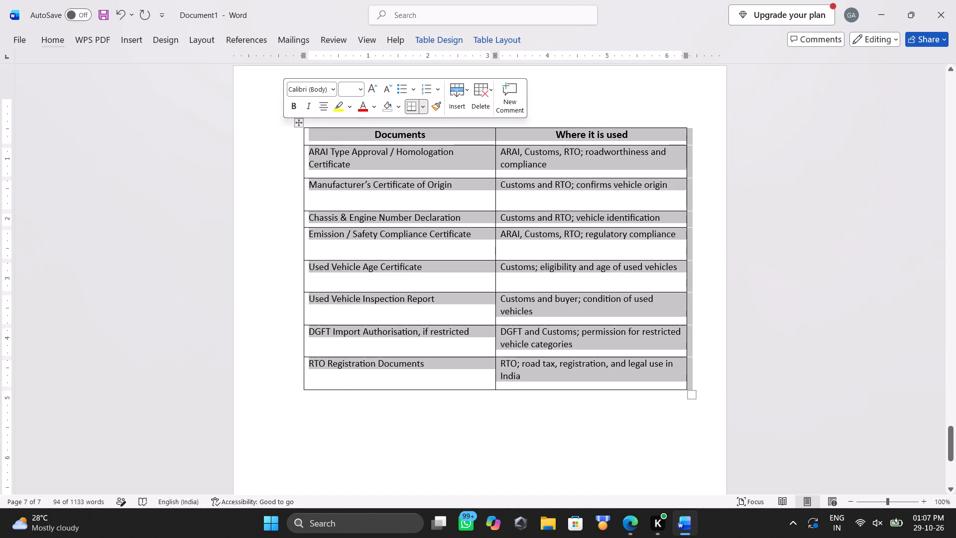
left_click_drag(298, 123, 282, 137)
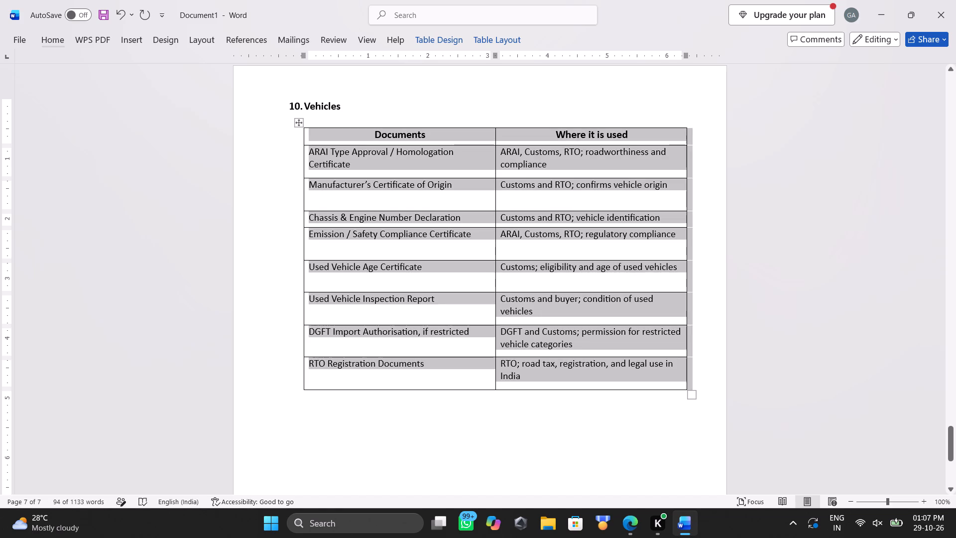
left_click_drag(300, 122, 307, 120)
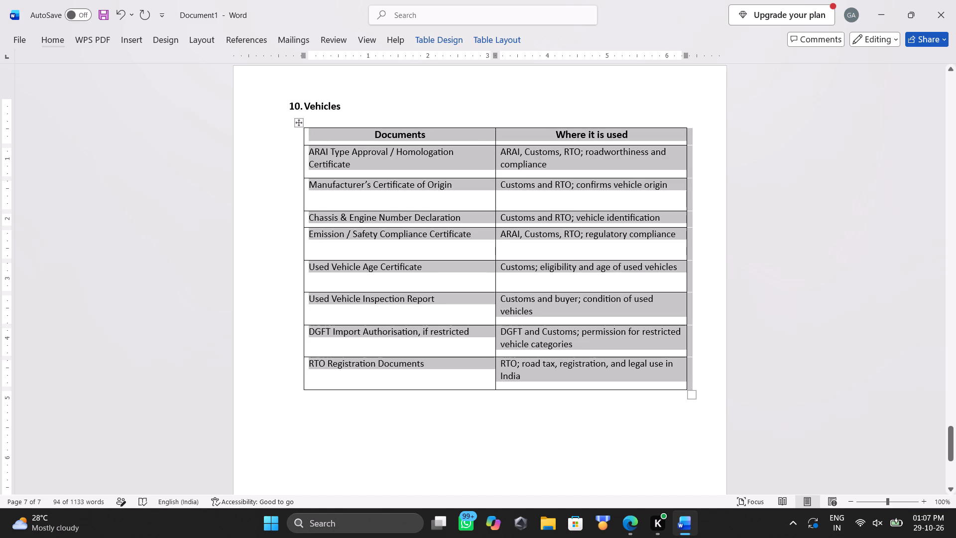
left_click_drag(307, 120, 284, 122)
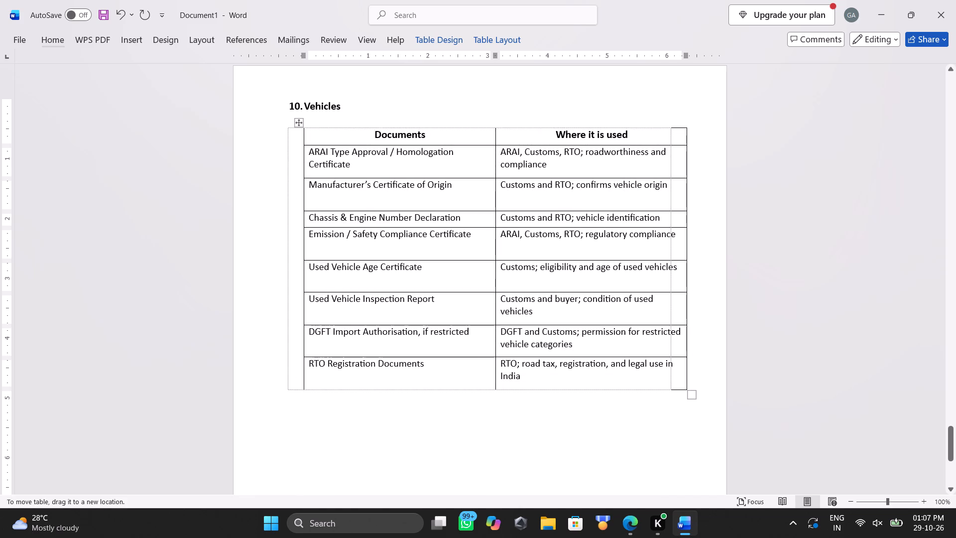
left_click_drag(284, 122, 291, 123)
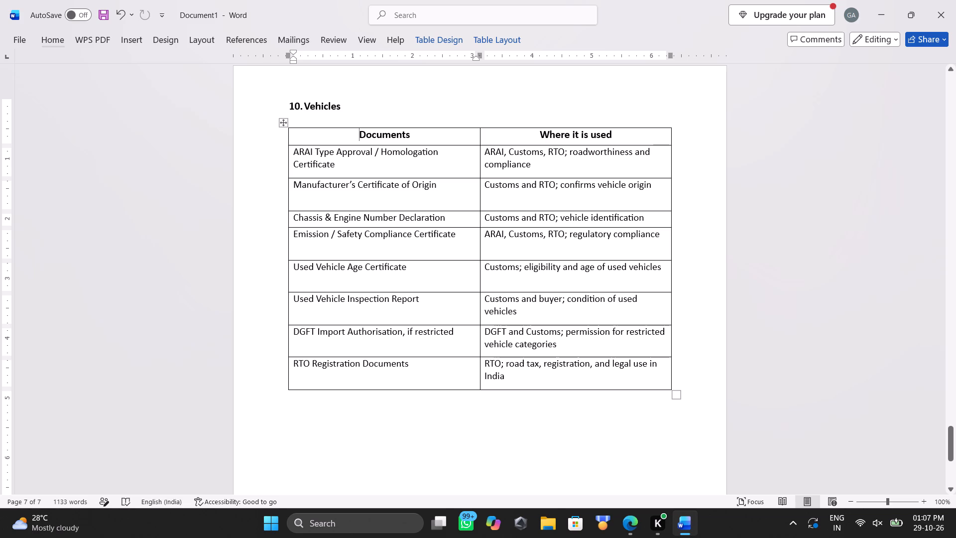
Narrow the Documents column of the Vehicles table to about 2.9 inches, keeping the table's overall width.
left_click_drag(479, 137, 461, 140)
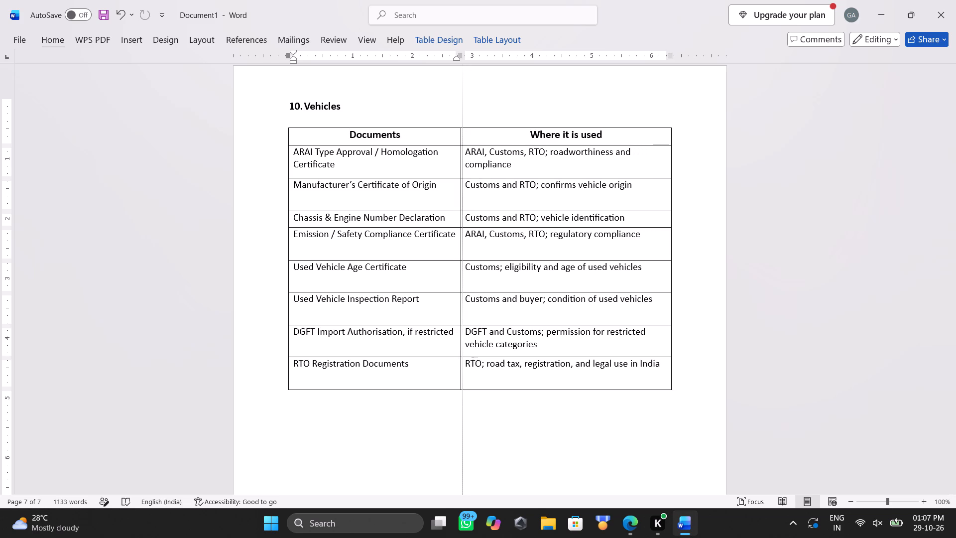
left_click_drag(461, 140, 462, 140)
left_click(582, 450)
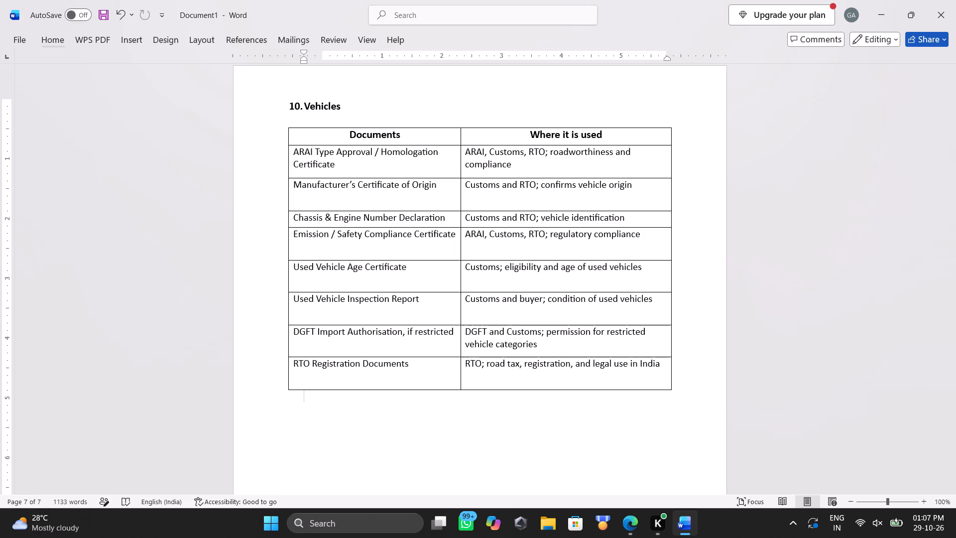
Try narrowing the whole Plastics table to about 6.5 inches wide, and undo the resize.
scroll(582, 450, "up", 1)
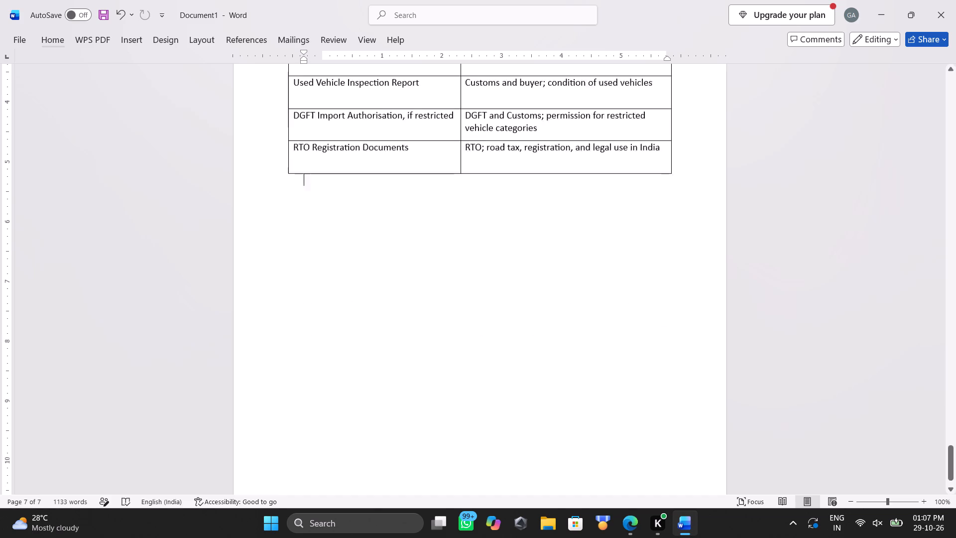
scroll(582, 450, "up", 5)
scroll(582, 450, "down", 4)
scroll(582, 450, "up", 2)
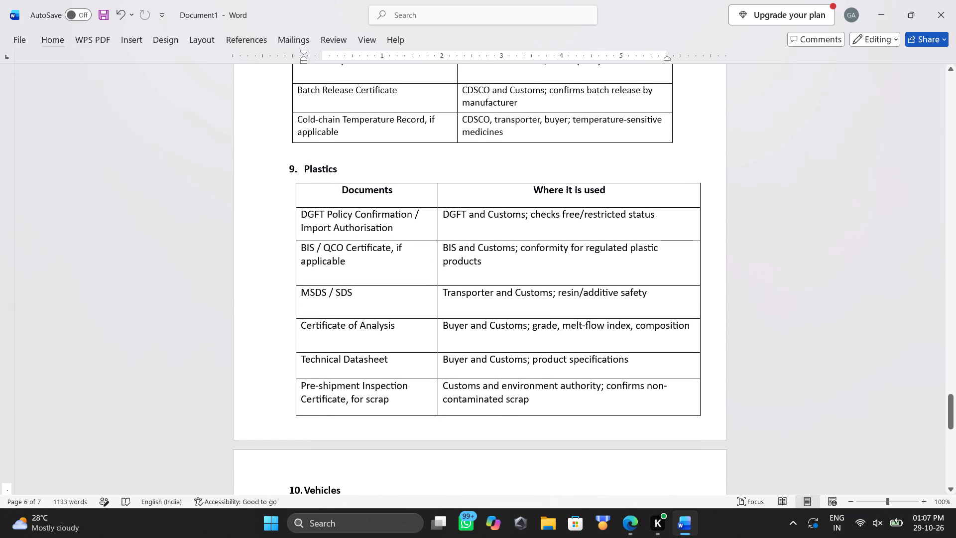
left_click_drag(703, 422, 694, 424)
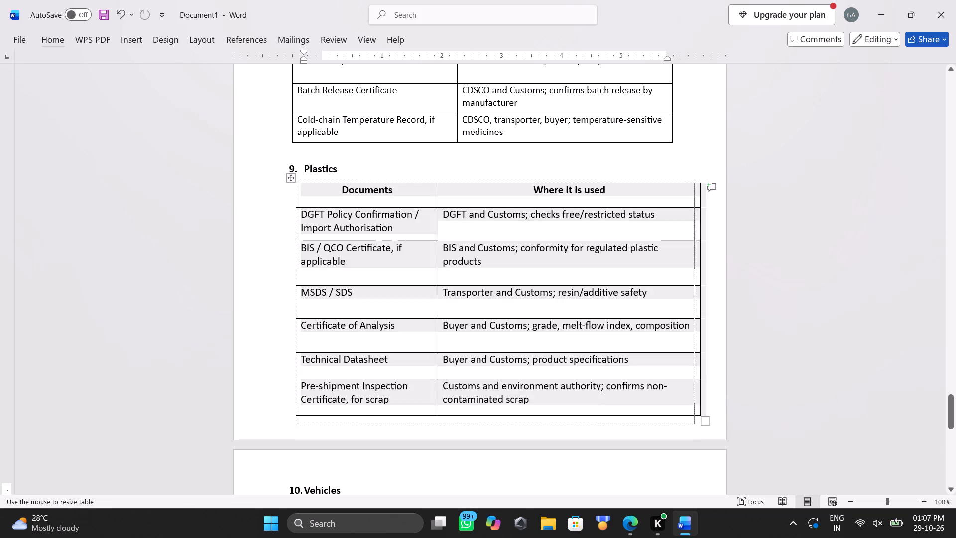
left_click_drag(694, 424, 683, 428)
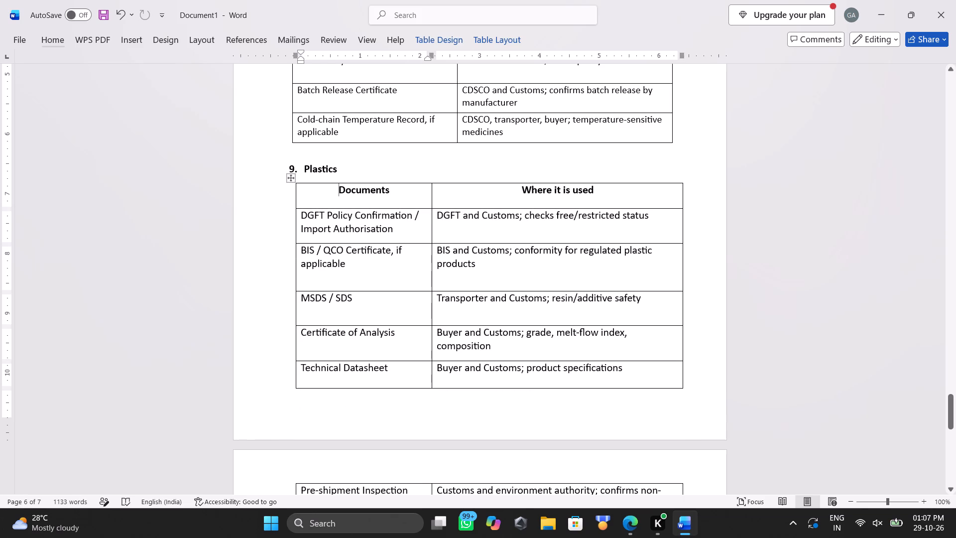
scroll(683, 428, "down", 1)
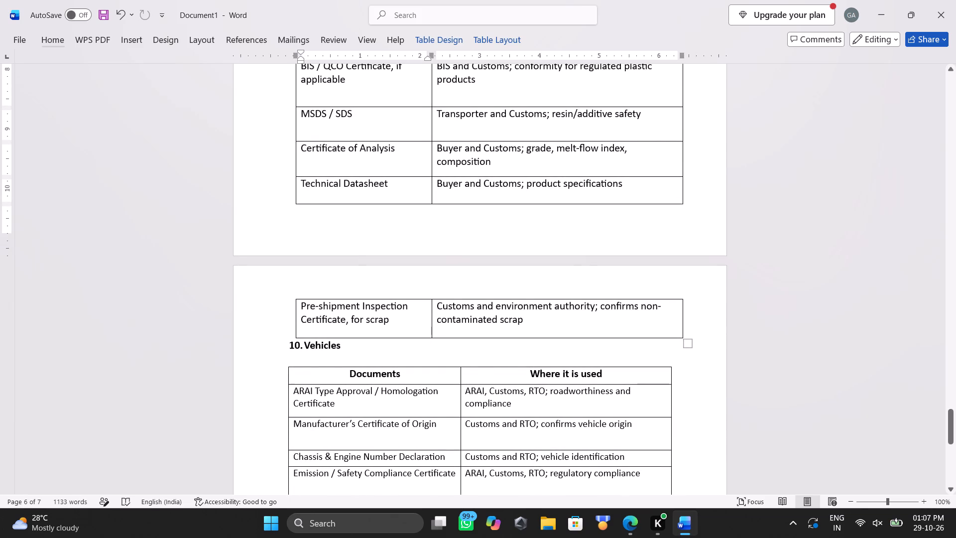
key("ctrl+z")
Shrink the whole Electronics table to about 6.7 inches wide, with slightly shorter rows.
scroll(683, 428, "up", 2)
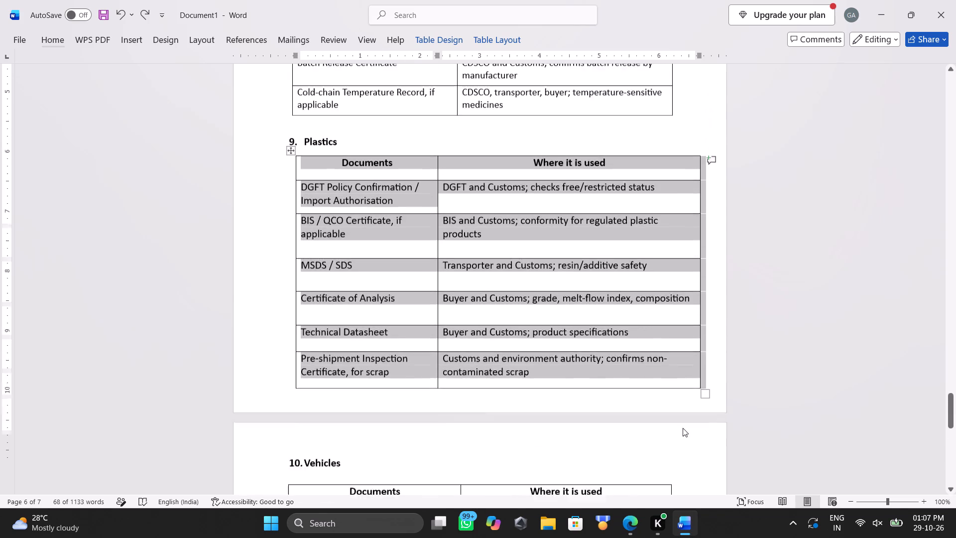
scroll(683, 428, "up", 4)
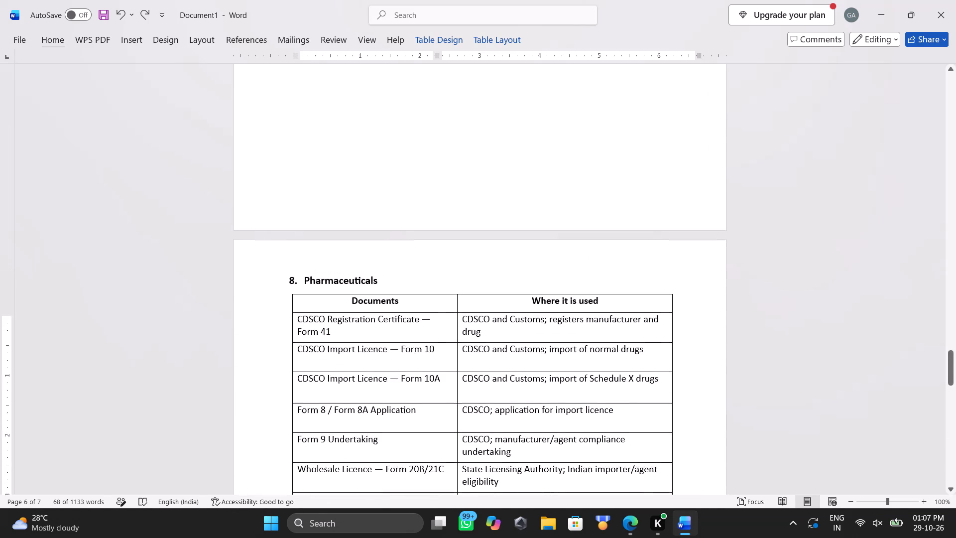
scroll(683, 428, "up", 4)
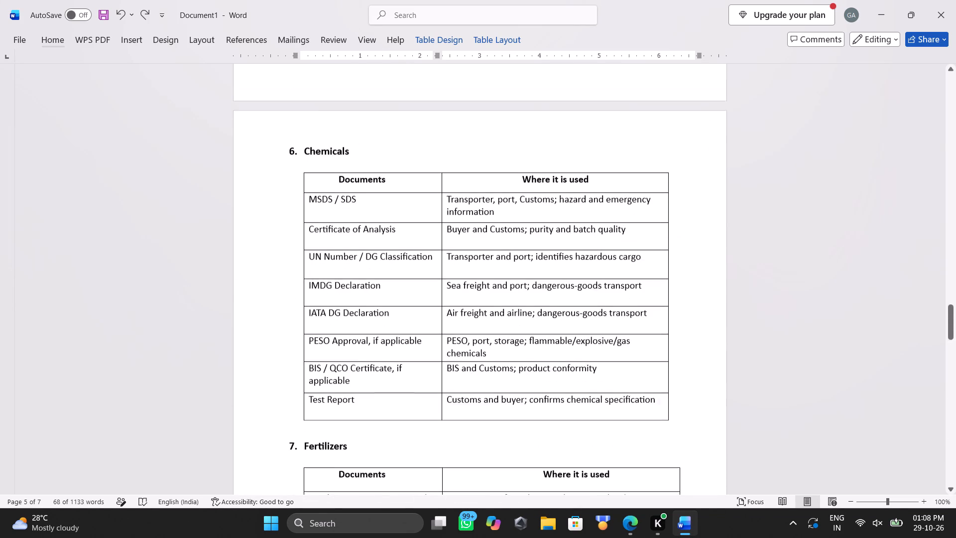
scroll(683, 428, "up", 5)
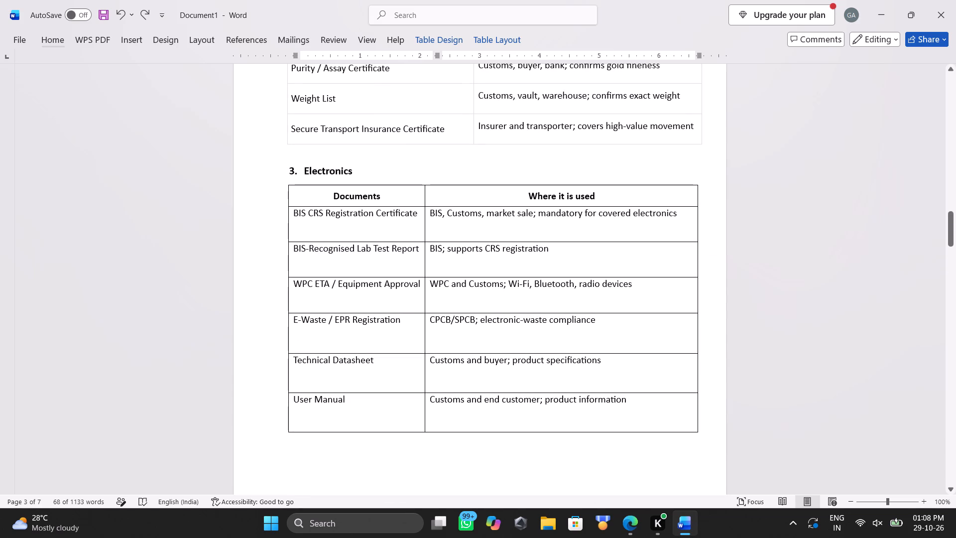
left_click(685, 430)
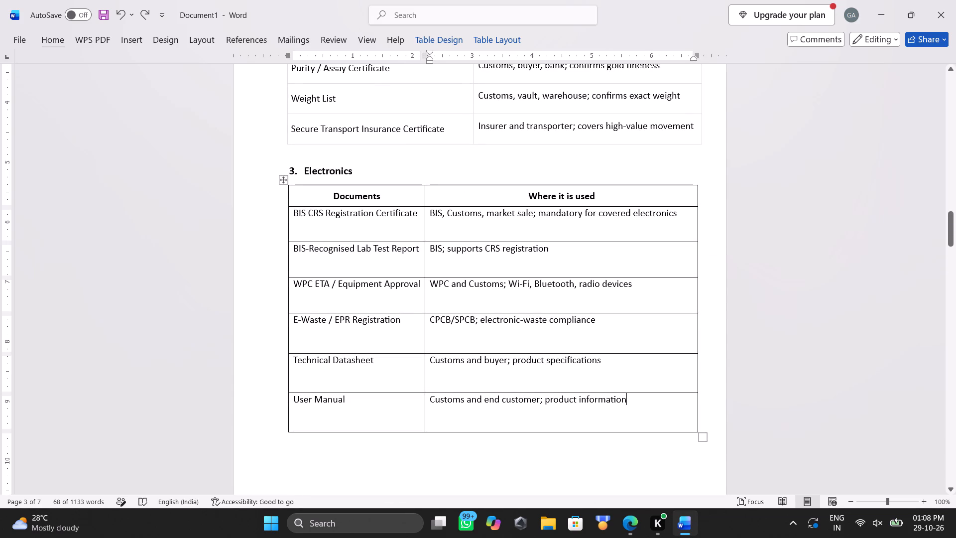
left_click_drag(704, 437, 688, 424)
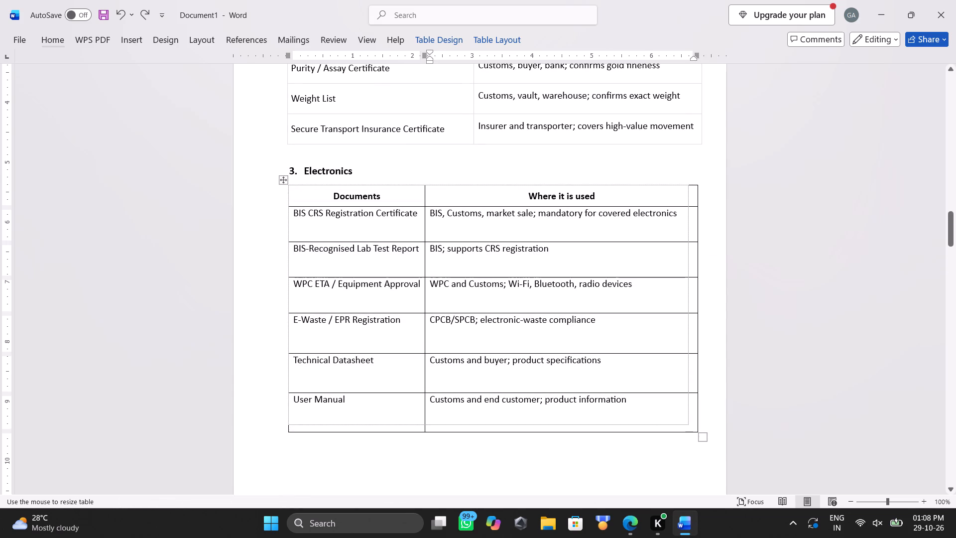
left_click_drag(688, 424, 686, 421)
Review the document's layout from the Common Goods list and product tables through to the last page.
scroll(686, 421, "up", 1)
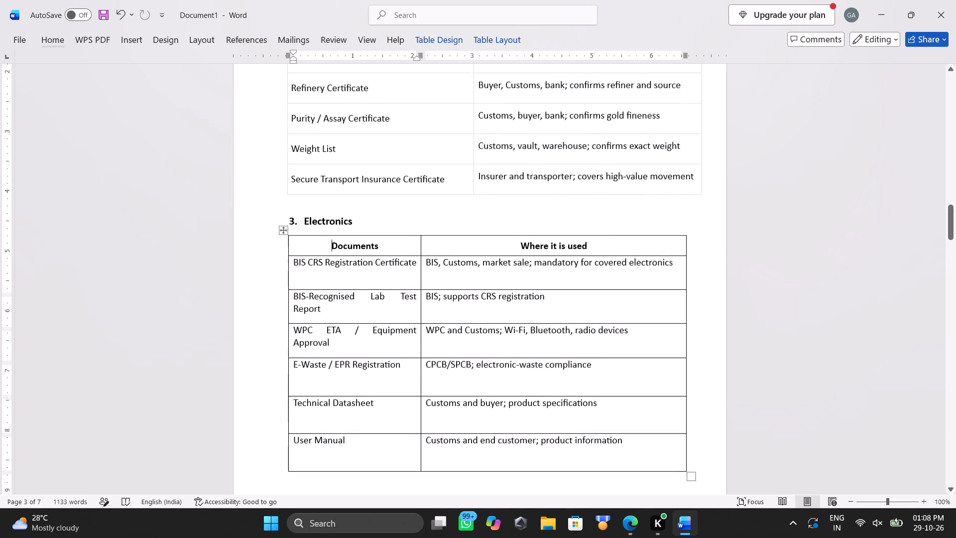
scroll(686, 421, "up", 2)
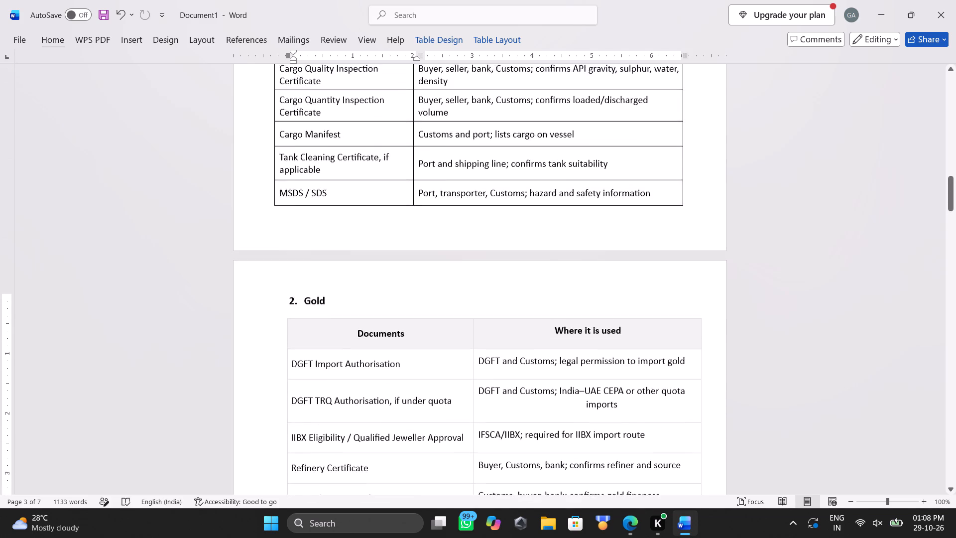
scroll(686, 421, "up", 2)
scroll(686, 421, "down", 1)
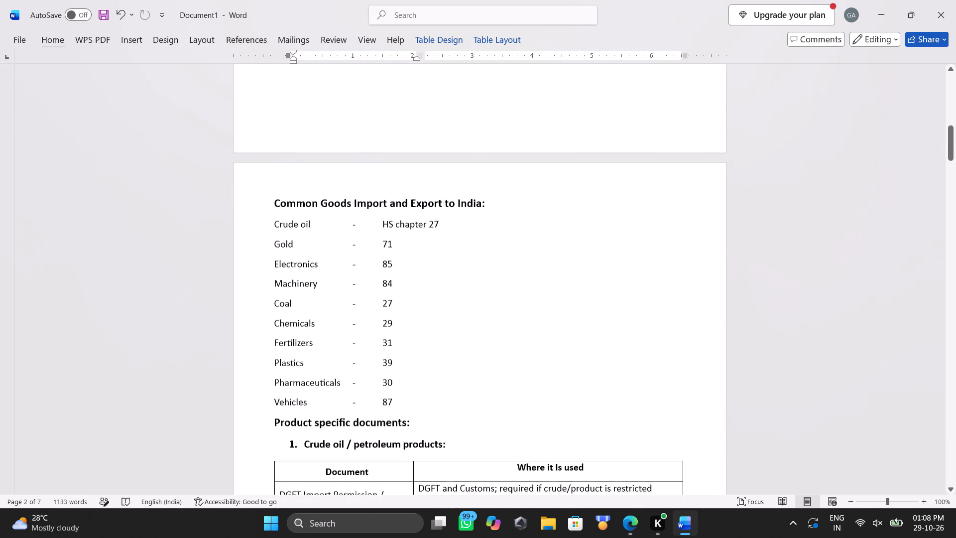
scroll(686, 421, "down", 1)
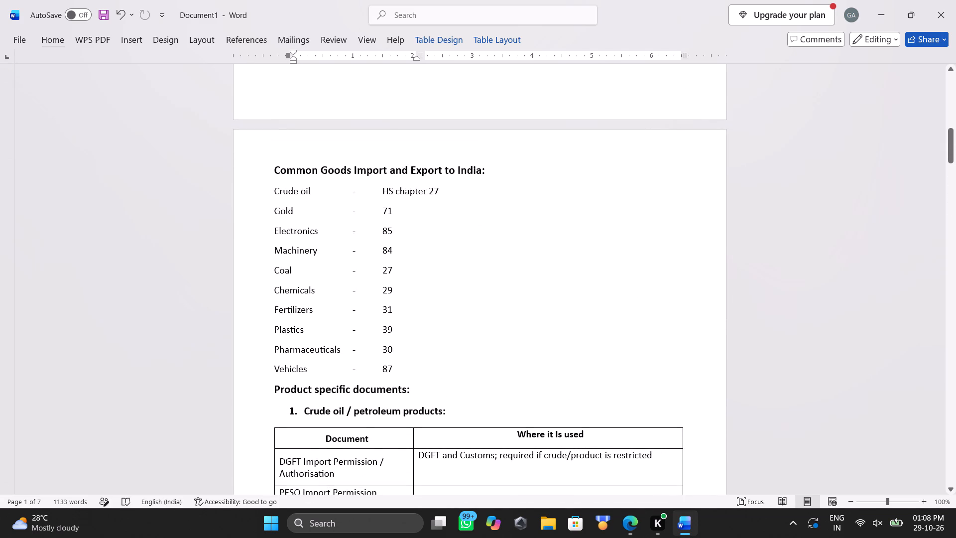
scroll(686, 421, "down", 2)
scroll(686, 421, "up", 1)
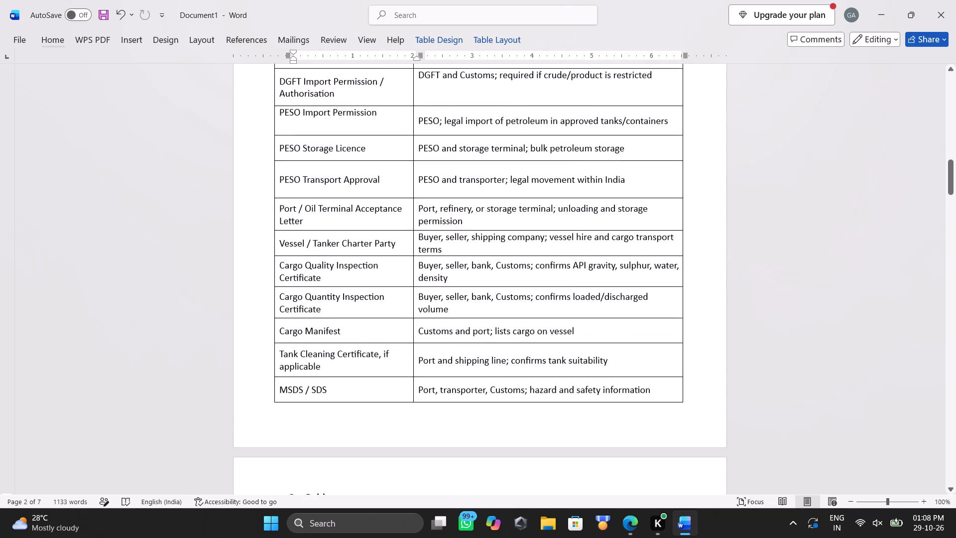
scroll(686, 421, "down", 8)
scroll(686, 421, "down", 20)
scroll(686, 421, "down", 10)
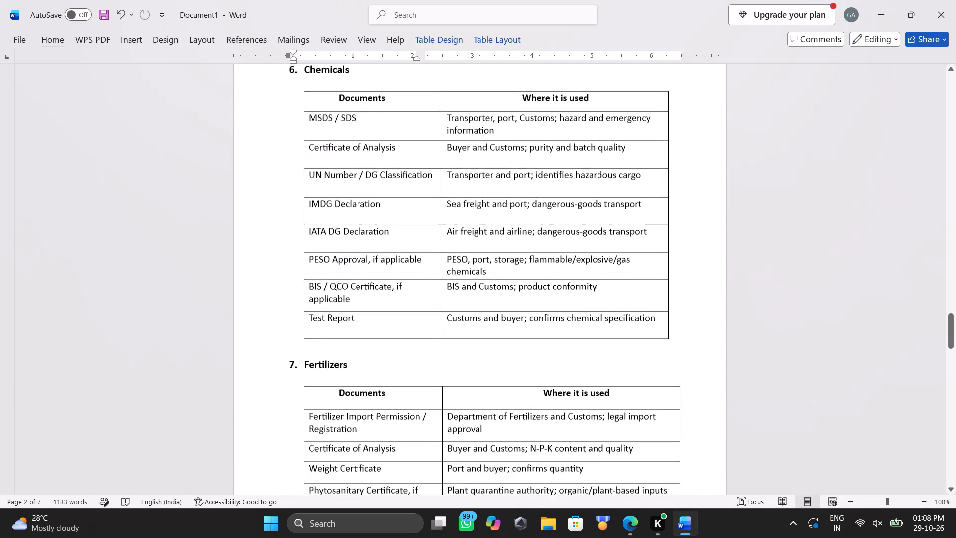
scroll(686, 421, "down", 20)
scroll(686, 421, "down", 20)
scroll(686, 421, "down", 16)
scroll(686, 421, "down", 12)
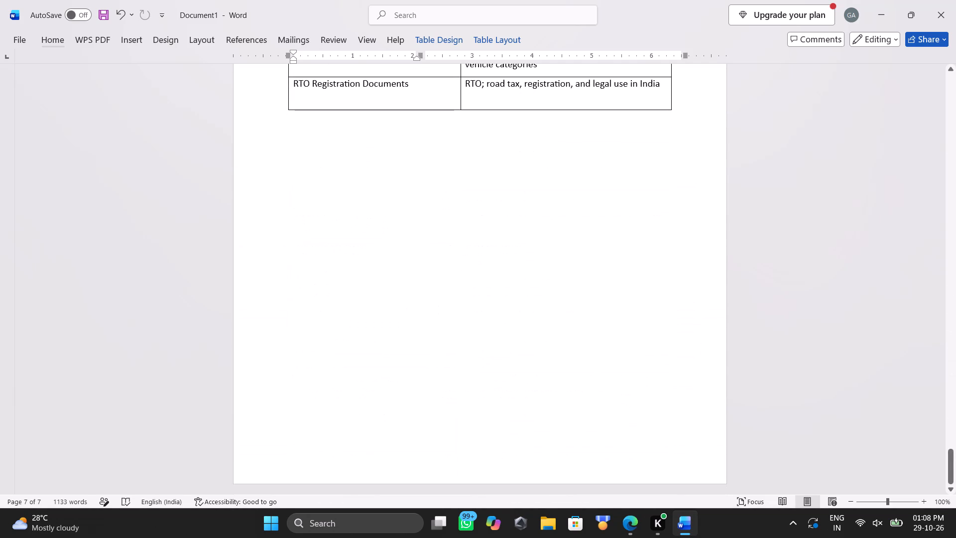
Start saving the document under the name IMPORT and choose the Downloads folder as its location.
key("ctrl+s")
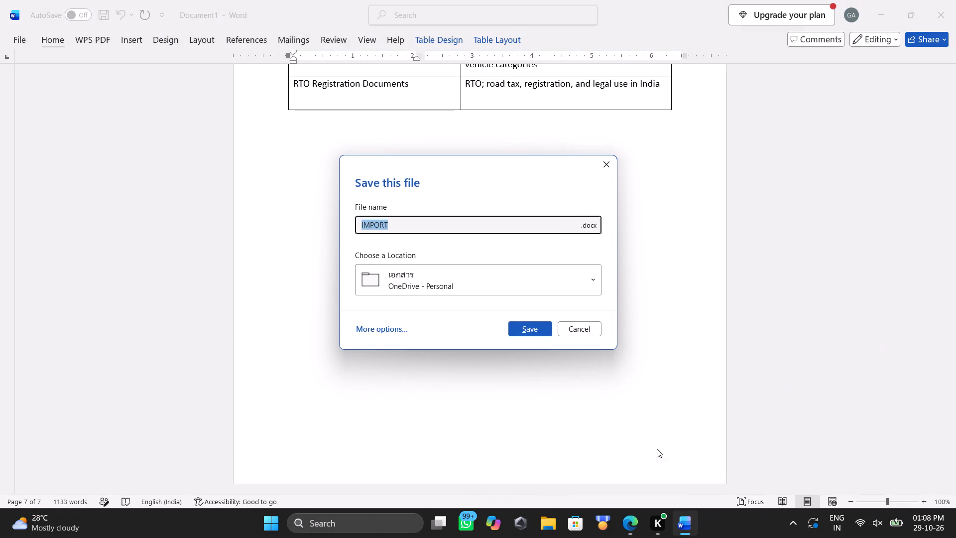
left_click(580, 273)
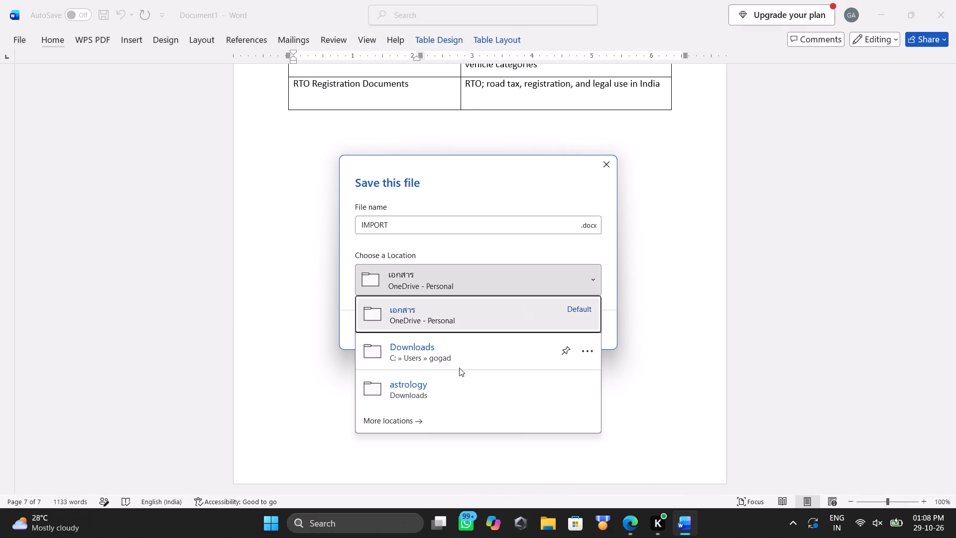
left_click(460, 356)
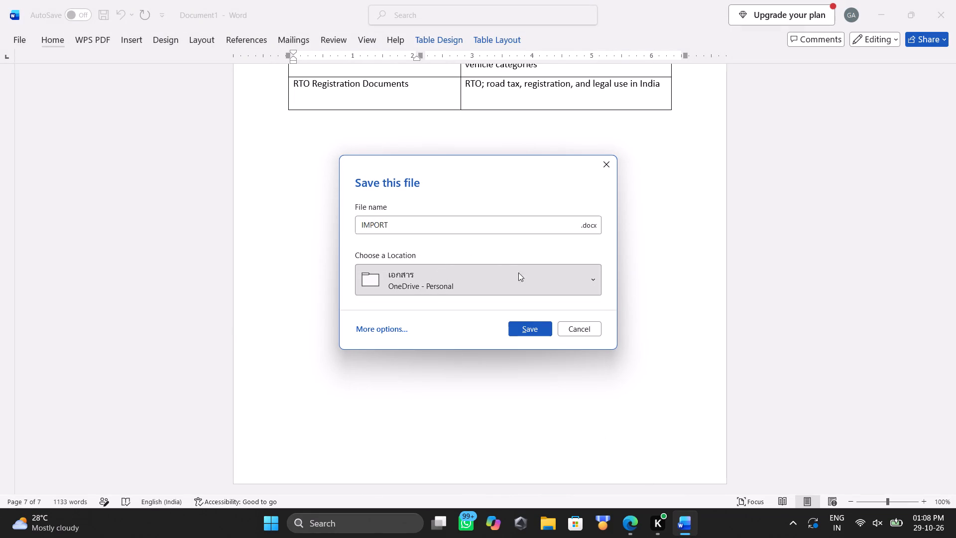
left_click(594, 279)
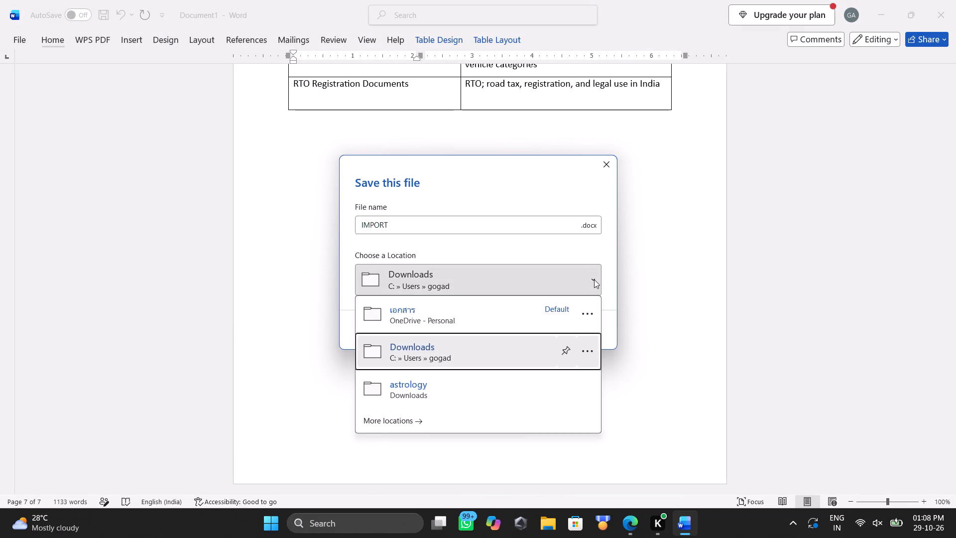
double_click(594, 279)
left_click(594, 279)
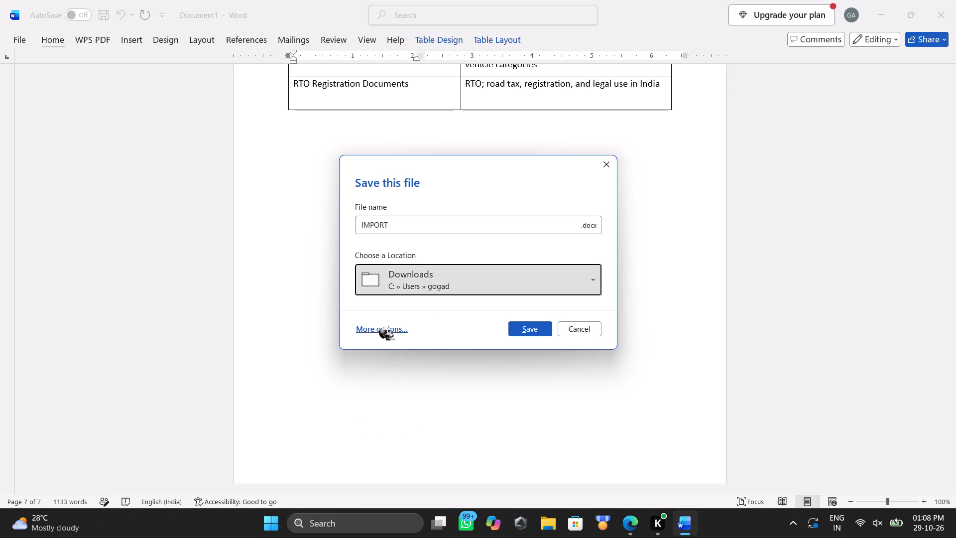
Open the full Save As dialog for IMPORT.docx and browse to the Desktop folder.
left_click(380, 329)
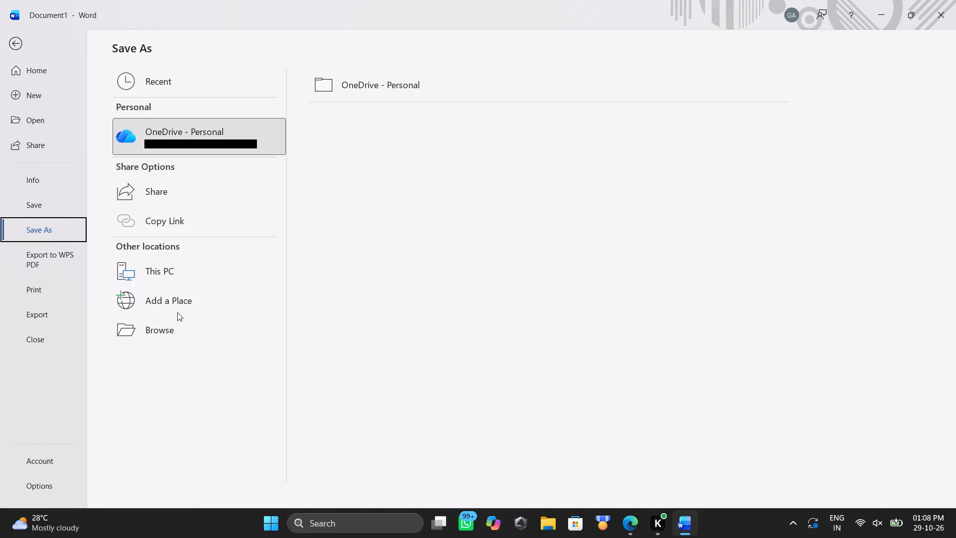
double_click(170, 272)
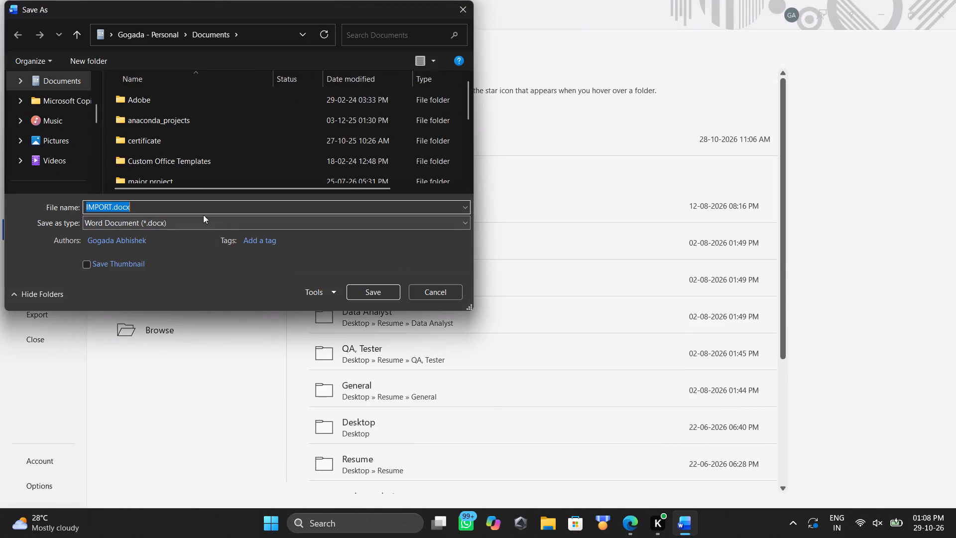
scroll(58, 140, "down", 2)
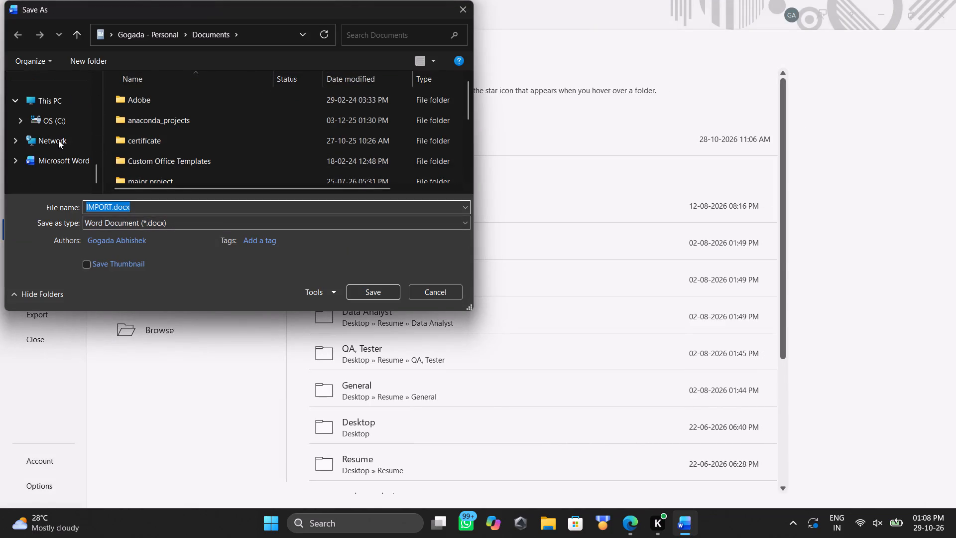
double_click(51, 106)
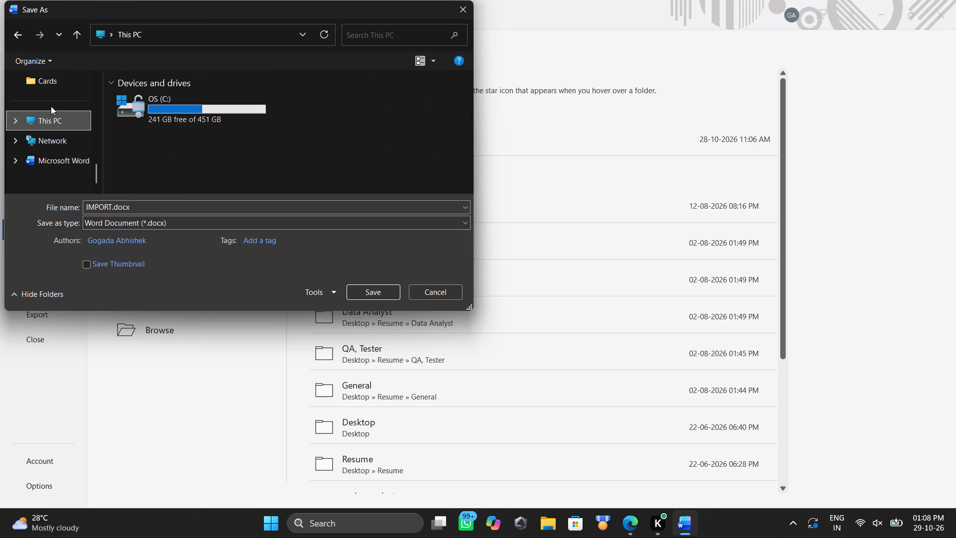
double_click(142, 116)
scroll(160, 145, "down", 1)
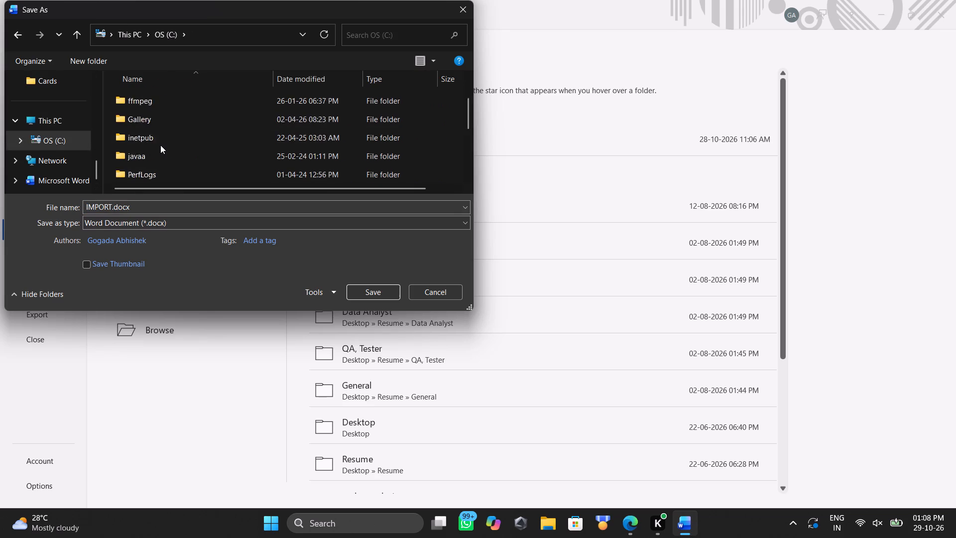
scroll(160, 145, "down", 2)
scroll(61, 163, "down", 1)
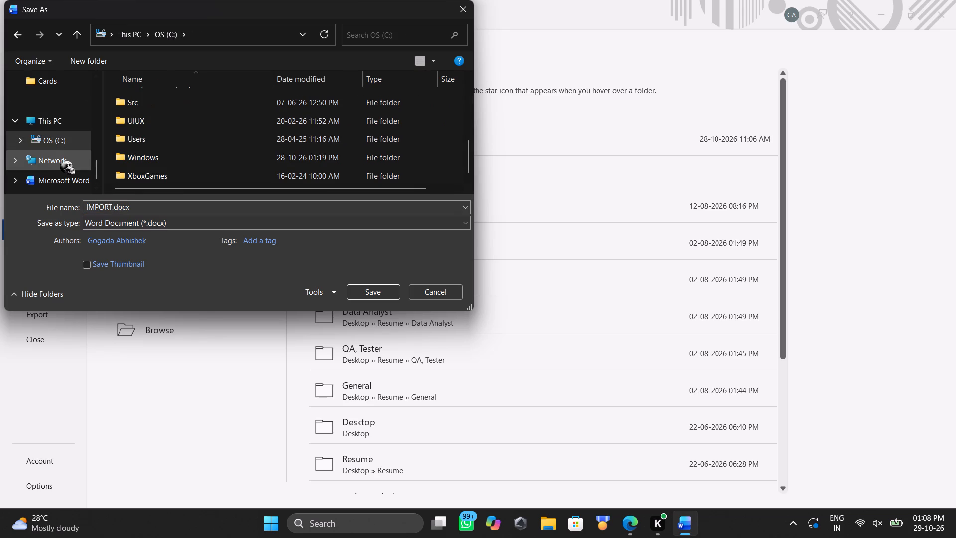
scroll(61, 163, "up", 2)
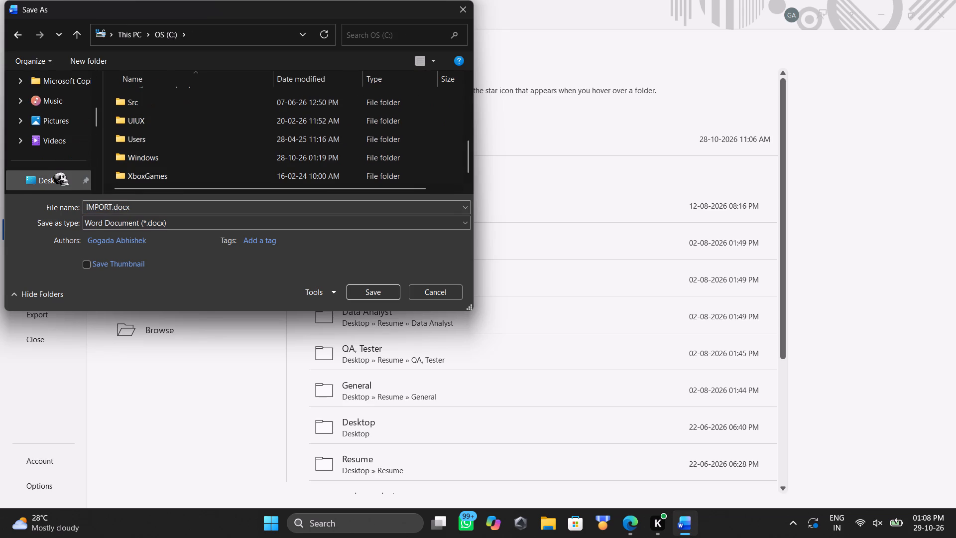
double_click(54, 175)
scroll(173, 127, "down", 1)
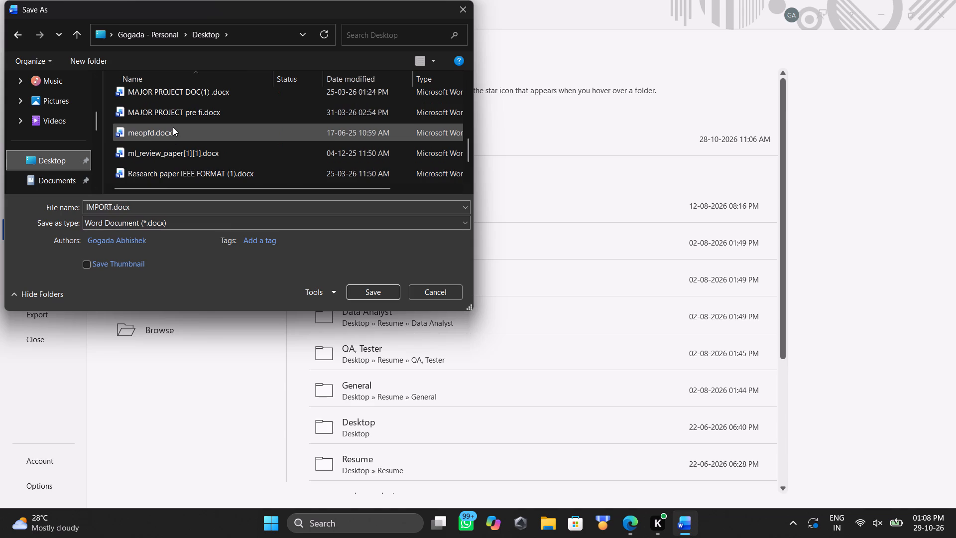
scroll(173, 127, "down", 2)
scroll(173, 127, "up", 4)
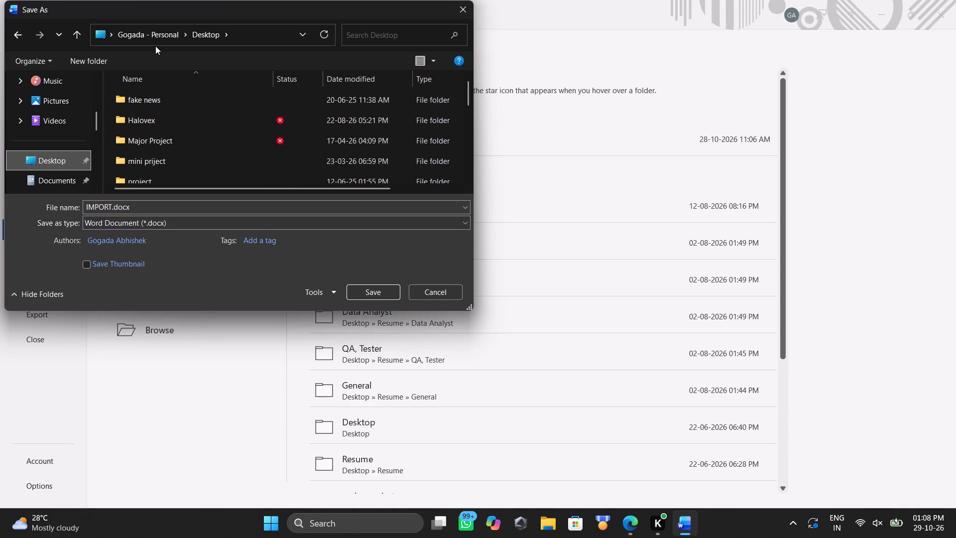
Create a new folder named Cargomen on the Desktop and open it as the save location.
left_click(83, 59)
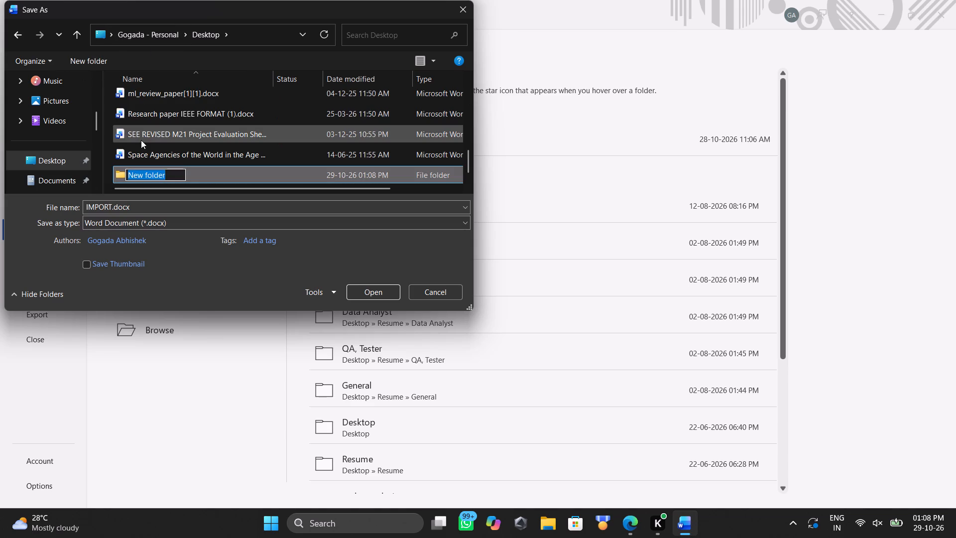
key("shift+c")
type("ar")
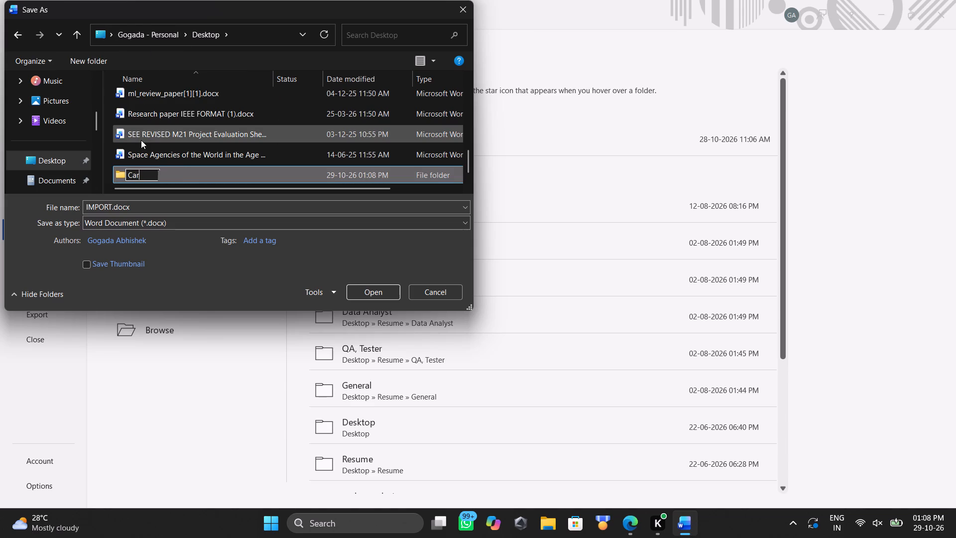
type("gomen")
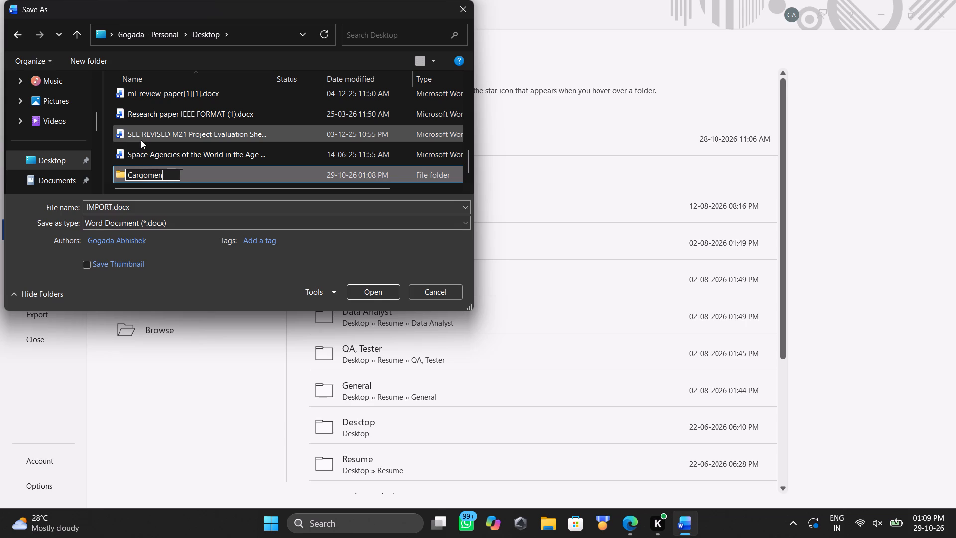
left_click(199, 174)
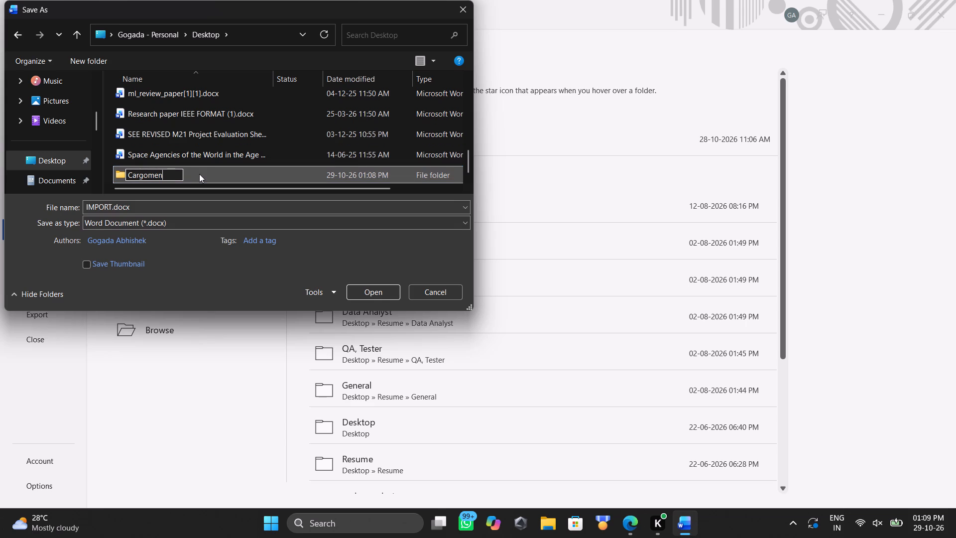
double_click(178, 94)
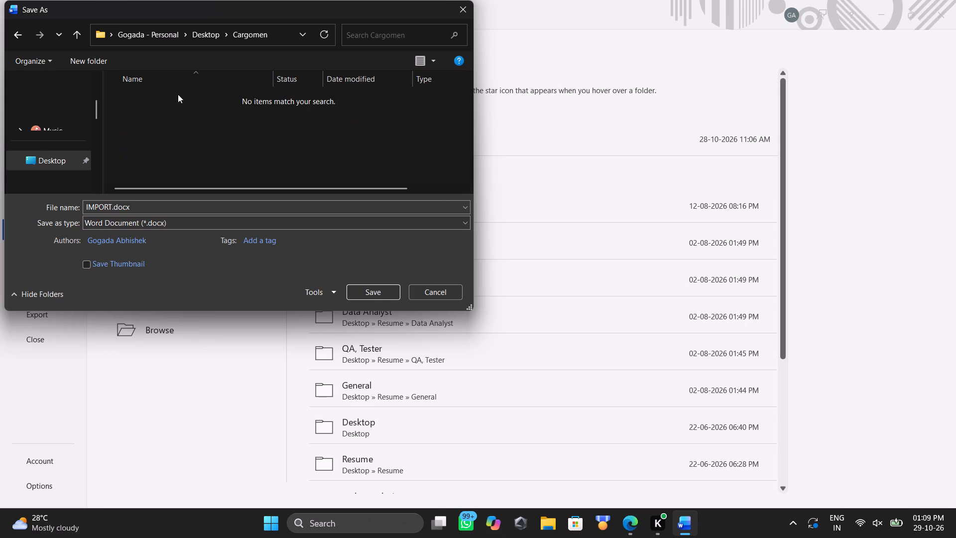
Replace the suggested file name with "Import & Export Req Documents".
triple_click(144, 209)
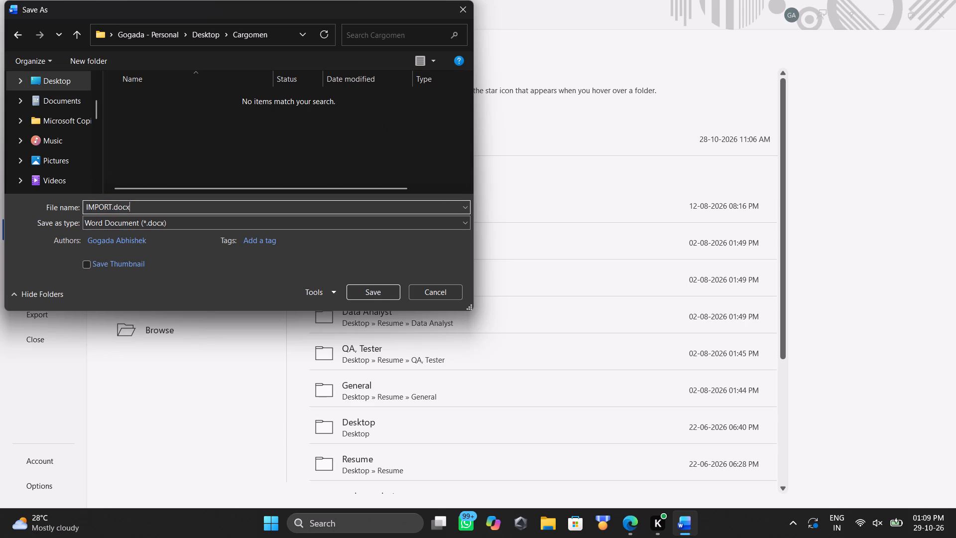
double_click(144, 209)
key("BackSpace")
key("shift+i")
type("mport")
key("space")
type("&")
key("space")
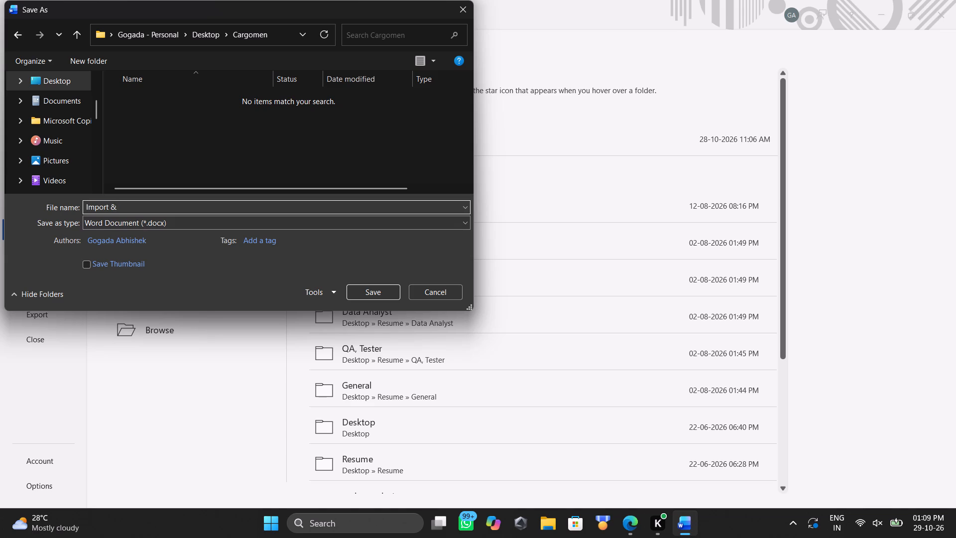
type("Expo")
type("rt")
key("space")
type("Req")
key("space")
type("Documents")
Append "of Import & Export" to the end of the file name.
key("Left")
key("Left")
key("Left")
key("Left")
key("Left")
key("Left")
key("Left")
key("Left")
key("Left")
key("Right")
key("Right")
key("Right")
key("Right")
key("Right")
key("Right")
key("Right")
key("Right")
key("Right")
key("Right")
key("Right")
key("Right")
key("space")
type("of")
key("space")
type("Import")
key("space")
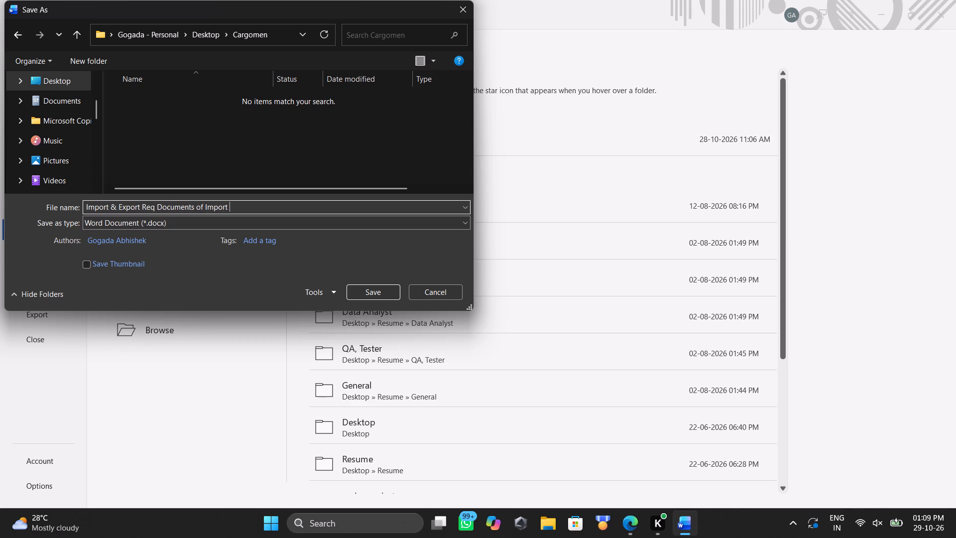
type("& Exporrt")
key("BackSpace")
key("BackSpace")
key("t")
Remove the leading "Import & Export" so the file name starts with "Req Documents".
key("Left")
key("Left")
key("Left")
key("Left")
key("Left")
key("Left")
key("Left")
key("Left")
key("Left")
key("Left")
key("Left")
key("Left")
key("Left")
key("Left")
key("Left")
key("Left")
key("Left")
key("Left")
key("Left")
key("Left")
key("Left")
key("Left")
key("Left")
key("Left")
key("Left")
key("Left")
key("Left")
key("Left")
key("BackSpace")
key("BackSpace")
key("BackSpace")
key("BackSpace")
key("BackSpace")
key("BackSpace")
key("BackSpace")
key("BackSpace")
key("BackSpace")
key("BackSpace")
key("BackSpace")
key("BackSpace")
key("BackSpace")
key("BackSpace")
key("BackSpace")
key("BackSpace")
key("BackSpace")
key("BackSpace")
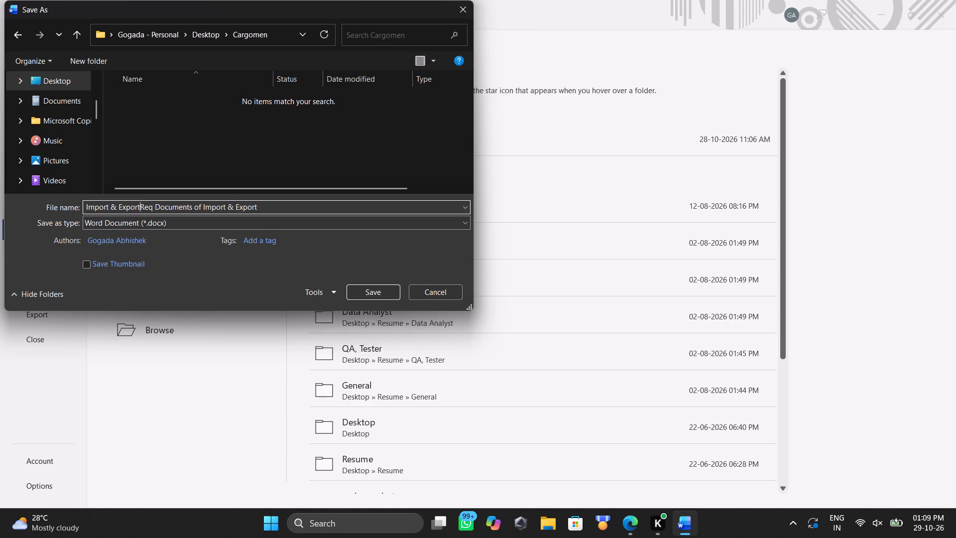
Expand "Req" to "Required" in the file name and save the Word document in the Cargomen folder.
key("Right")
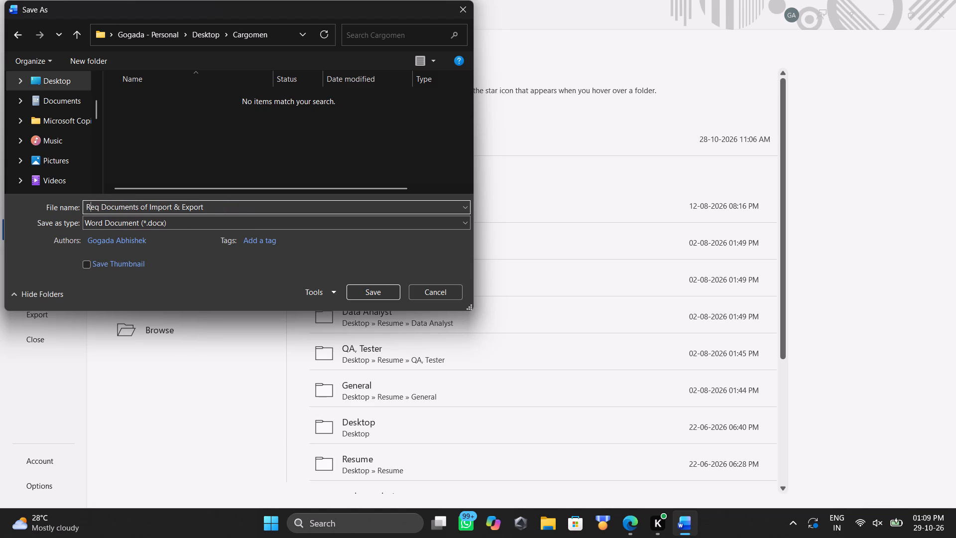
key("Right")
key("Right")
type("uired")
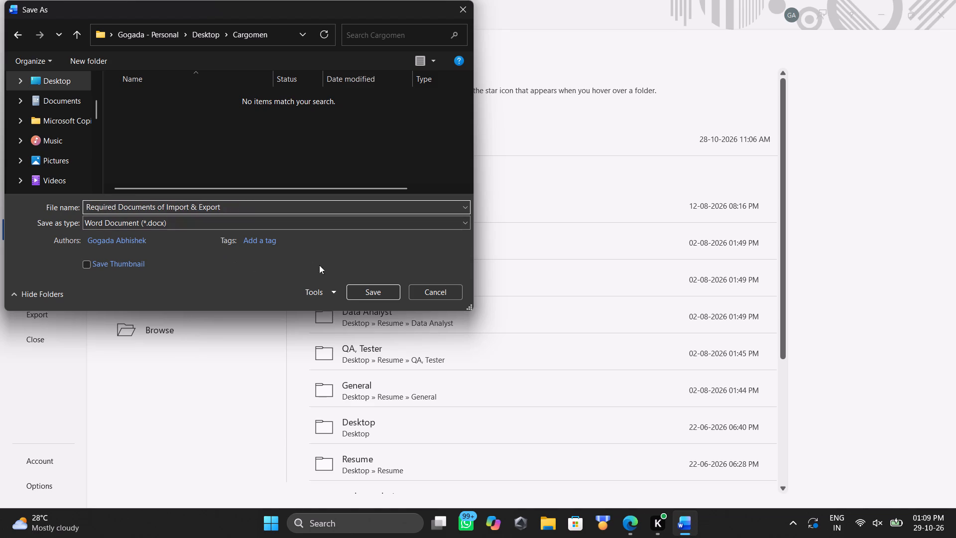
left_click(364, 290)
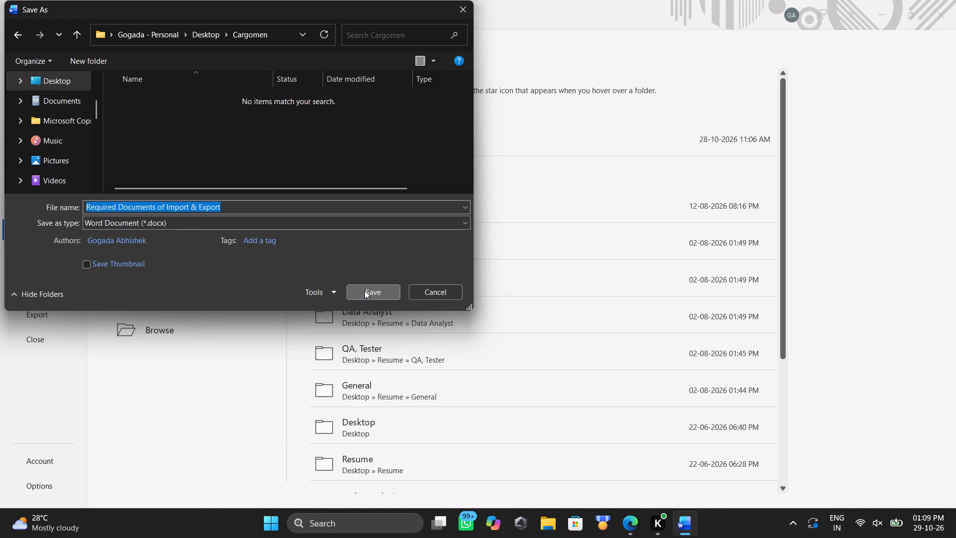
left_click(364, 290)
triple_click(364, 290)
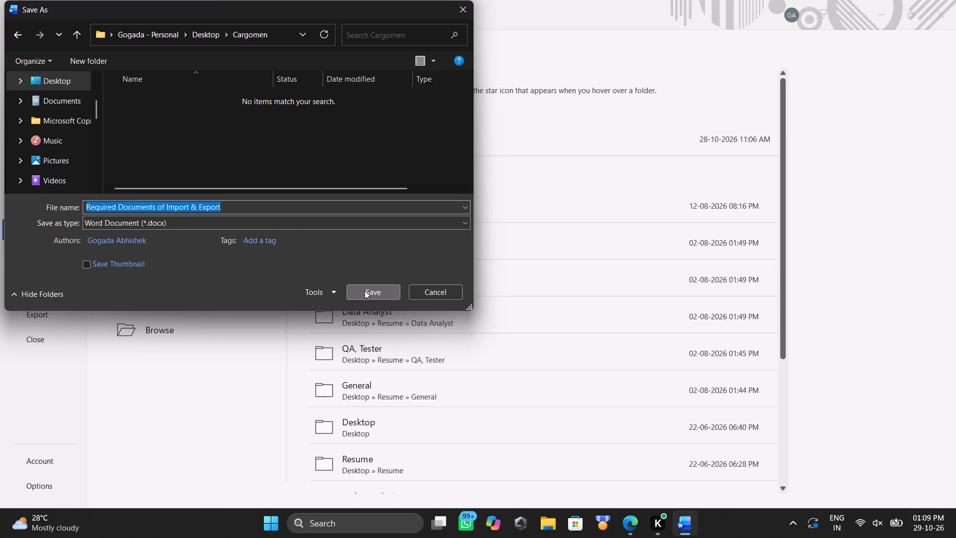
left_click(369, 289)
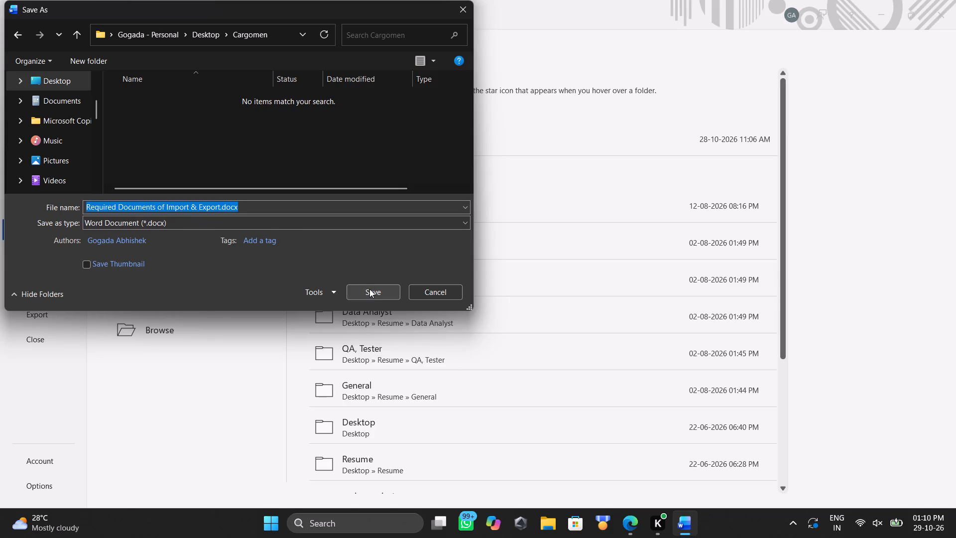
scroll(402, 297, "up", 1)
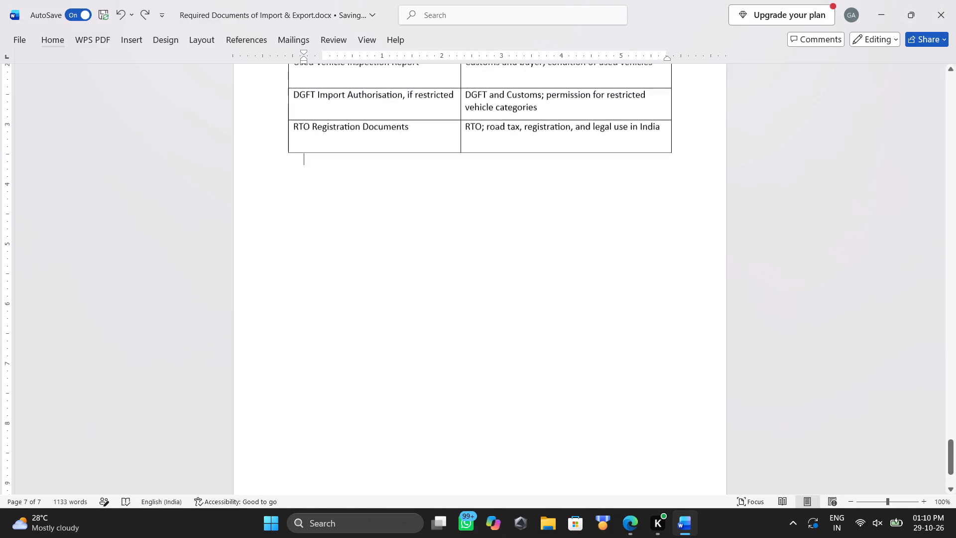